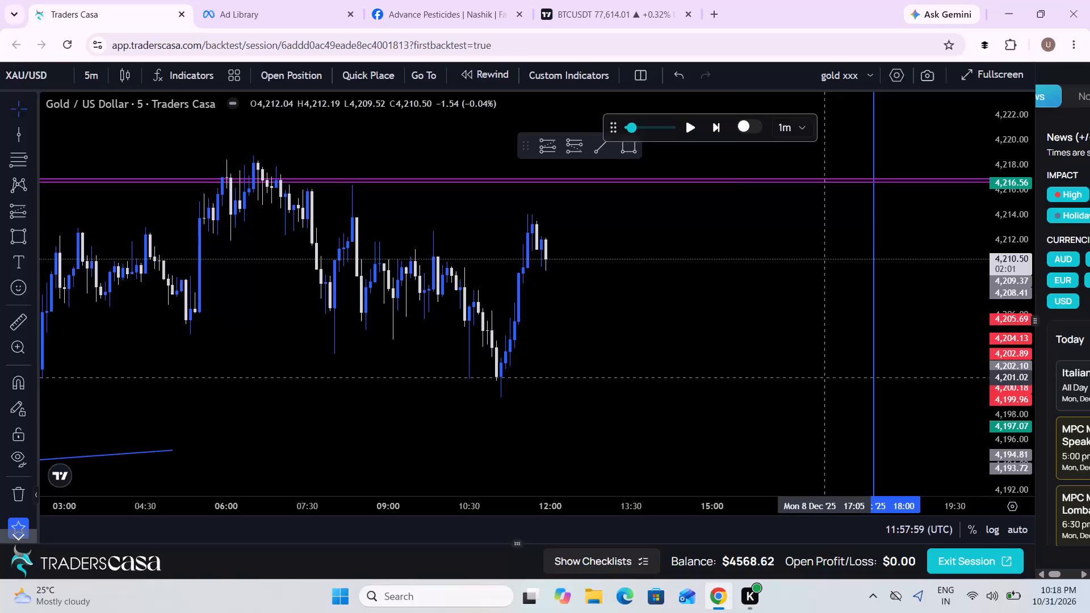
Start the bar replay on the 5-minute gold chart and raise the replay speed to just past the middle.
drag(656, 385, 805, 383)
scroll(805, 383, down, 2)
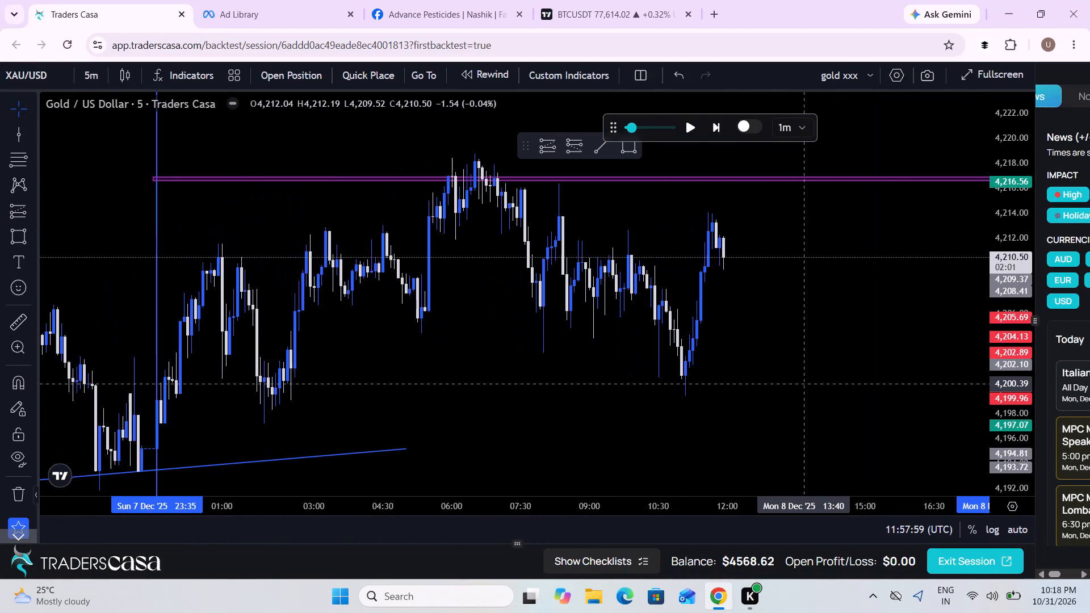
scroll(805, 383, down, 1)
drag(1011, 317, 971, 418)
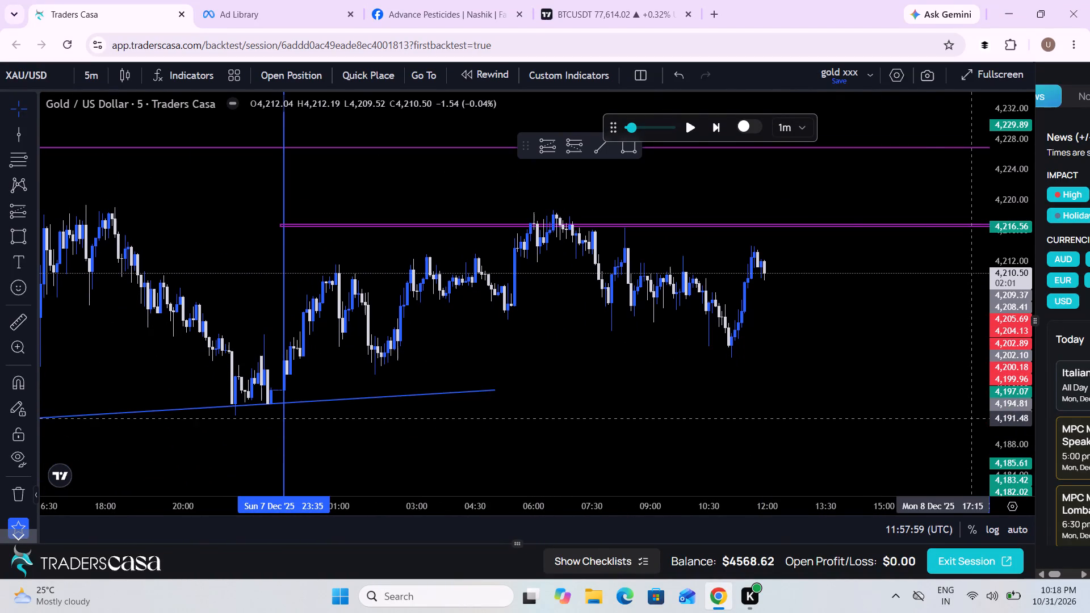
drag(851, 405, 606, 422)
scroll(606, 422, down, 3)
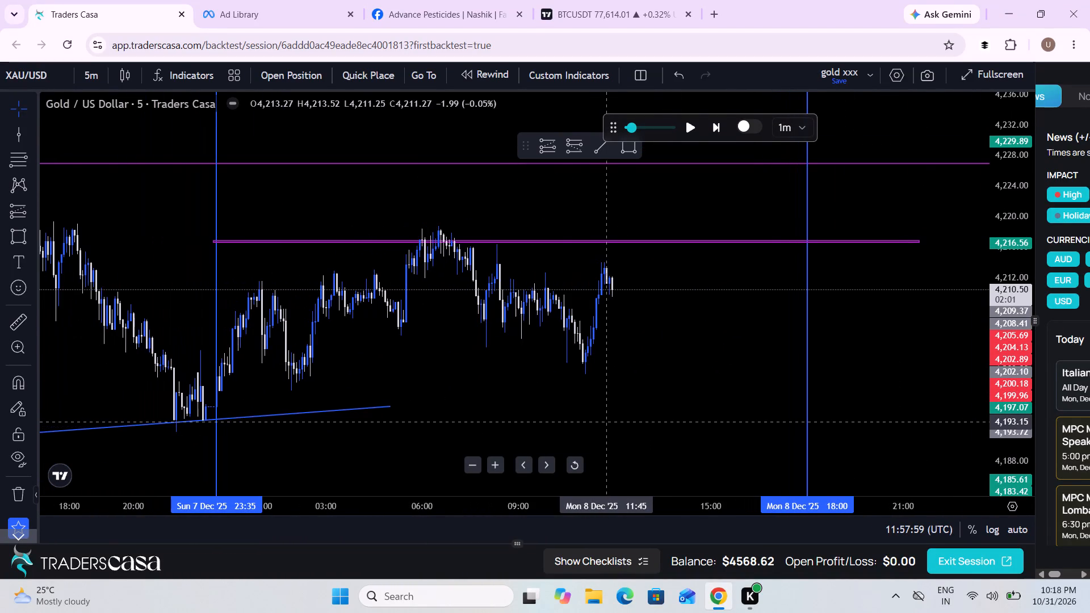
drag(606, 422, 543, 427)
click(687, 127)
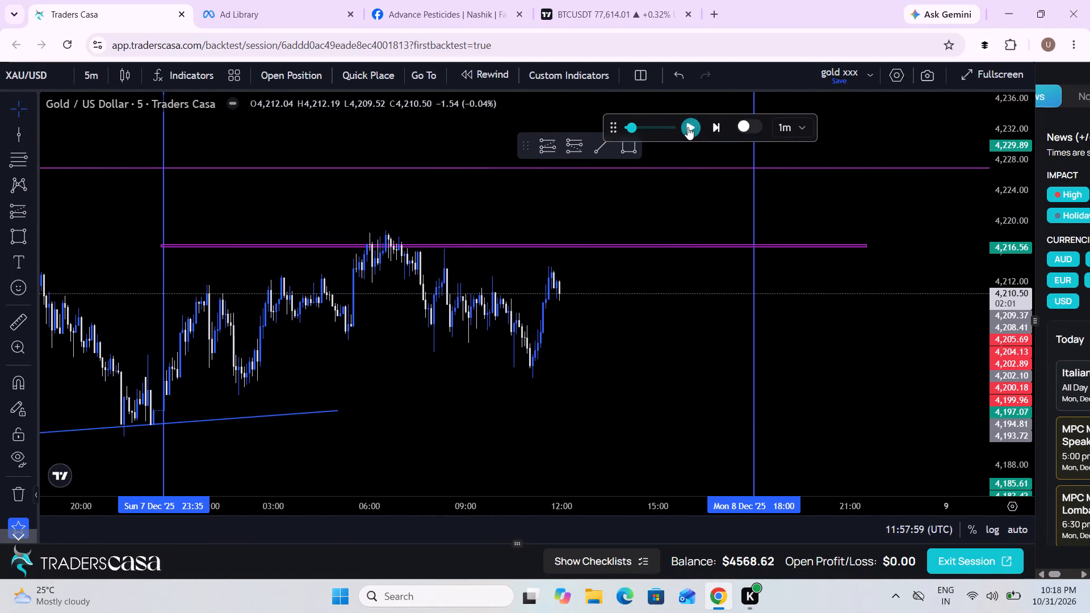
click(647, 132)
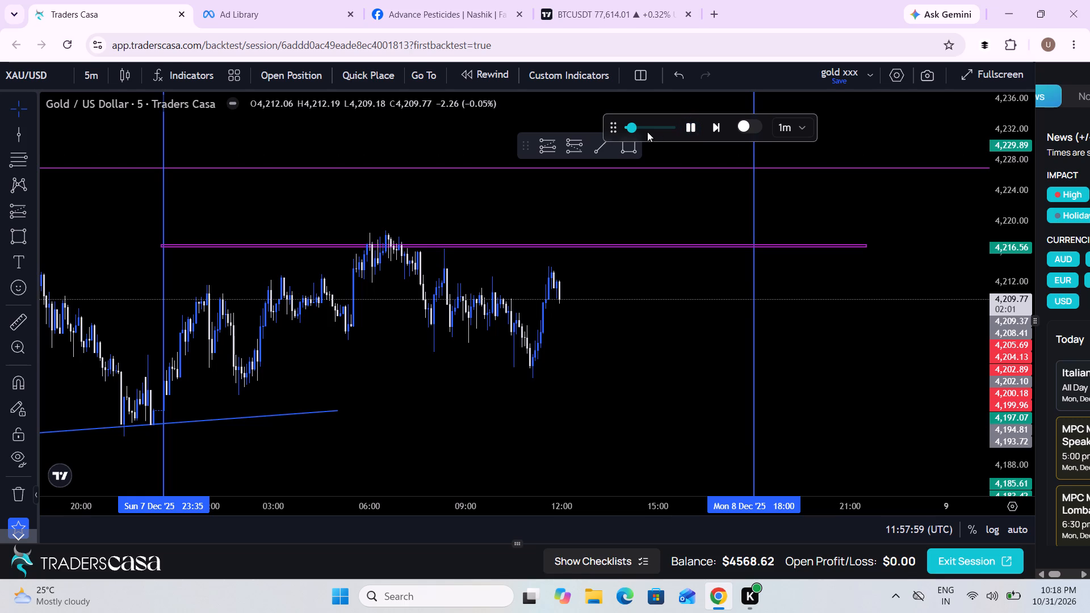
click(655, 128)
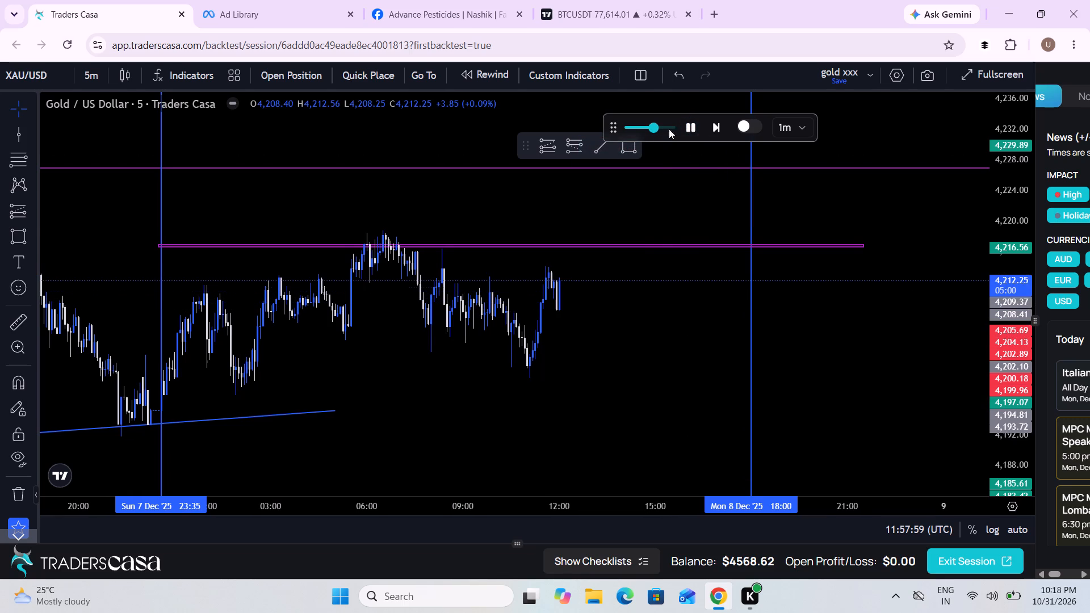
Increase the speed of the running replay slightly further.
scroll(654, 383, down, 2)
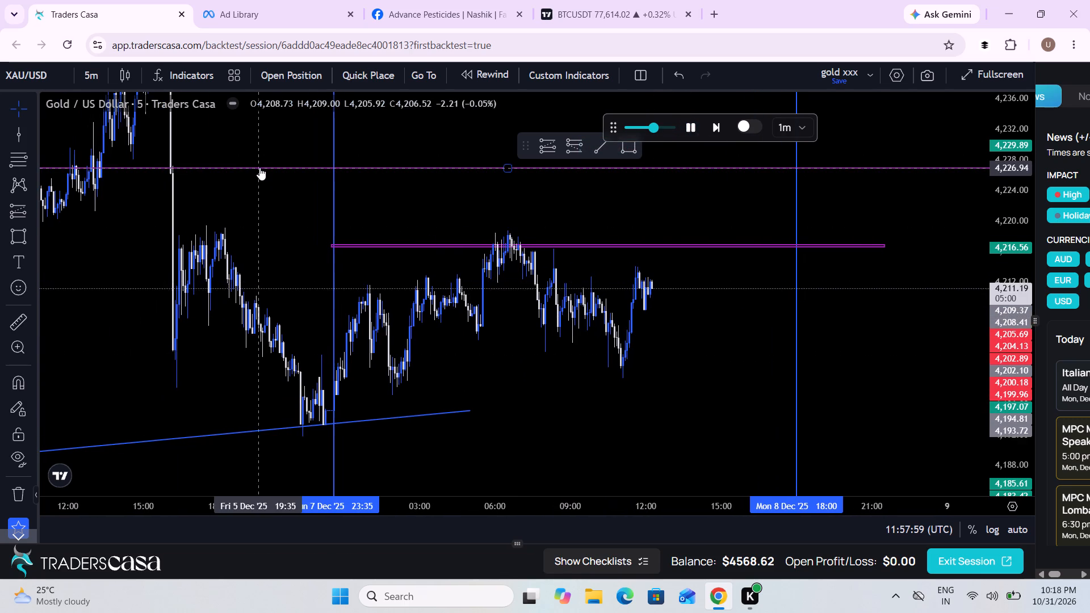
drag(553, 335, 442, 310)
scroll(442, 310, down, 1)
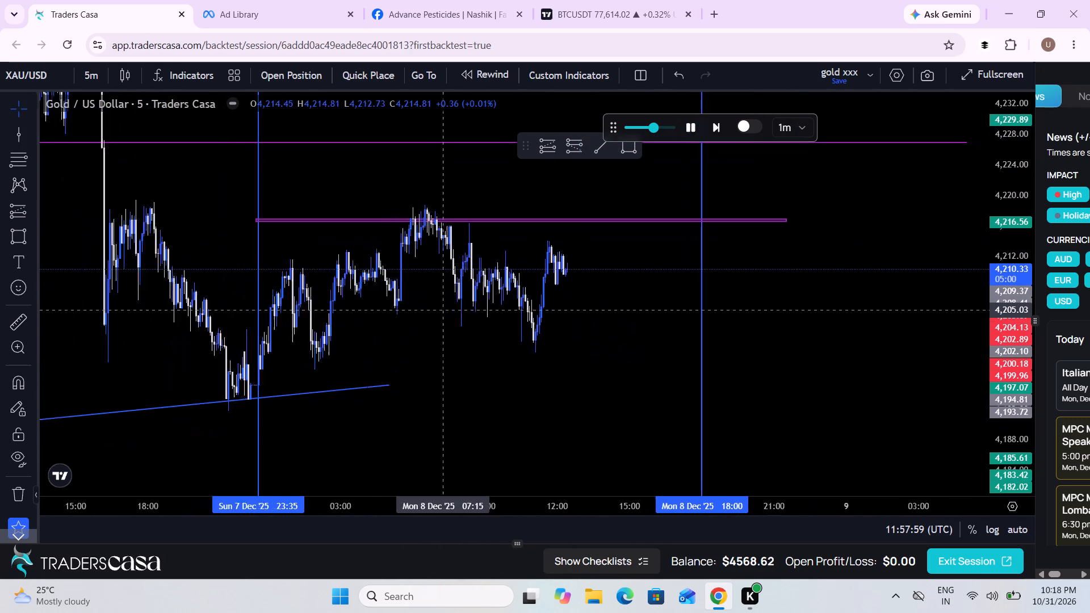
scroll(442, 310, down, 2)
scroll(559, 342, up, 3)
drag(559, 342, 551, 341)
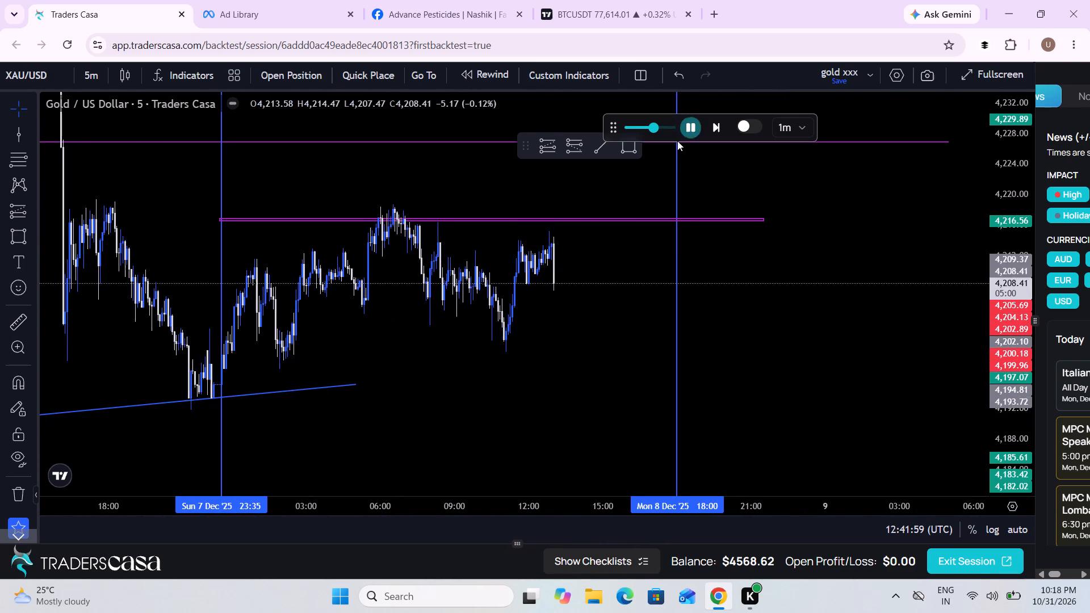
click(667, 125)
drag(667, 125, 684, 131)
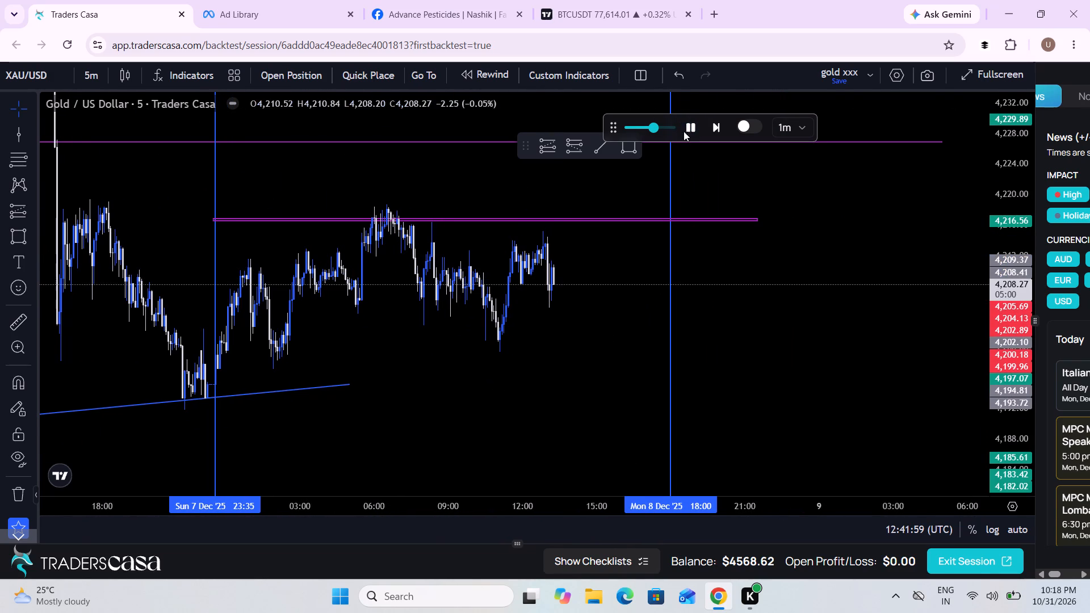
drag(684, 131, 684, 131)
drag(655, 128, 663, 129)
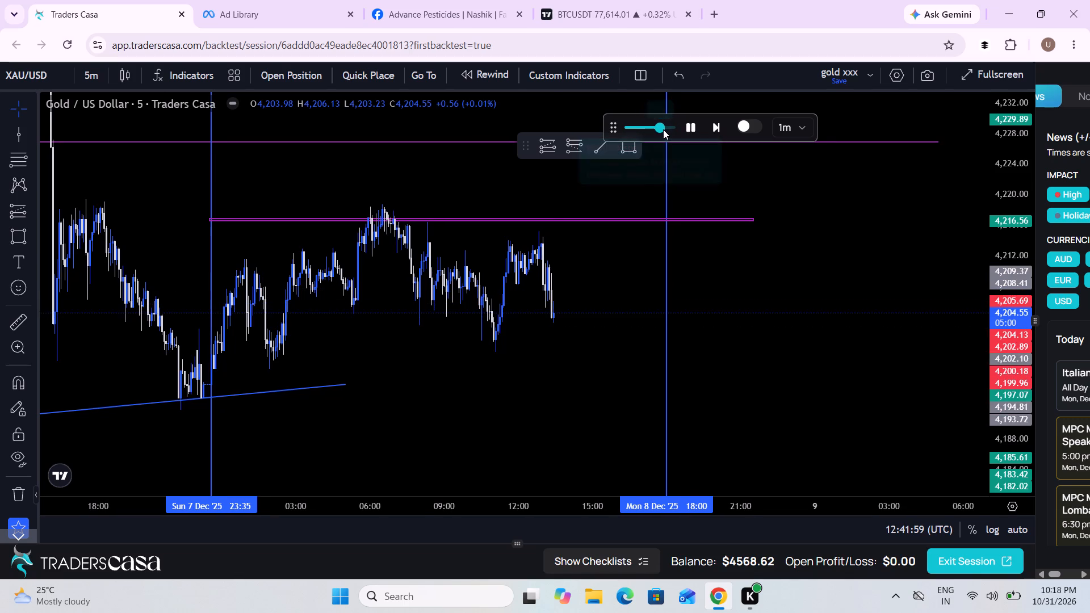
Follow the replay through the afternoon of Mon 8 Dec and pause it at about 15:22.
scroll(532, 456, down, 2)
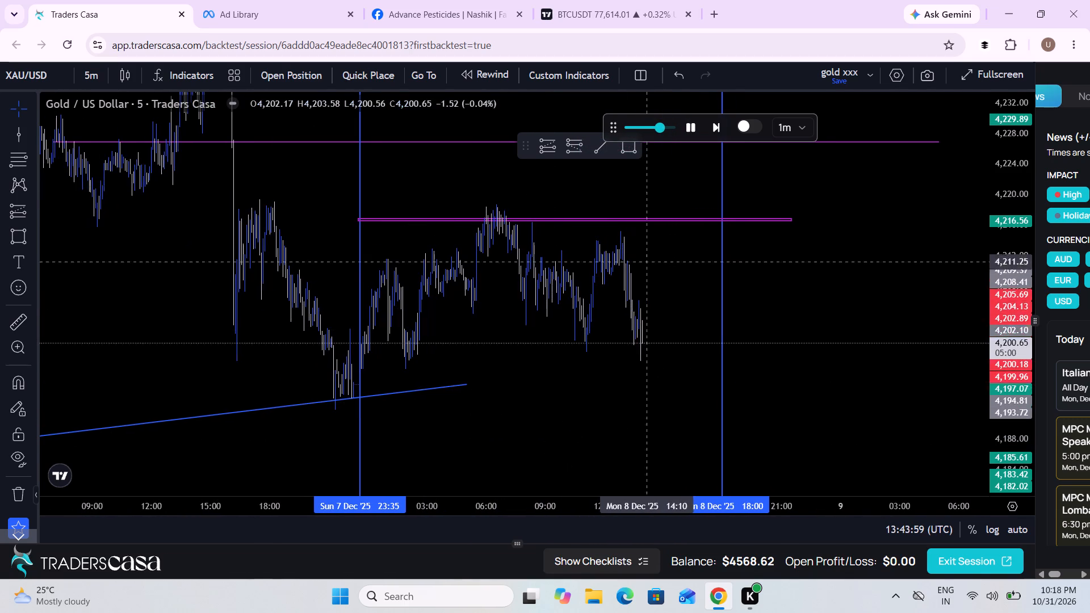
scroll(638, 297, up, 1)
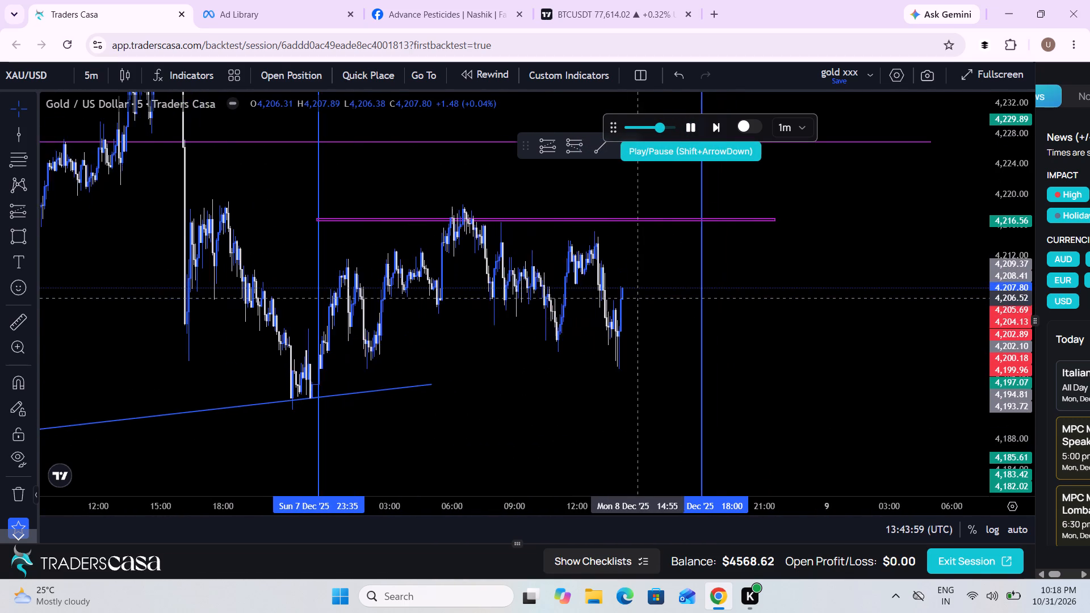
scroll(638, 297, up, 2)
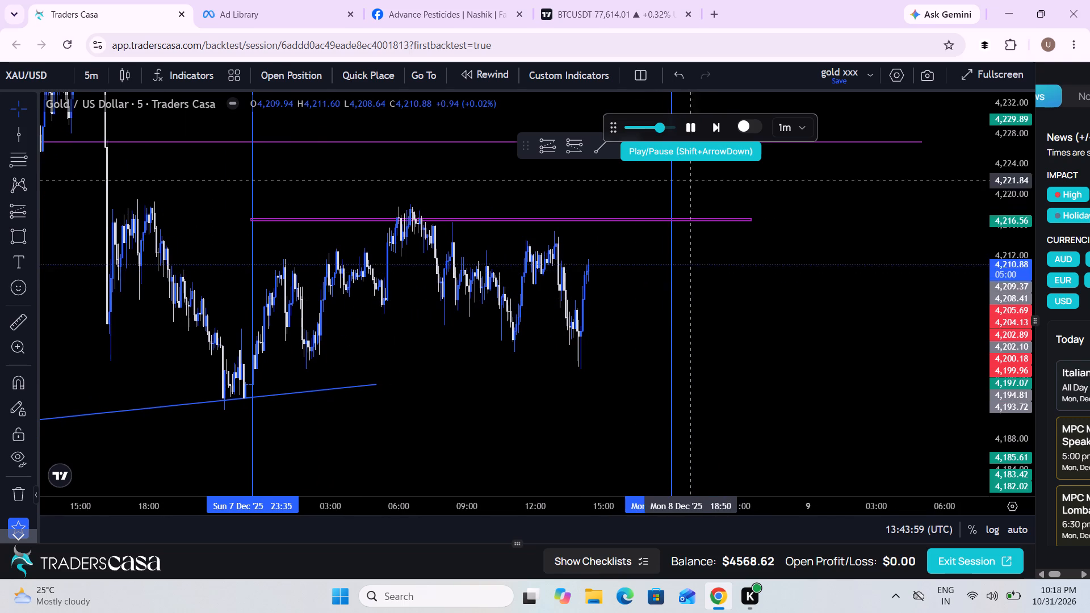
scroll(707, 321, down, 2)
scroll(707, 321, up, 3)
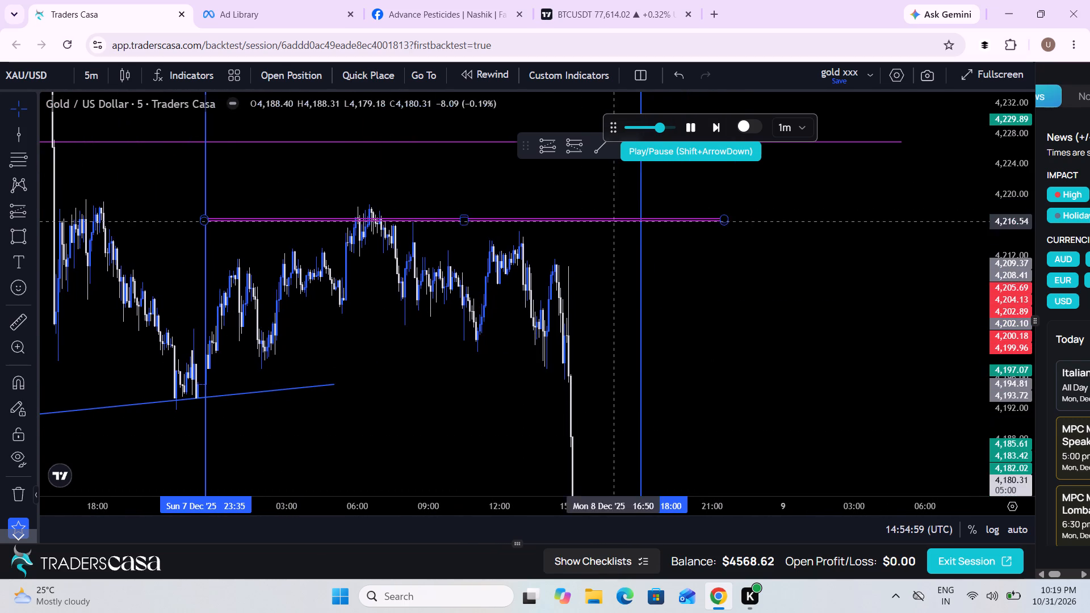
click(686, 123)
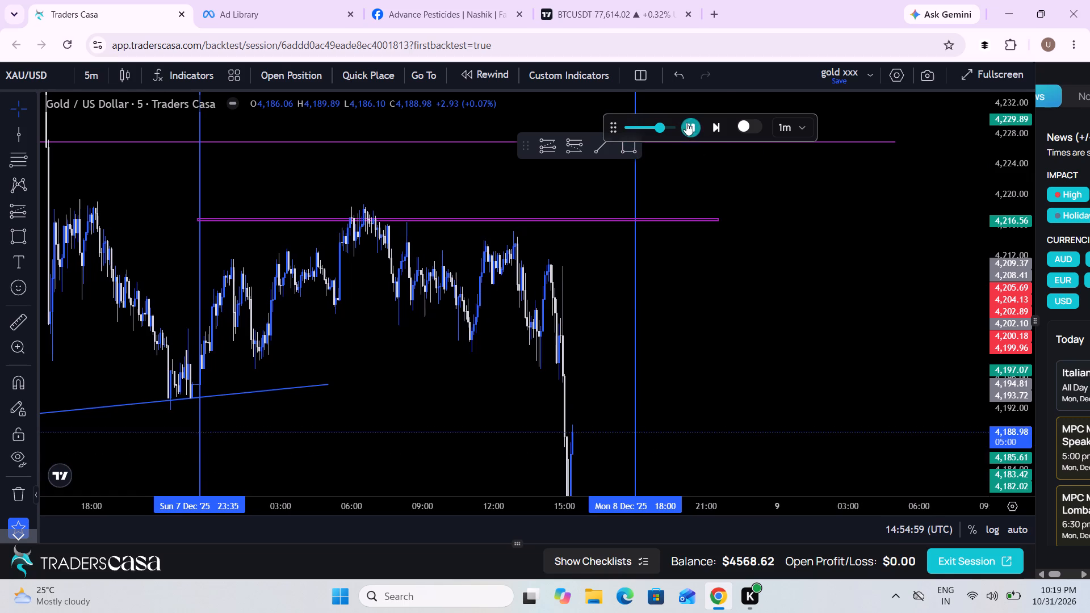
Measure the price move from about 4,218.77 at 07:30 on 8 Dec down to the low near 4,176.07.
drag(800, 347, 804, 257)
scroll(804, 257, up, 1)
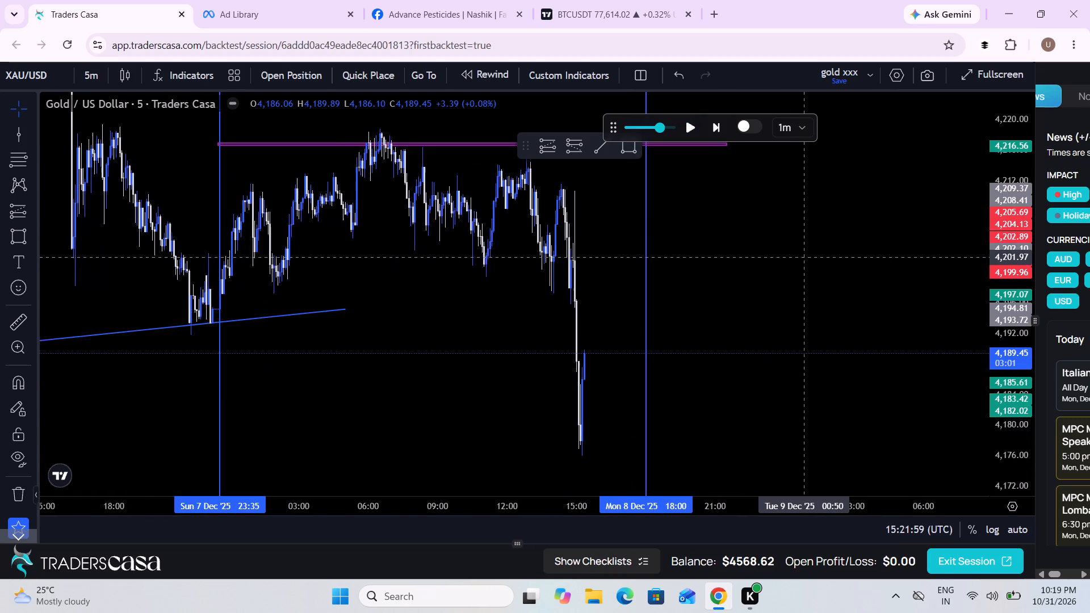
scroll(804, 257, up, 1)
drag(804, 257, 775, 263)
click(22, 318)
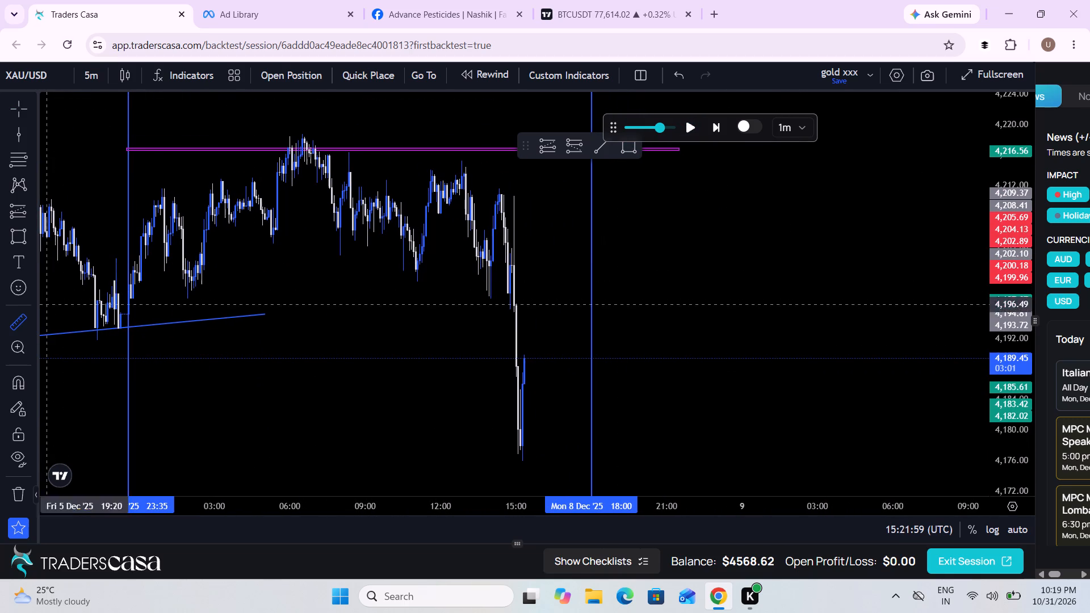
click(326, 134)
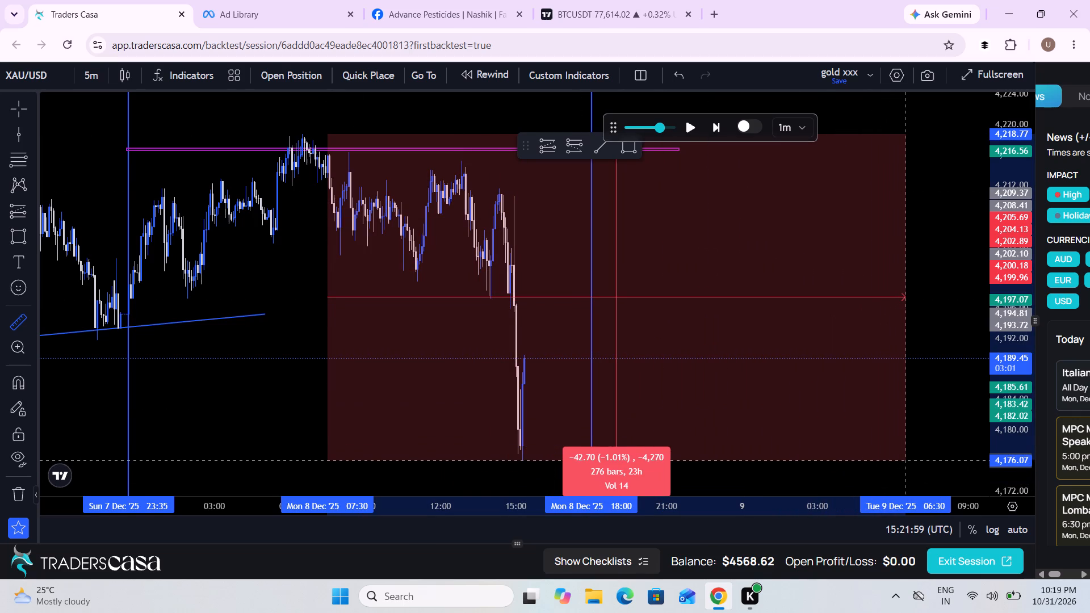
click(905, 460)
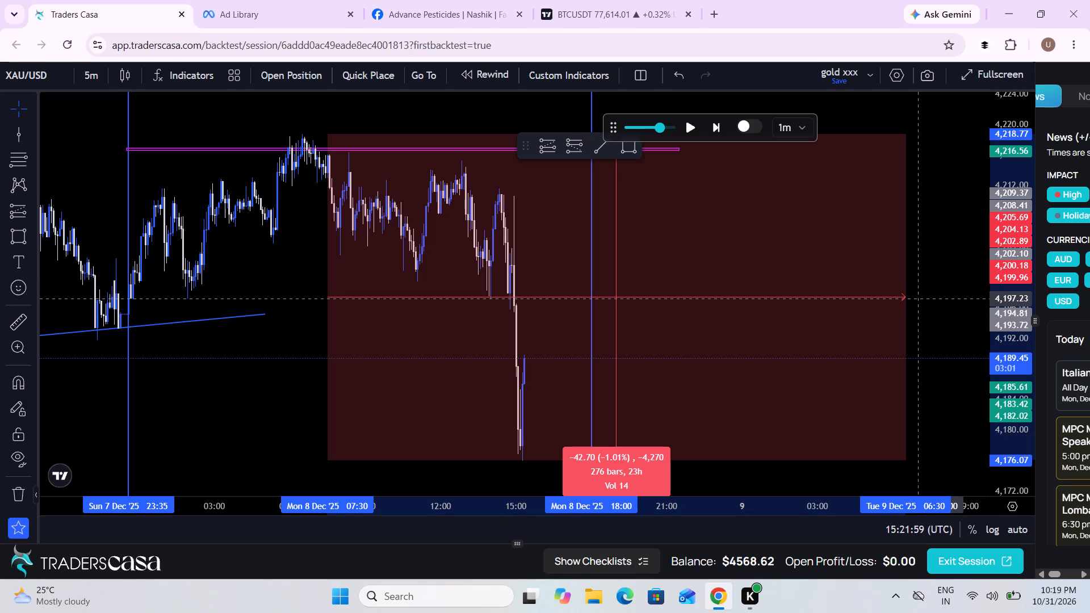
Draw a thin rectangle zone between about 4,197.42 and 4,197.23, from 8 Dec 07:15 to 9 Dec 08:00.
click(17, 236)
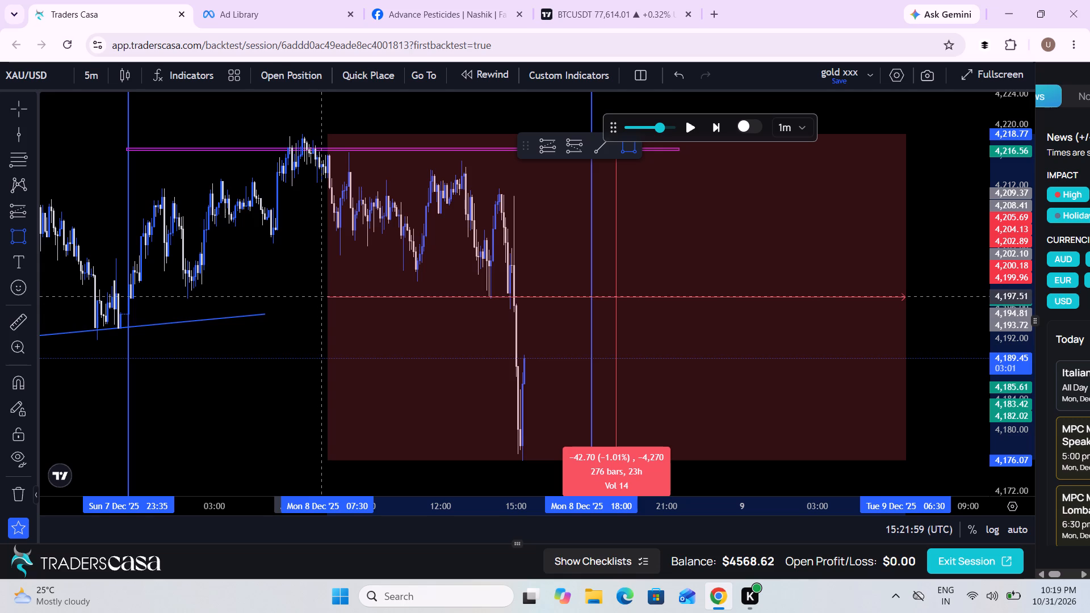
click(321, 297)
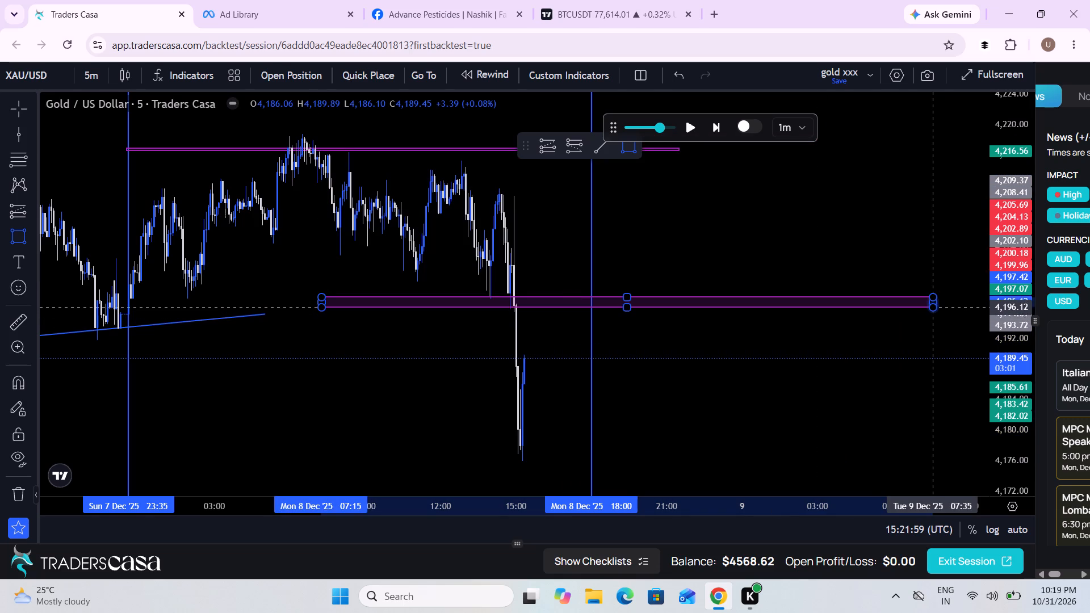
click(944, 299)
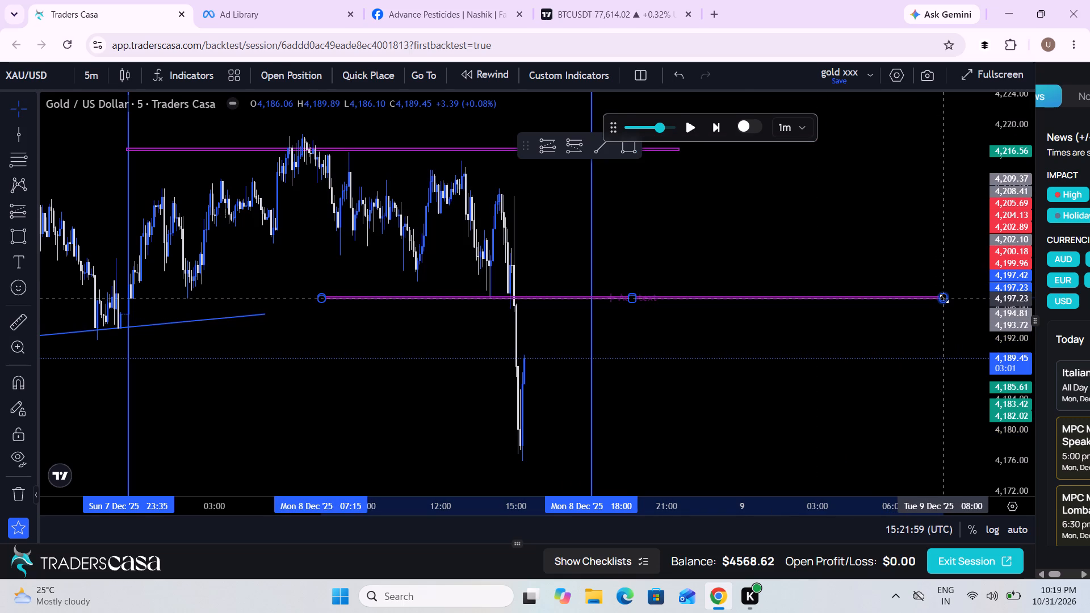
click(750, 342)
Switch the gold chart's timeframe to 1 hour.
drag(750, 342, 868, 339)
scroll(868, 339, up, 2)
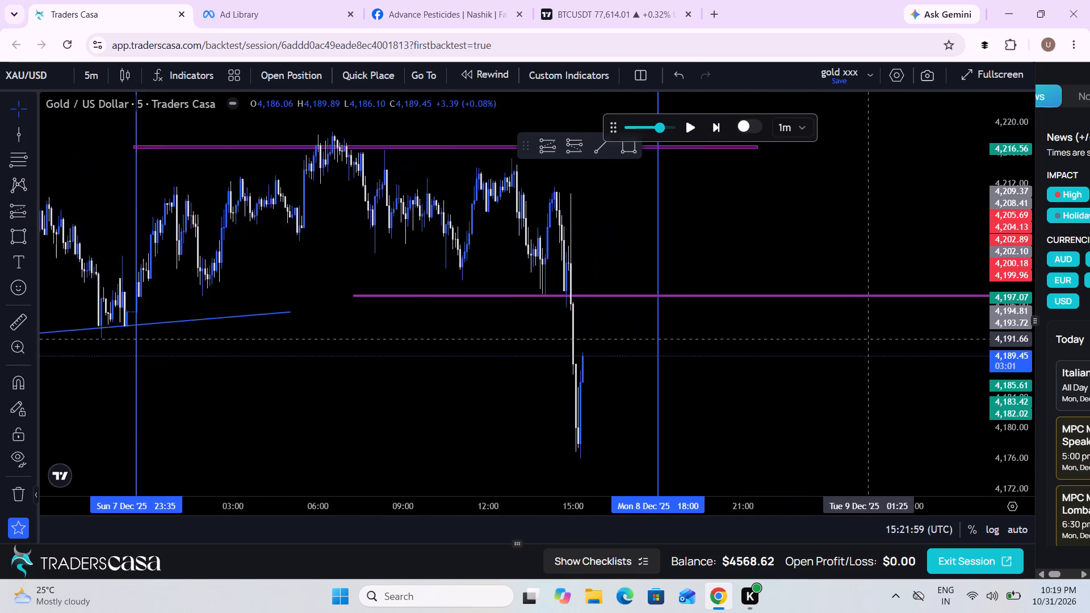
scroll(868, 339, up, 1)
drag(868, 339, 1009, 334)
scroll(1009, 334, up, 1)
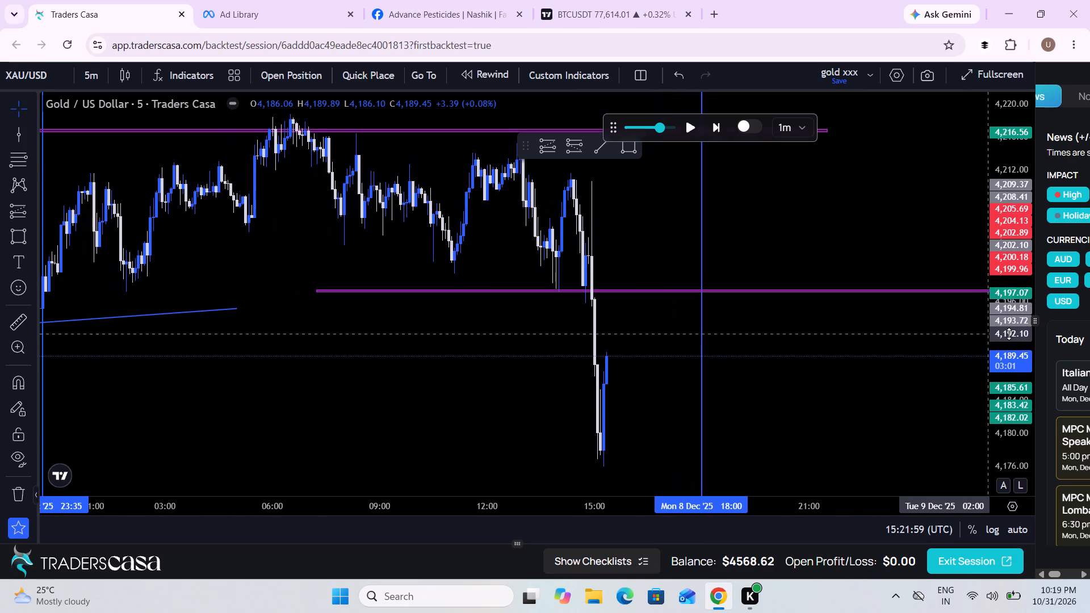
scroll(1009, 334, down, 4)
scroll(702, 355, down, 4)
scroll(702, 355, left, 1)
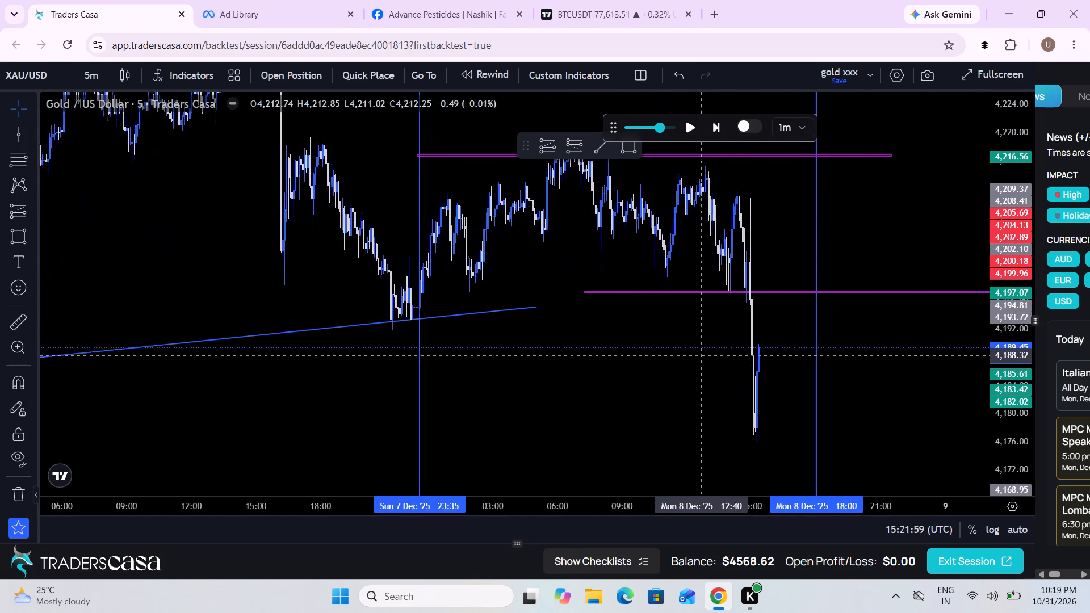
scroll(702, 355, left, 1)
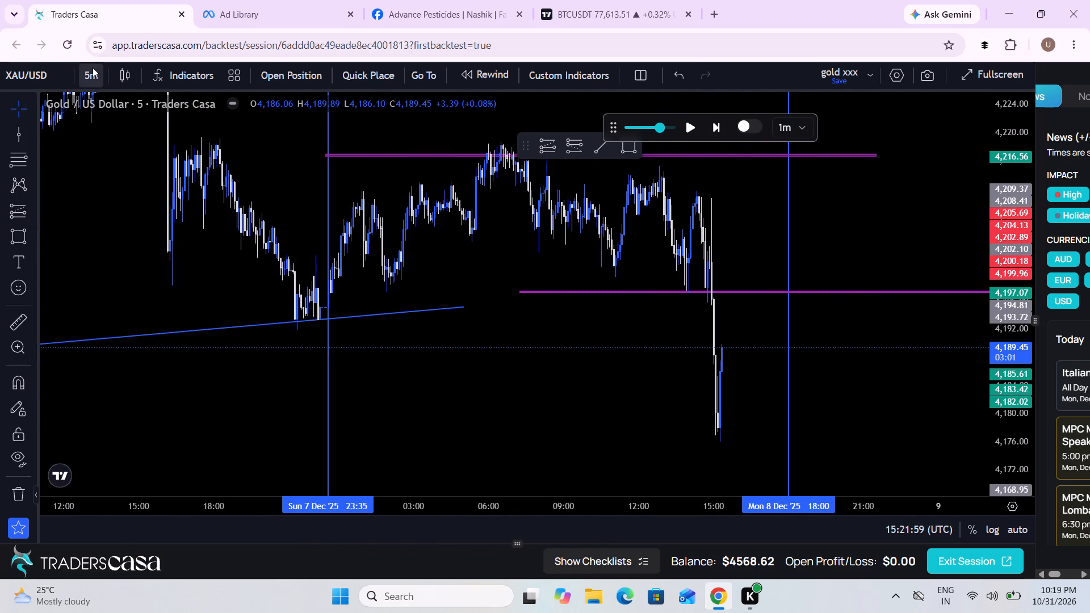
click(94, 68)
scroll(146, 448, down, 1)
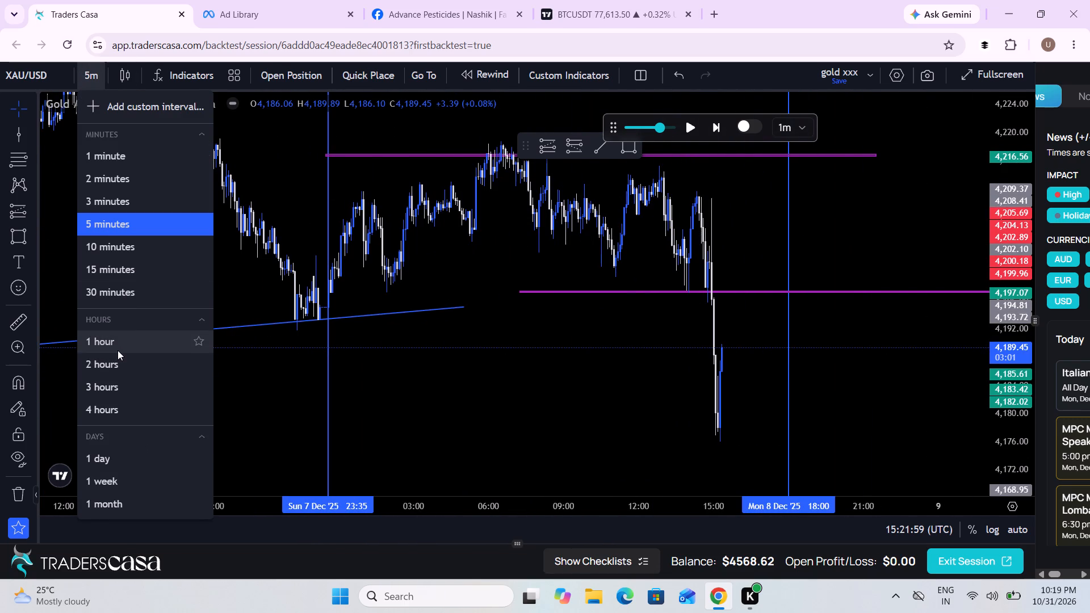
click(118, 350)
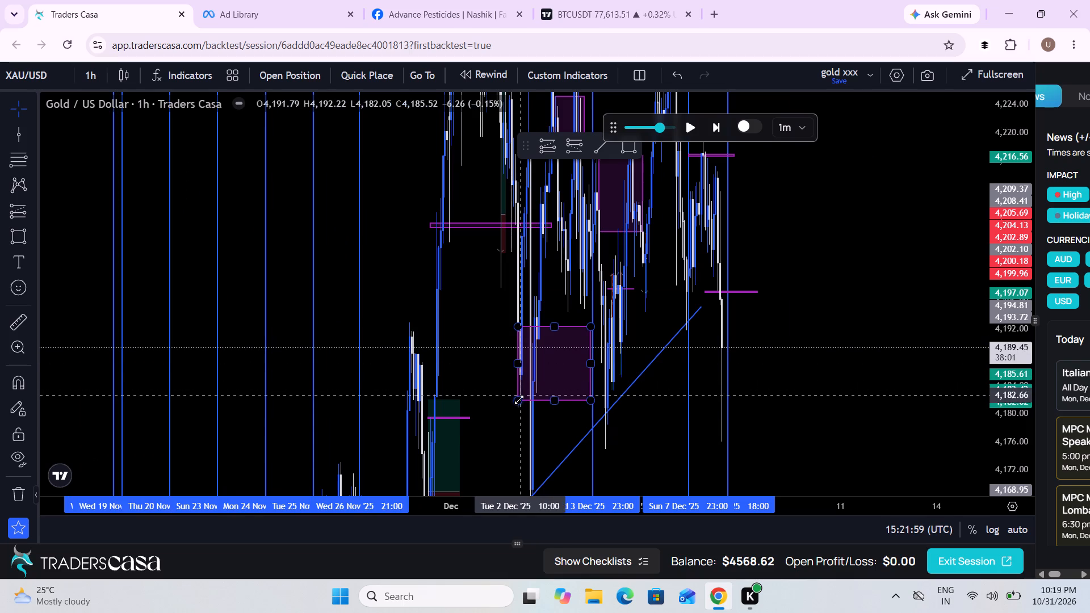
Run the replay on the 1-hour chart around the latest candles and pause it at about 16:32 on 8 Dec.
scroll(519, 400, up, 7)
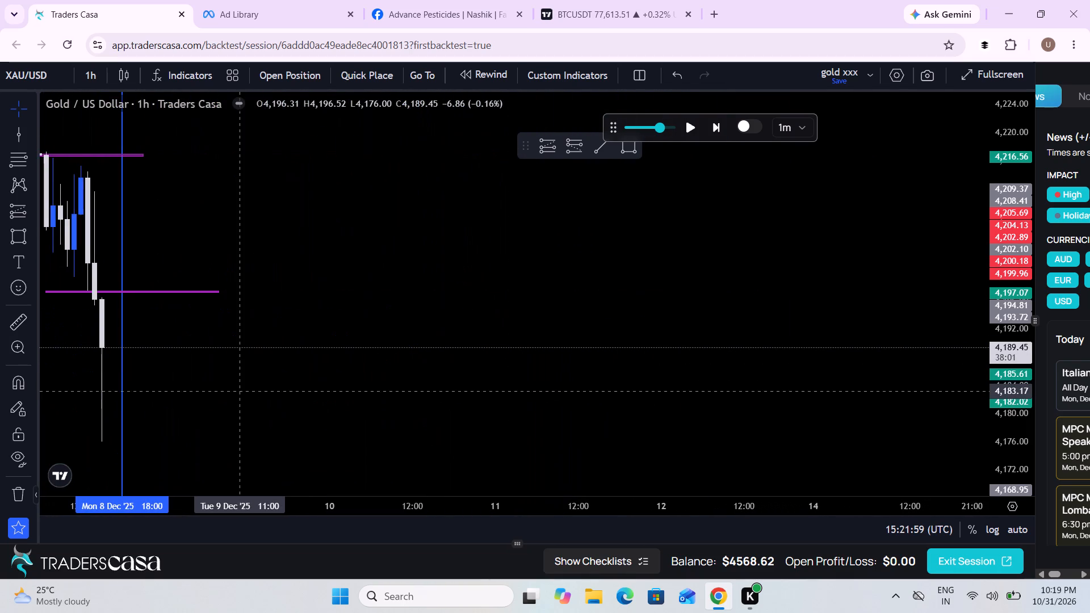
drag(237, 391, 871, 343)
scroll(871, 343, up, 3)
drag(644, 300, 652, 312)
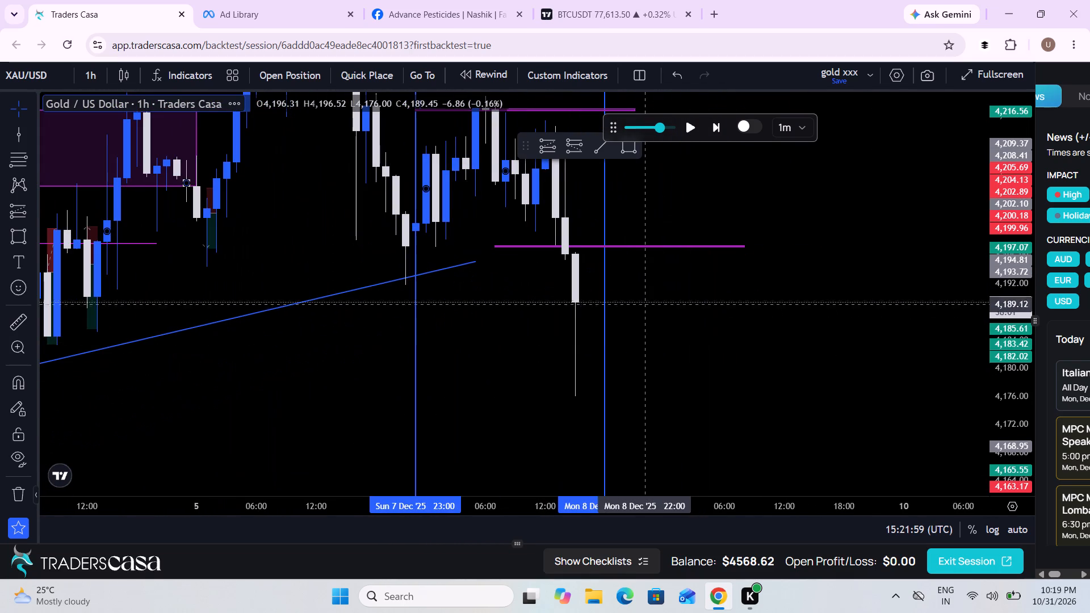
drag(652, 312, 678, 382)
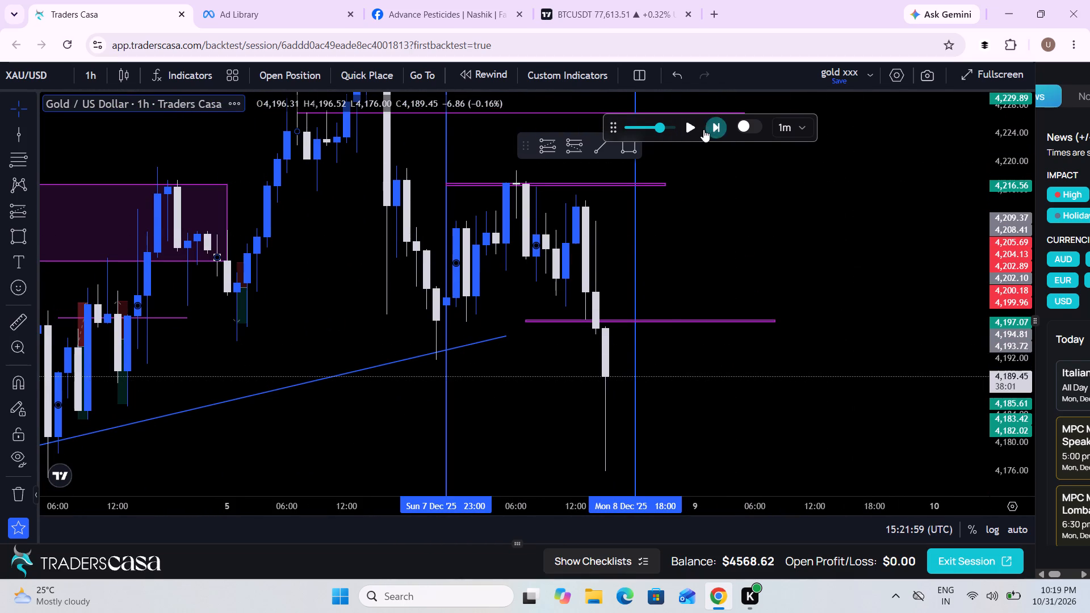
click(698, 129)
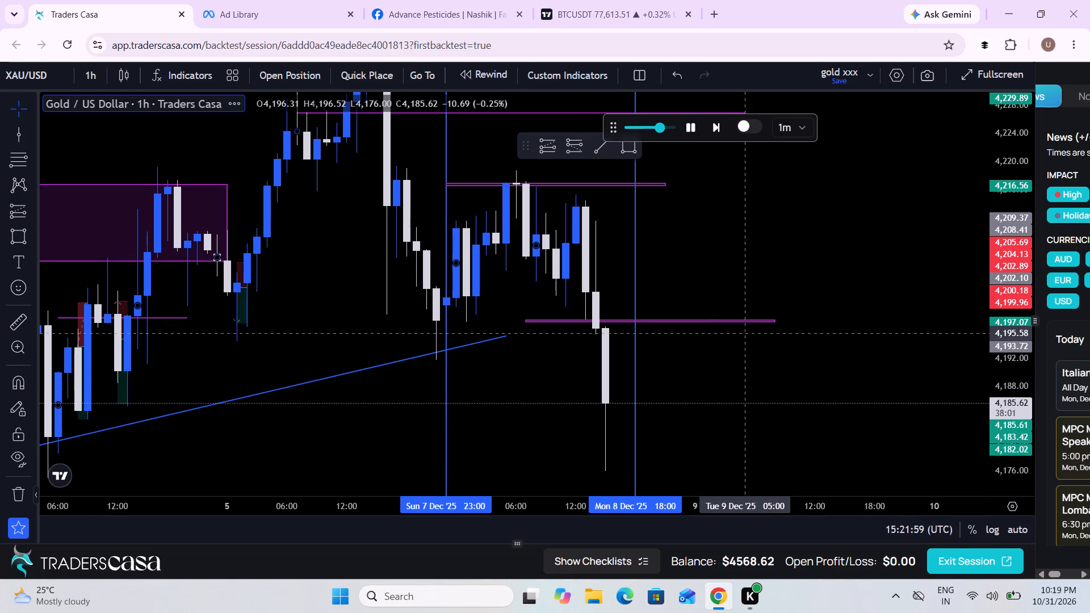
scroll(746, 333, up, 3)
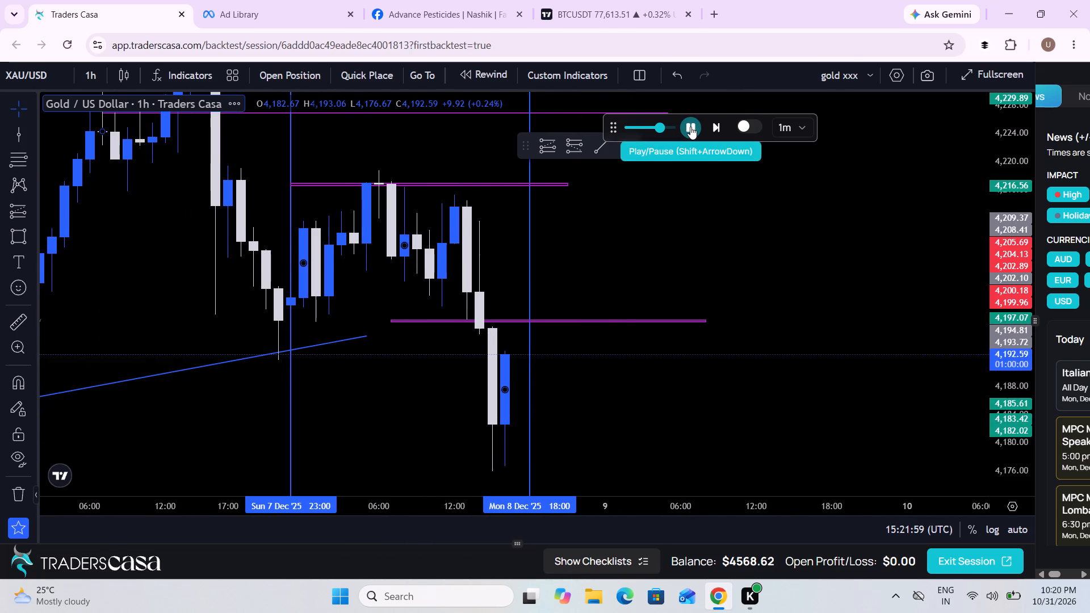
click(690, 127)
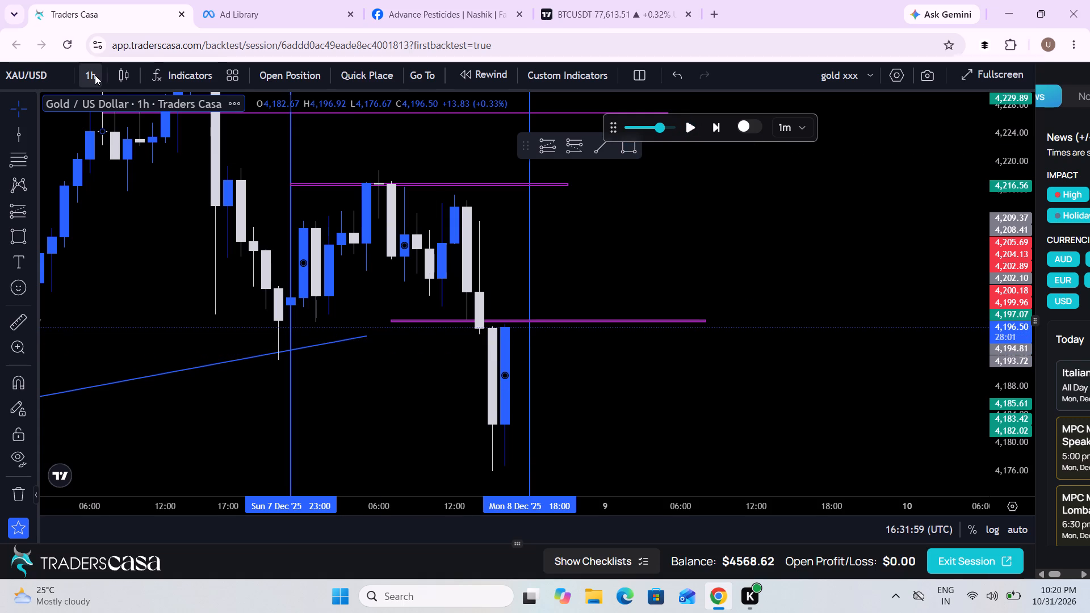
Switch the gold chart's timeframe to 5 minutes.
click(94, 75)
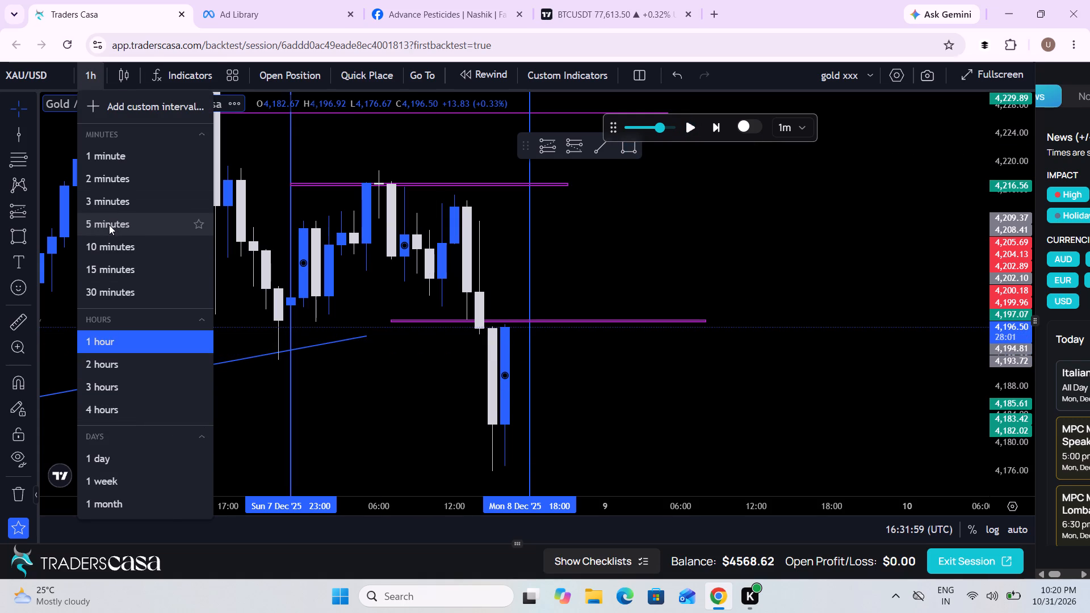
click(109, 225)
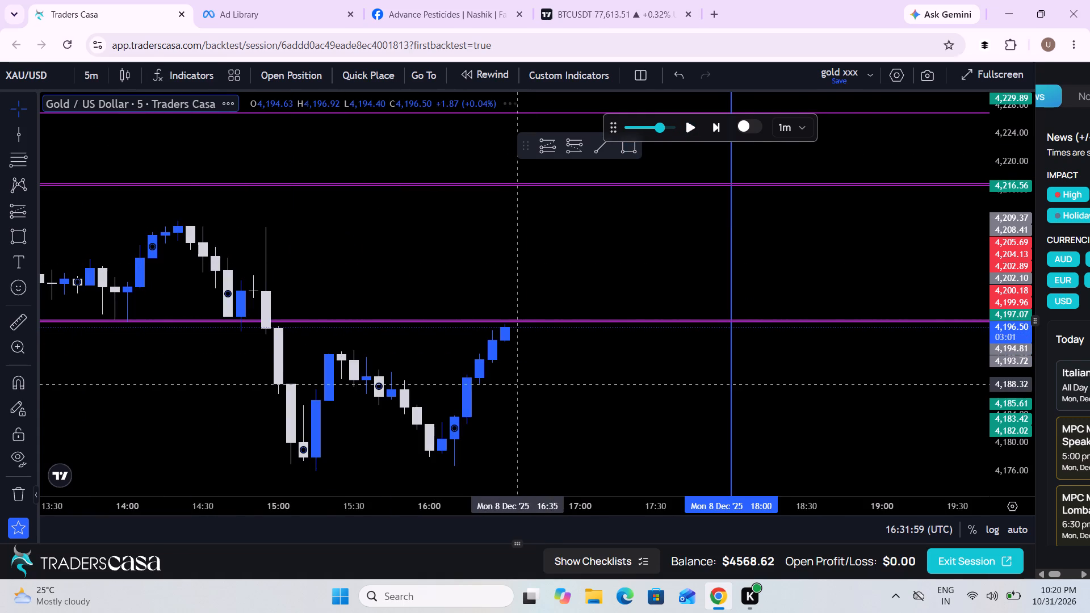
Lower the replay playback speed to 3×.
scroll(513, 384, down, 12)
drag(807, 404, 522, 358)
scroll(522, 358, up, 5)
drag(585, 376, 904, 398)
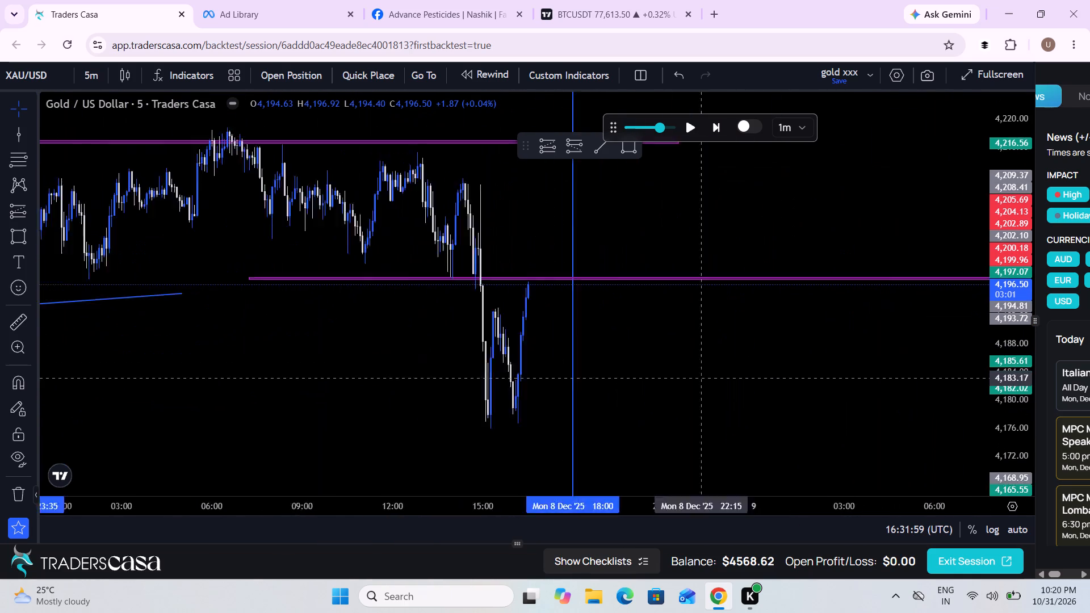
drag(904, 398, 986, 429)
scroll(986, 429, up, 5)
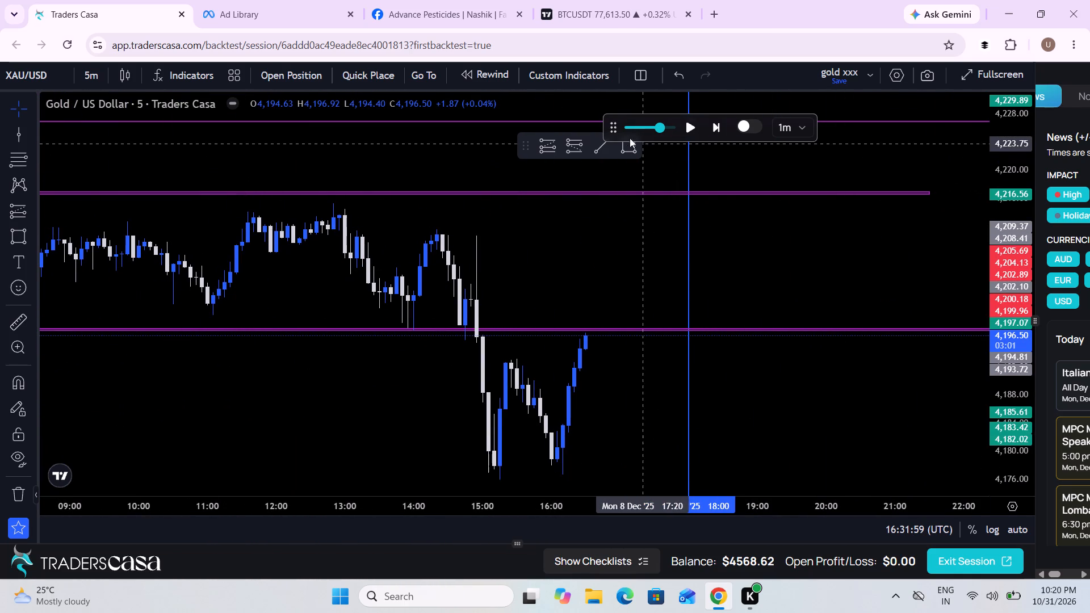
click(641, 131)
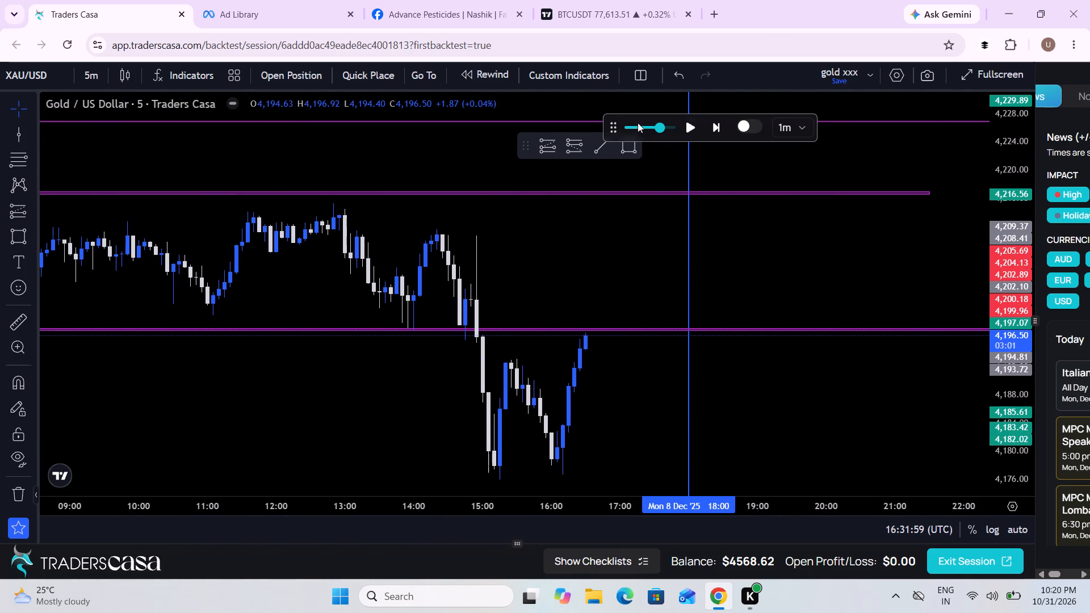
click(638, 123)
click(637, 119)
click(638, 127)
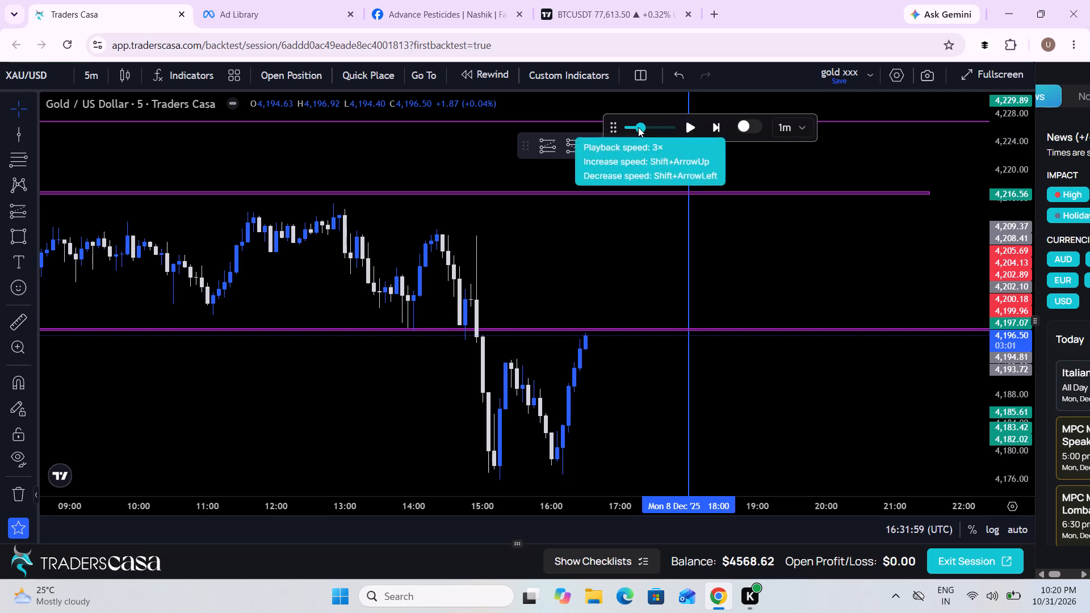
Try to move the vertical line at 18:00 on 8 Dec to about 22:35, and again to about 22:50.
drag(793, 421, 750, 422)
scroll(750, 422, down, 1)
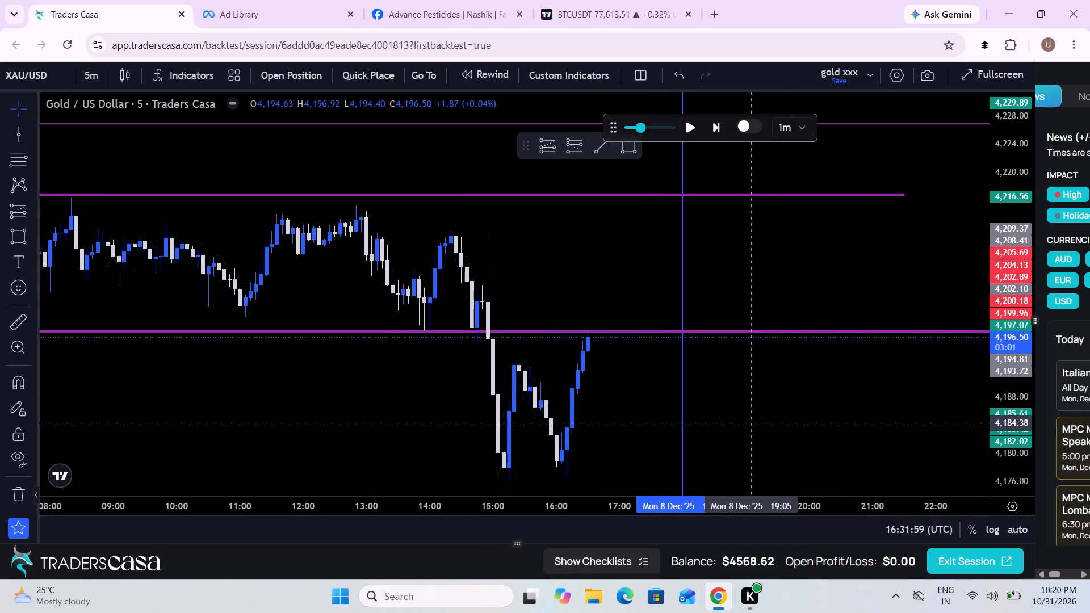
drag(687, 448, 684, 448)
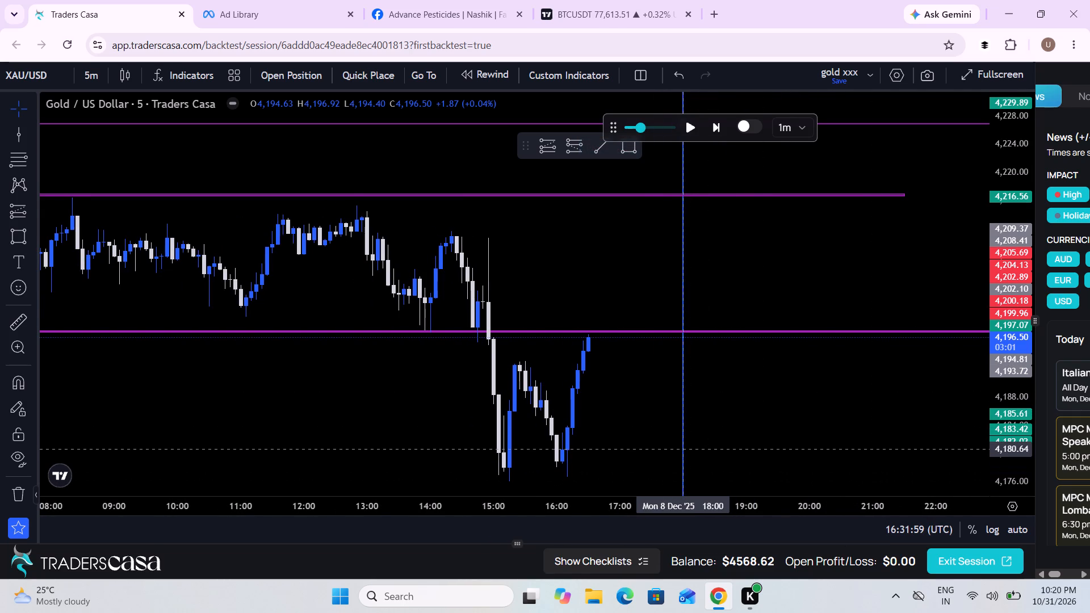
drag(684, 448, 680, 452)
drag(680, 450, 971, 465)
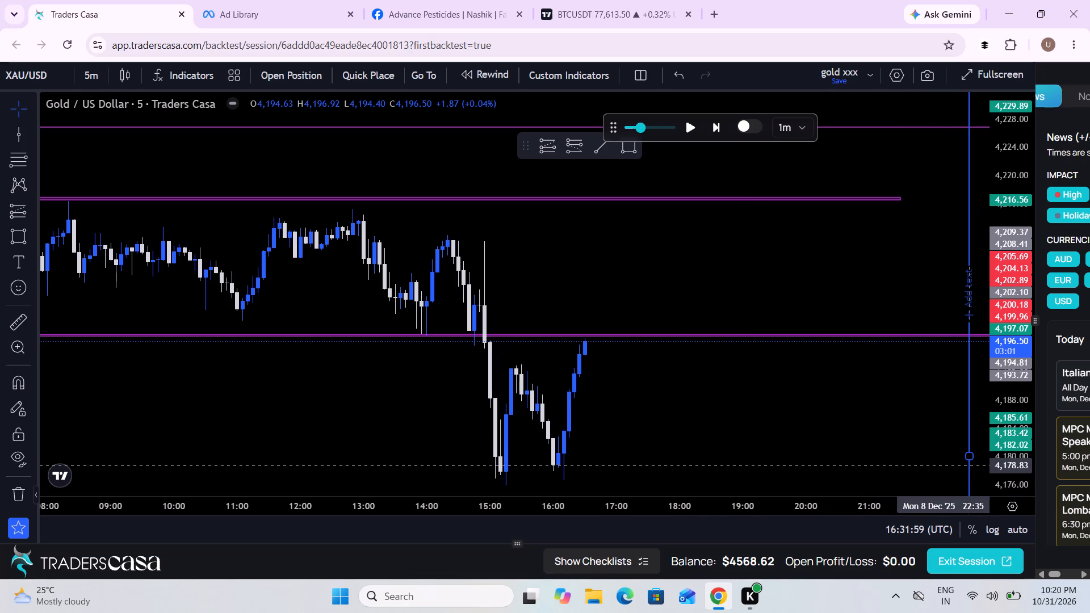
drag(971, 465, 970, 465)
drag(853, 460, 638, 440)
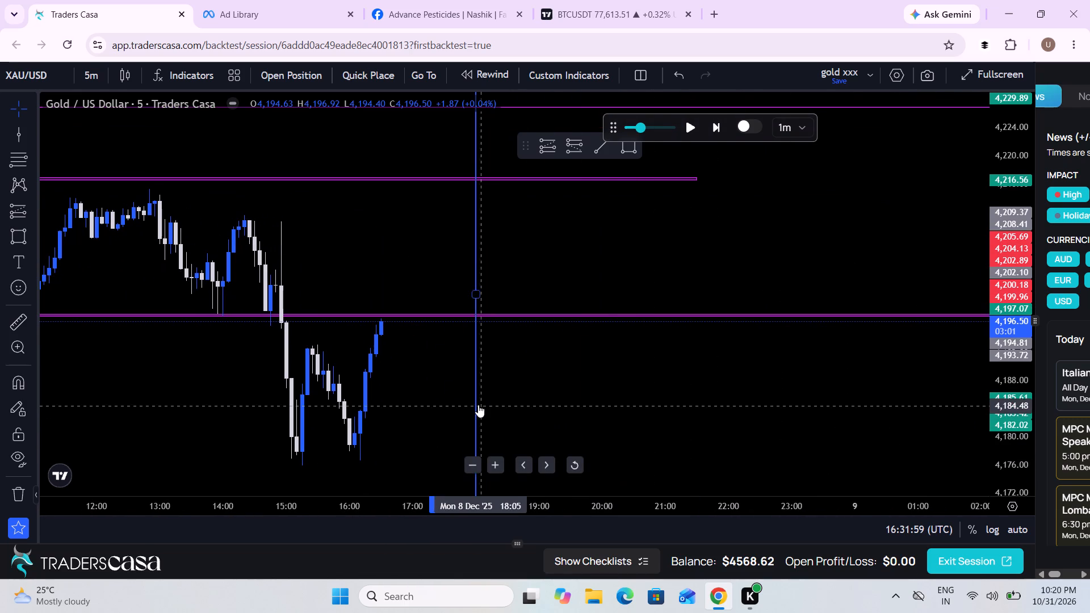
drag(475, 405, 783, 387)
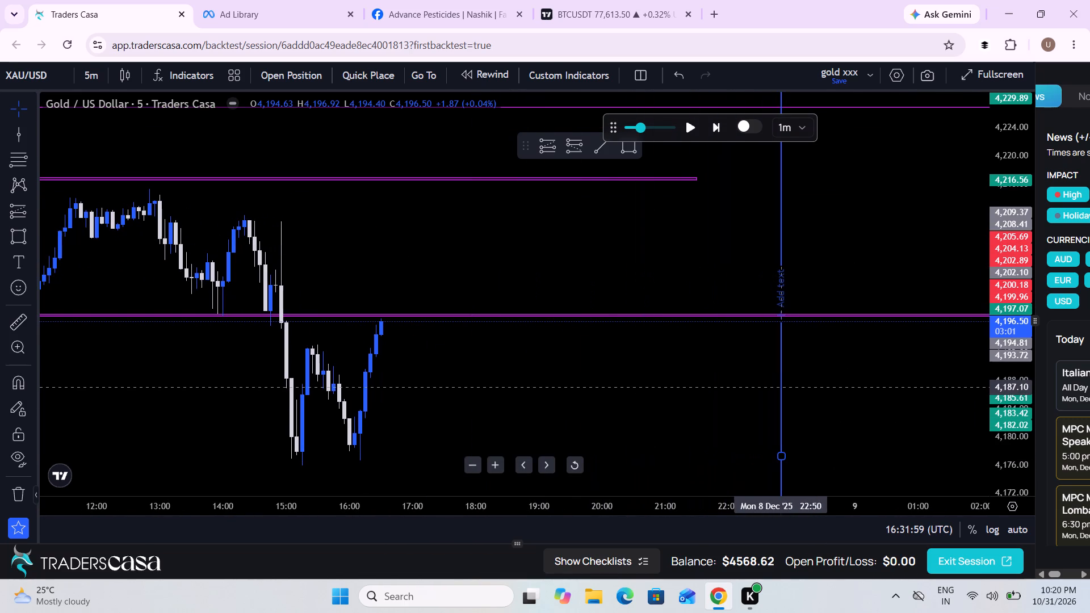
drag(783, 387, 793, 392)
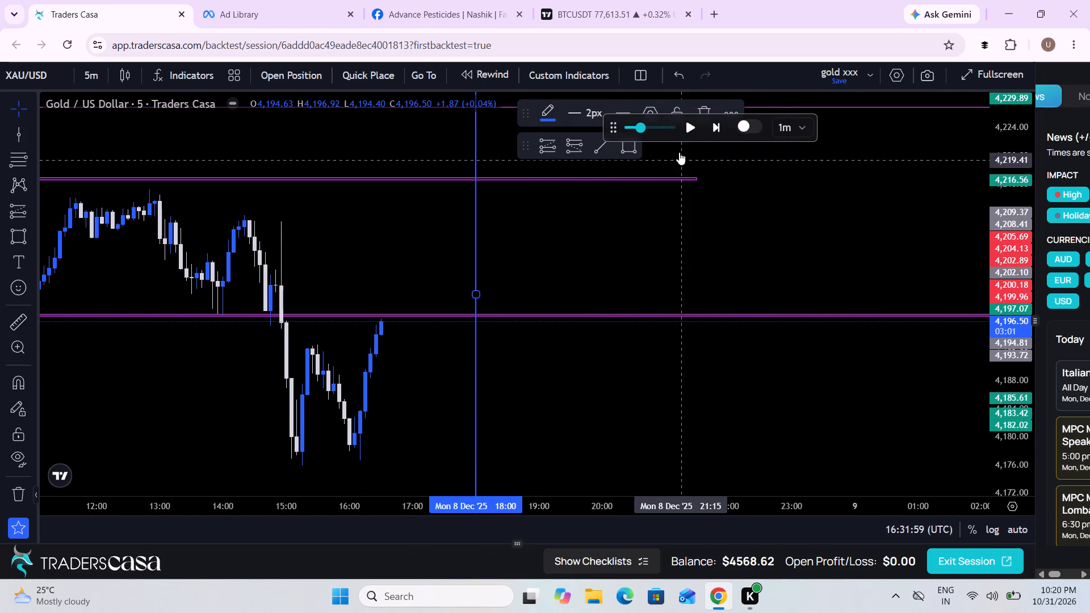
Delete the vertical line at 18:00 on 8 Dec from the chart.
click(710, 101)
Run the replay forward from 16:32 on 8 Dec on the 5-minute chart and increase the playback speed while it plays.
drag(405, 415, 507, 417)
scroll(507, 417, down, 2)
click(694, 129)
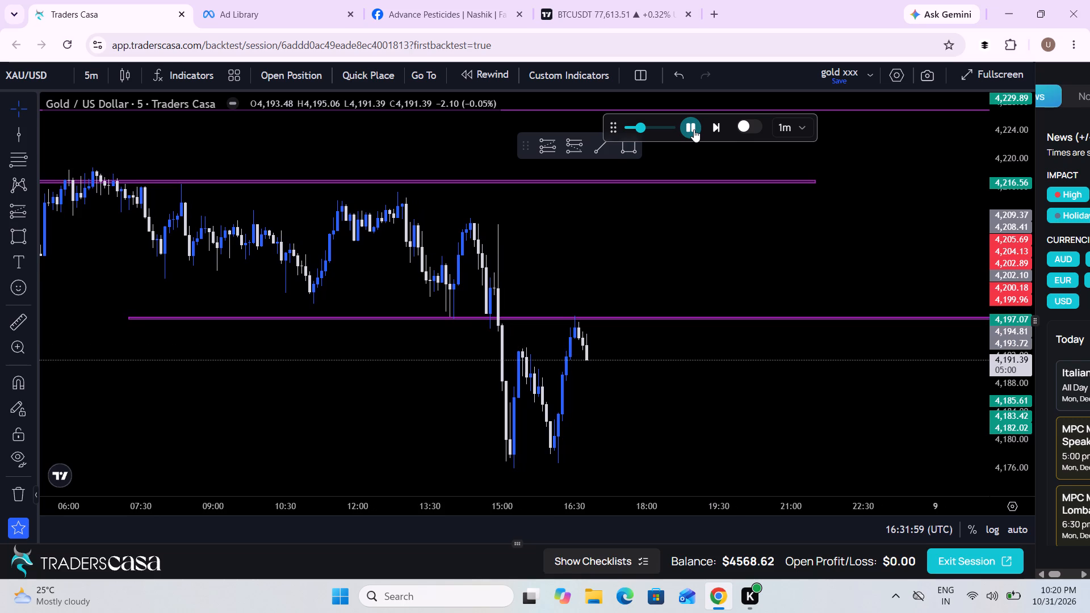
click(658, 129)
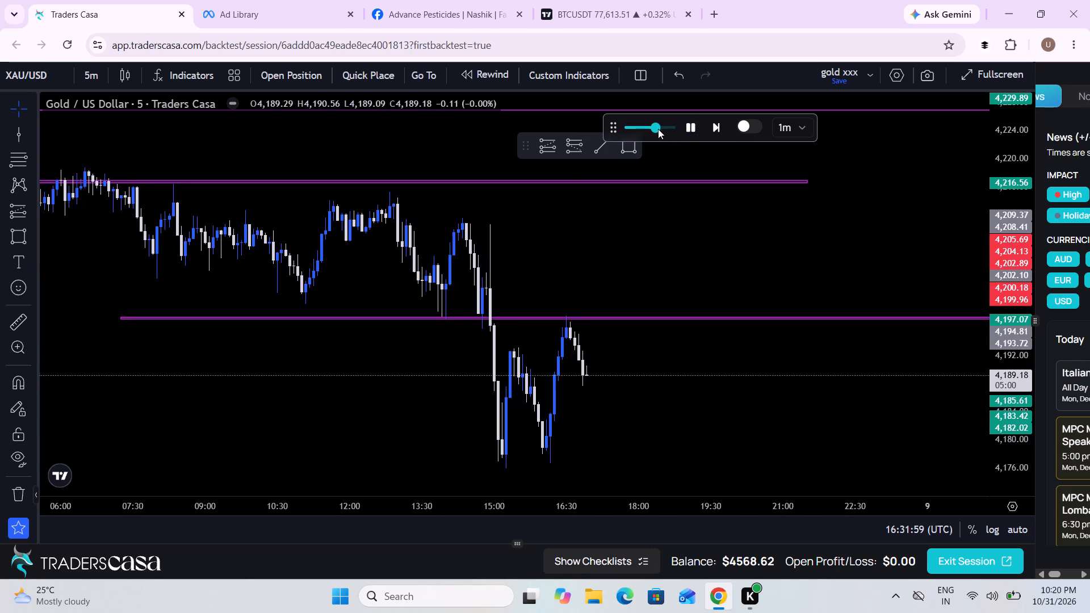
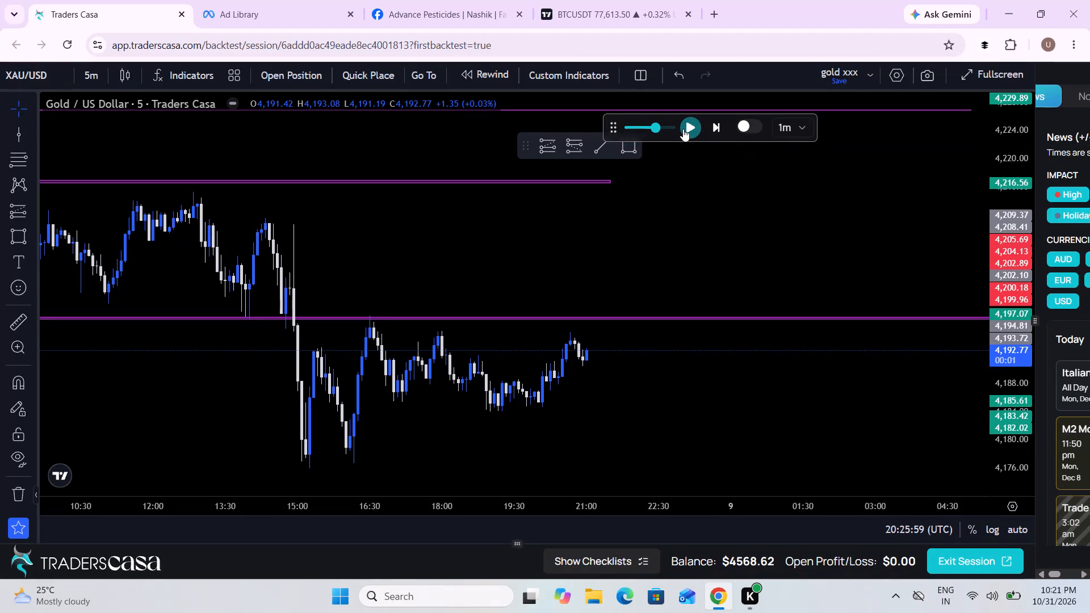
Run the replay forward through the evening of 8 Dec on the 5-minute chart and pause it at about 23:06.
click(683, 129)
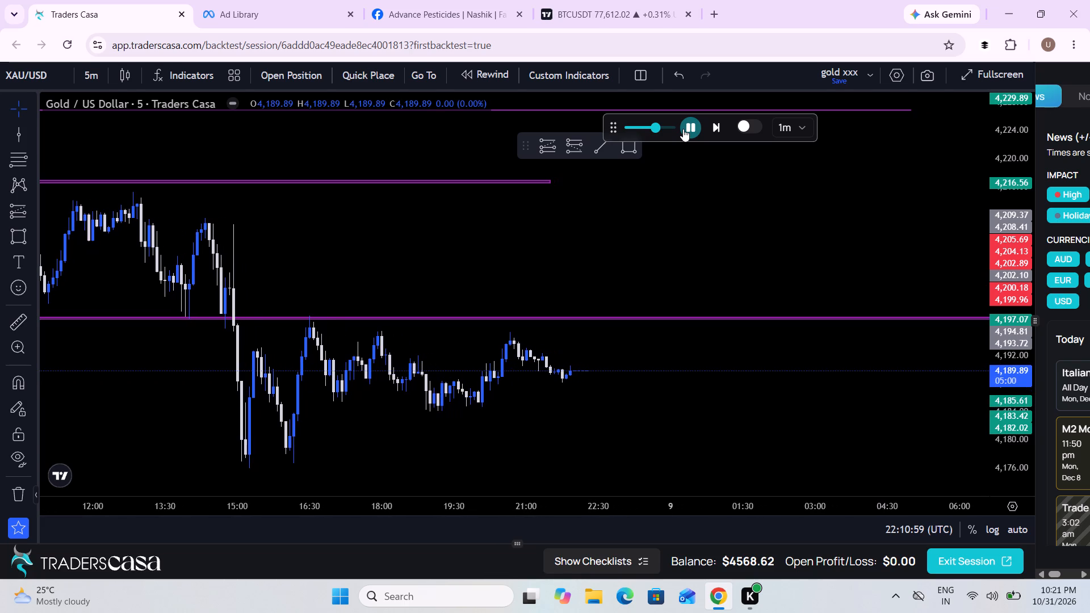
click(683, 129)
click(683, 129)
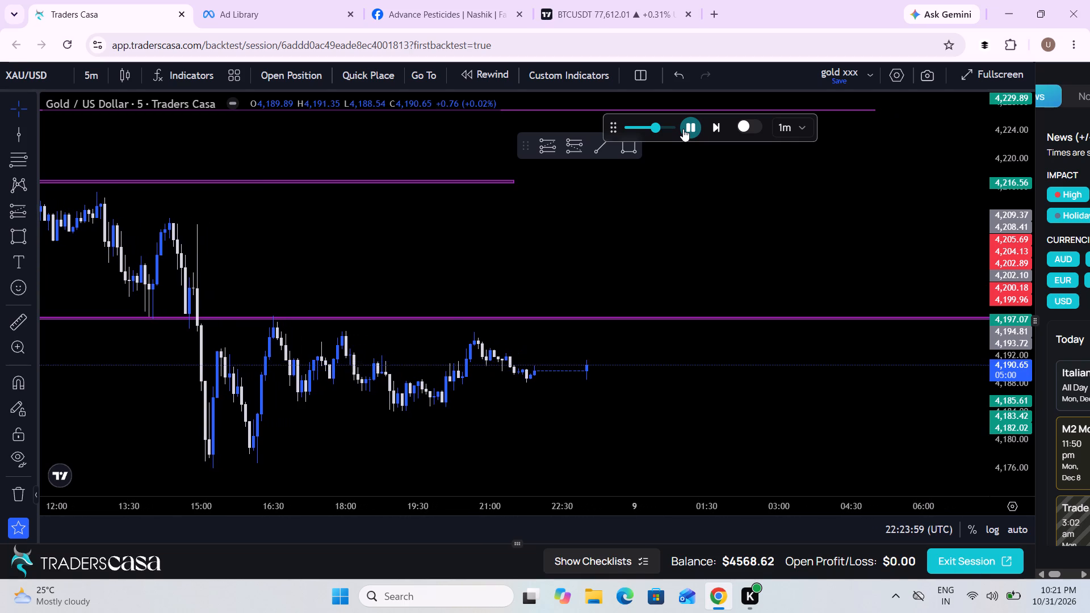
click(683, 129)
Add a vertical line at 23:00 on 8 Dec to mark the start of the new session.
click(19, 142)
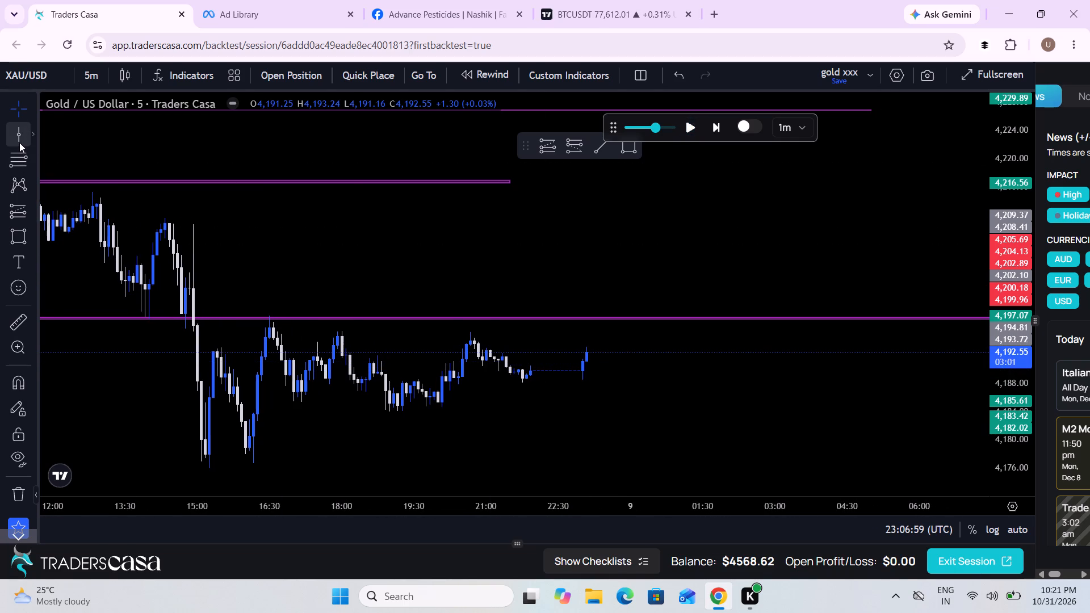
click(581, 400)
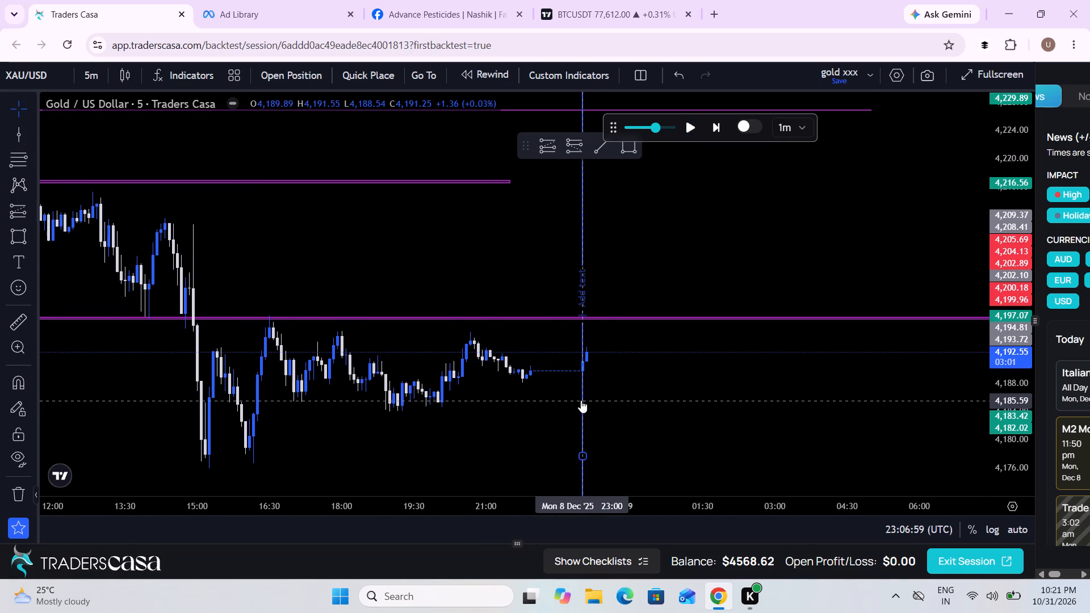
Dismiss the OneDrive backup reminder.
drag(640, 370, 589, 380)
scroll(589, 380, down, 2)
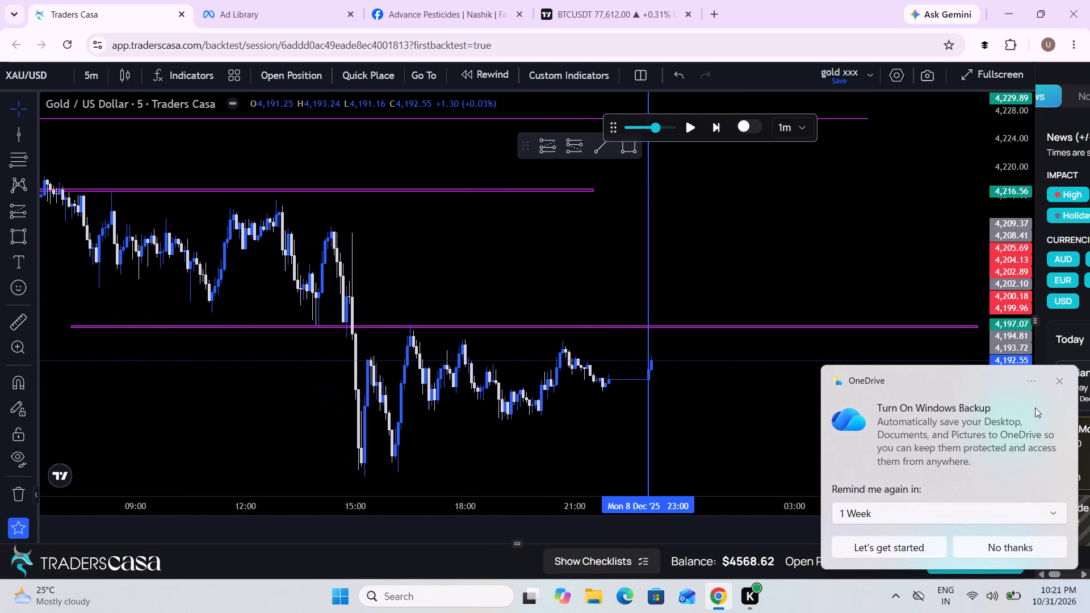
click(1062, 385)
Run the replay forward on the 5-minute chart and pause it at about 02:41 on 9 Dec.
drag(740, 389, 779, 388)
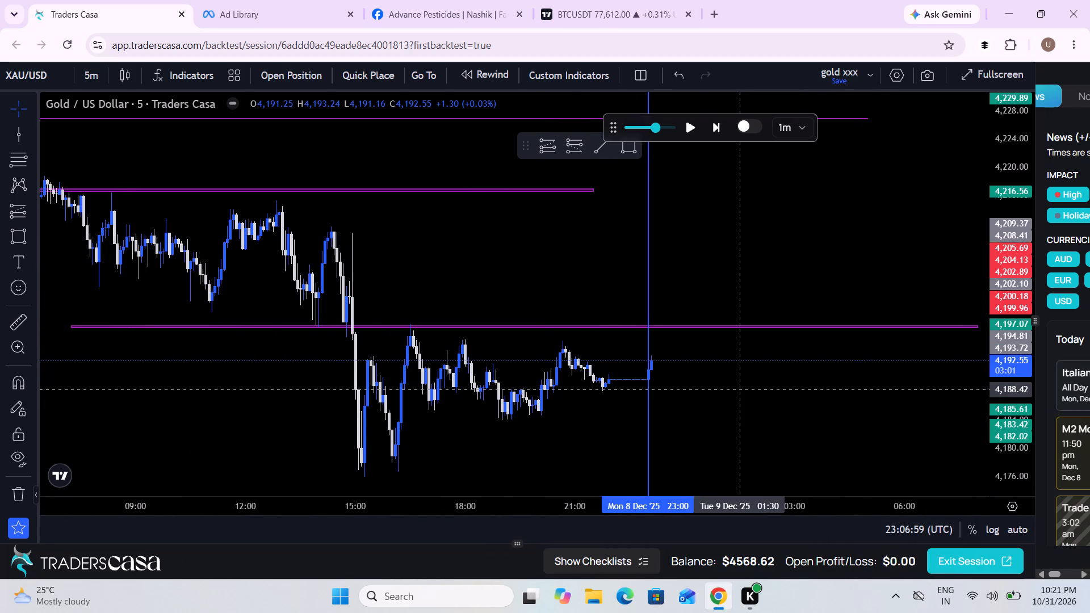
drag(779, 388, 815, 394)
scroll(815, 394, up, 3)
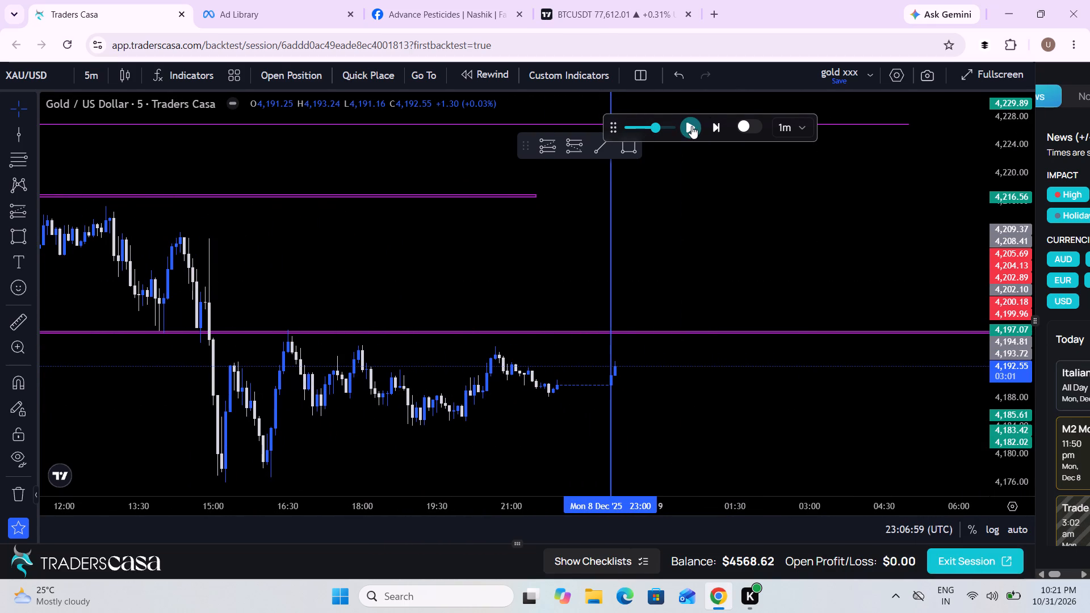
click(691, 126)
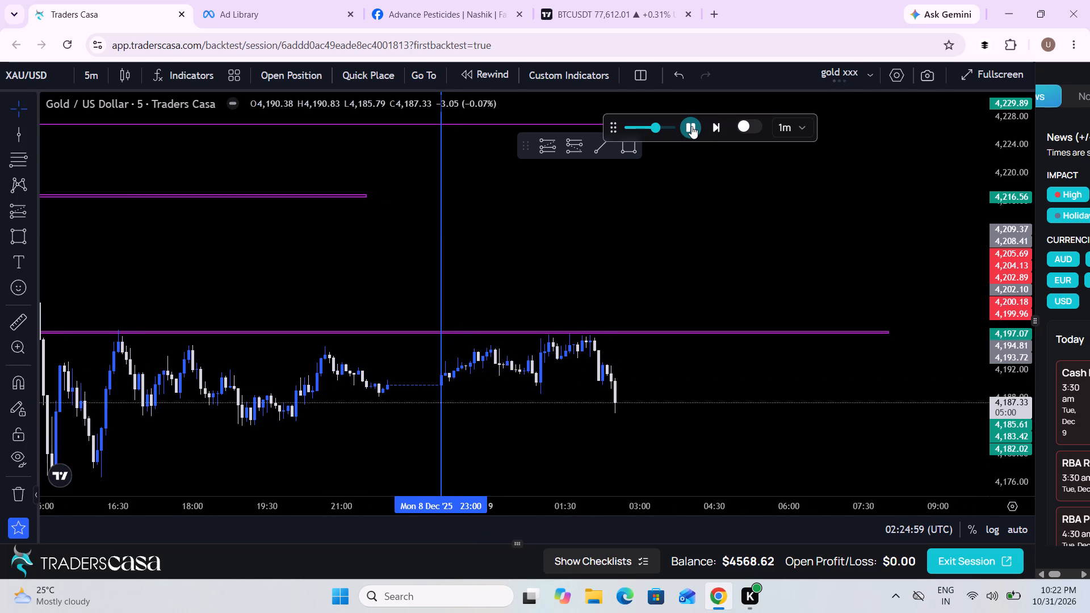
click(691, 126)
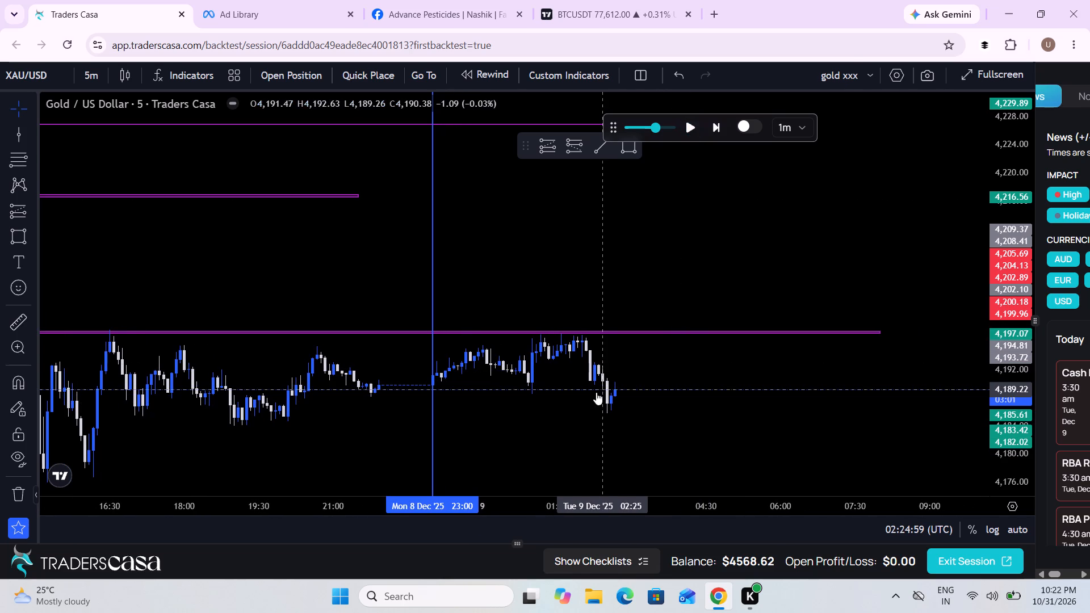
Measure the fall from the purple zone at about 4,197.10 to the recent low near 4,185.81.
scroll(596, 392, up, 2)
drag(995, 436, 990, 389)
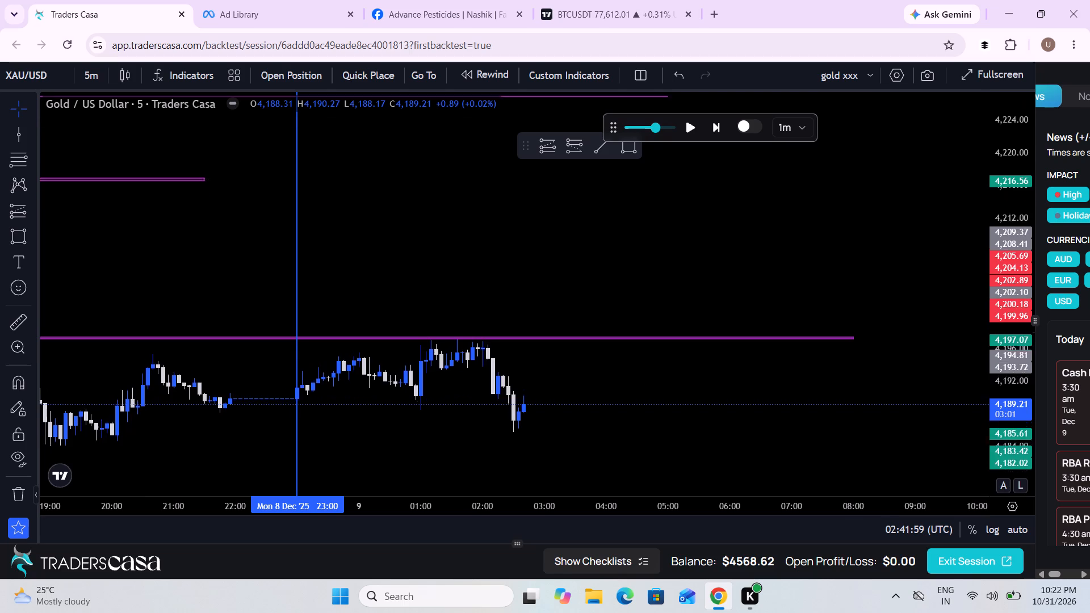
drag(990, 389, 957, 262)
drag(652, 453, 684, 322)
scroll(684, 322, up, 2)
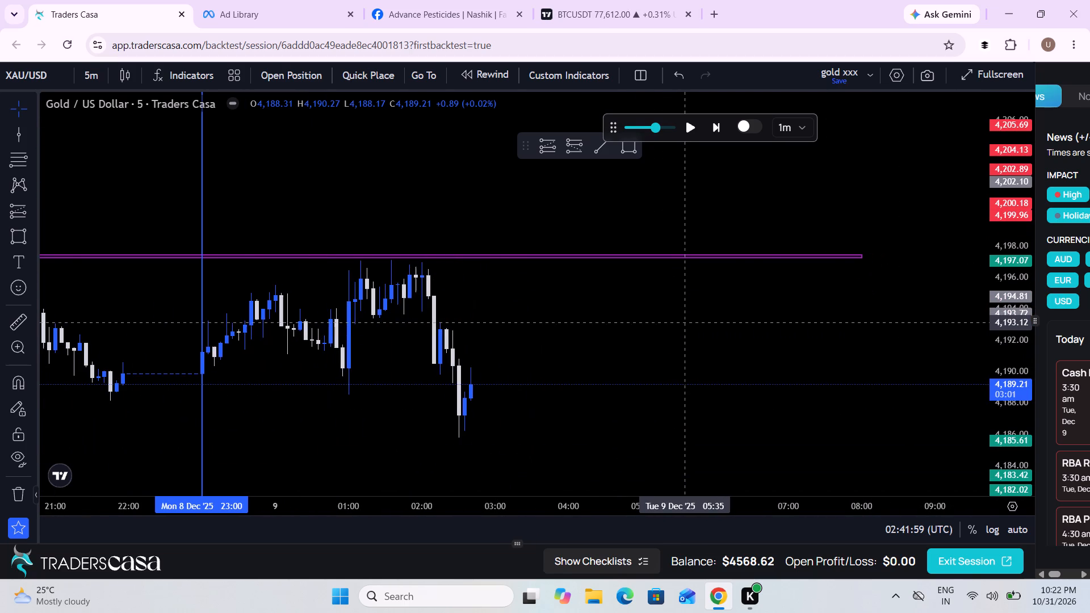
click(18, 313)
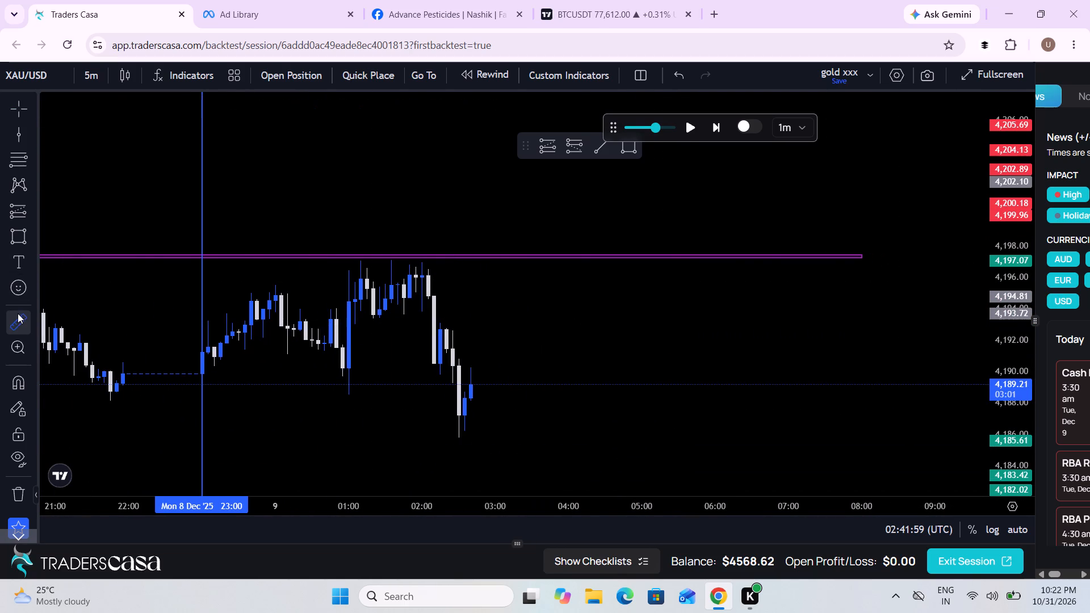
click(455, 260)
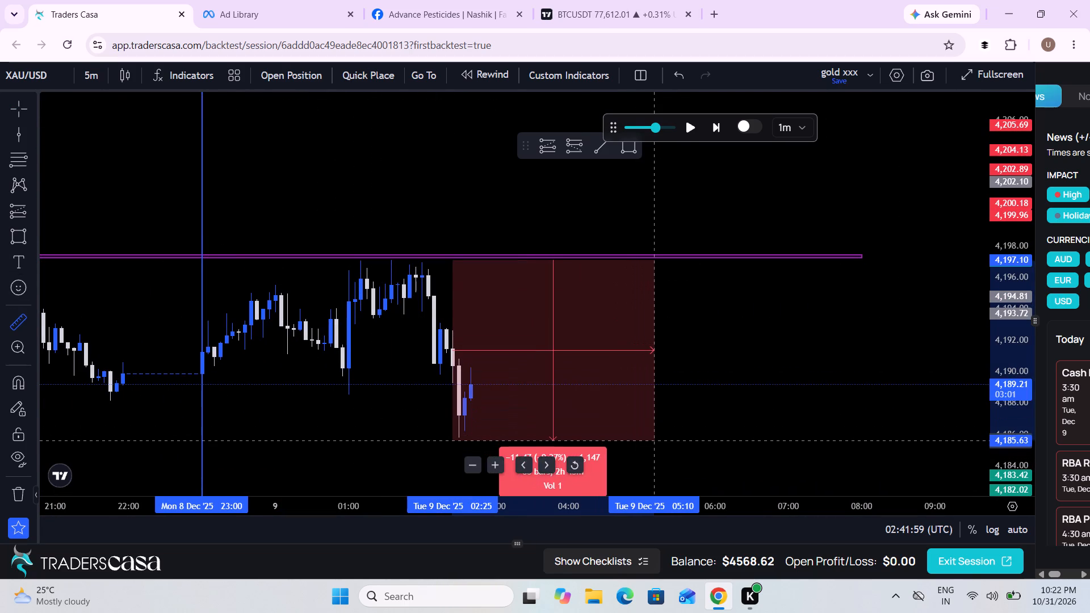
click(661, 438)
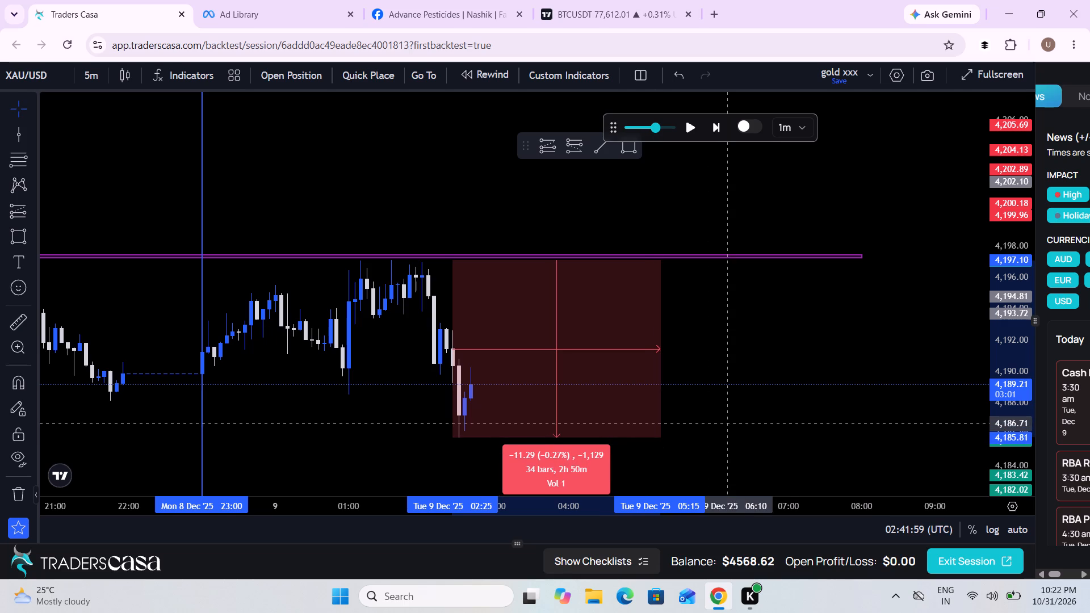
Draw a thin rectangle zone at about 4,191.4, from 02:15 to about 07:25 on 9 Dec.
scroll(729, 423, up, 2)
drag(1020, 449, 993, 245)
click(12, 233)
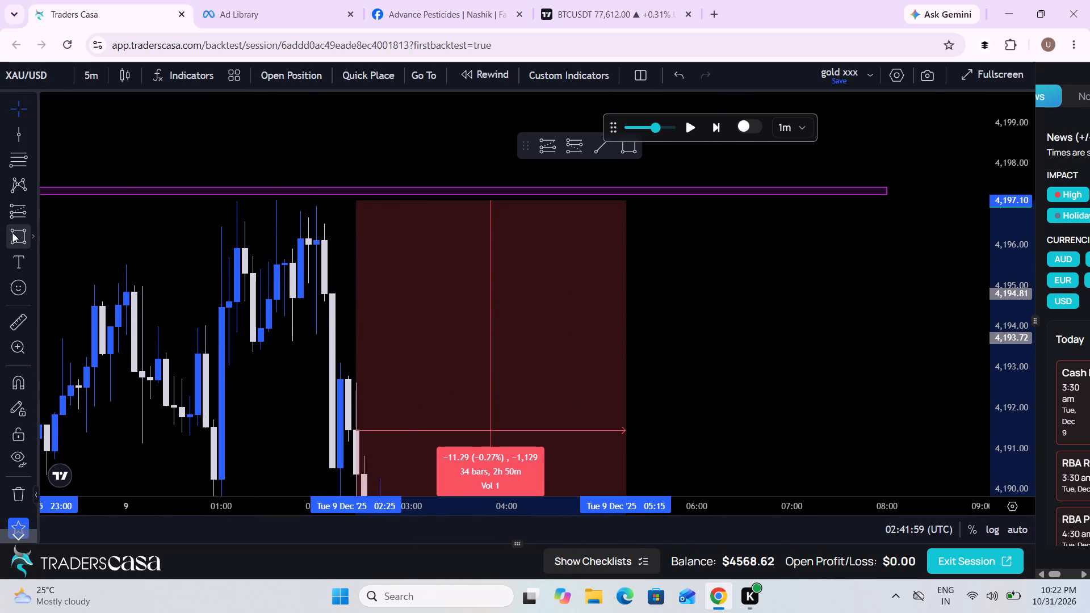
click(343, 430)
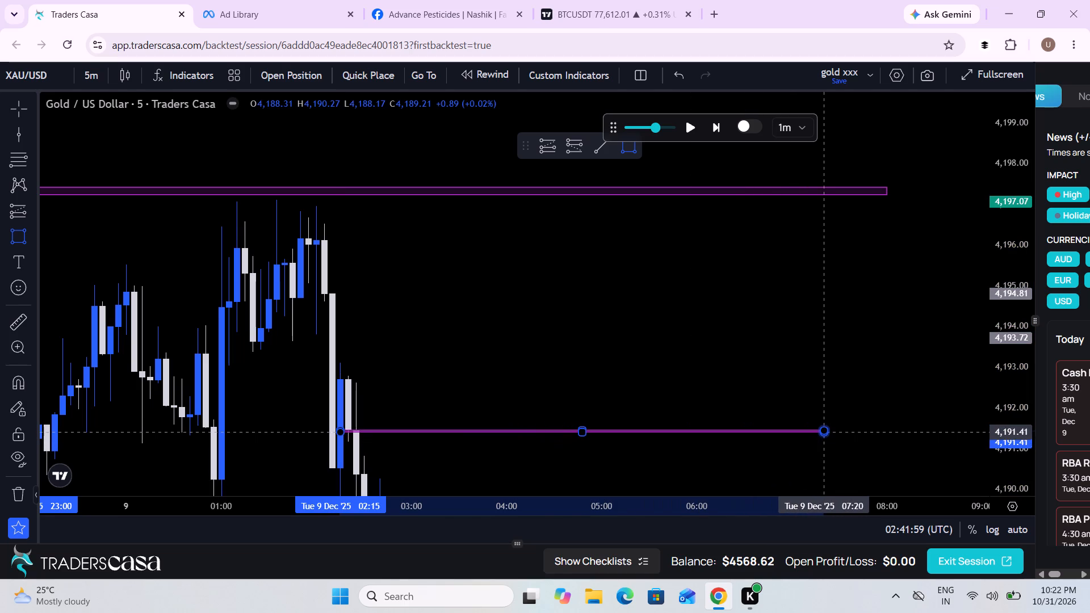
click(828, 431)
Switch to the 1-hour chart and run the replay forward to about 02:58 on 9 Dec.
drag(1008, 307, 976, 492)
scroll(591, 480, down, 4)
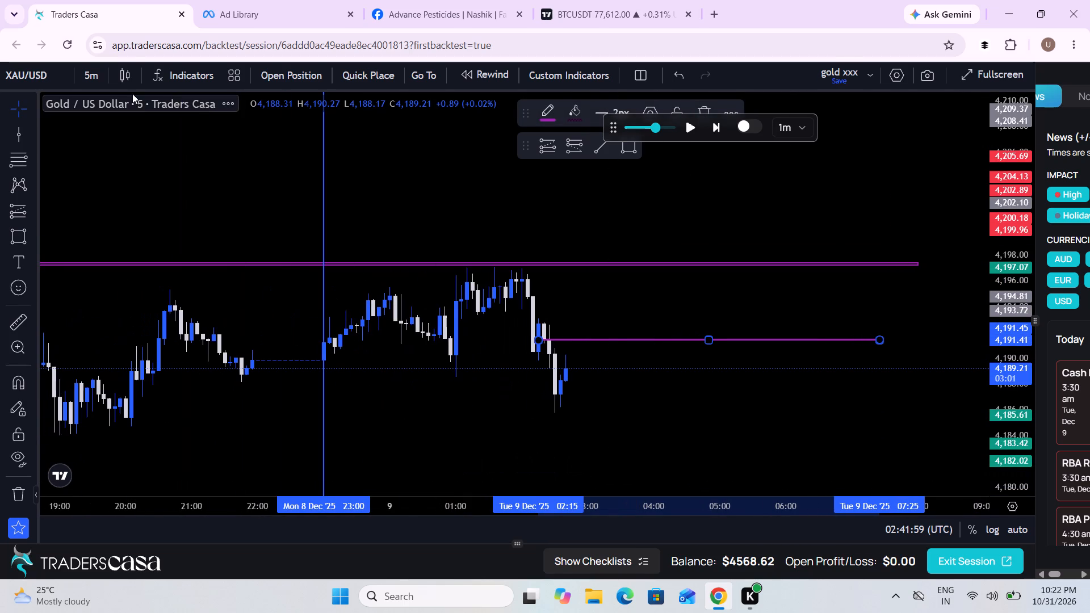
click(90, 79)
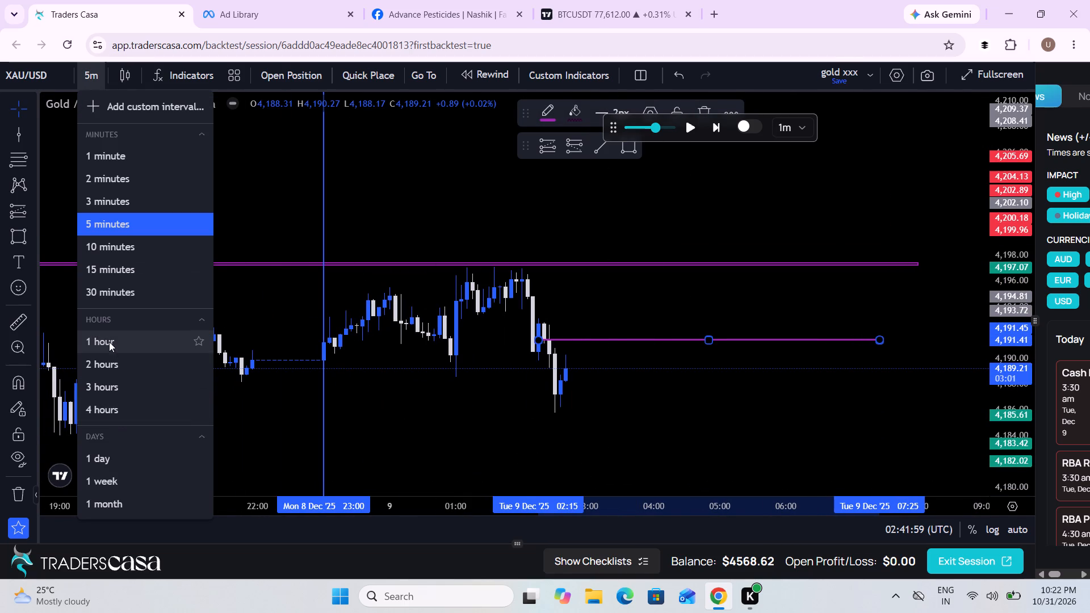
click(108, 339)
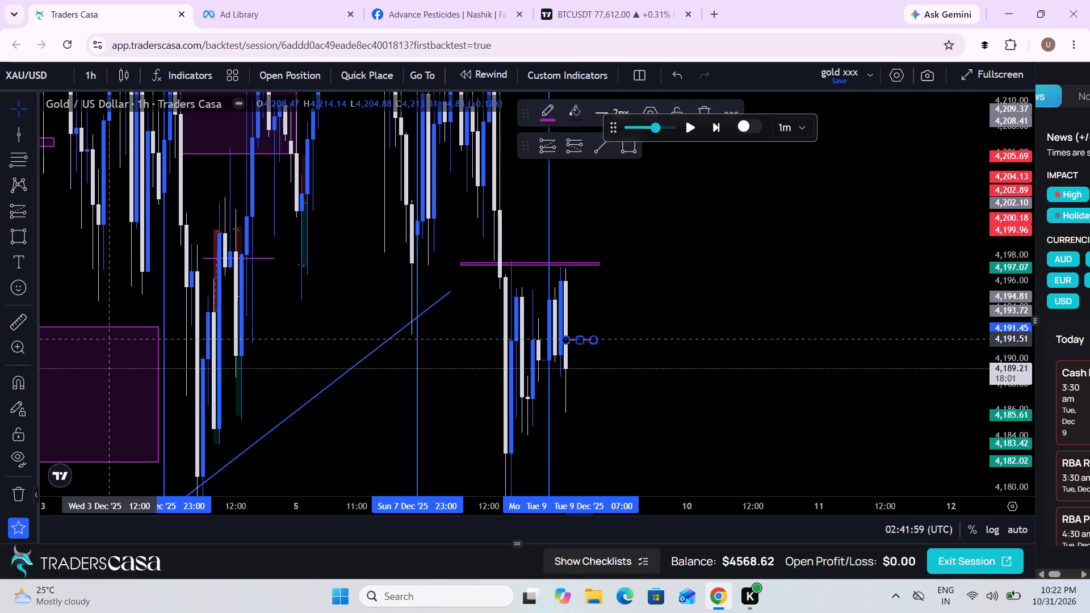
scroll(108, 339, up, 5)
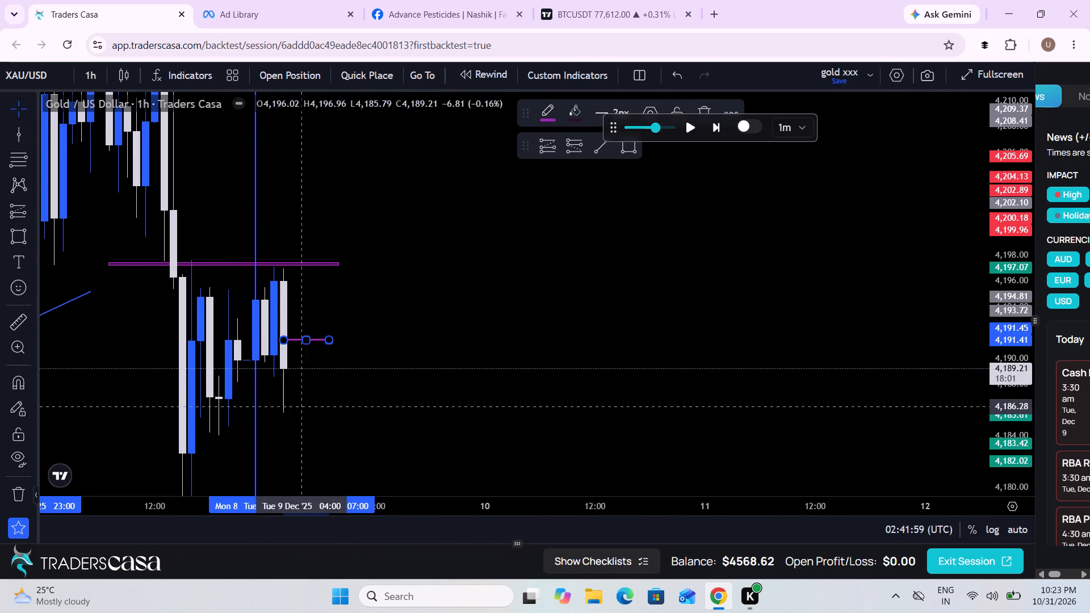
click(307, 409)
drag(608, 408, 899, 397)
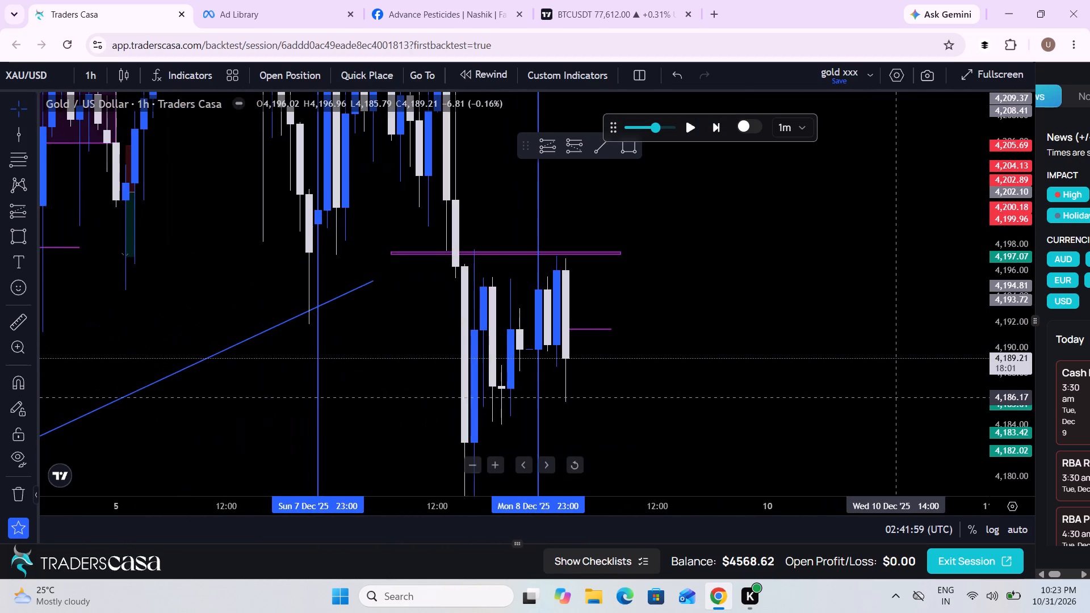
scroll(899, 397, up, 3)
drag(494, 417, 831, 370)
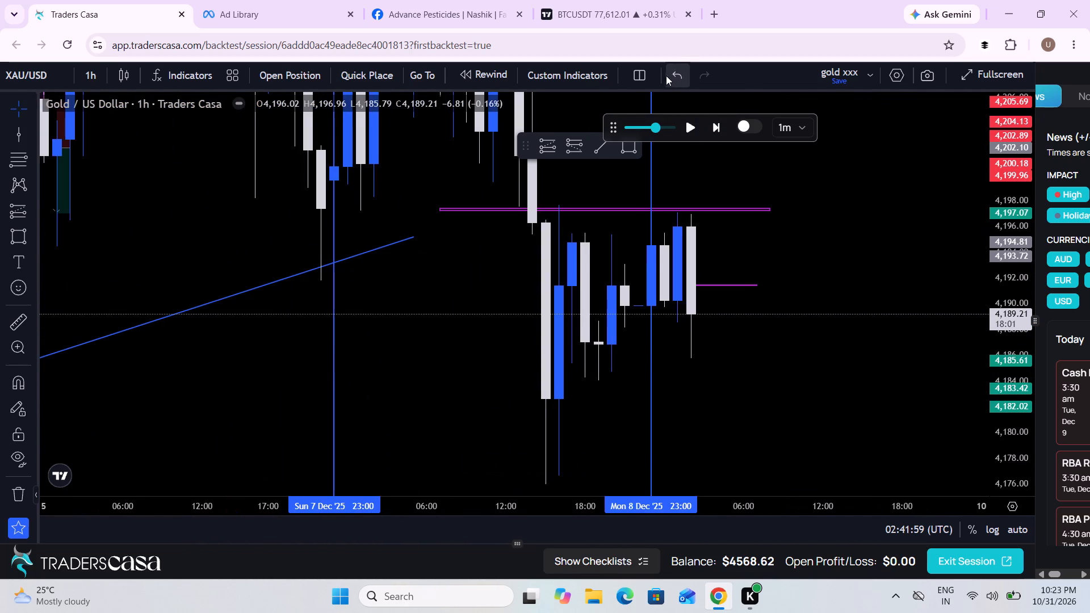
click(688, 125)
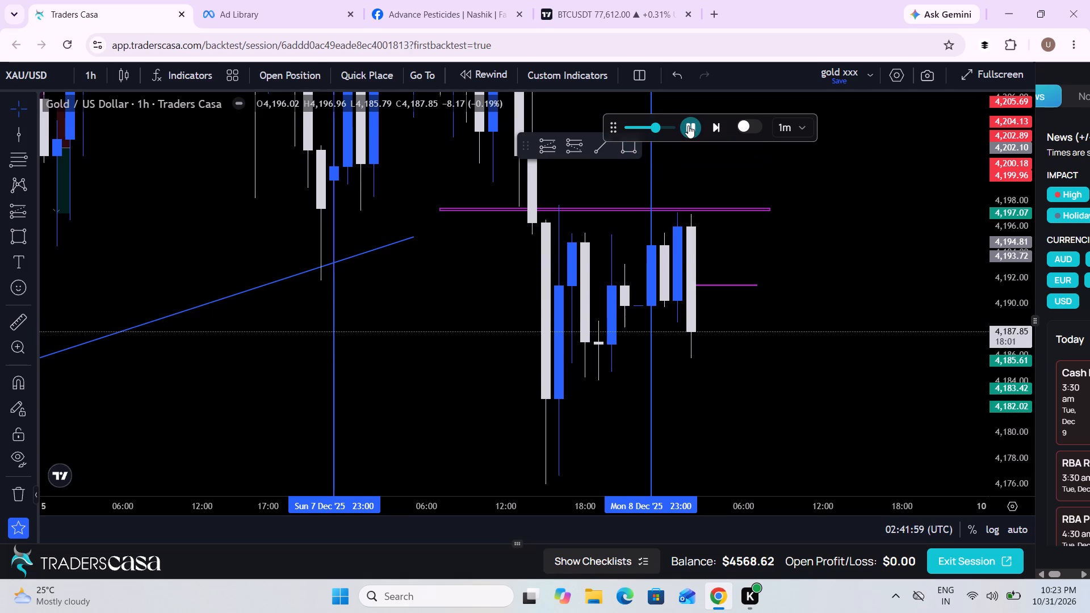
click(688, 125)
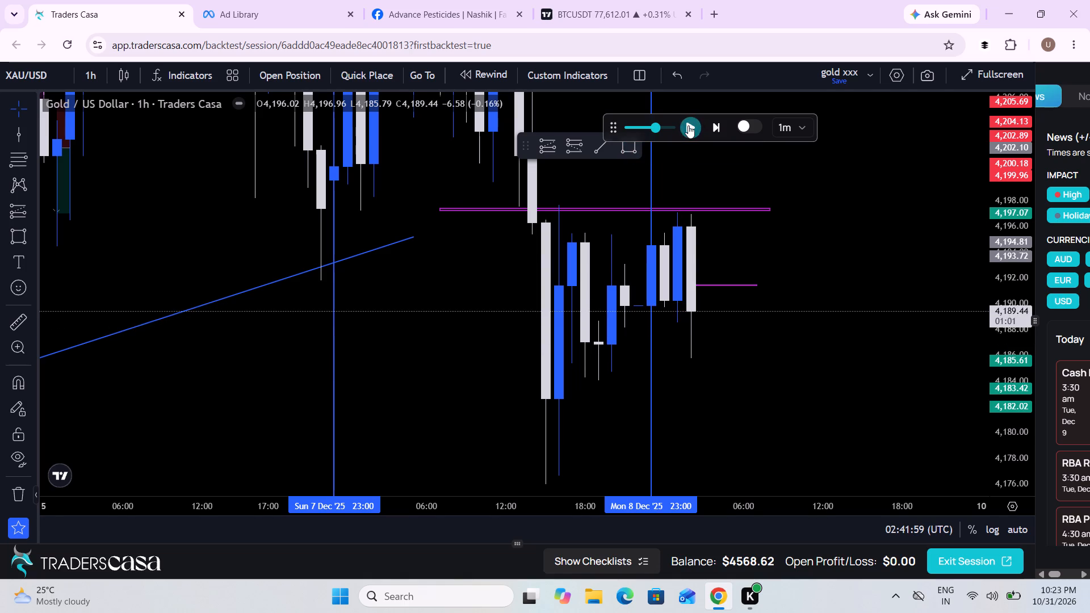
Return to the 5-minute chart and run the replay forward to about 03:08 on 9 Dec.
click(90, 72)
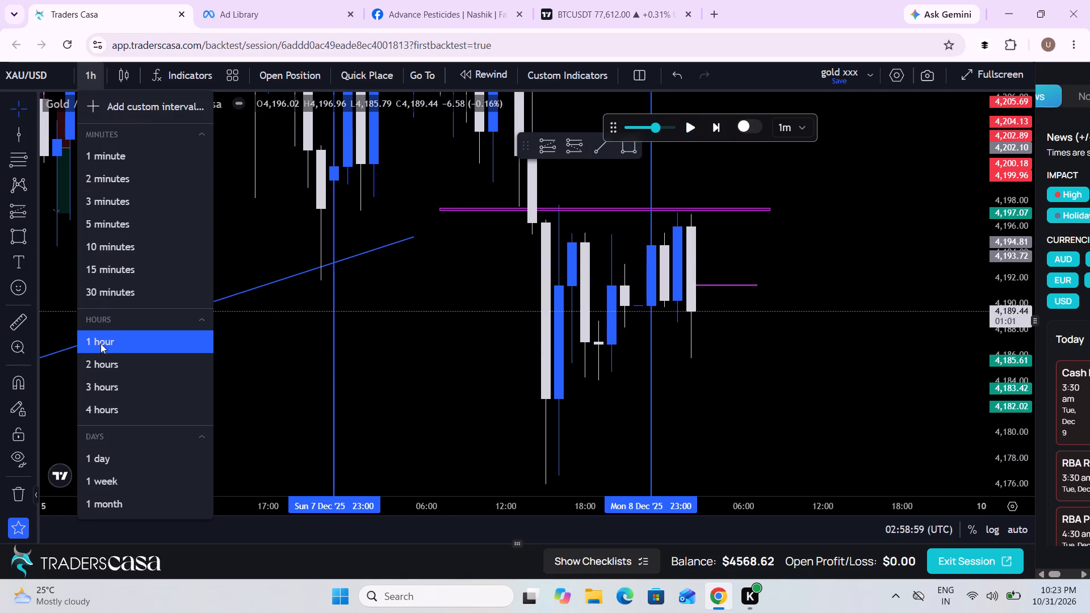
click(124, 230)
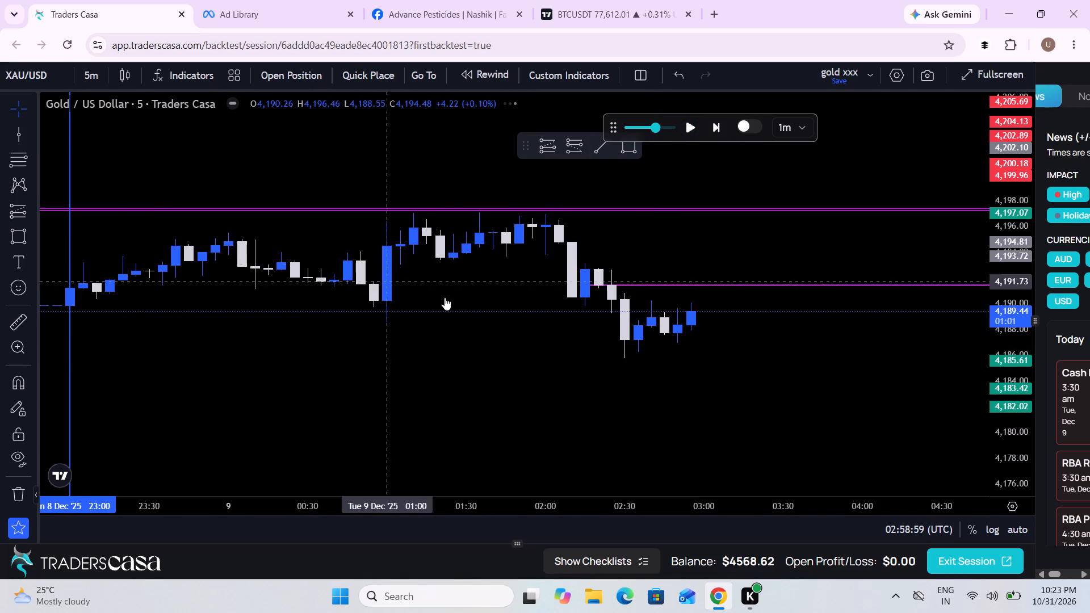
scroll(500, 360, down, 5)
drag(842, 371, 636, 388)
scroll(636, 388, down, 2)
drag(1000, 383, 984, 279)
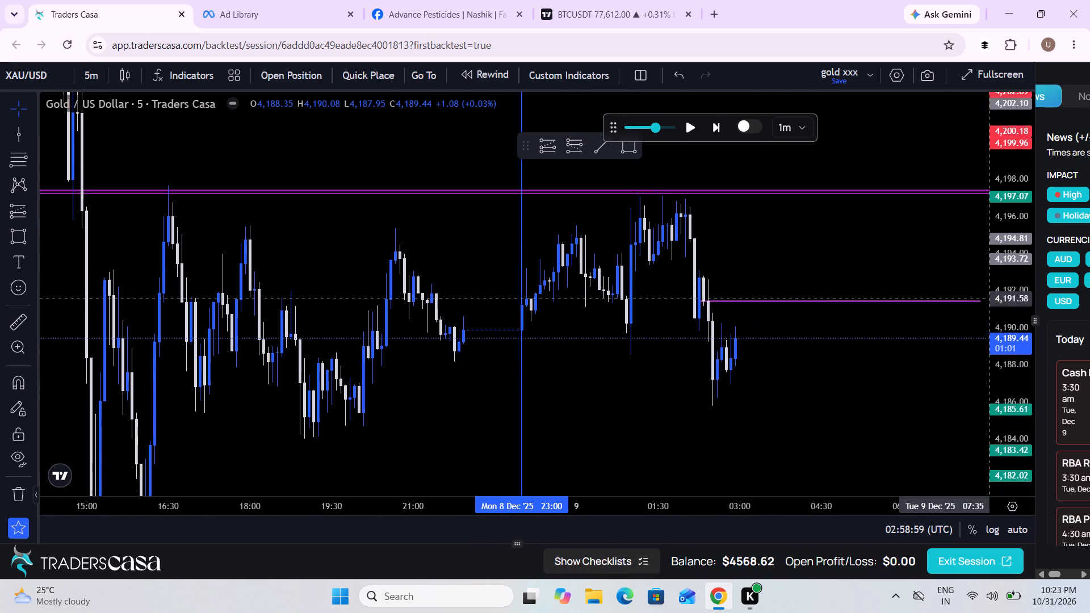
drag(984, 279, 983, 276)
scroll(716, 386, up, 4)
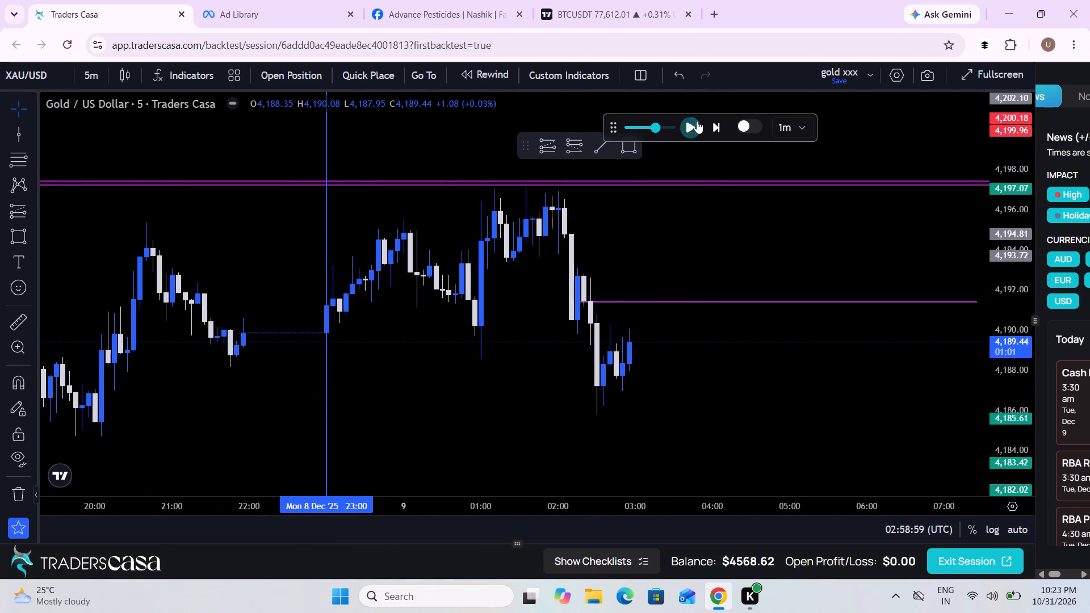
click(698, 122)
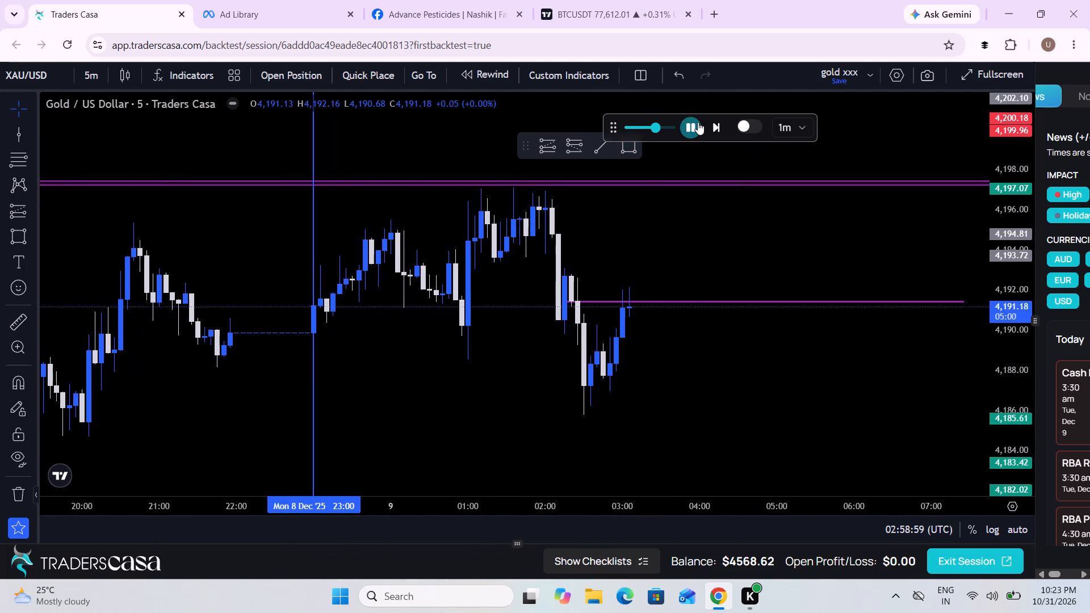
click(698, 122)
Draw a short position from 03:15 to 05:30 on 9 Dec with entry 4,189.75, stop 4,194.91 and target about 4,182.09.
drag(669, 402, 582, 410)
scroll(582, 410, down, 1)
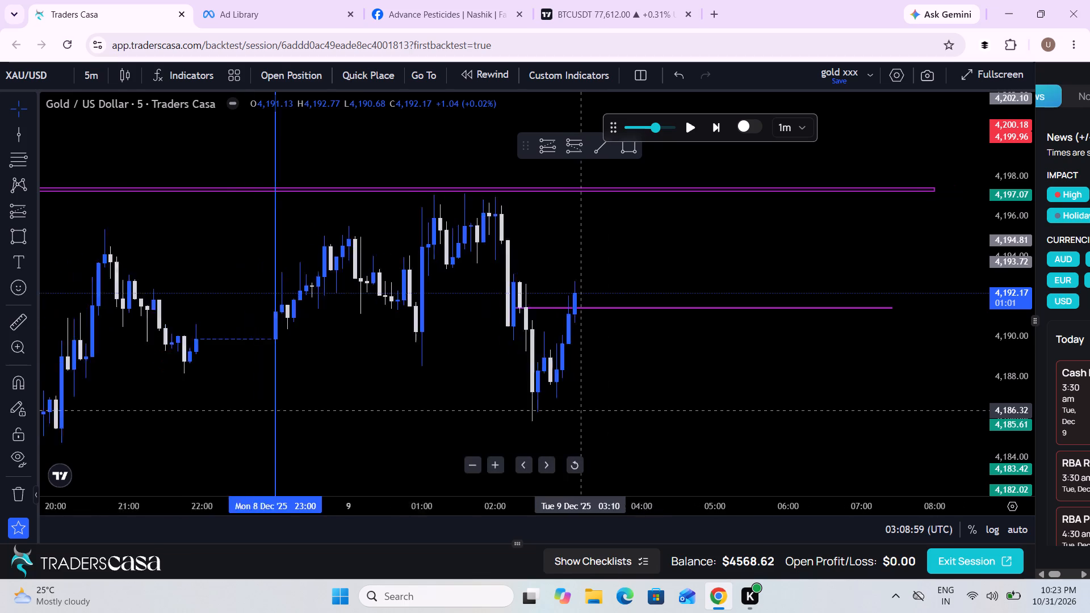
scroll(582, 410, down, 1)
click(33, 219)
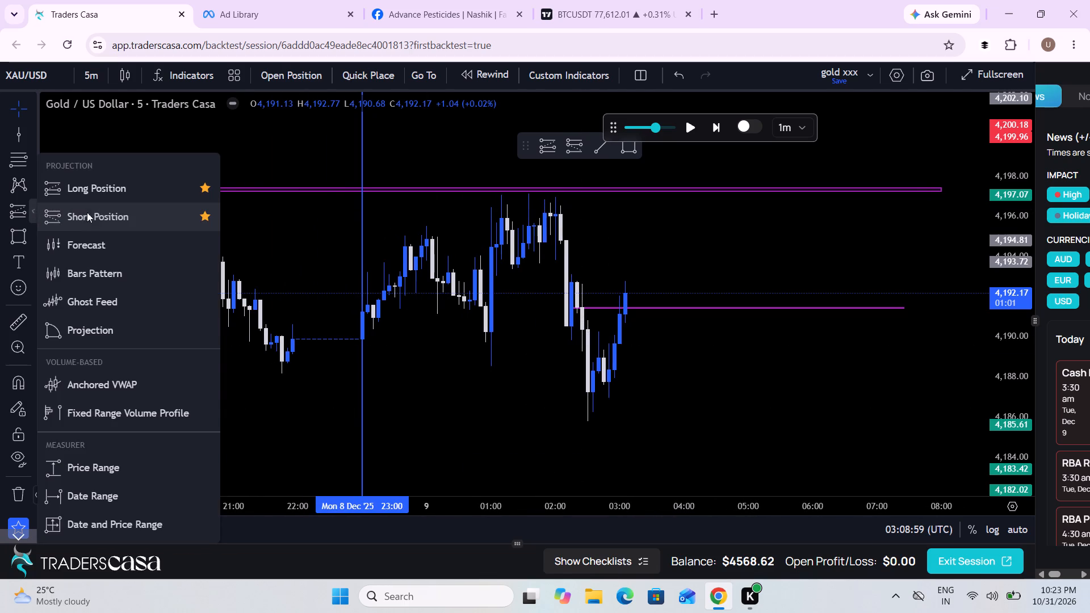
click(90, 213)
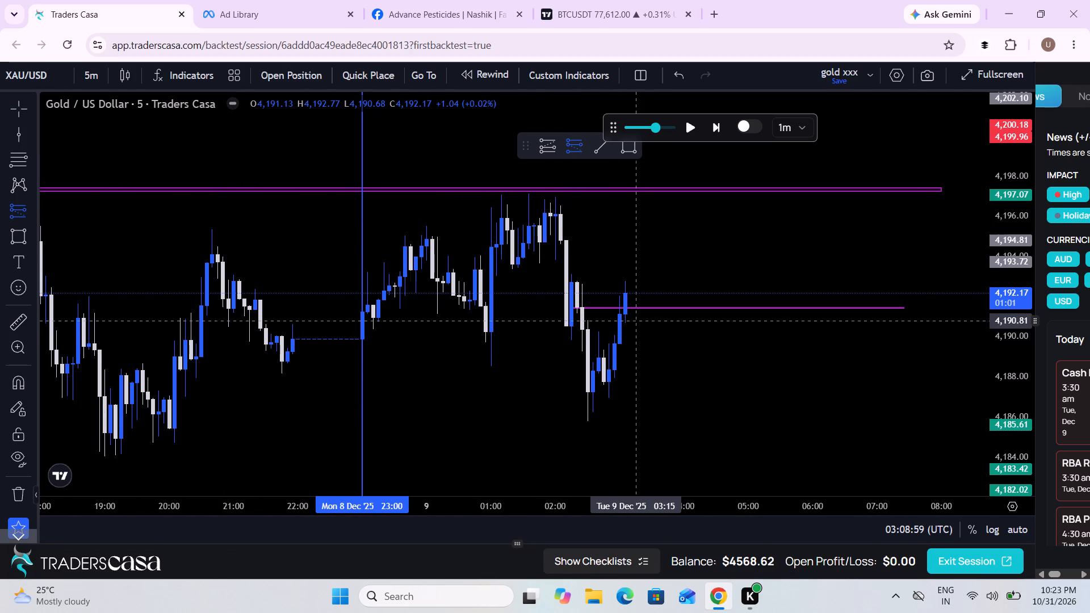
click(635, 320)
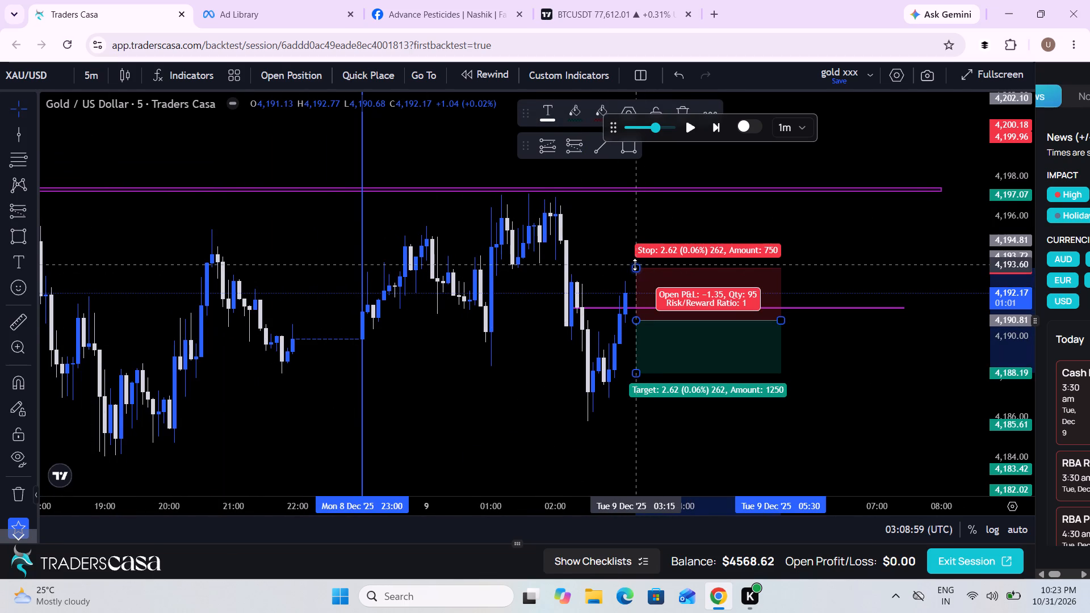
drag(635, 264, 634, 230)
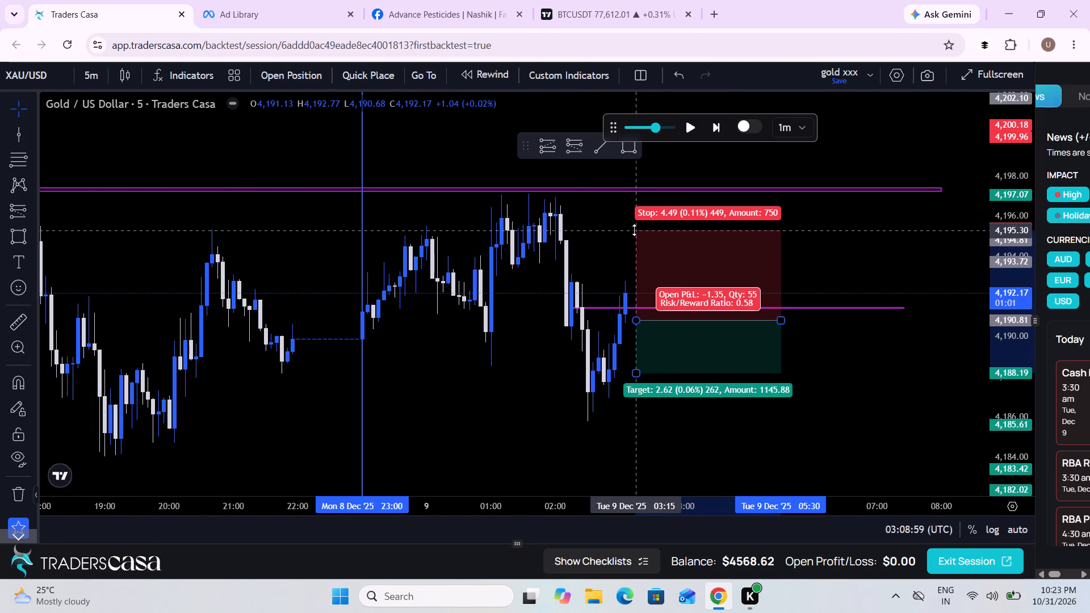
drag(634, 230, 632, 217)
drag(665, 346, 663, 355)
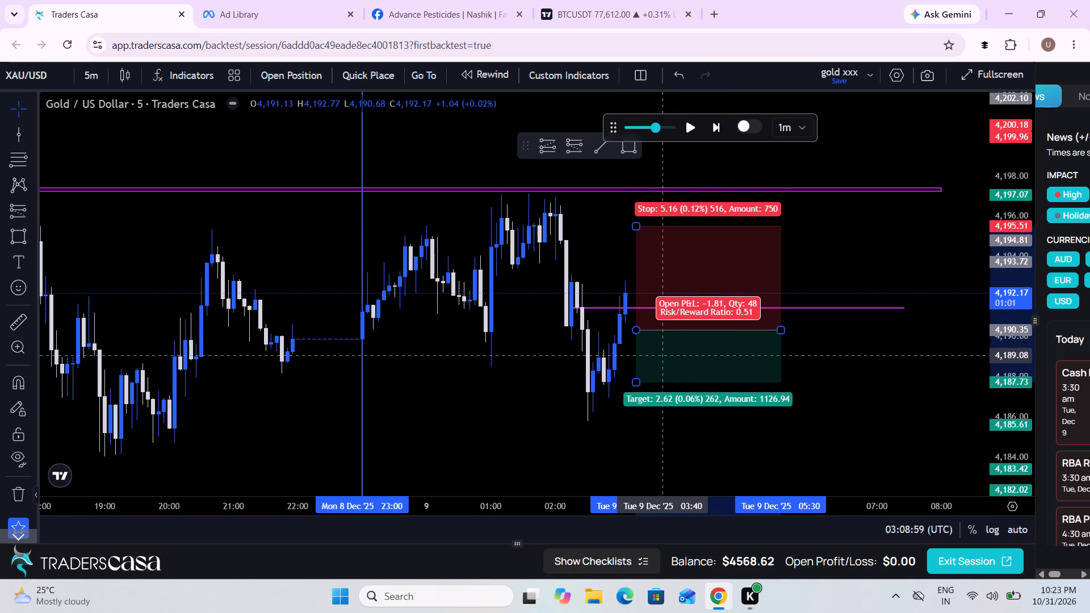
drag(663, 355, 663, 367)
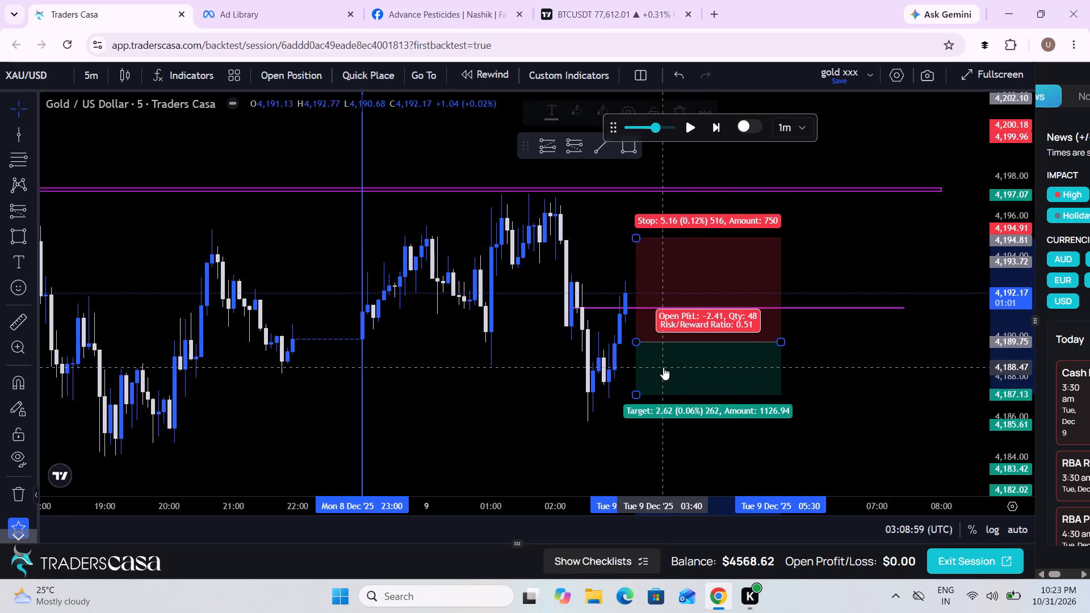
drag(639, 395, 678, 514)
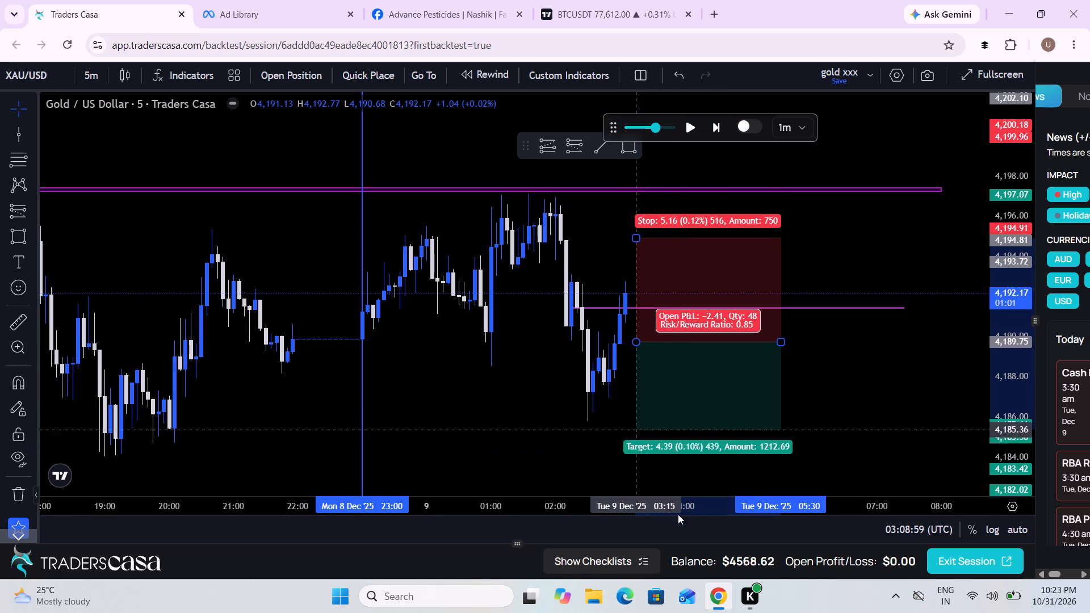
drag(678, 514, 679, 520)
Switch to the 1-hour chart and raise the short position's target to 4,182.61.
click(527, 363)
drag(527, 363, 466, 250)
scroll(466, 250, down, 4)
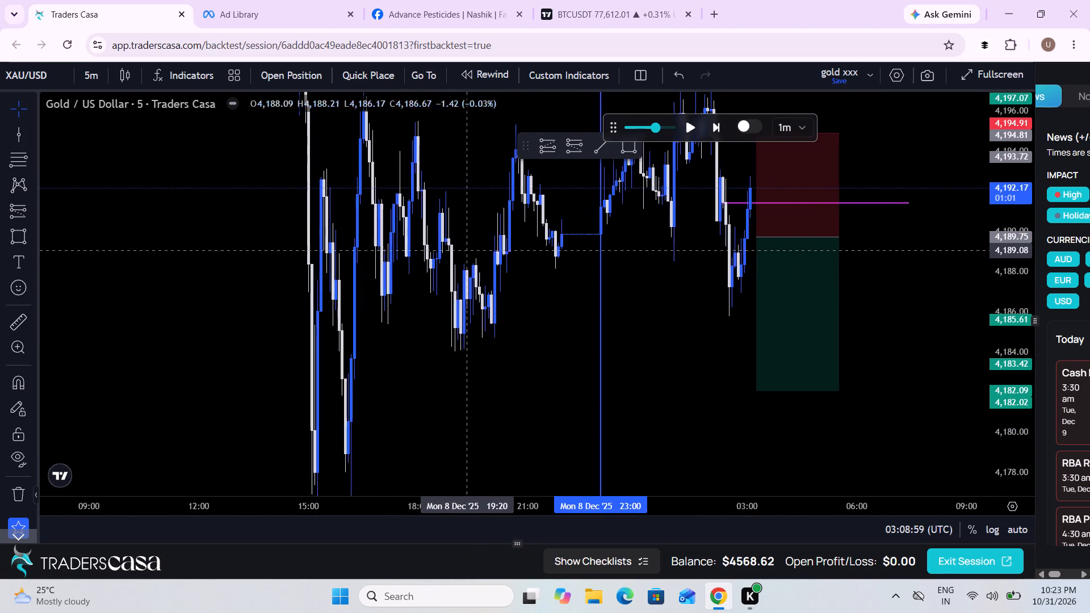
drag(483, 297, 456, 269)
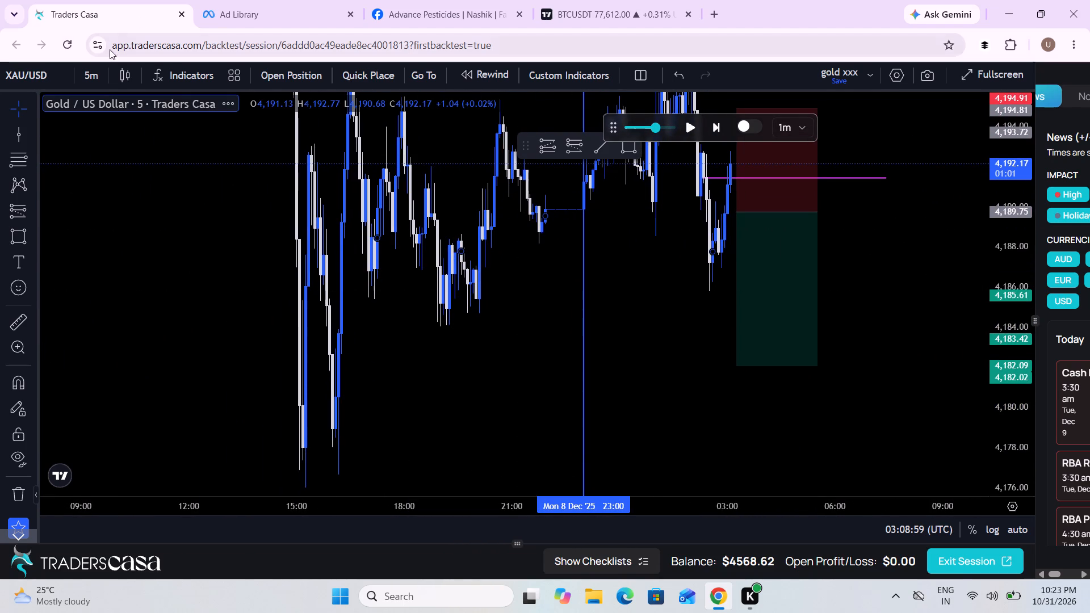
click(95, 83)
click(132, 346)
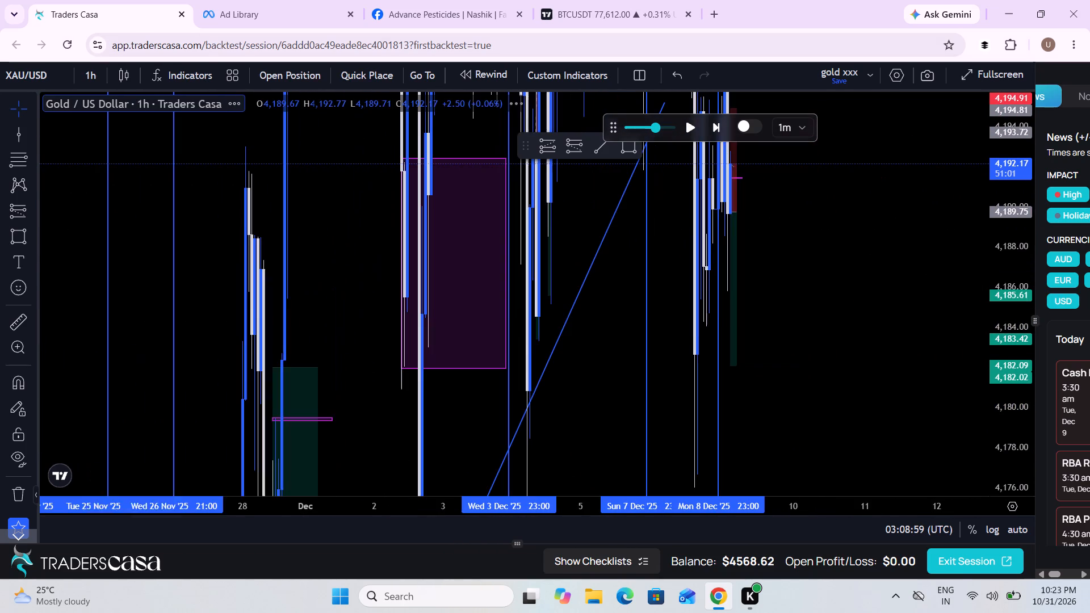
scroll(368, 323, up, 5)
drag(542, 329, 898, 359)
scroll(898, 359, up, 5)
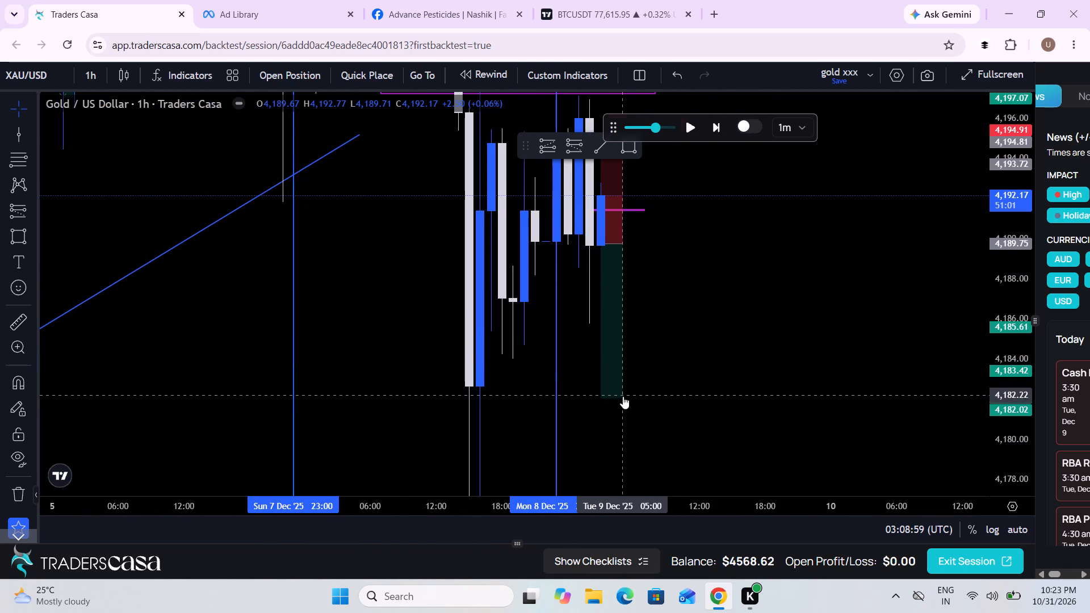
drag(600, 398, 602, 387)
Place the sell order from the drawn short position with entry 4189.75, stop loss 4194.91 and take profit 4182.61.
click(292, 69)
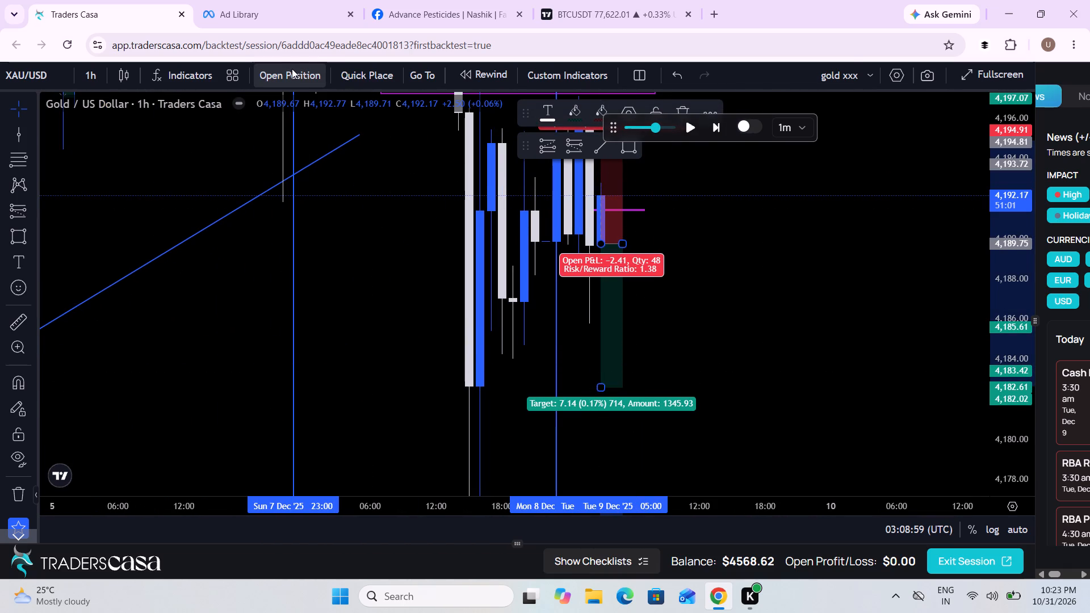
click(515, 525)
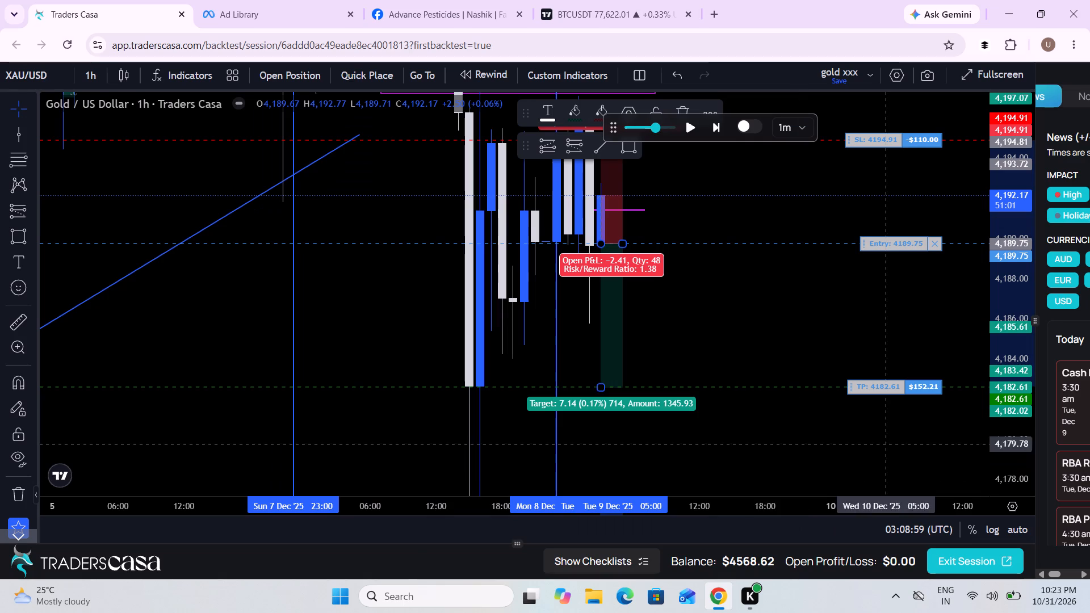
Run the replay forward on the 1-hour chart to about 05:43 on 9 Dec, past the 4182.61 take-profit level, and pause it.
drag(762, 463, 876, 454)
scroll(876, 454, up, 4)
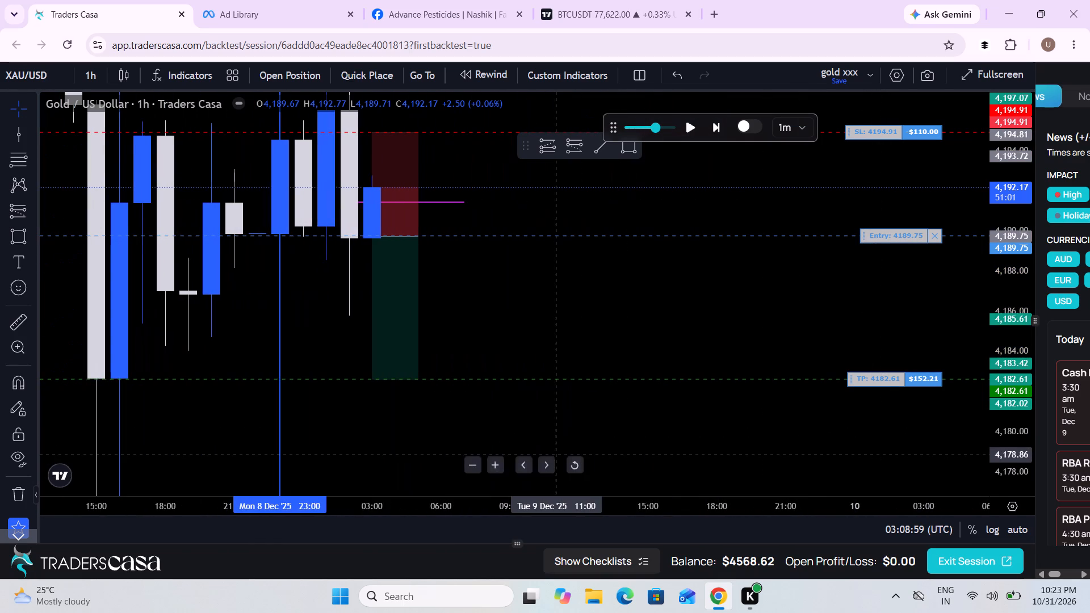
drag(565, 454, 753, 479)
click(687, 126)
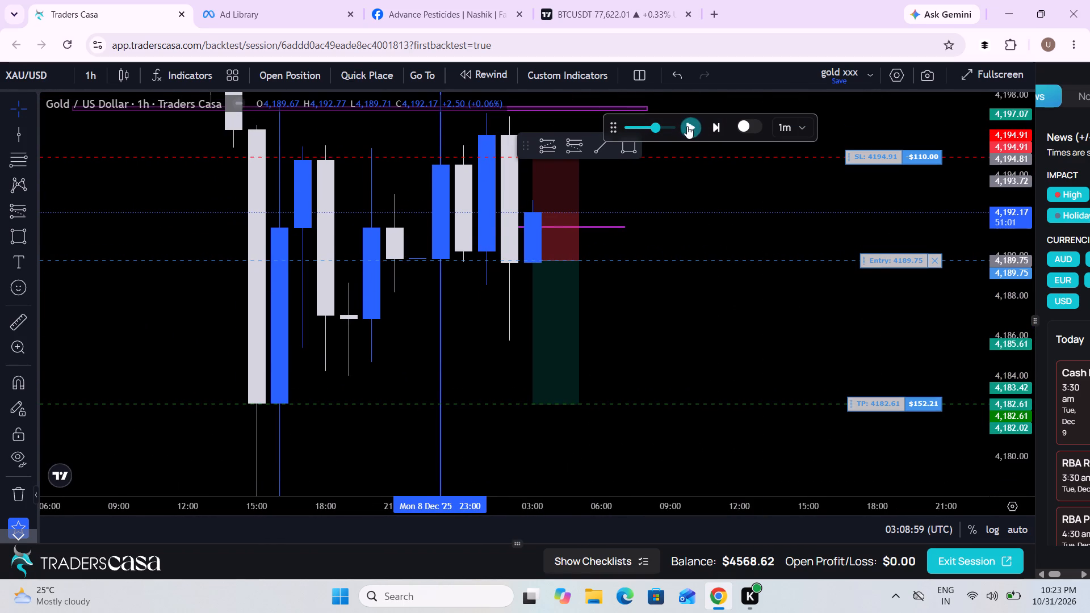
drag(645, 303, 686, 377)
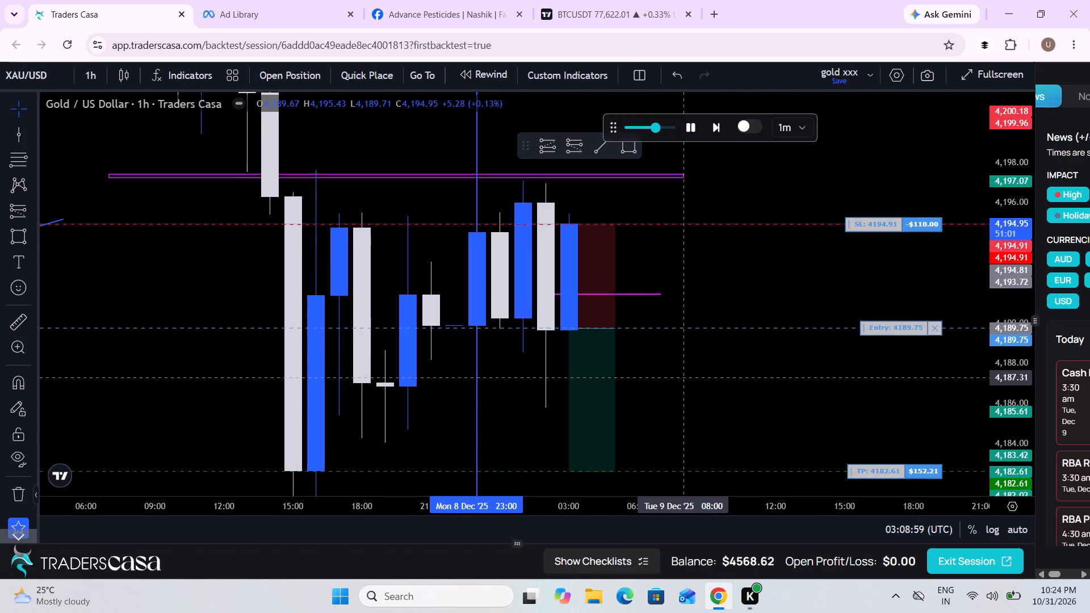
drag(686, 377, 676, 361)
scroll(676, 361, down, 3)
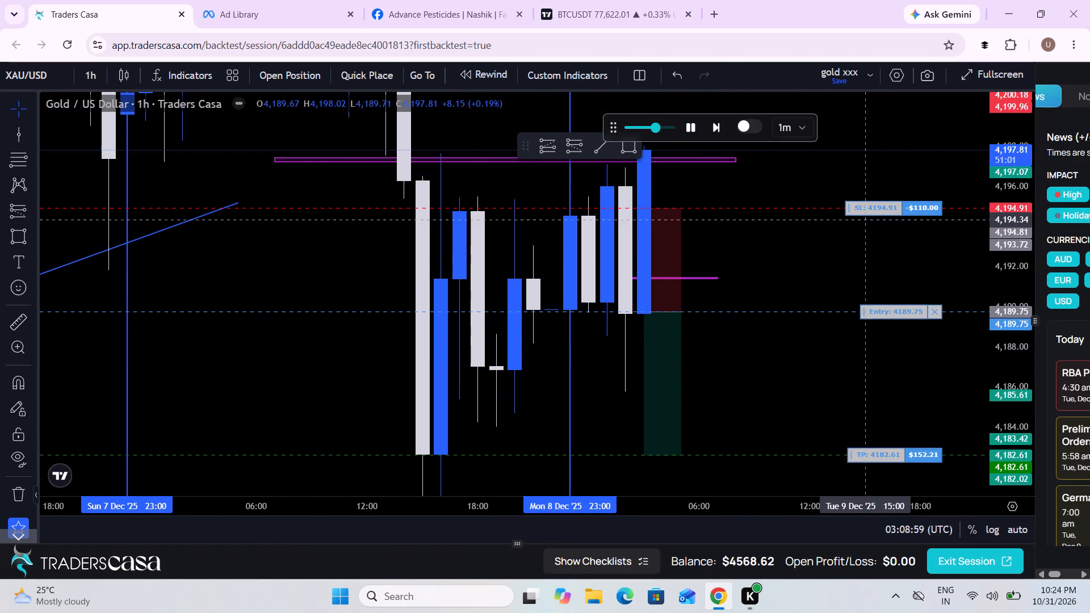
click(689, 128)
click(689, 128)
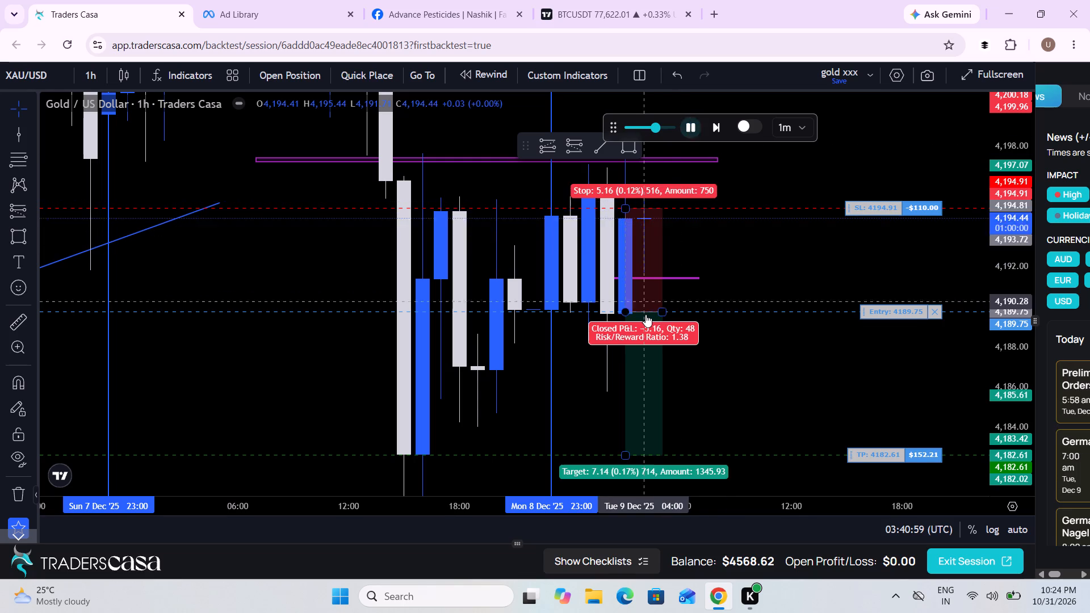
scroll(645, 314, up, 4)
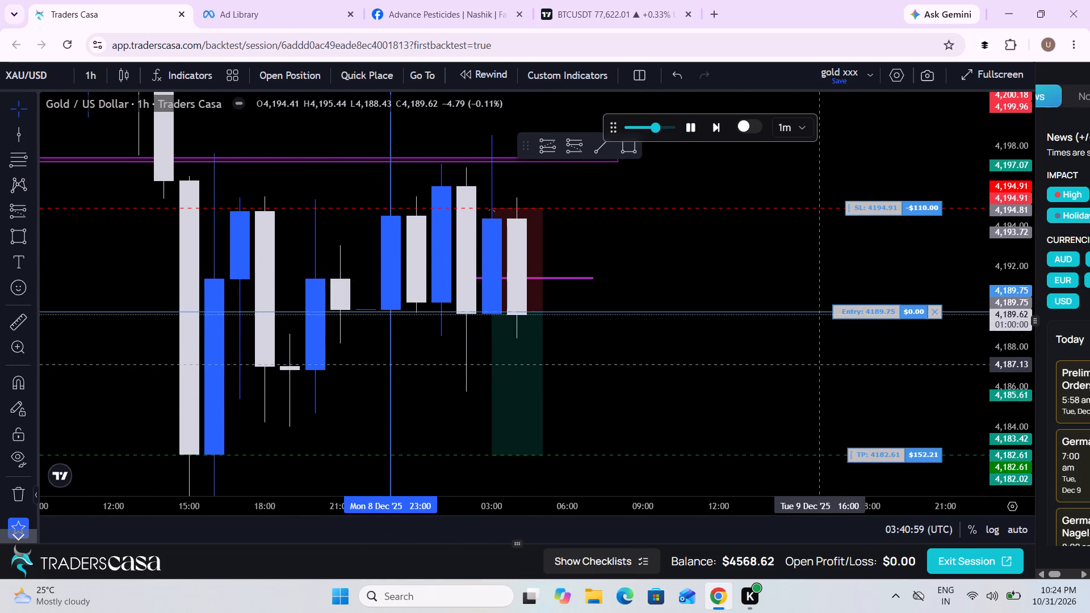
click(824, 364)
drag(824, 364, 873, 326)
scroll(873, 326, down, 3)
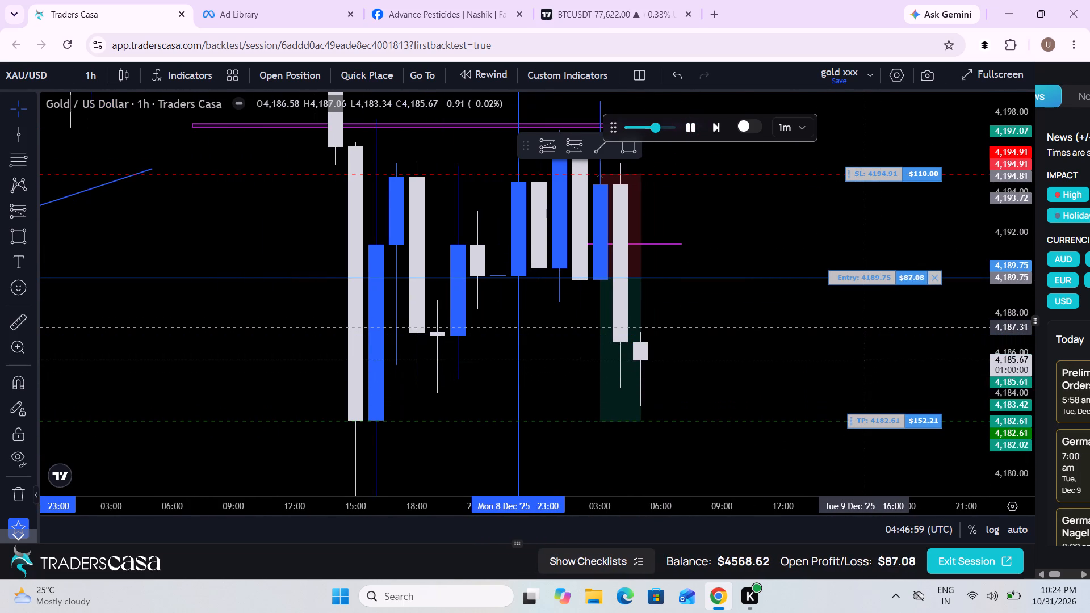
drag(873, 326, 927, 321)
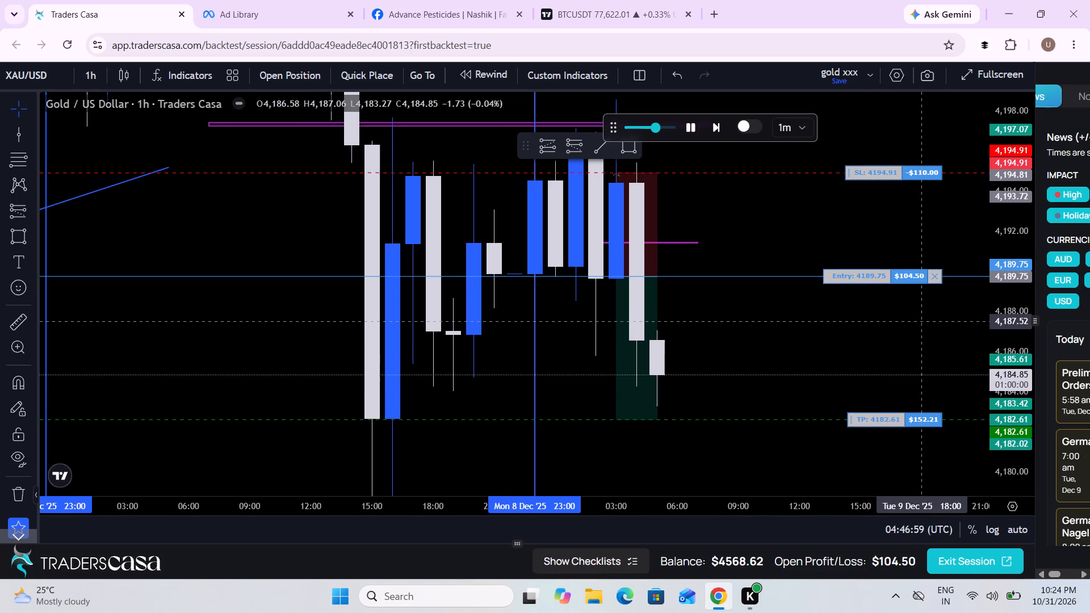
scroll(927, 321, up, 1)
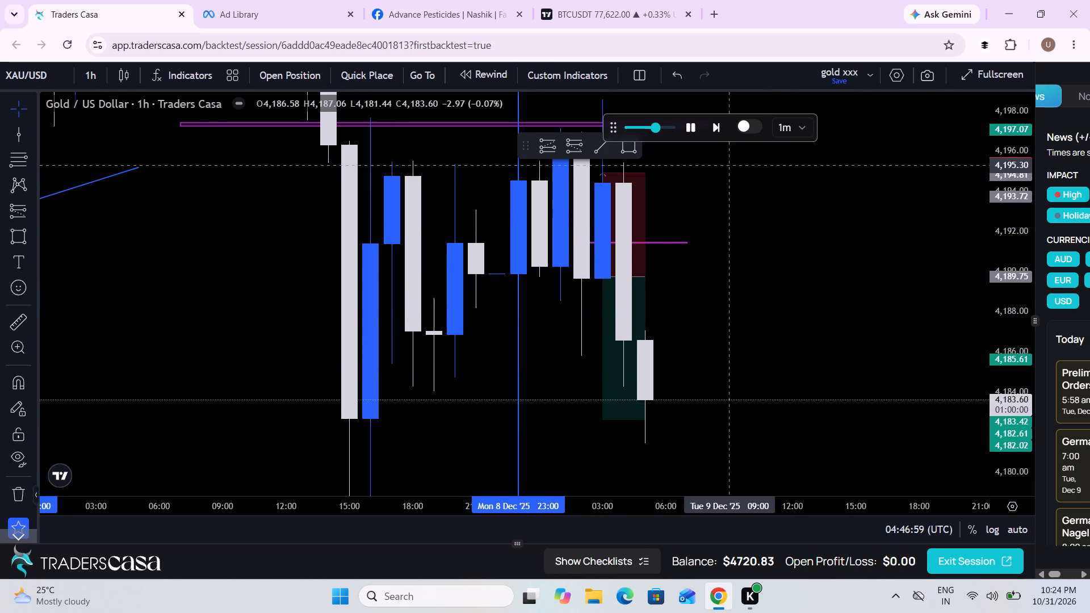
click(692, 128)
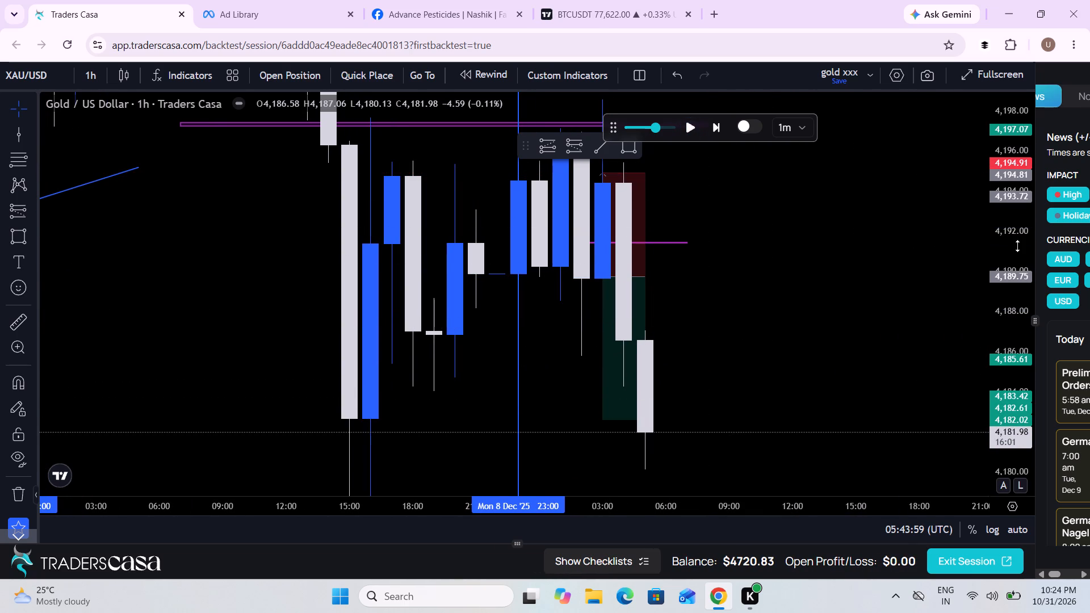
Return to the 5-minute chart and move the short position drawing's start to about 04:05 on 9 Dec, with entry at 4,189.78.
drag(1017, 246, 977, 396)
drag(737, 346, 856, 400)
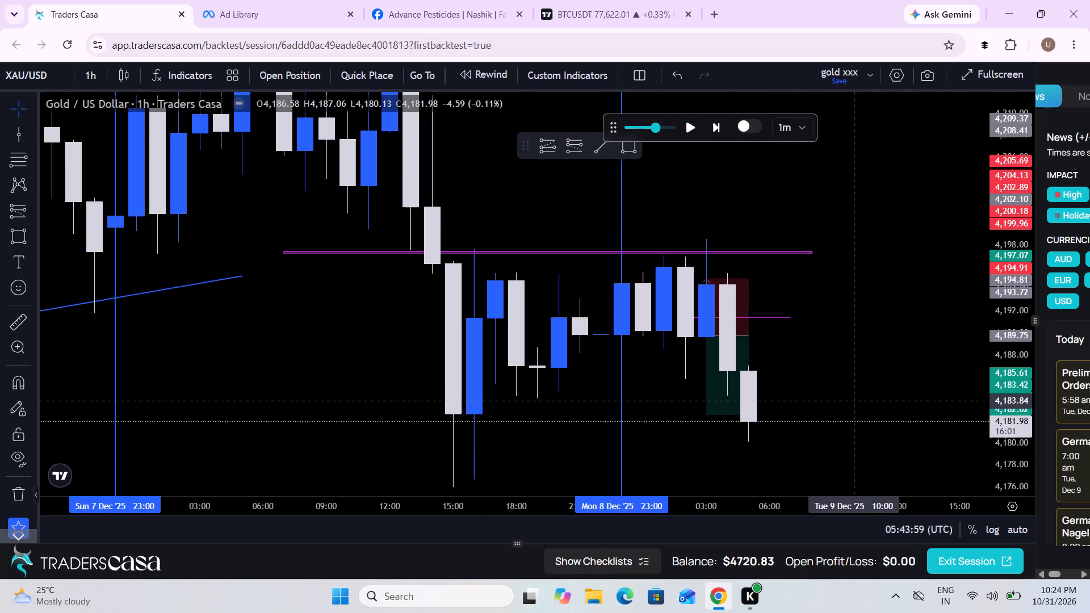
scroll(856, 400, up, 3)
click(97, 79)
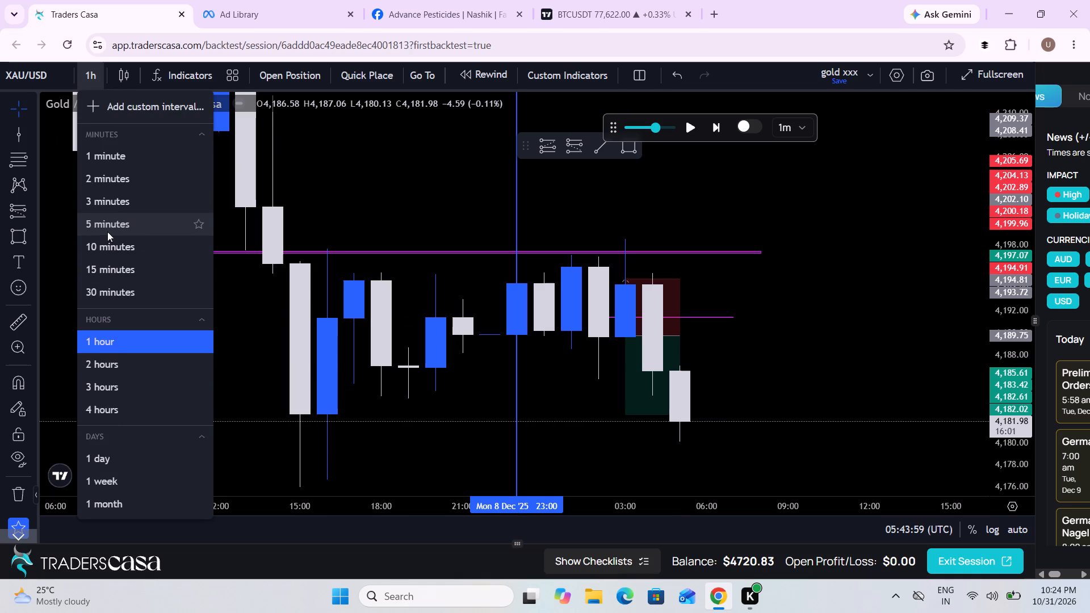
click(107, 225)
scroll(536, 400, down, 6)
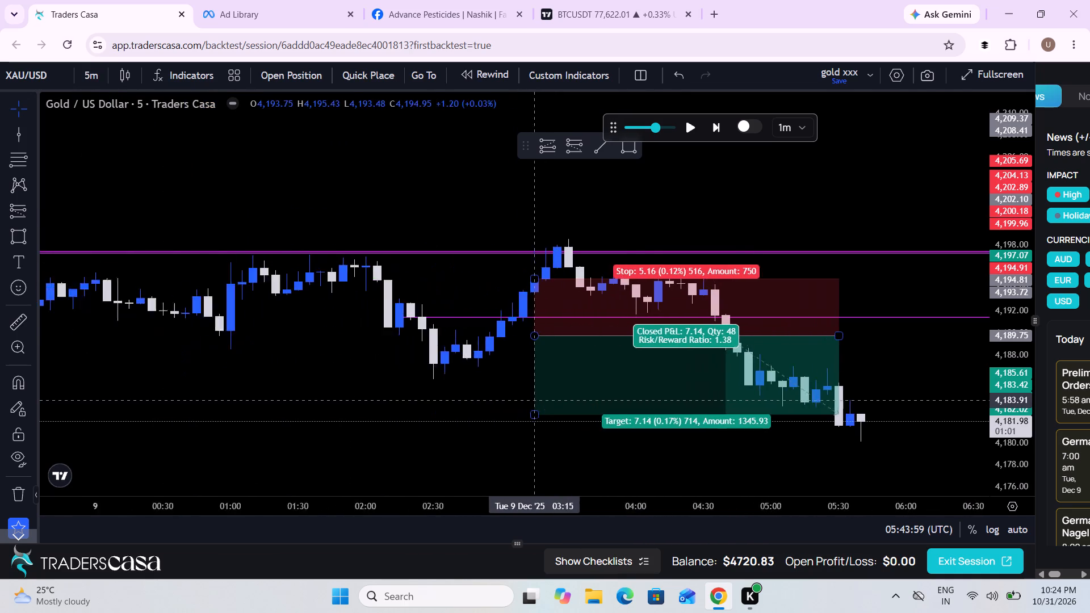
scroll(536, 400, down, 10)
drag(931, 457, 680, 453)
scroll(680, 453, up, 6)
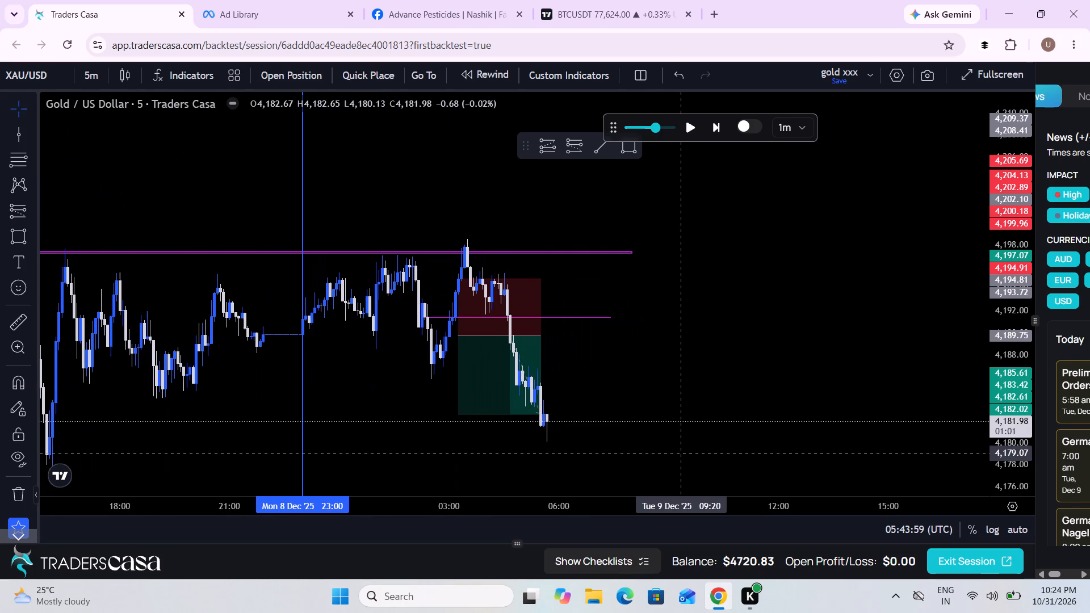
scroll(680, 453, up, 3)
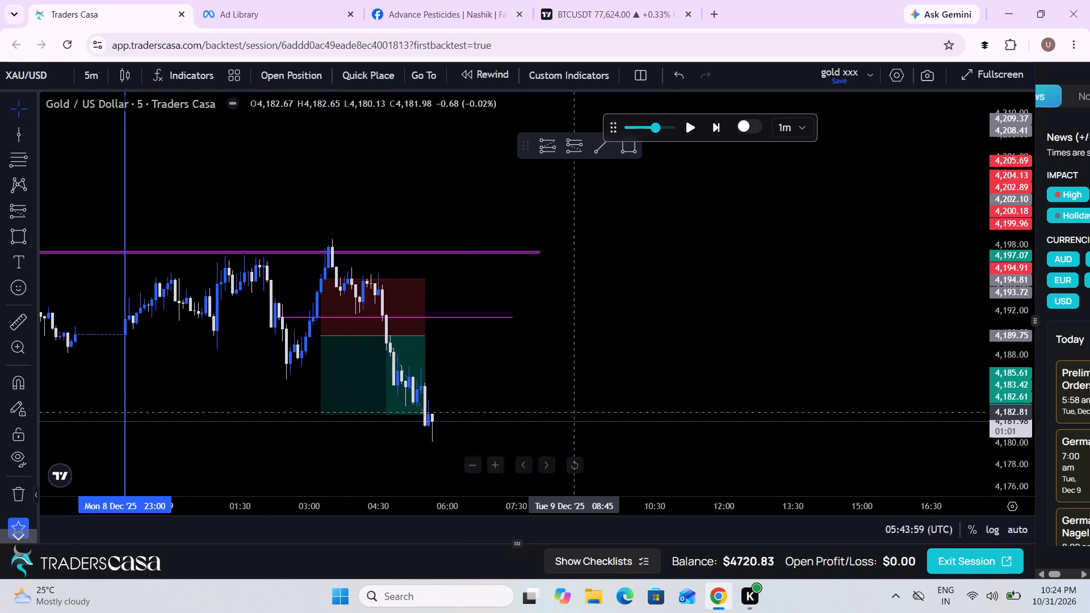
drag(324, 334, 359, 335)
Place a vertical line at 23:00 on Tue 9 Dec to mark the end of the trading day.
click(554, 360)
drag(554, 360, 484, 342)
click(15, 136)
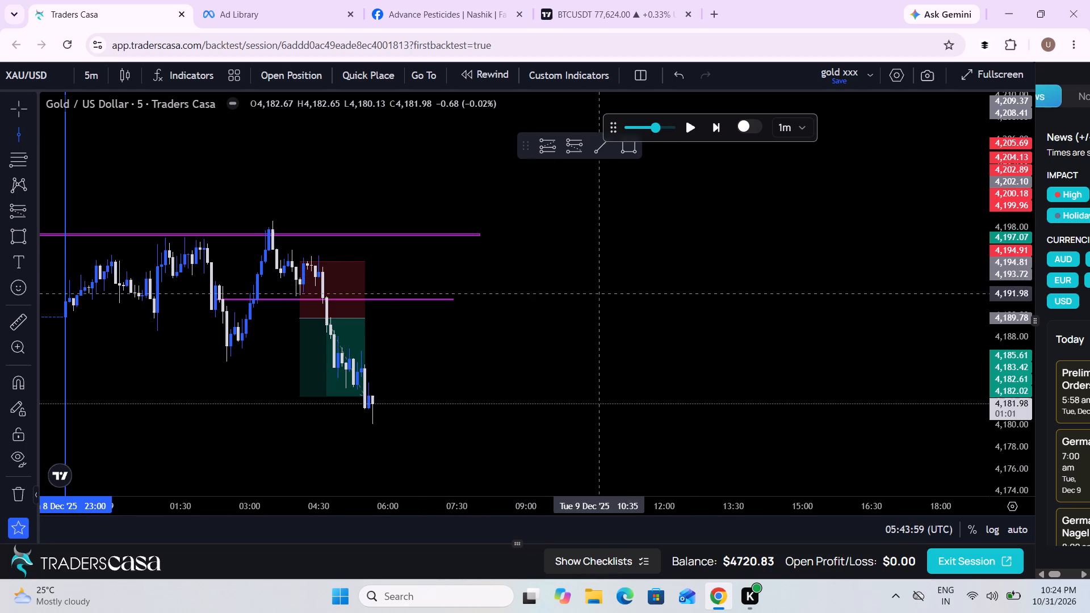
scroll(664, 304, left, 5)
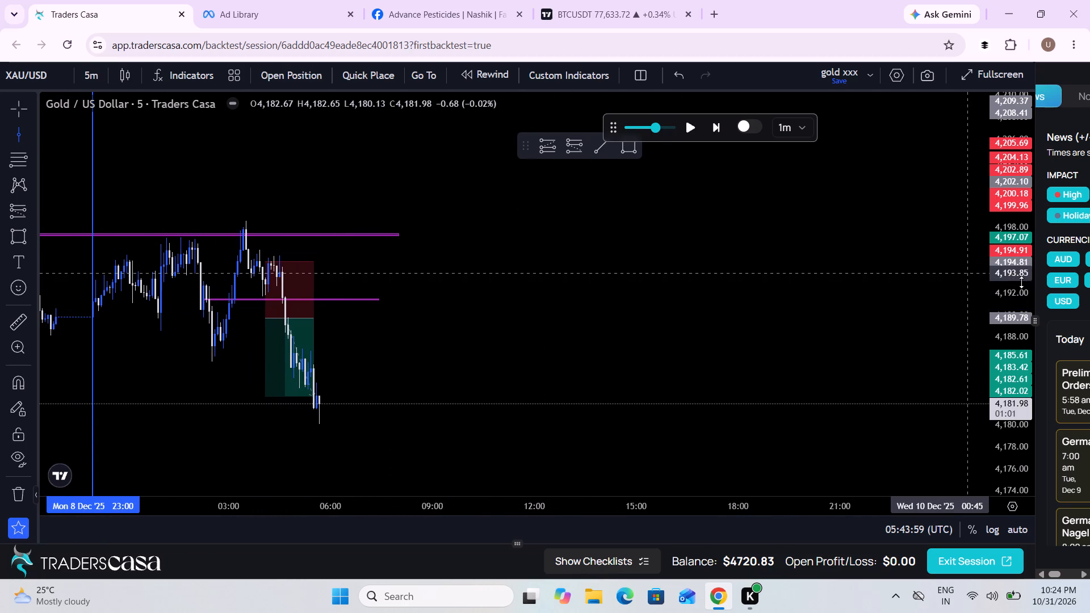
click(908, 288)
drag(731, 346, 924, 339)
click(924, 339)
Run the replay forward on the 5-minute chart to about 06:46 on 9 Dec and pause it.
scroll(924, 339, up, 1)
drag(924, 339, 690, 324)
scroll(690, 324, down, 1)
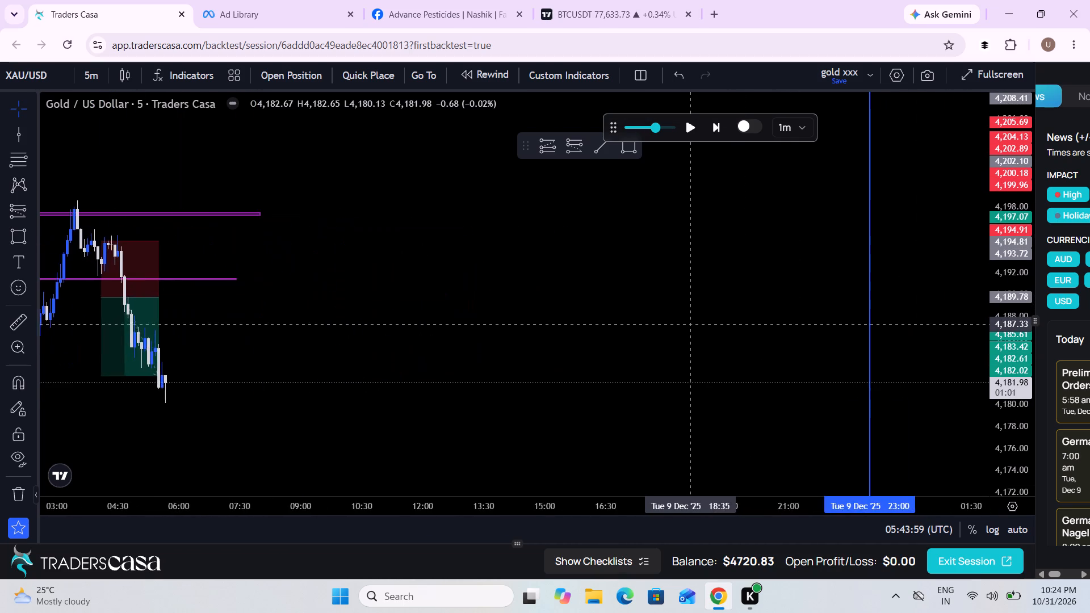
scroll(690, 324, down, 2)
click(687, 123)
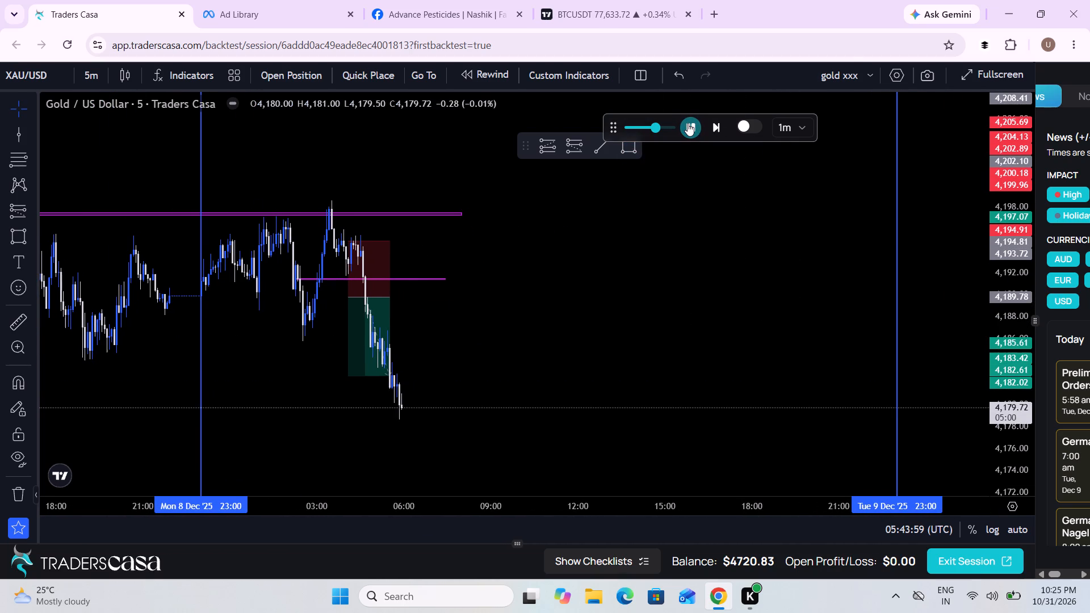
drag(575, 339, 558, 247)
scroll(558, 247, down, 1)
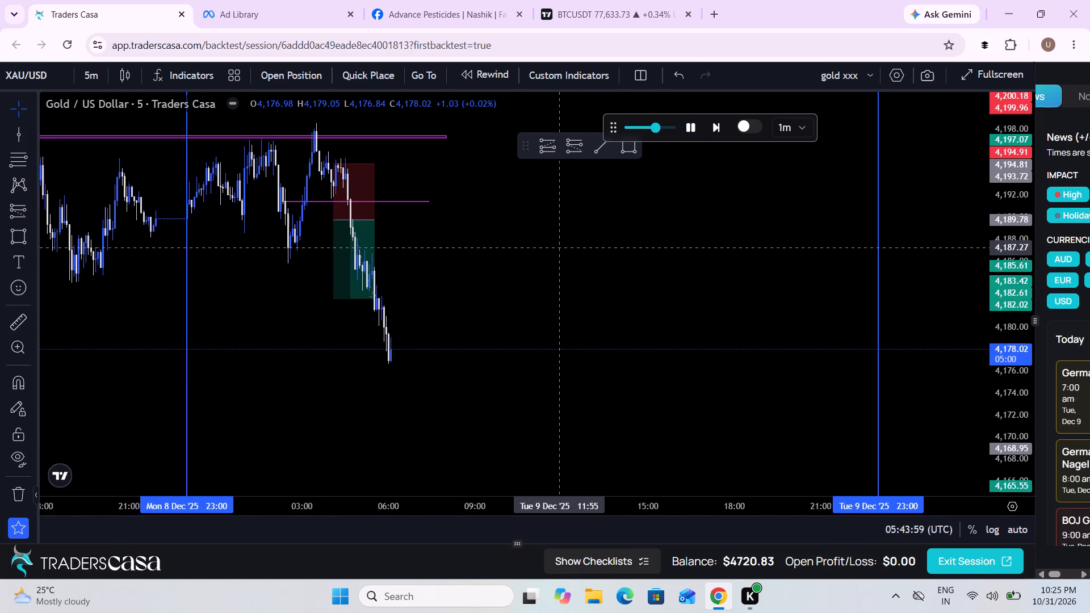
scroll(558, 247, down, 1)
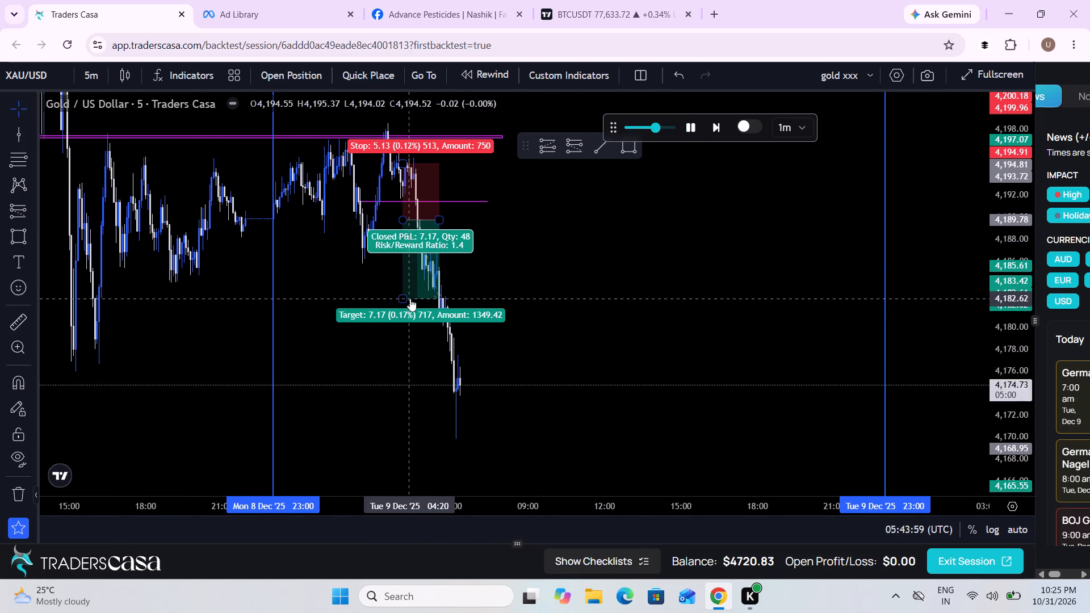
drag(605, 309, 543, 310)
scroll(543, 310, down, 1)
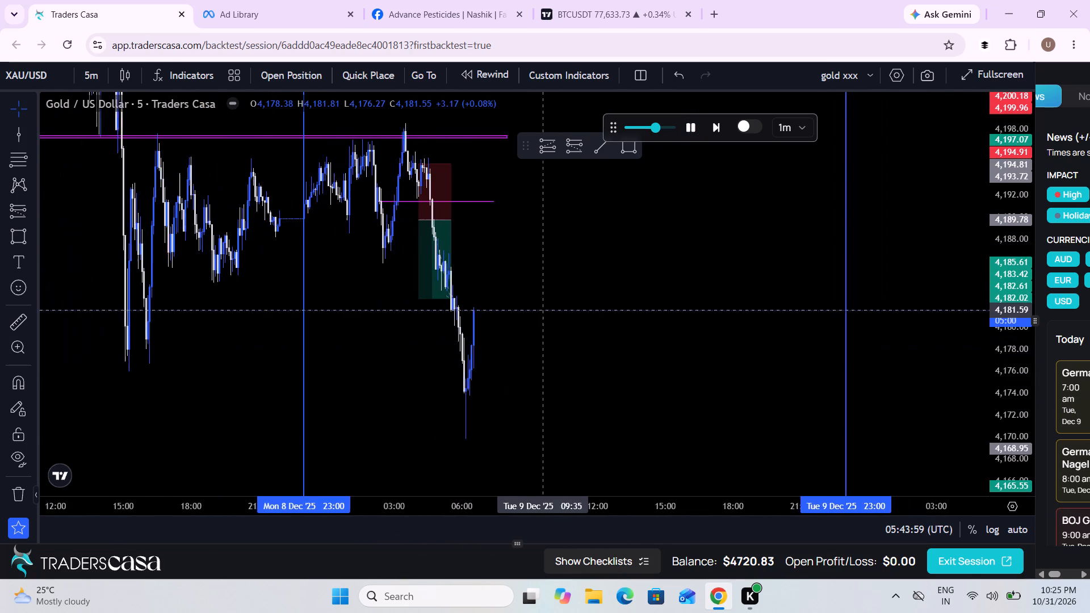
scroll(543, 310, down, 1)
click(690, 124)
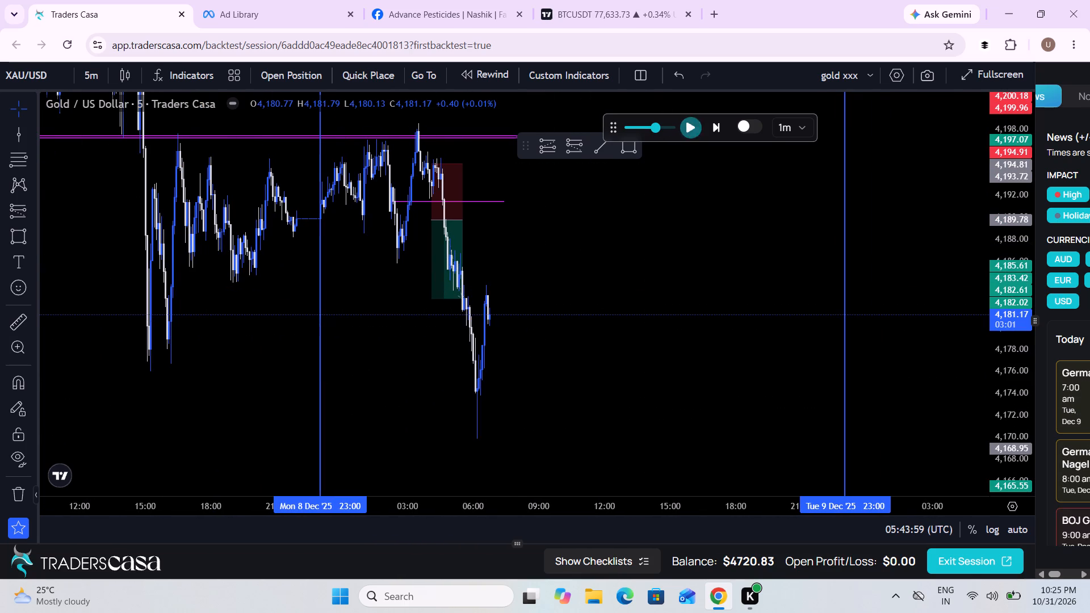
Measure the price move from about 4,198.63 at 04:25 on 9 Dec down to the swing low near 4,169.90.
scroll(569, 272, up, 2)
drag(569, 272, 588, 274)
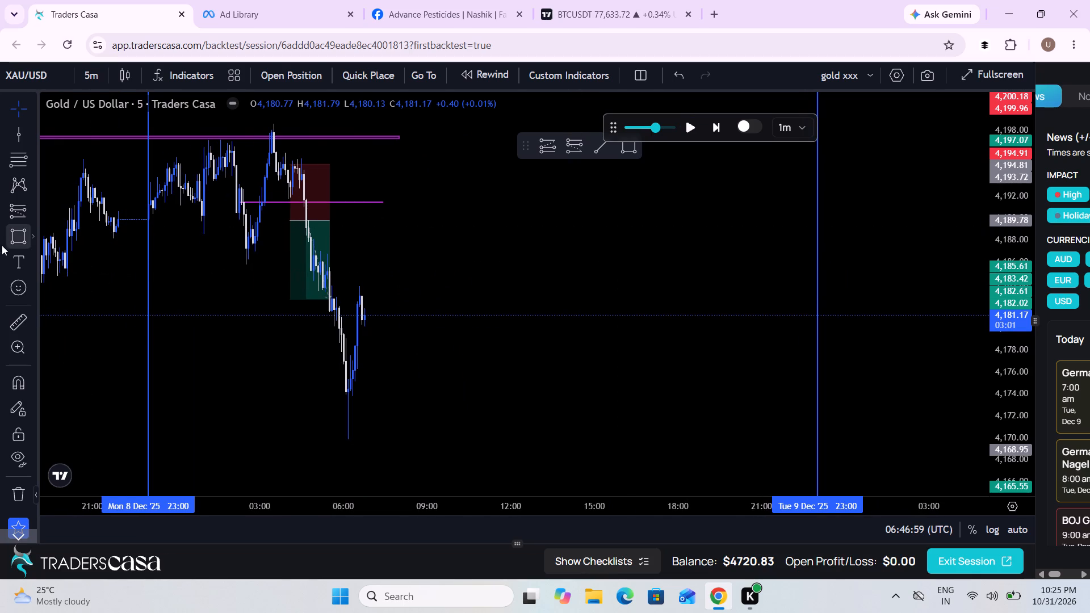
click(24, 313)
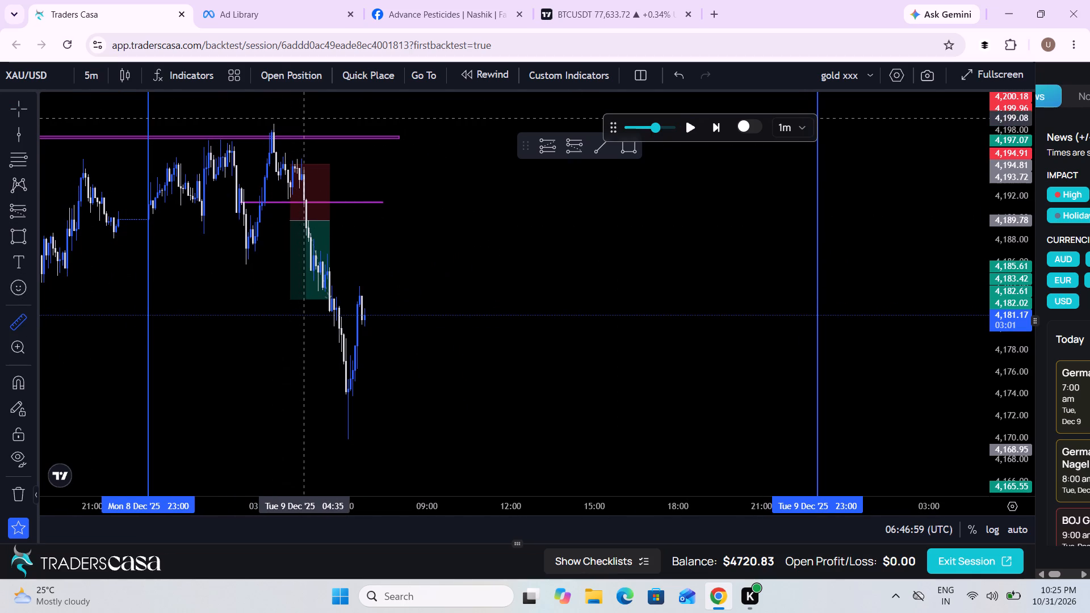
click(298, 123)
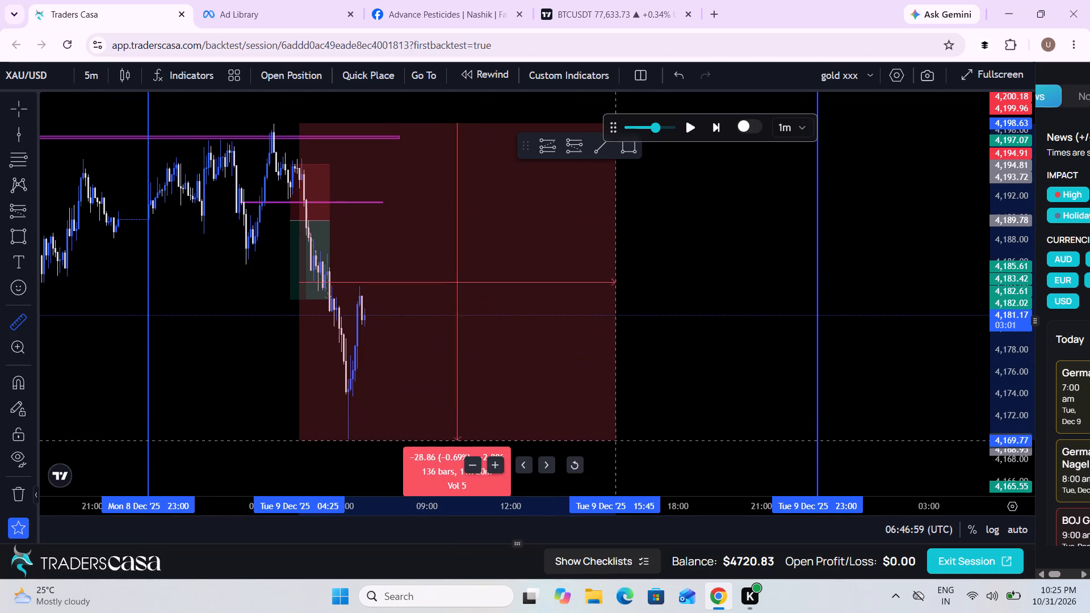
click(638, 439)
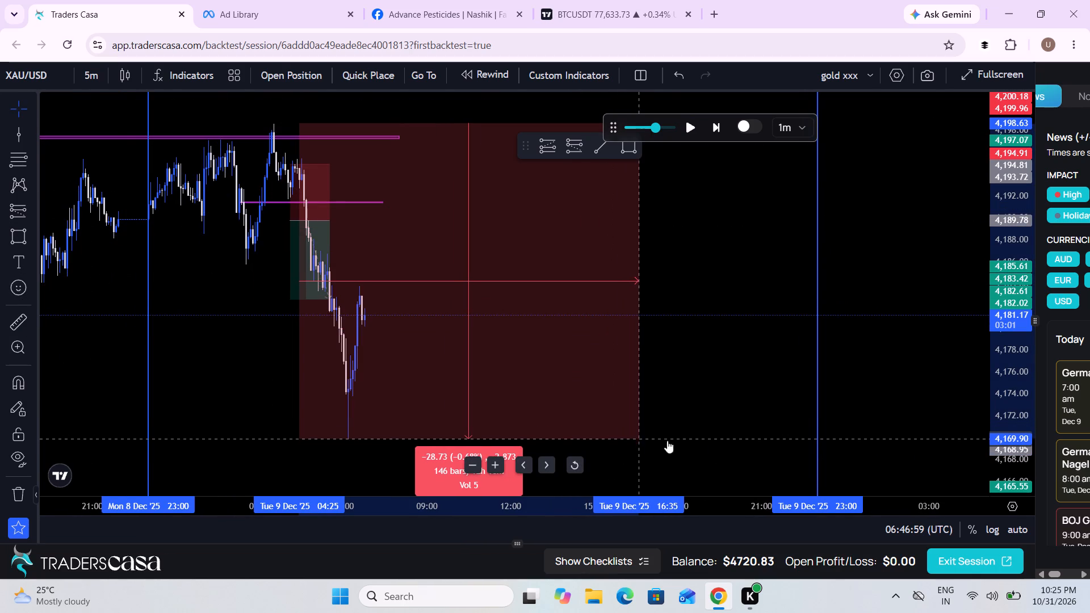
Advance the replay to about 07:10 on 9 Dec and pause it.
scroll(782, 448, up, 1)
click(691, 124)
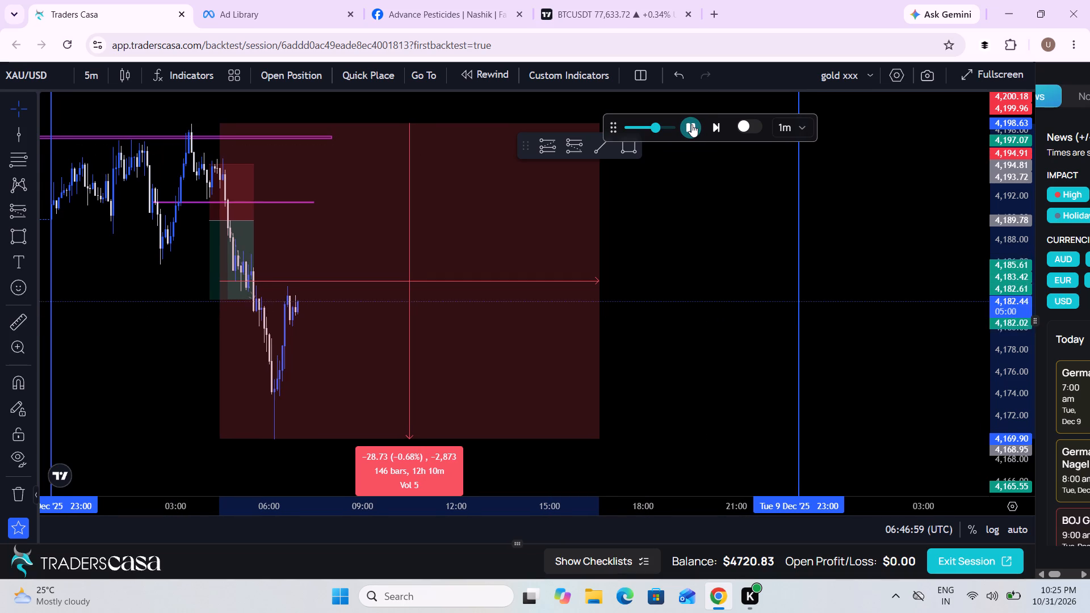
click(691, 124)
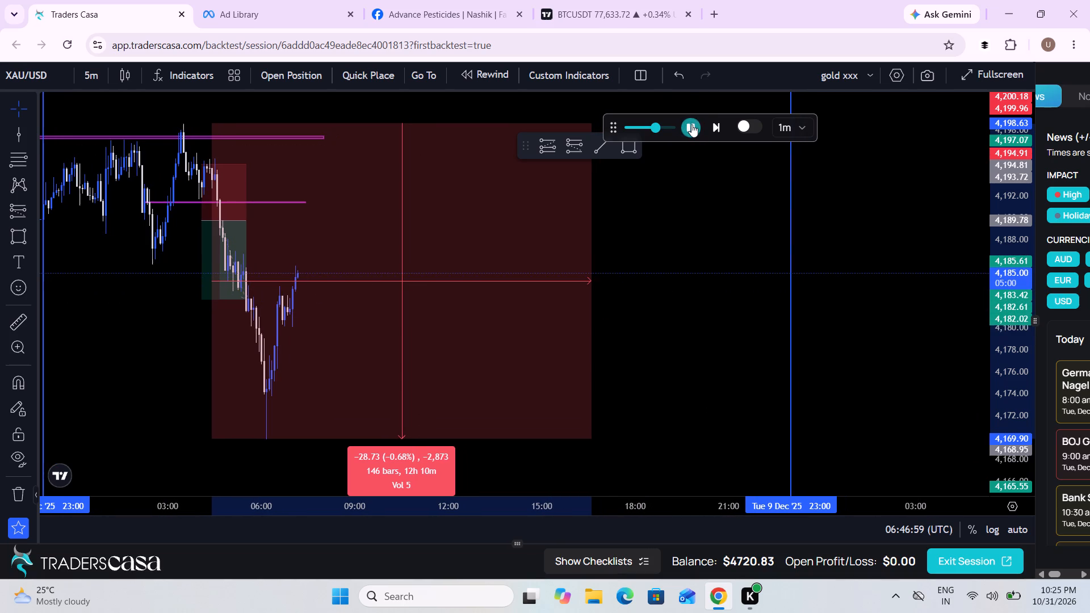
Draw a short position at 07:05 on 9 Dec with entry 4,183.46, stop 4,189.20 and target 4,169.51.
scroll(676, 329, down, 2)
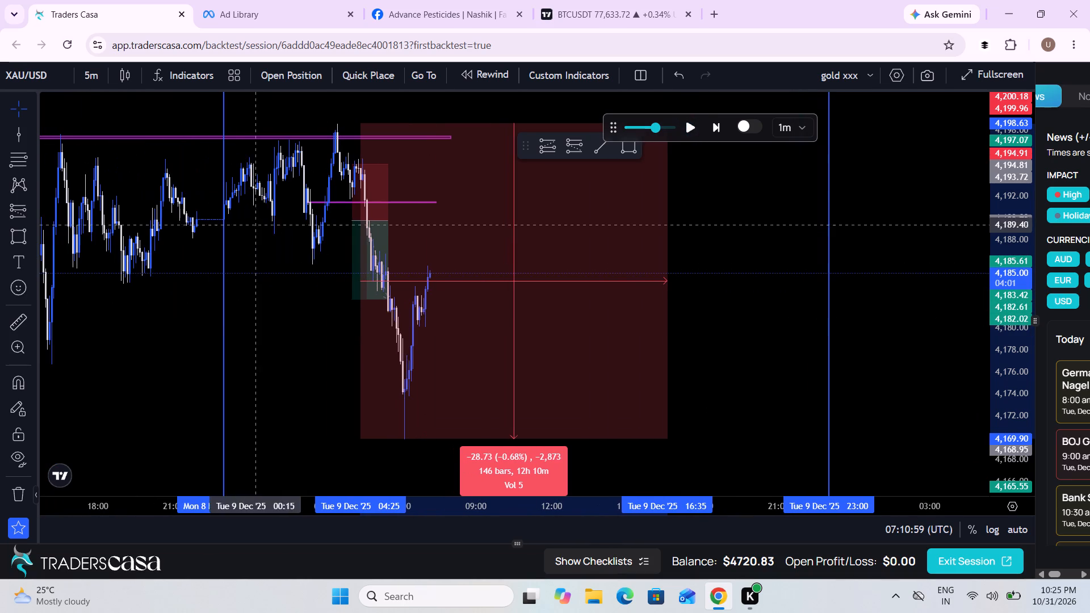
click(26, 210)
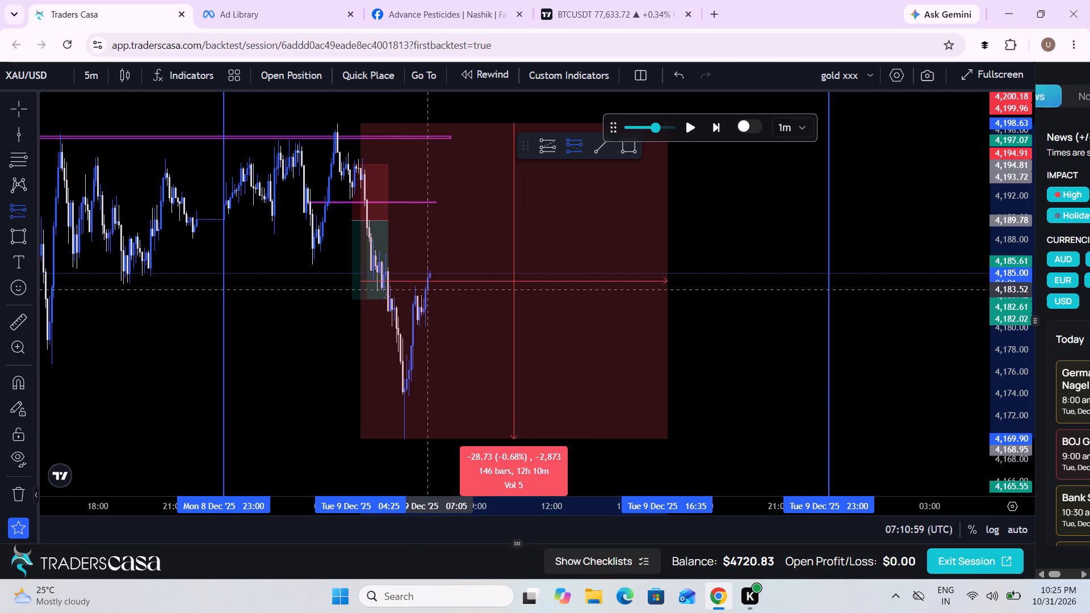
click(428, 289)
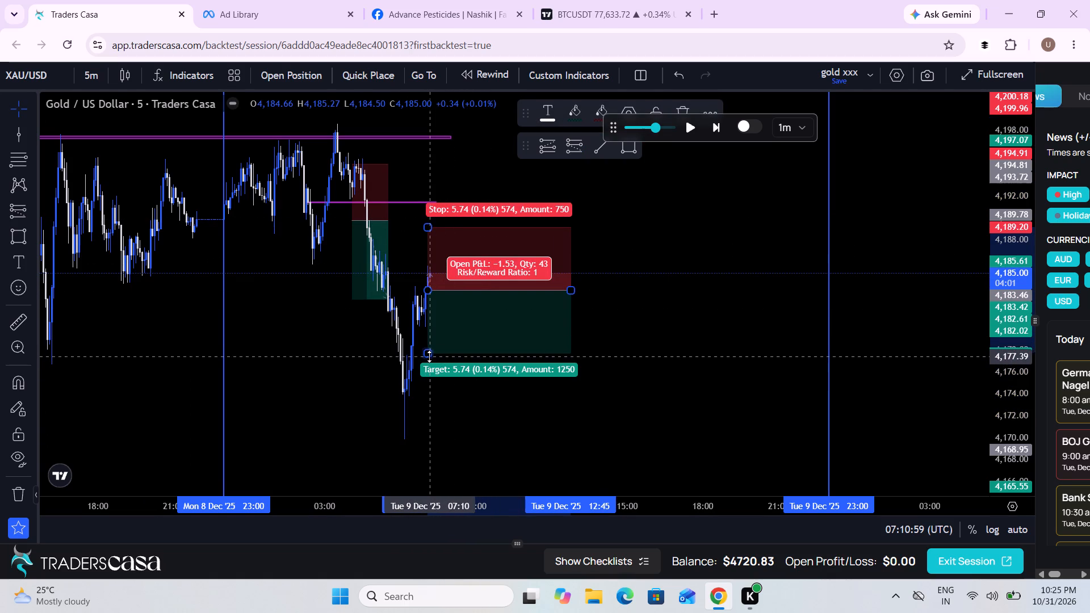
drag(429, 356, 427, 443)
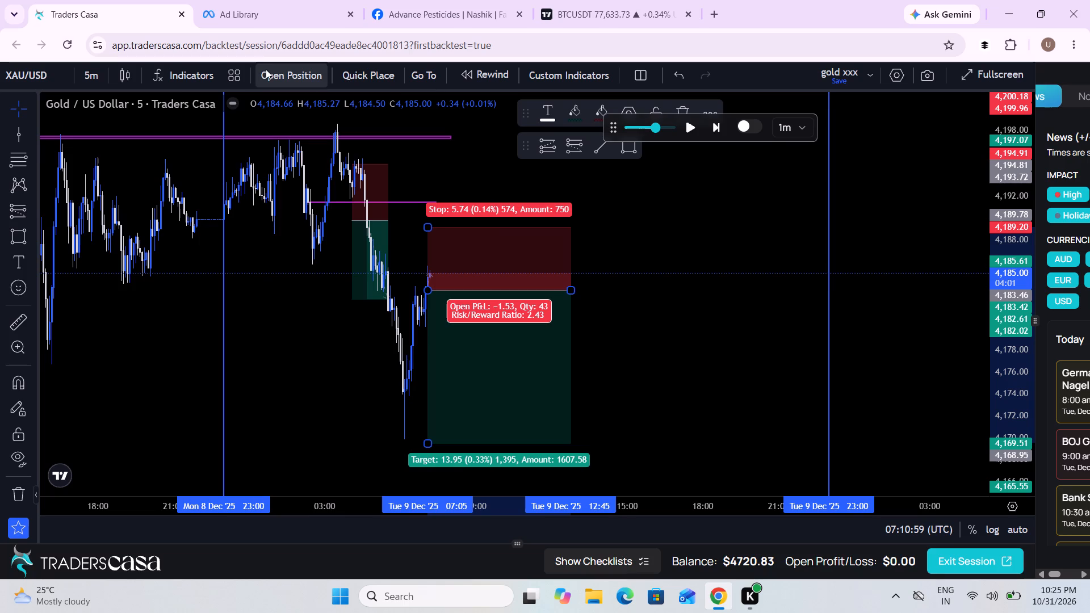
Place the sell stop order from the drawn short position with entry 4183.46, take profit 4169.51, stop loss 4189.2 and 2.2% risk.
click(266, 69)
click(533, 523)
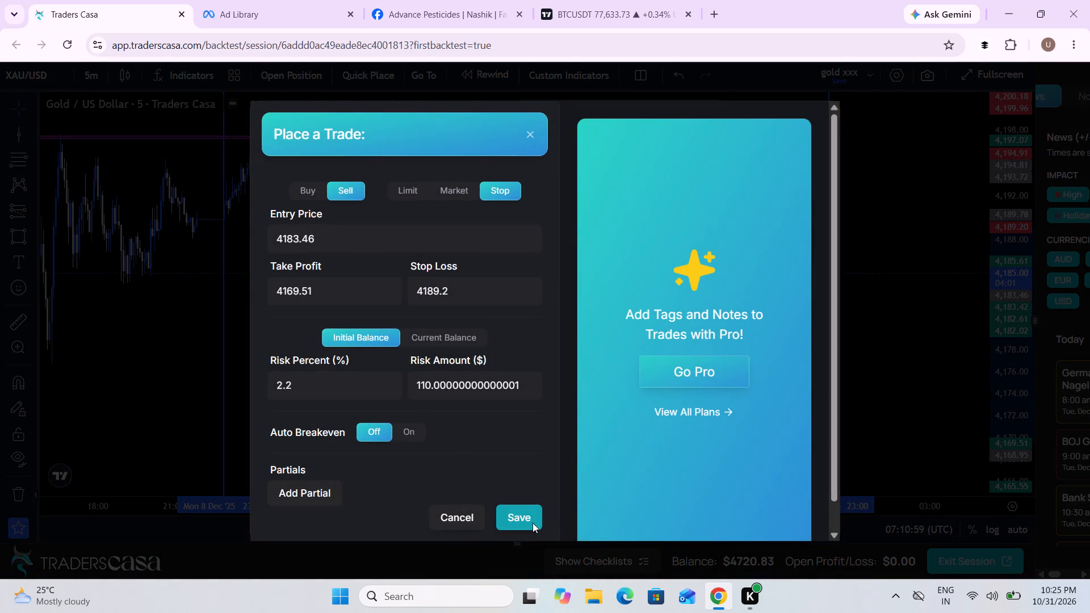
Switch to the 1-hour chart, run the replay forward to about 08:51 on 9 Dec and pause it.
drag(672, 352, 847, 335)
scroll(847, 335, up, 1)
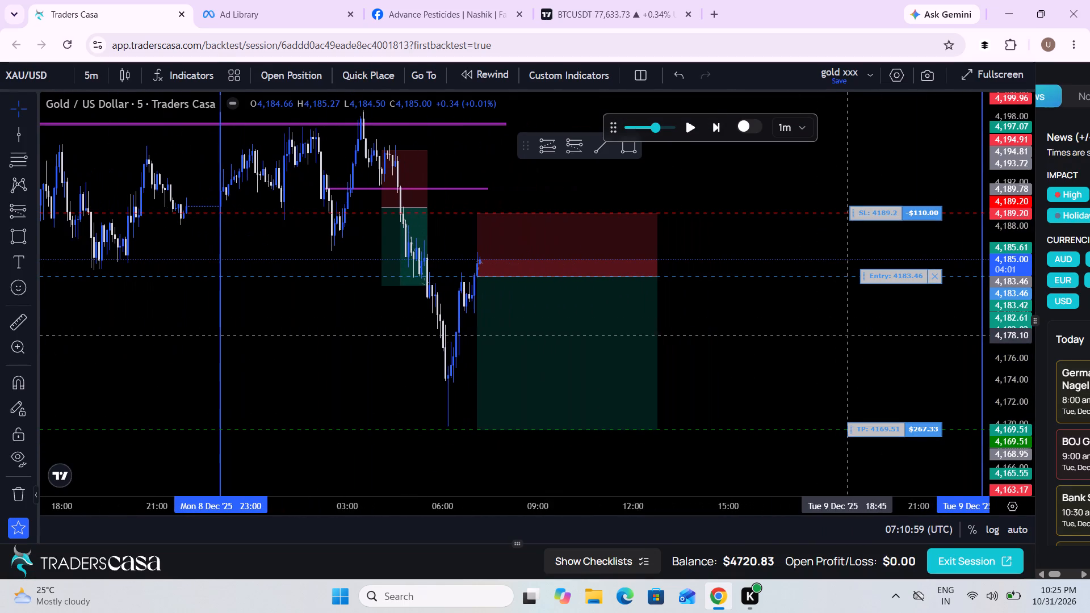
click(84, 72)
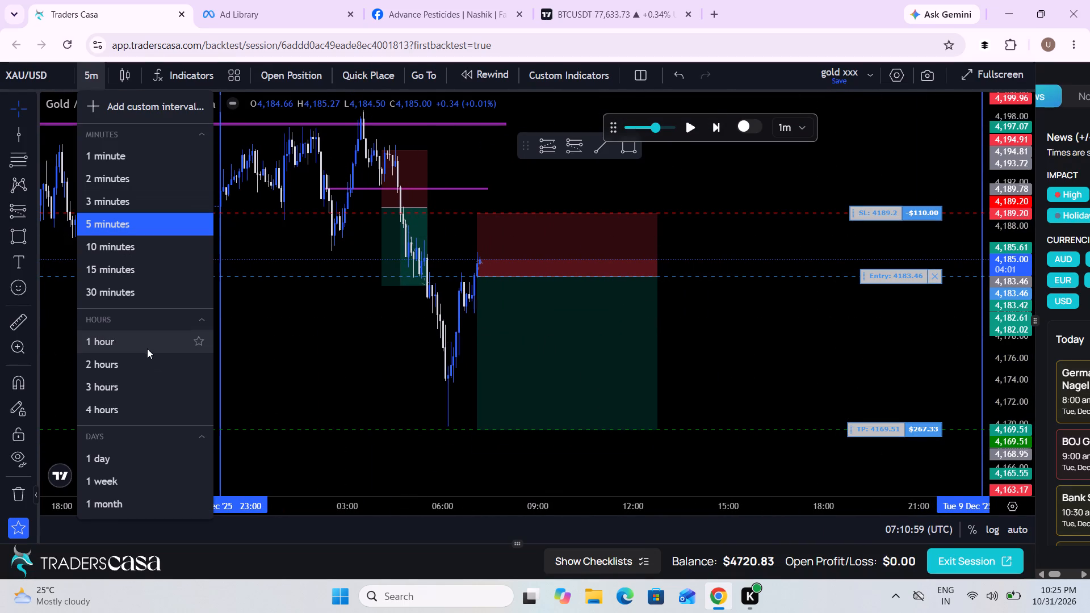
click(141, 342)
scroll(485, 410, up, 3)
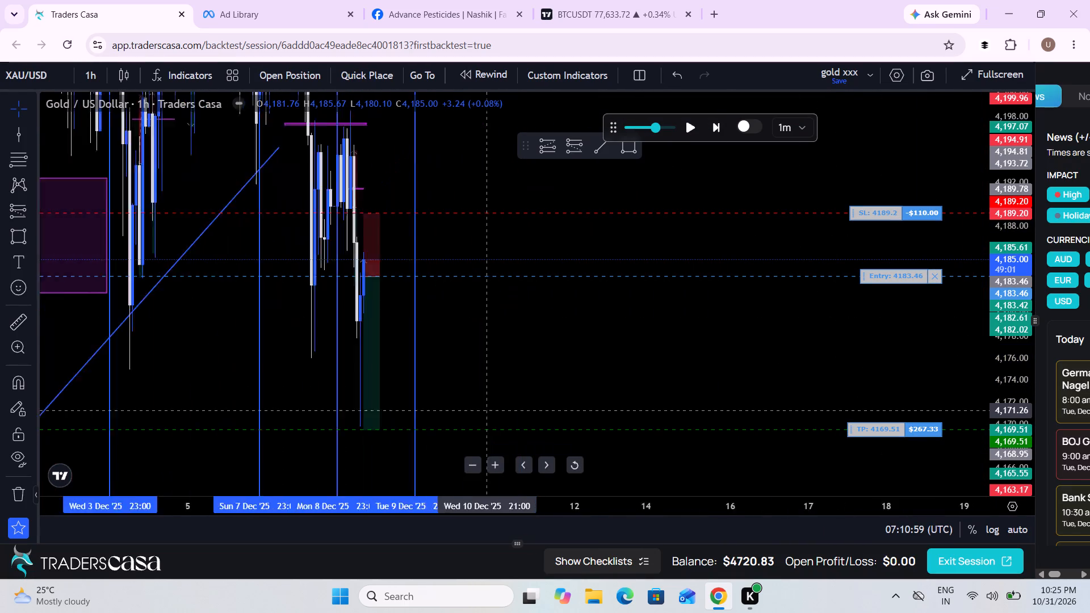
drag(222, 332, 880, 372)
scroll(880, 372, up, 5)
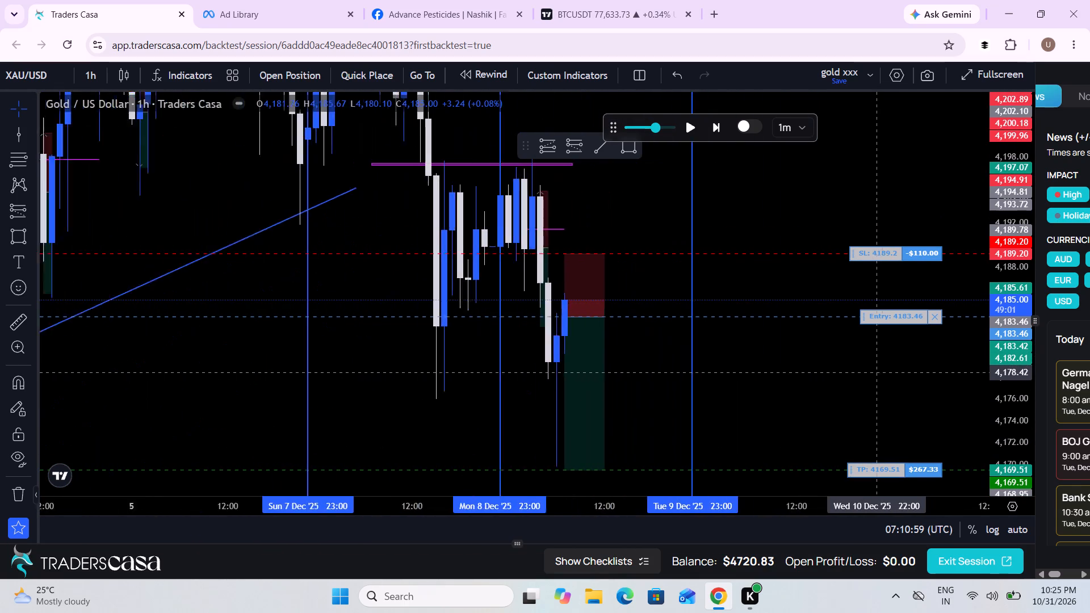
drag(753, 371, 782, 349)
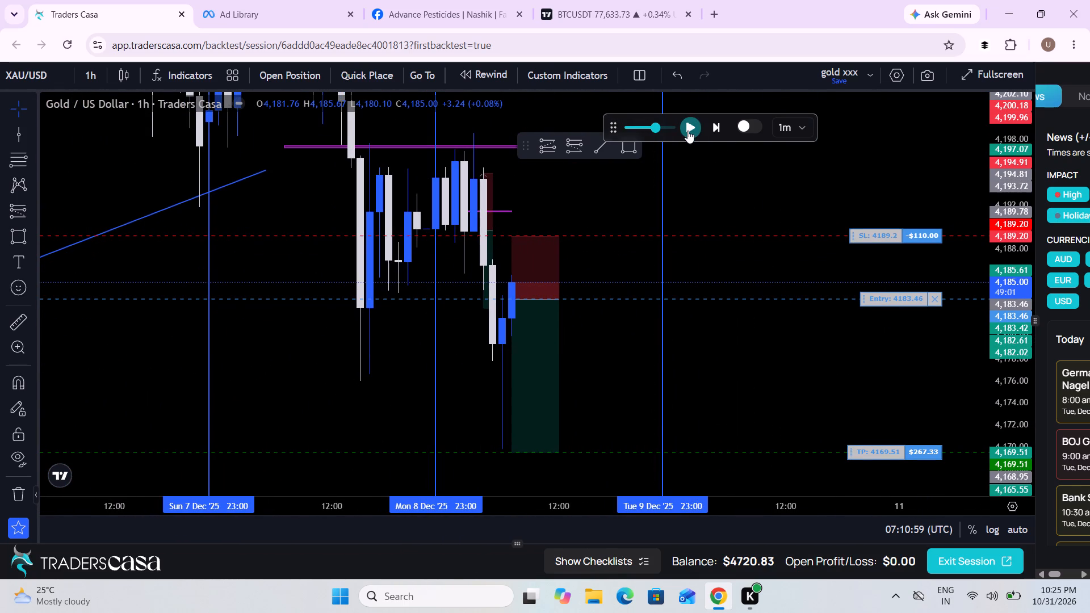
click(687, 131)
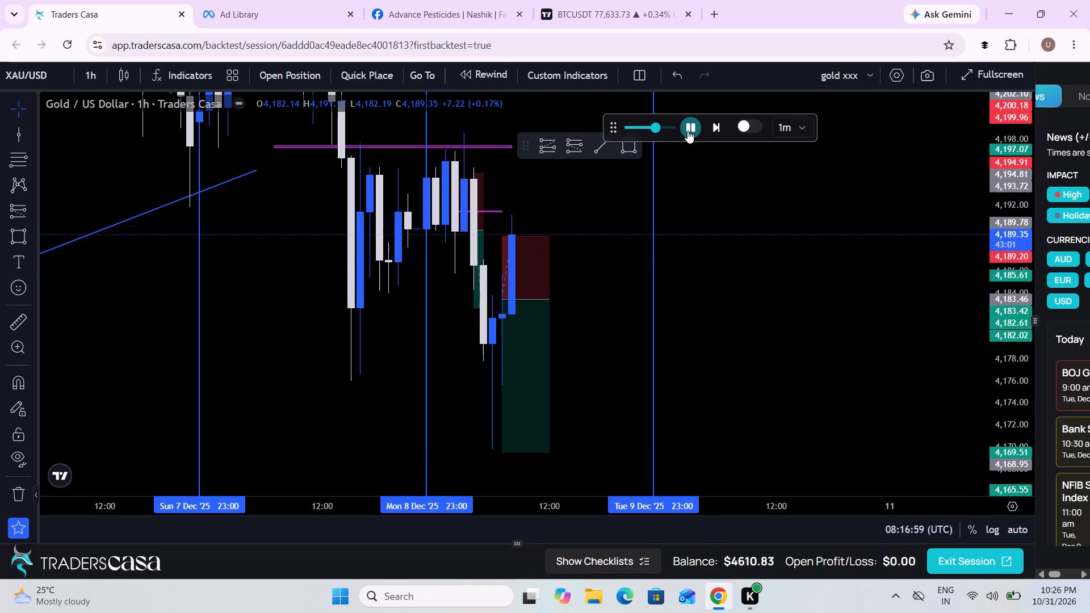
click(687, 131)
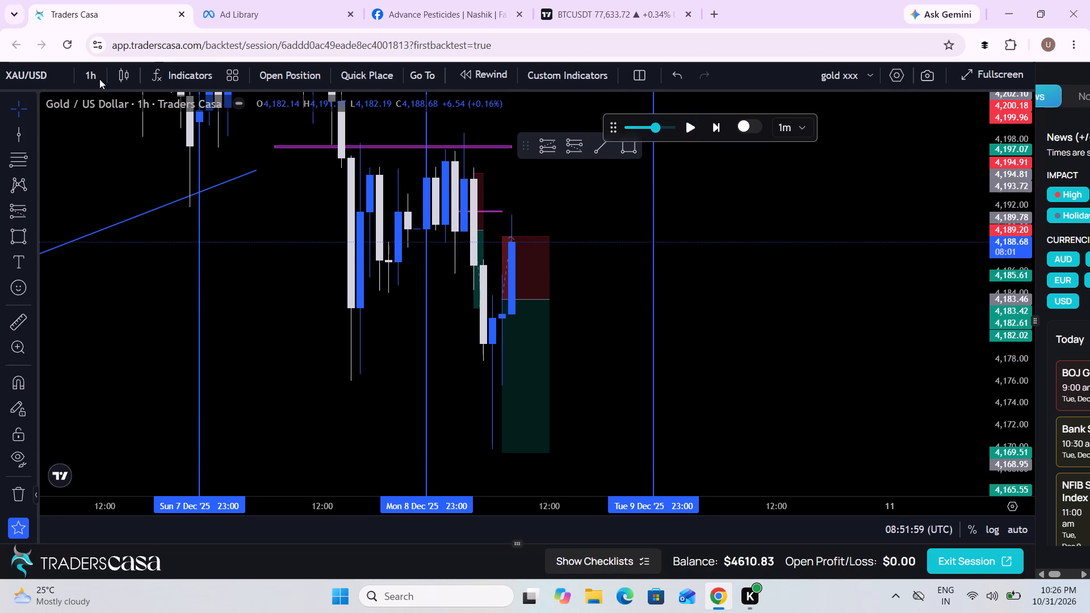
Return to the 5-minute chart and extend the lower purple zone near 4,191.4 to about 12:10 on 9 Dec.
click(97, 78)
click(114, 229)
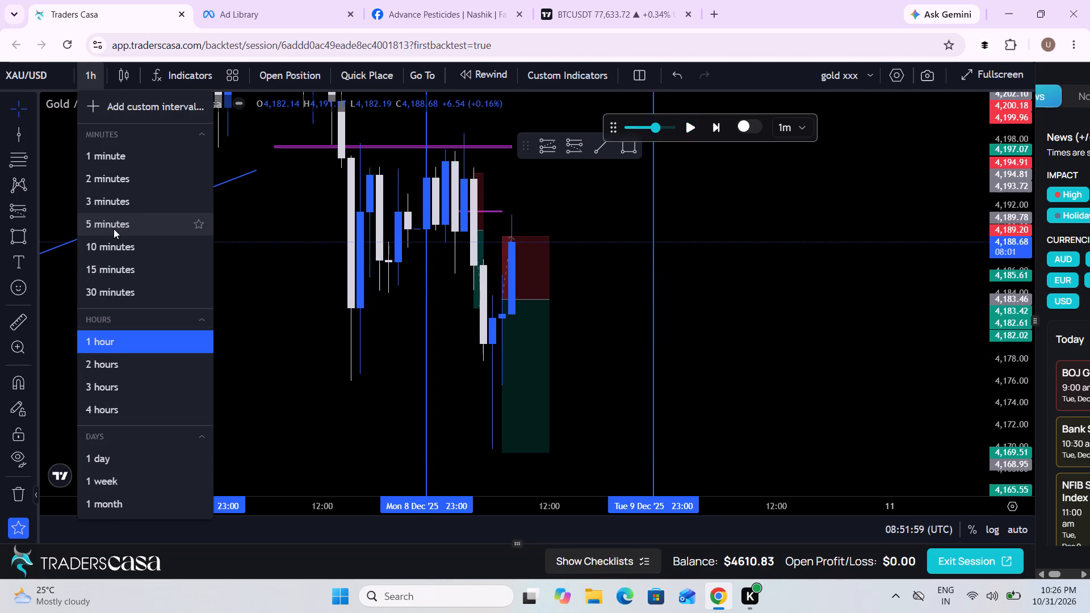
scroll(583, 355, down, 6)
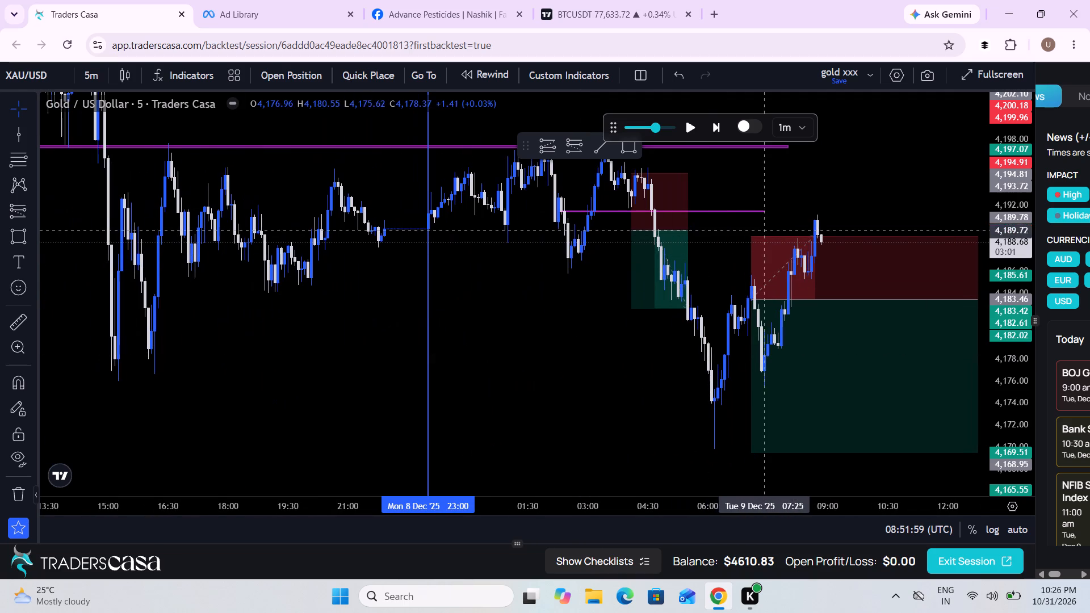
drag(765, 212, 890, 215)
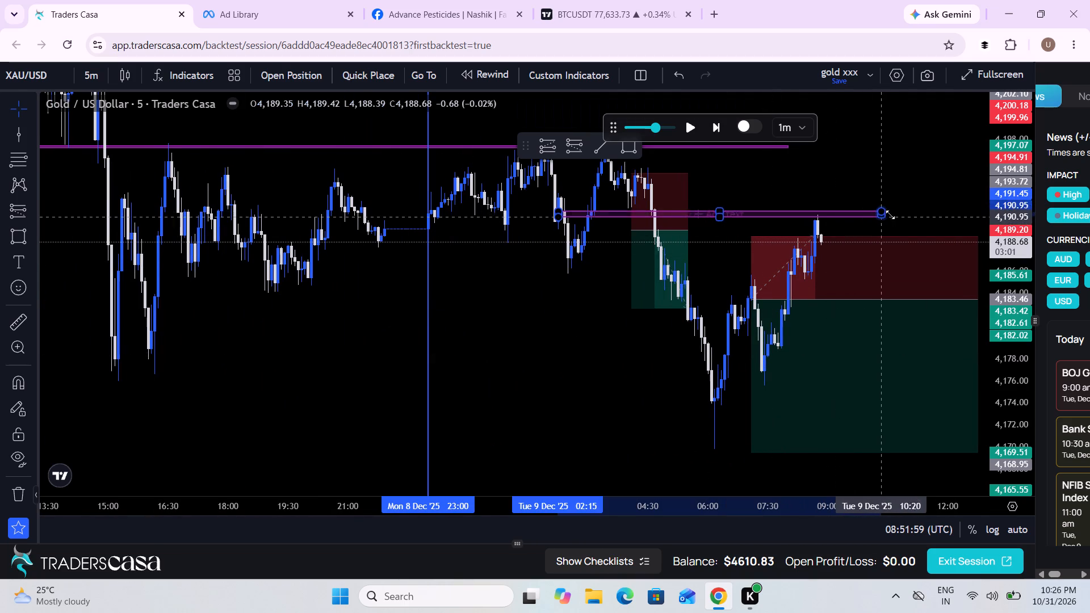
drag(890, 215, 955, 212)
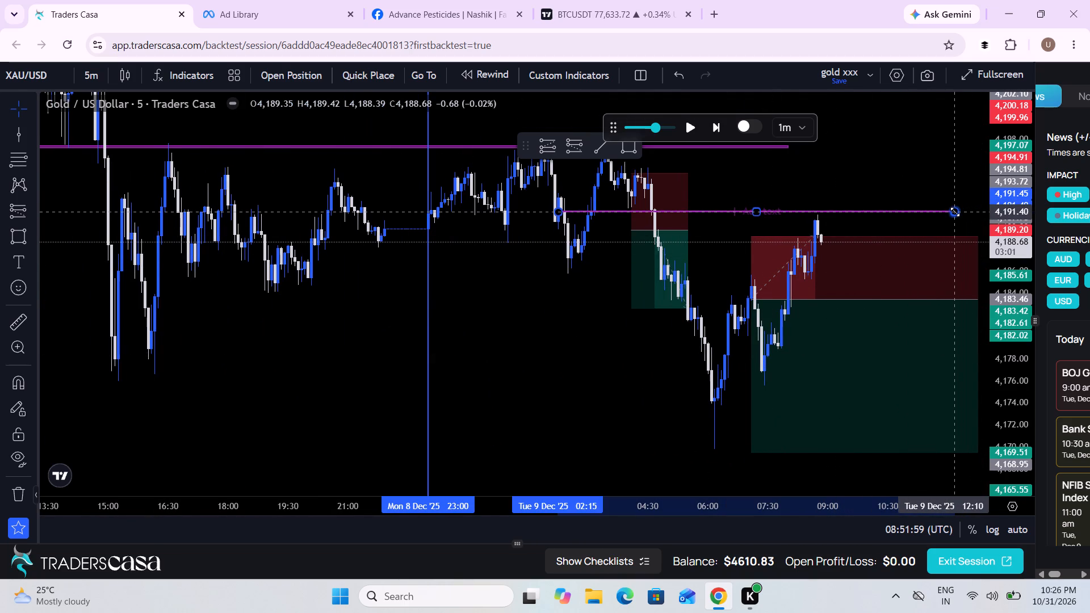
click(955, 212)
Run the replay forward on the 5-minute chart to about 09:15 on 9 Dec and pause it.
drag(856, 183, 753, 200)
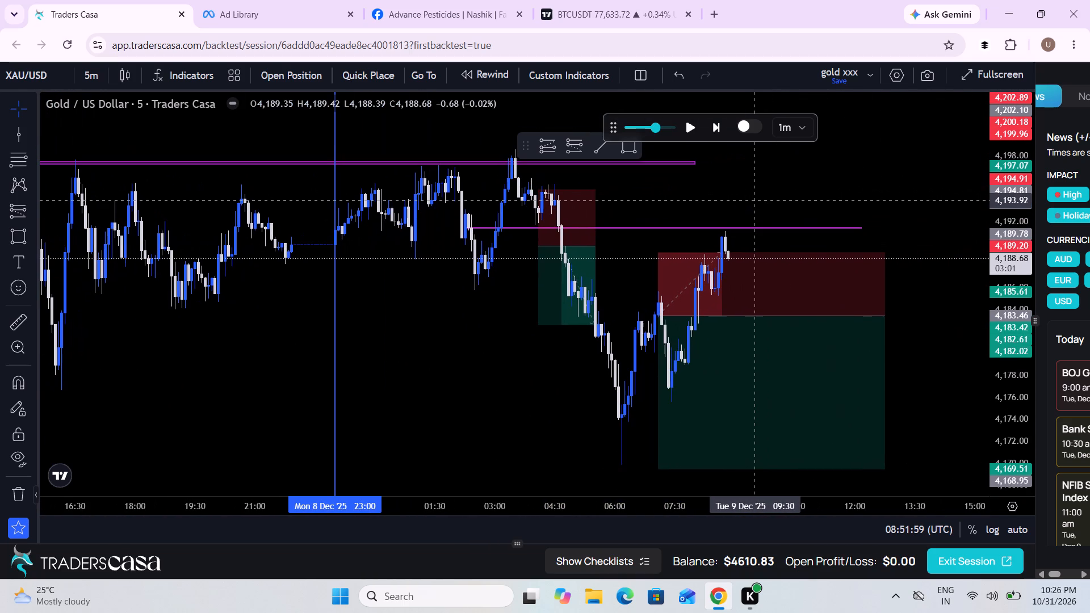
scroll(753, 200, up, 1)
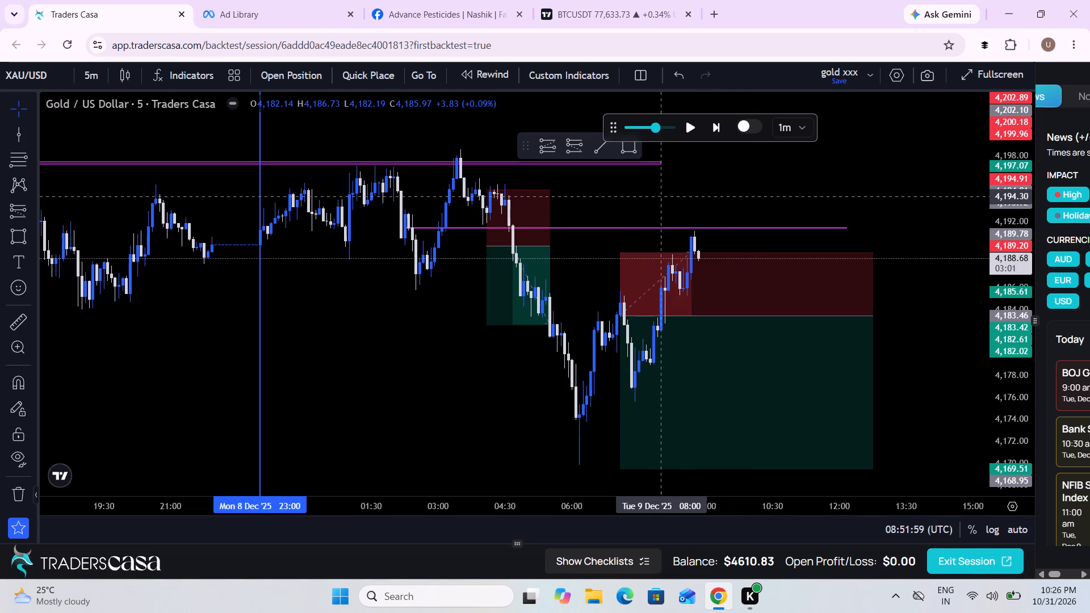
click(692, 132)
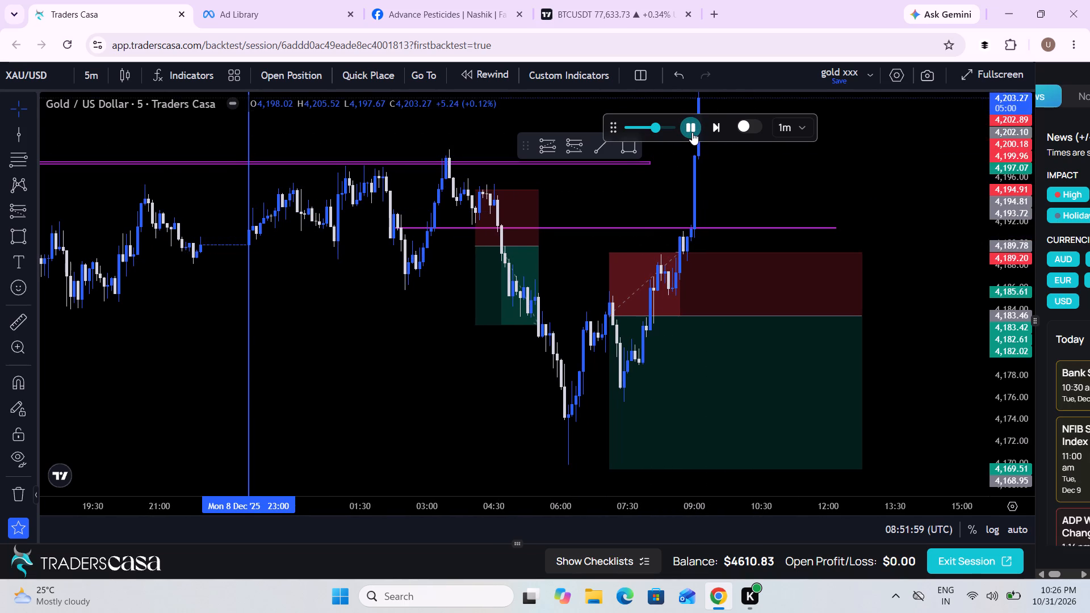
click(692, 132)
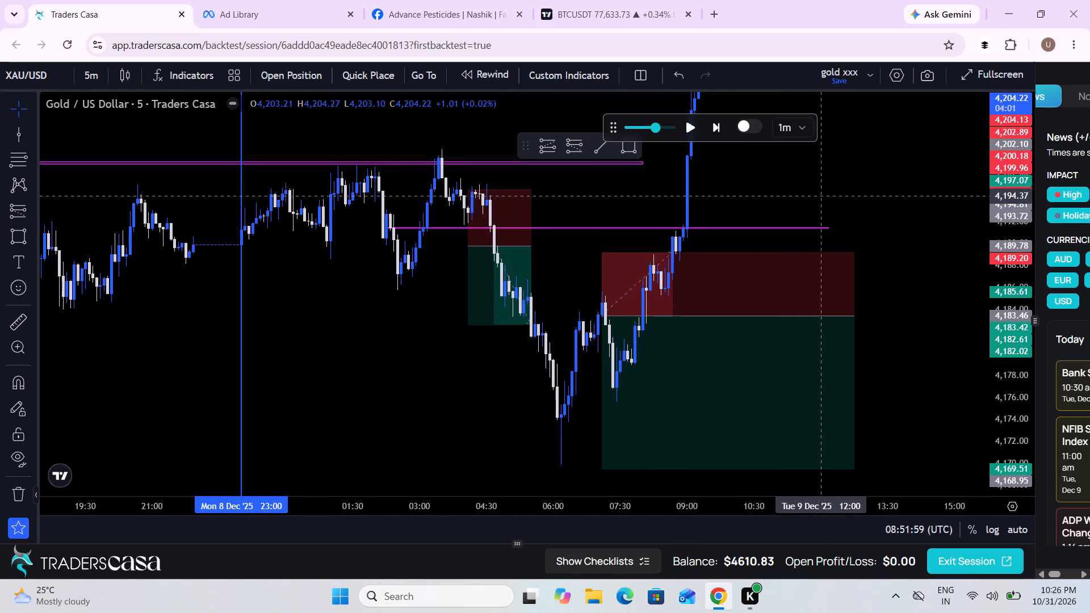
Run the replay forward on the 5-minute chart to about 09:36 on 9 Dec and pause it.
drag(820, 195, 567, 288)
scroll(567, 288, down, 4)
click(793, 256)
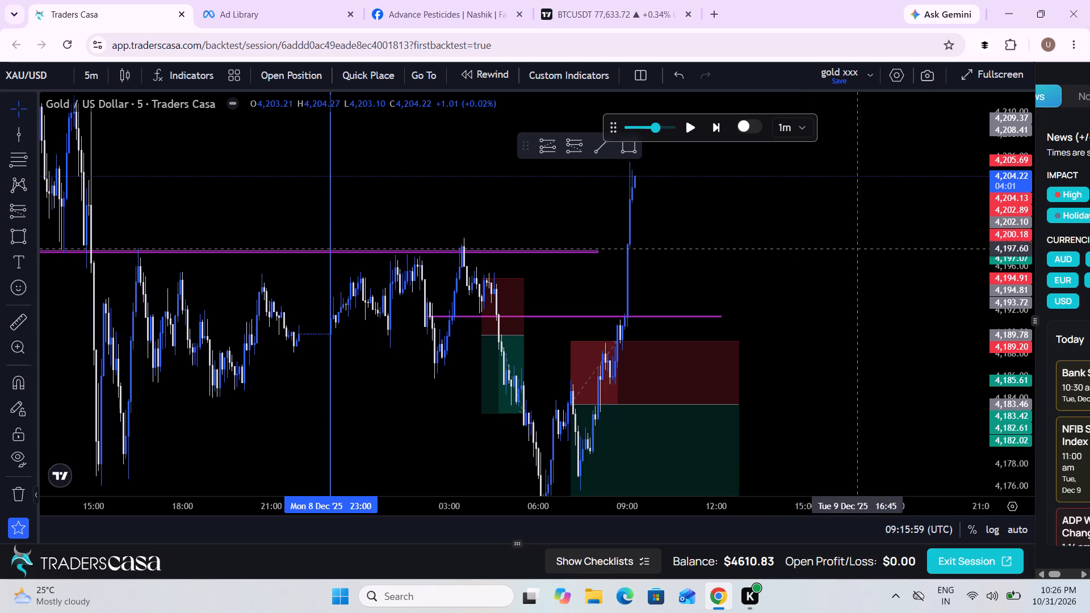
drag(1014, 220, 979, 314)
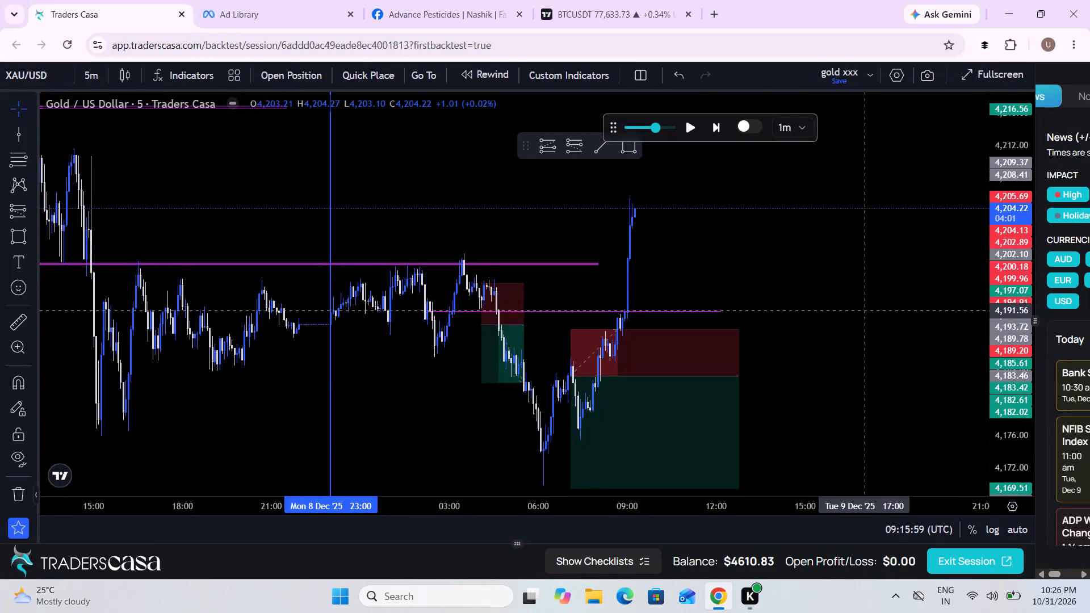
drag(796, 299, 762, 287)
click(695, 131)
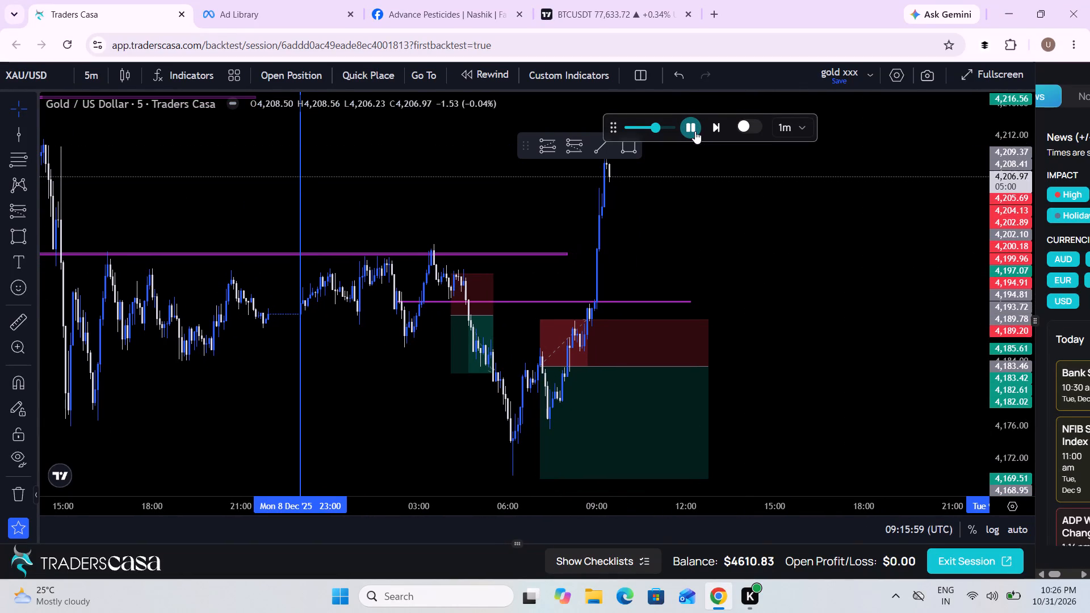
click(695, 131)
Shrink the latest short position drawing so it ends at 08:35 on 9 Dec and its target sits at about 4,175.86.
drag(756, 190, 654, 223)
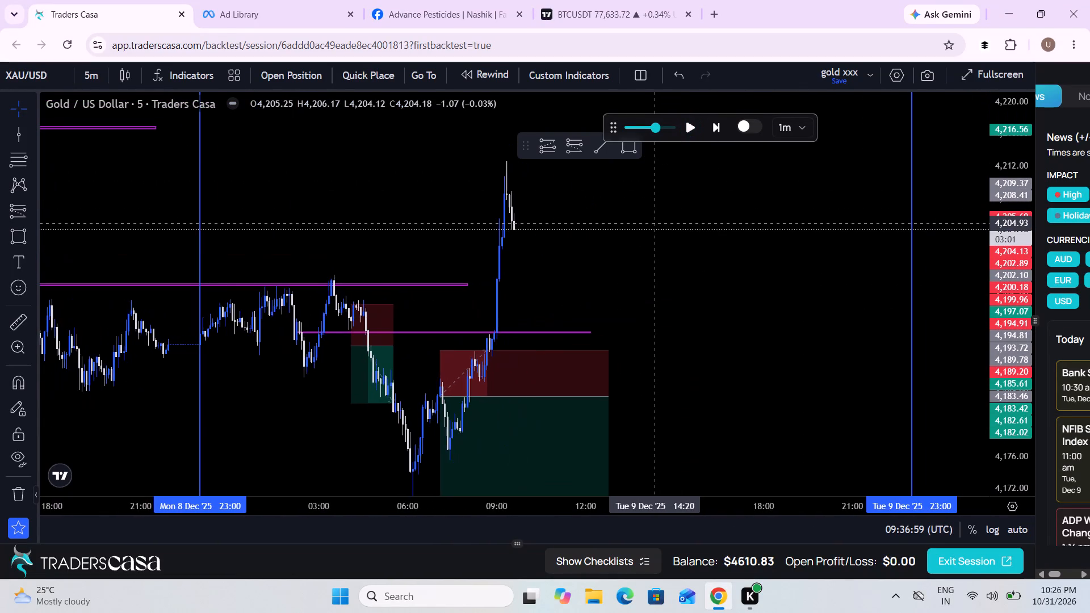
scroll(654, 223, down, 3)
drag(764, 219, 740, 299)
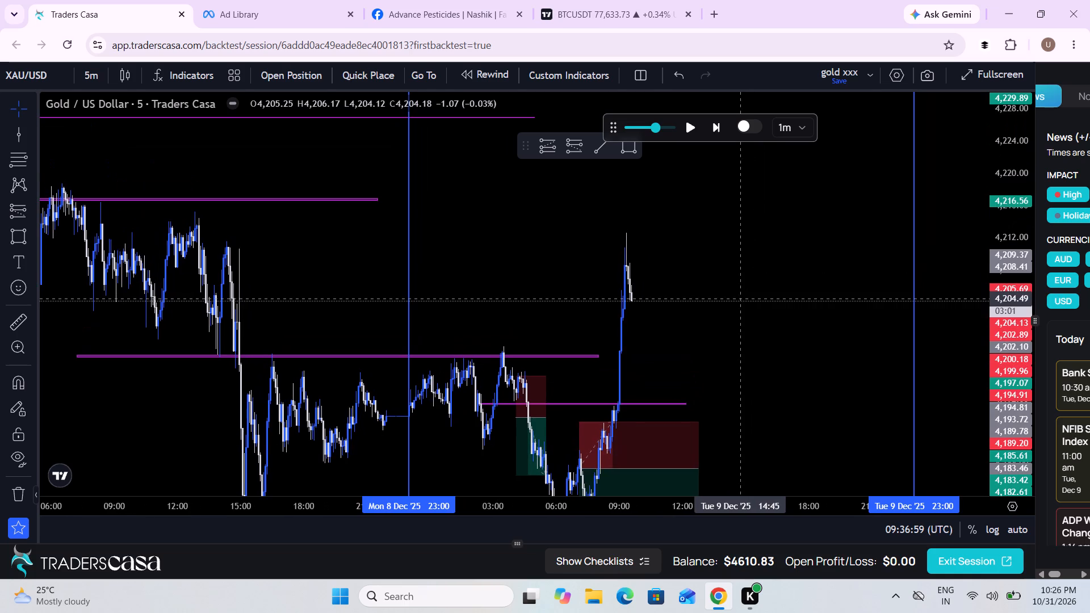
drag(740, 299, 733, 252)
drag(1016, 242, 996, 304)
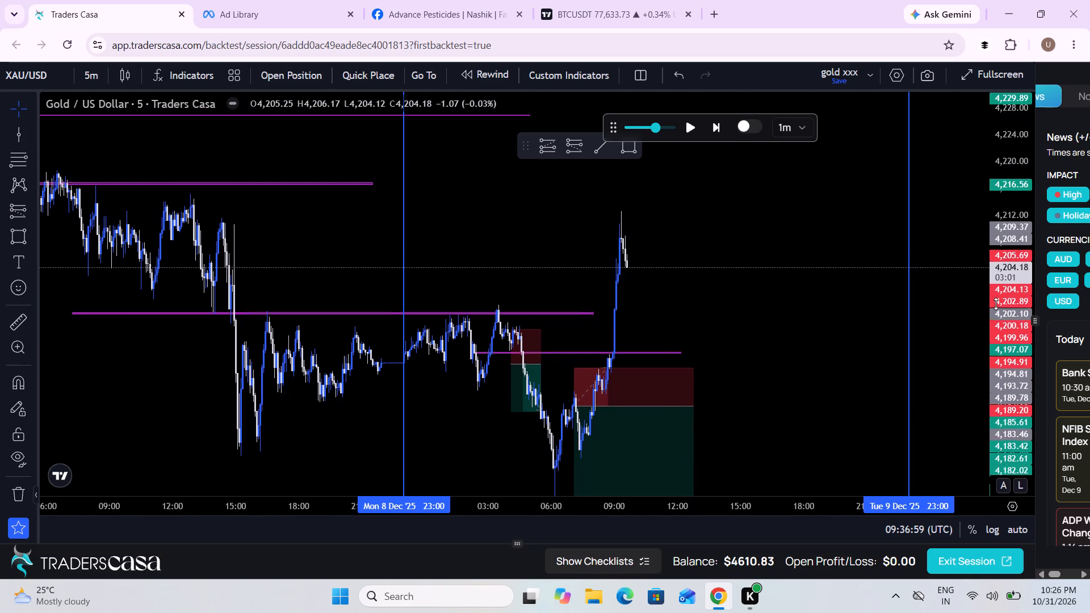
drag(996, 304, 996, 304)
drag(810, 272, 830, 250)
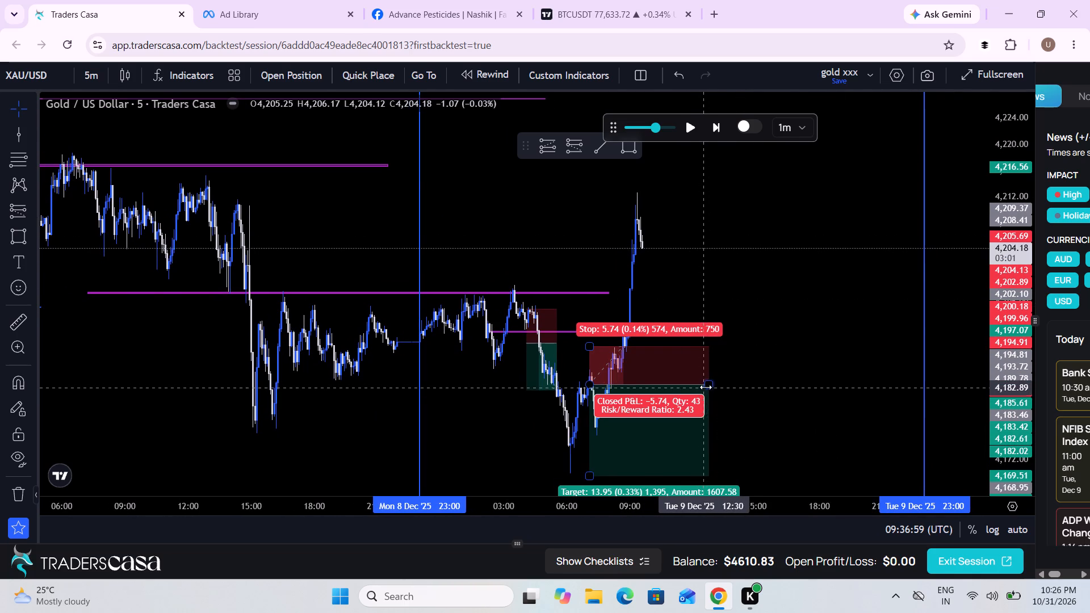
drag(712, 383, 621, 384)
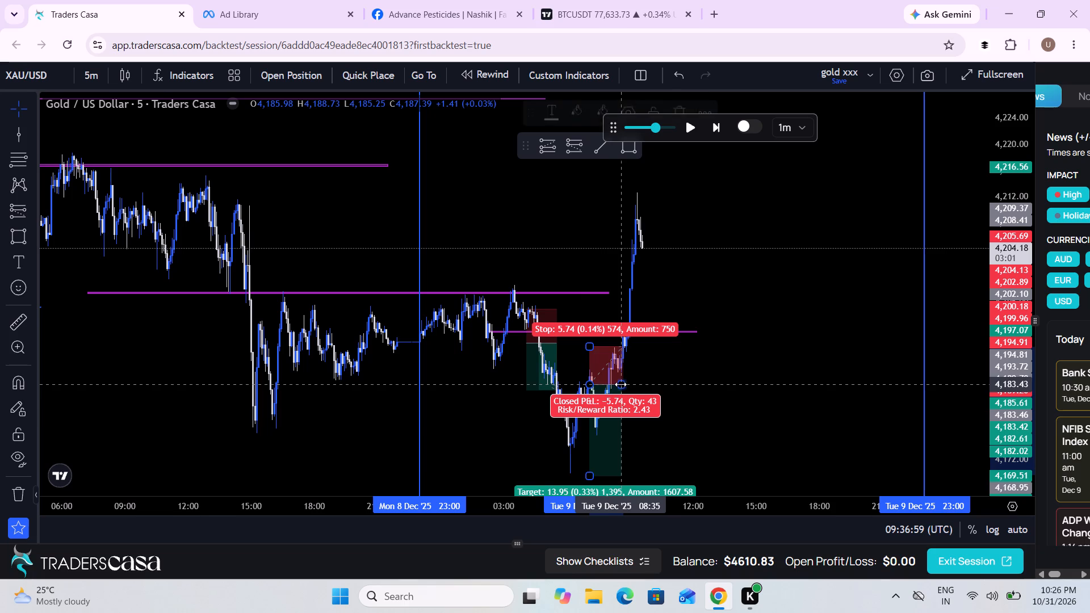
drag(589, 477, 594, 437)
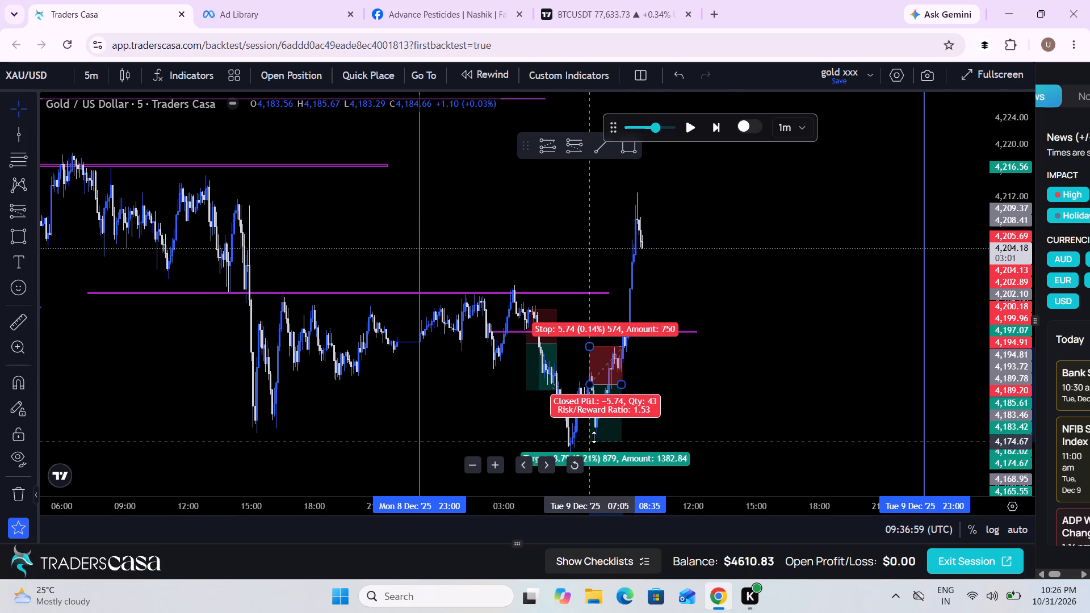
drag(594, 437, 596, 434)
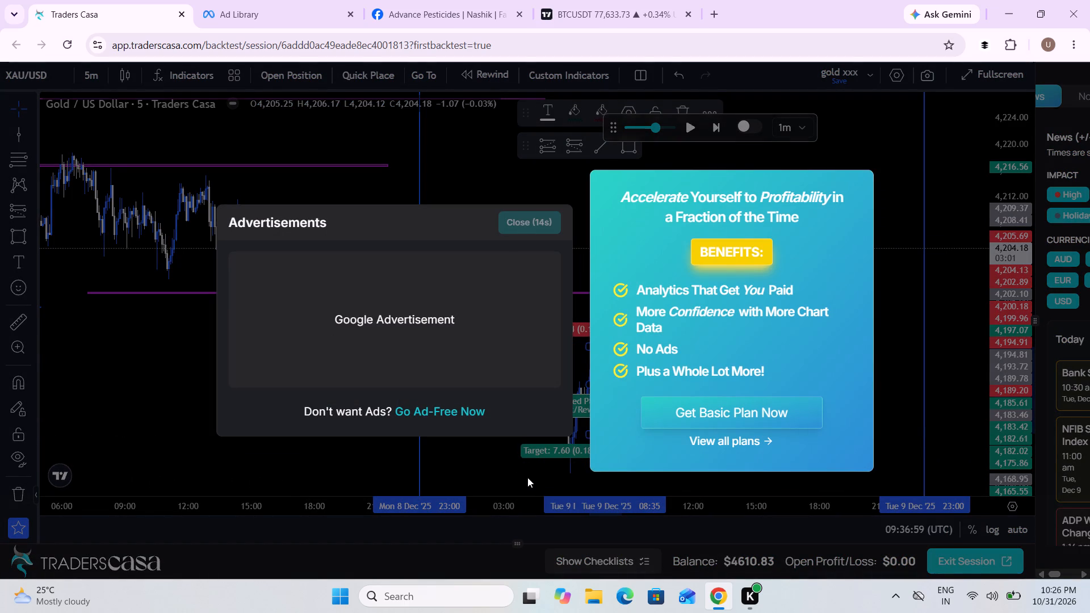
Wait out the advertisement countdown and close the advertisement.
scroll(527, 477, up, 2)
scroll(527, 477, down, 2)
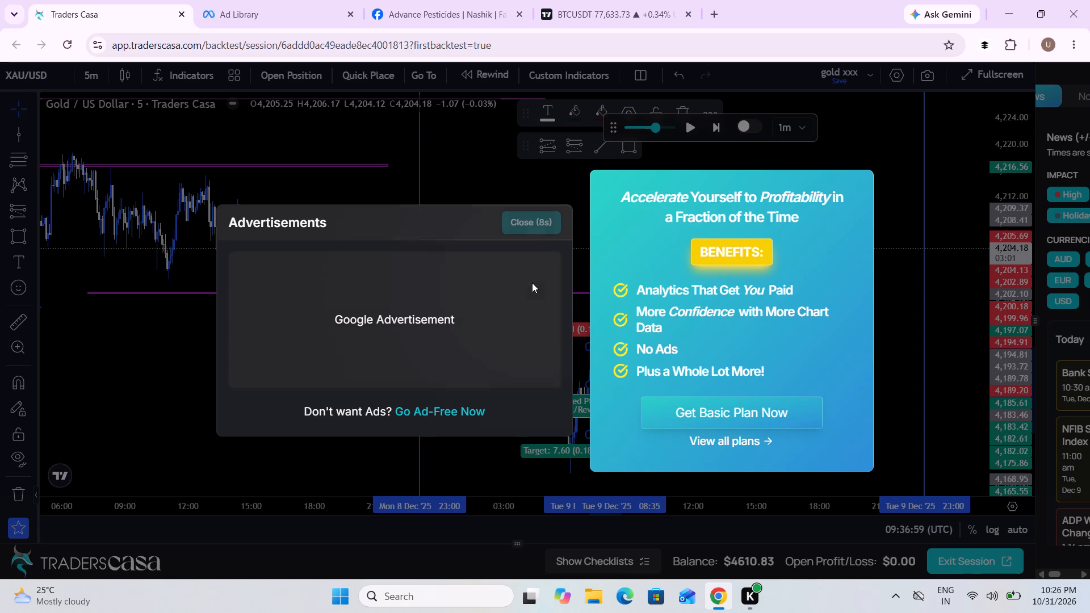
scroll(915, 282, down, 2)
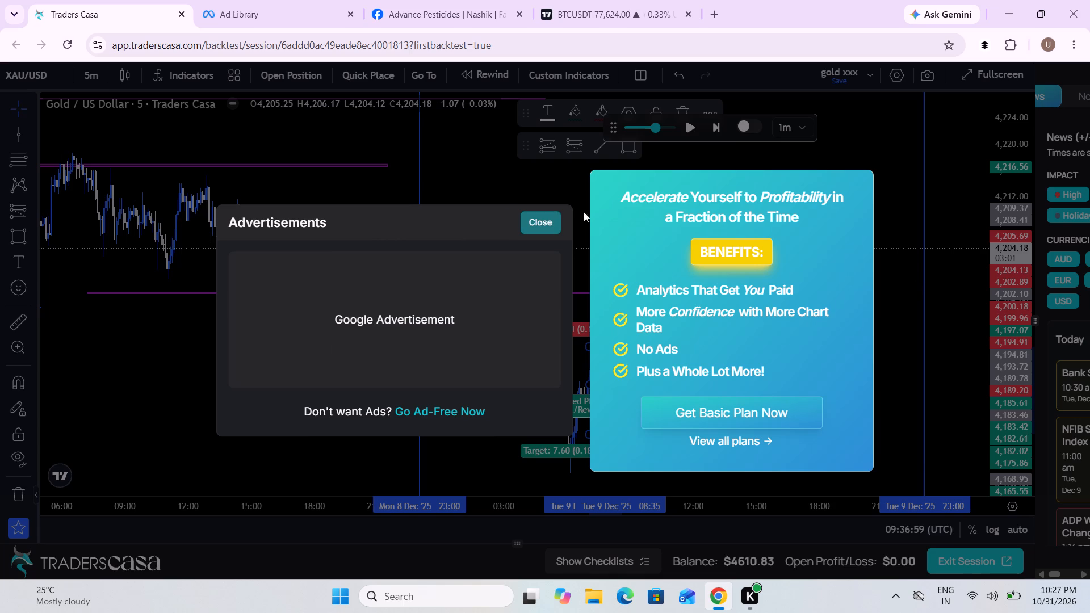
click(542, 222)
Measure the price rise from about 4,170.02 to the recent swing high near 4,212.52.
scroll(731, 353, up, 2)
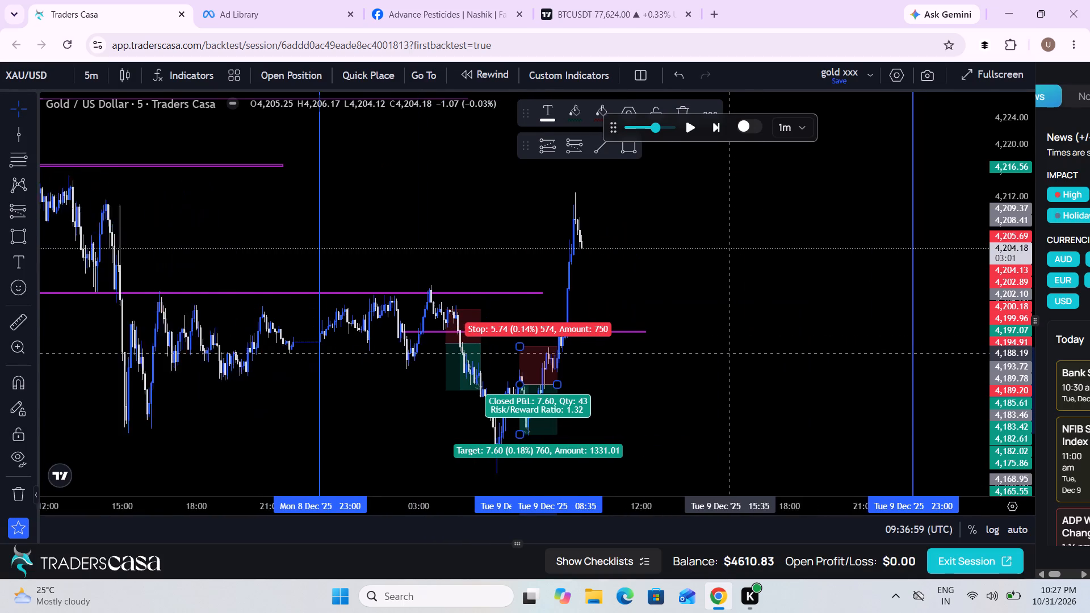
scroll(731, 353, up, 1)
drag(666, 366, 735, 363)
scroll(735, 363, up, 2)
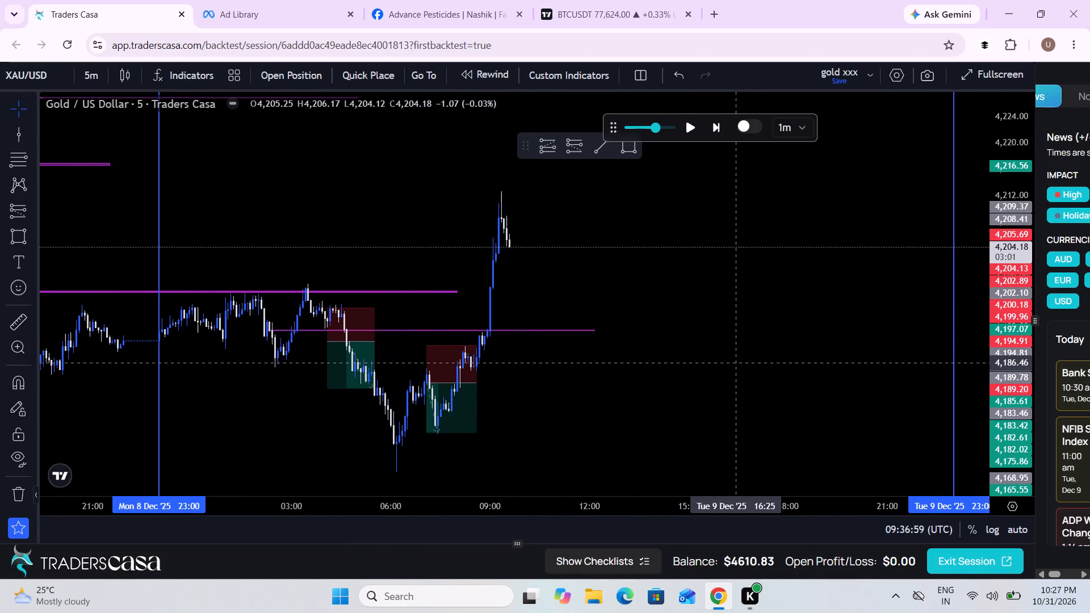
click(9, 323)
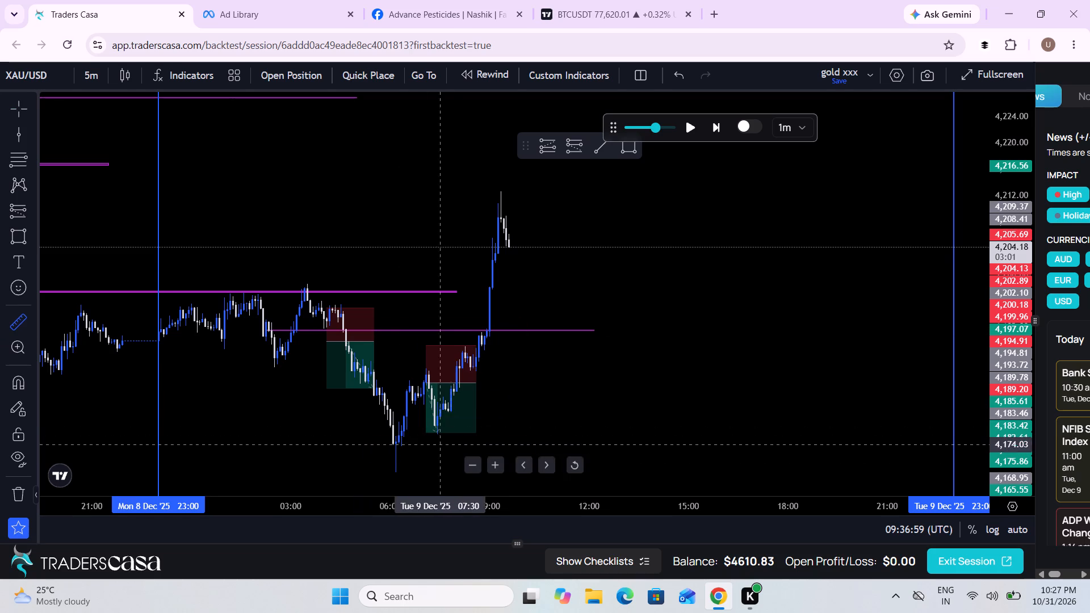
click(446, 471)
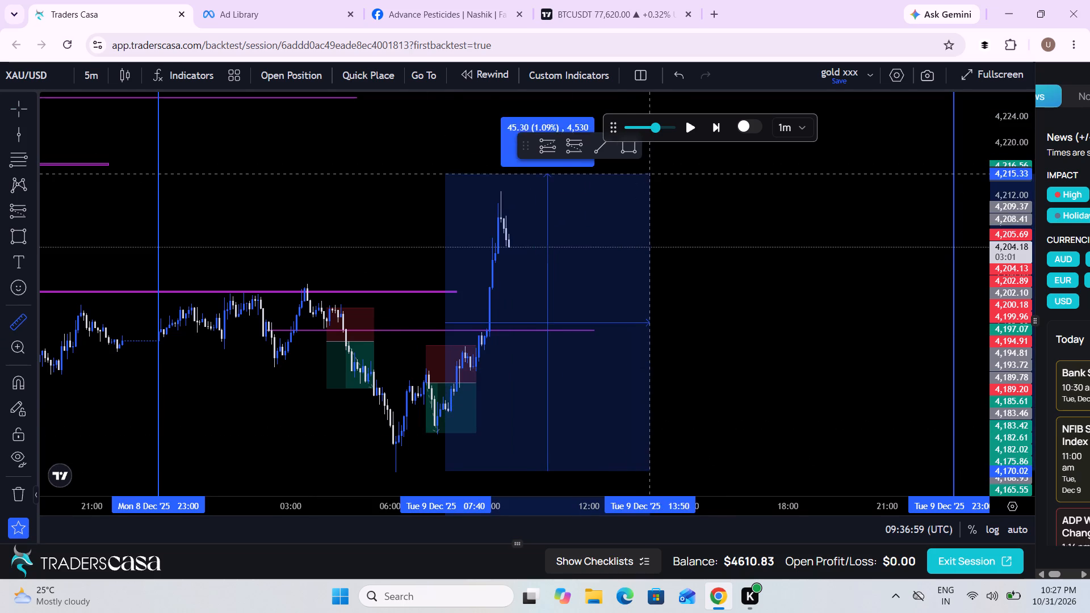
click(685, 192)
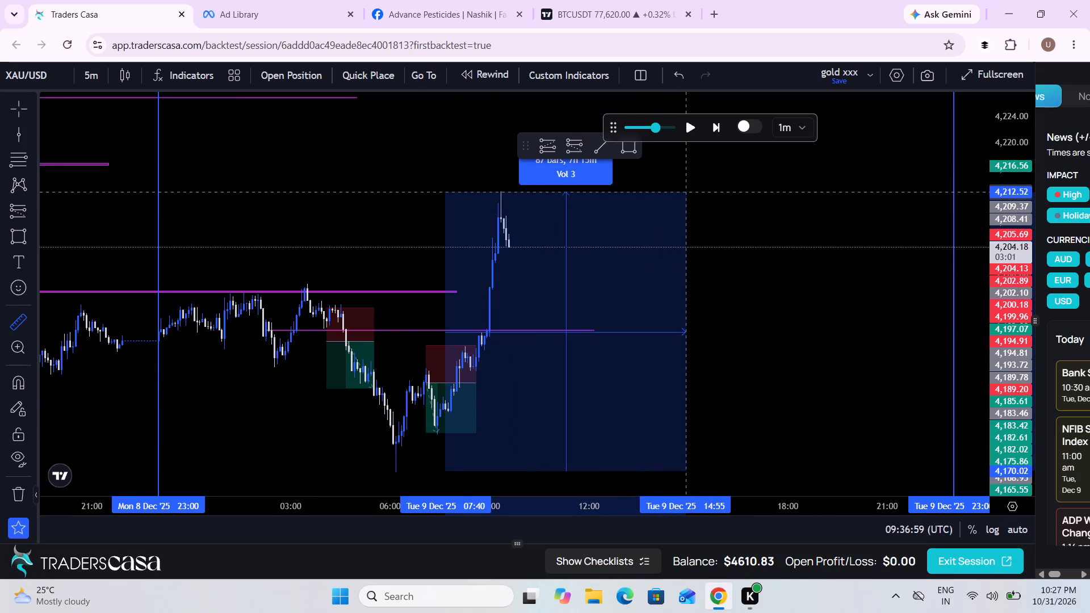
click(842, 257)
Run the replay forward to about 12:32 on 9 Dec with a slightly faster playback speed and pause it.
drag(842, 257, 932, 263)
scroll(932, 263, up, 1)
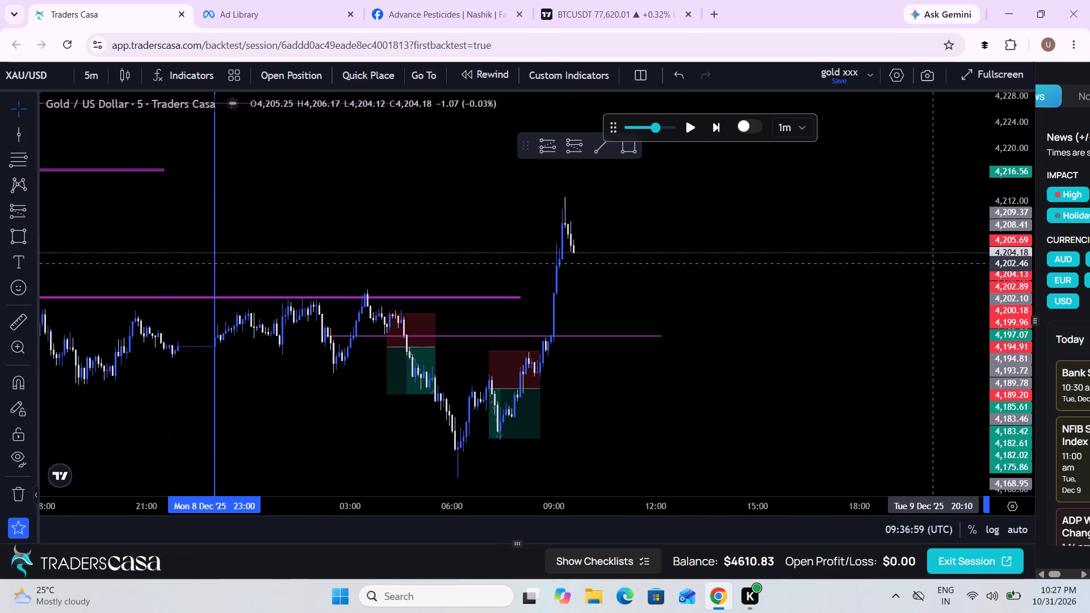
scroll(932, 263, up, 2)
click(690, 125)
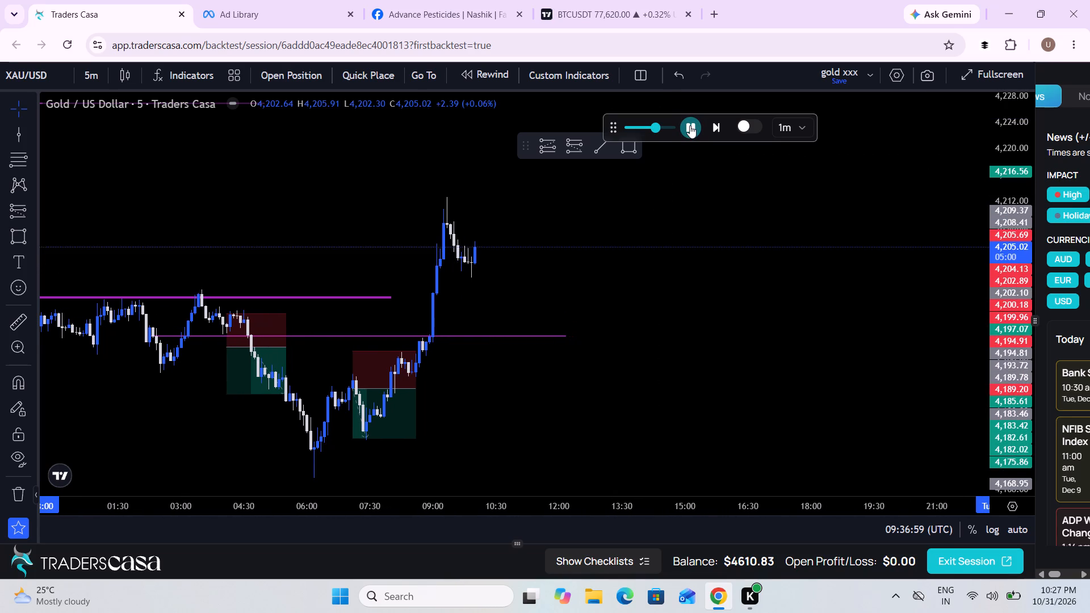
scroll(711, 314, down, 2)
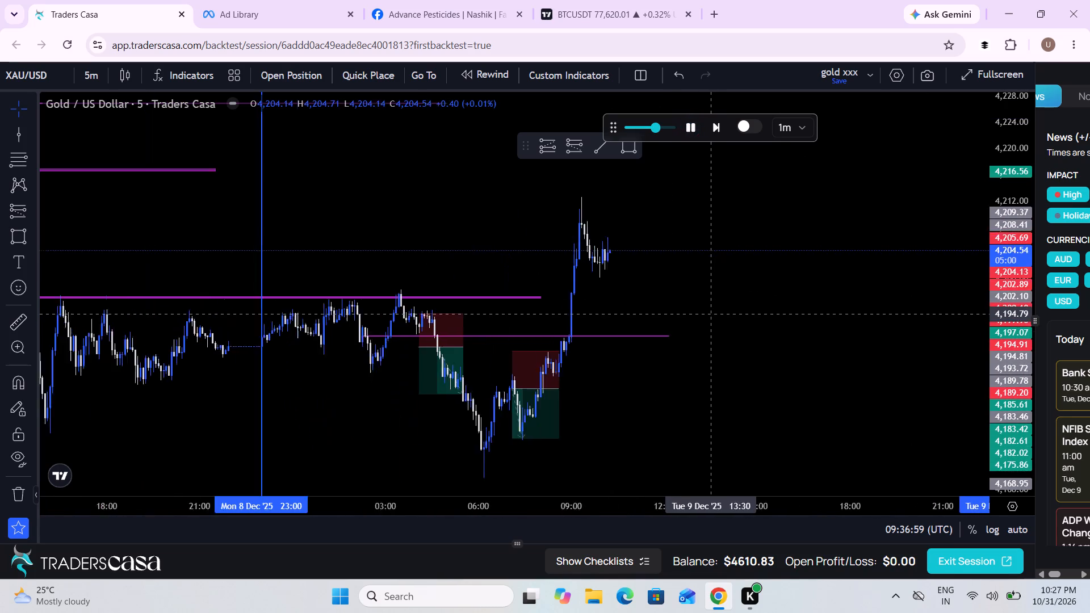
scroll(711, 314, down, 1)
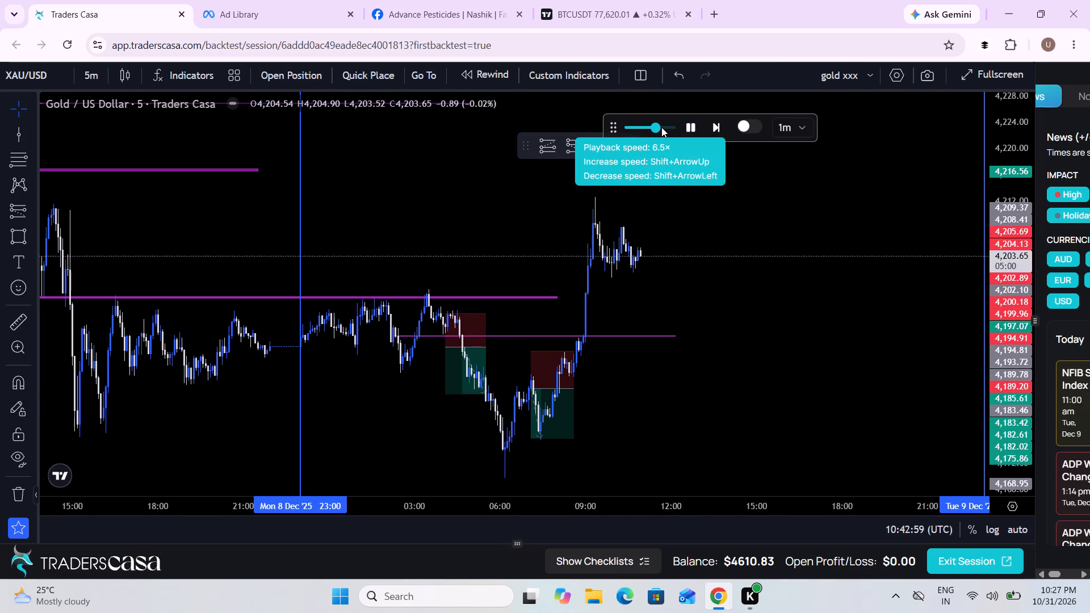
double_click(661, 127)
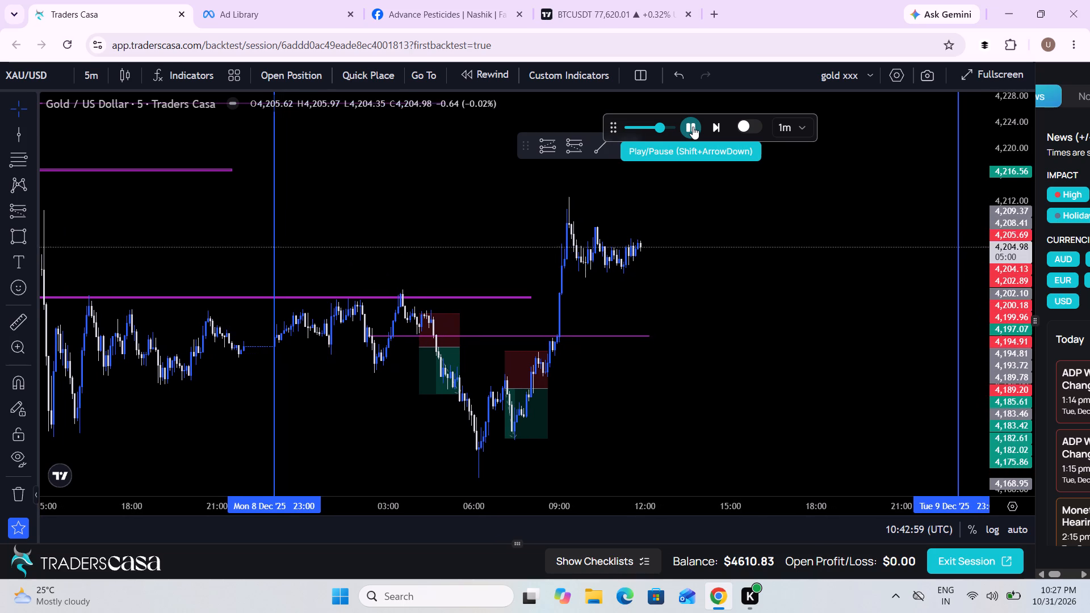
scroll(674, 323, down, 3)
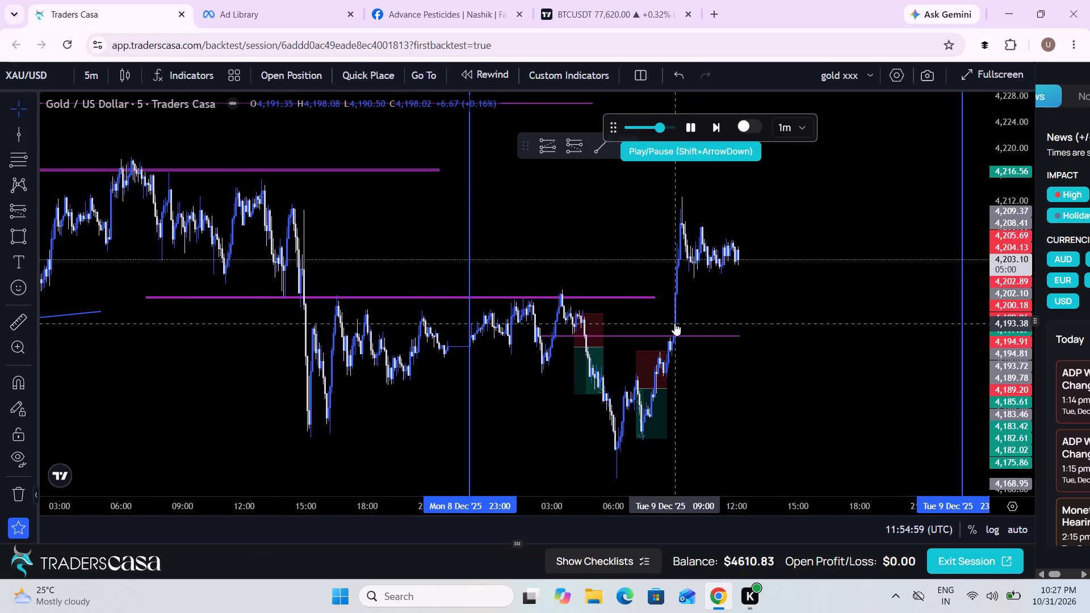
scroll(674, 323, up, 2)
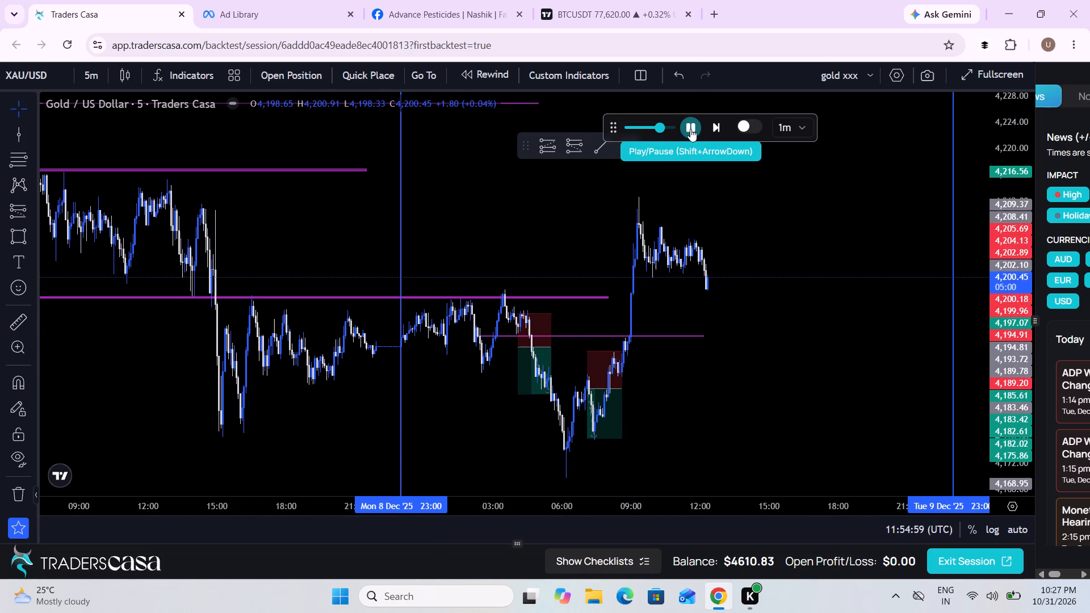
click(690, 129)
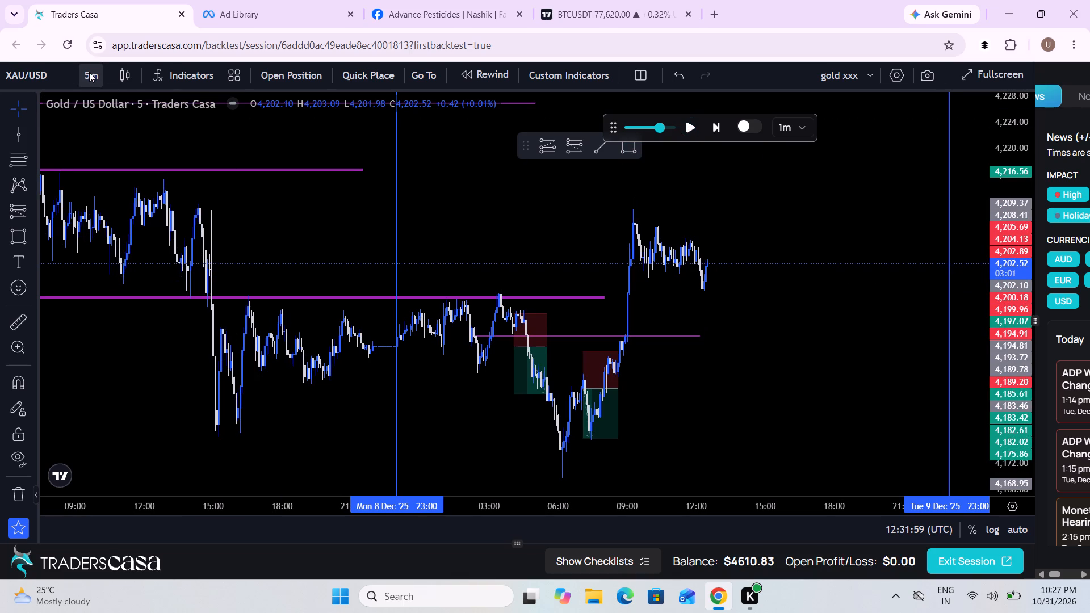
On the 1-hour chart, draw a rectangle zone from about 4,186.89 to 4,177.92, spanning 07:00 on 9 Dec to 15:00 on 10 Dec.
click(89, 72)
scroll(136, 362, down, 1)
click(115, 343)
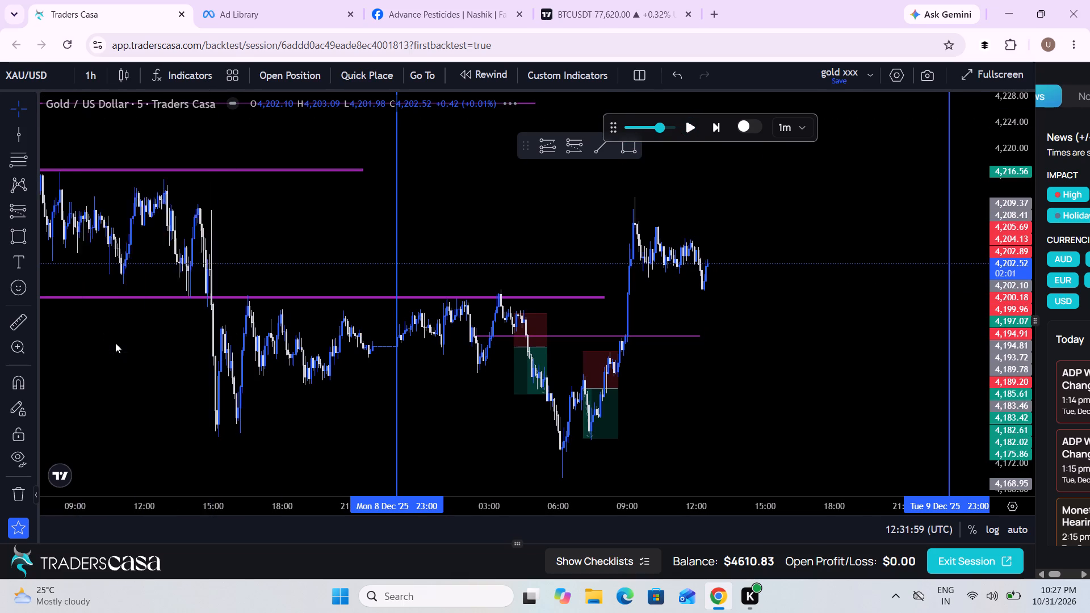
scroll(505, 368, up, 7)
drag(194, 338, 807, 315)
scroll(807, 315, up, 3)
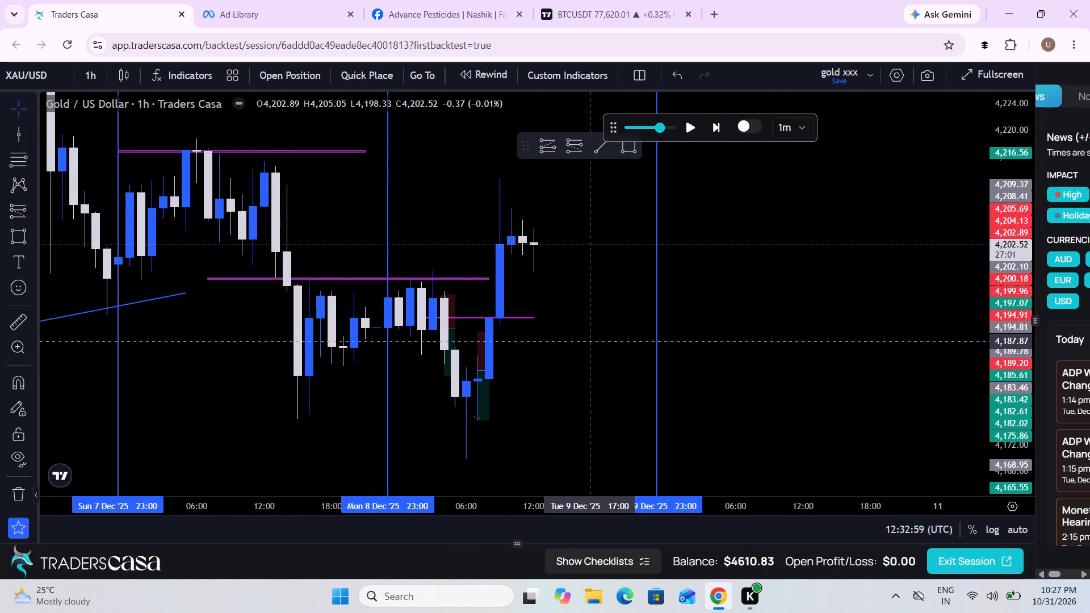
drag(586, 341, 626, 328)
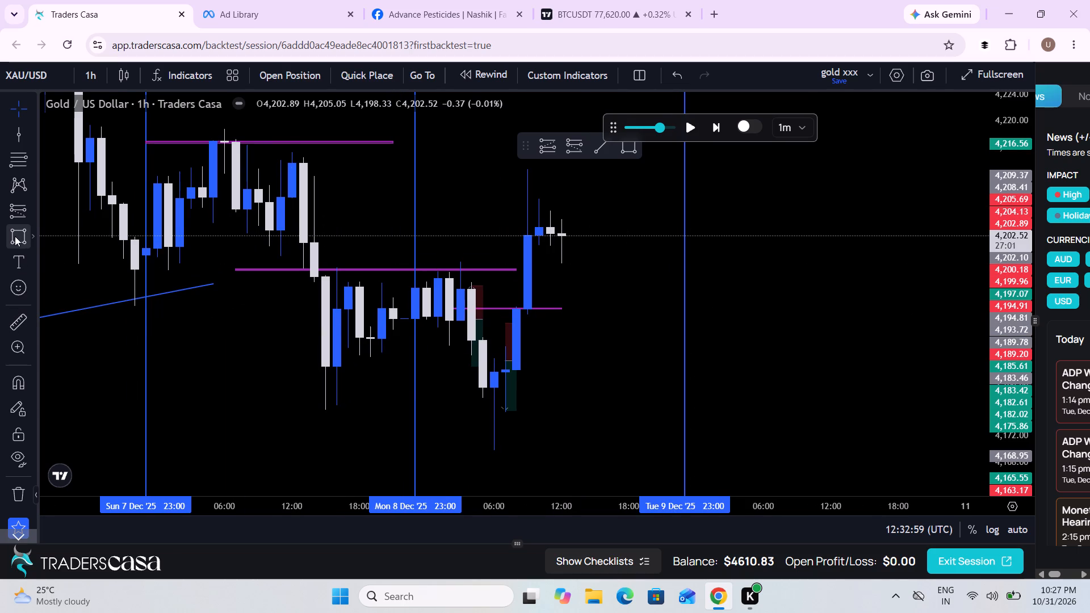
click(15, 236)
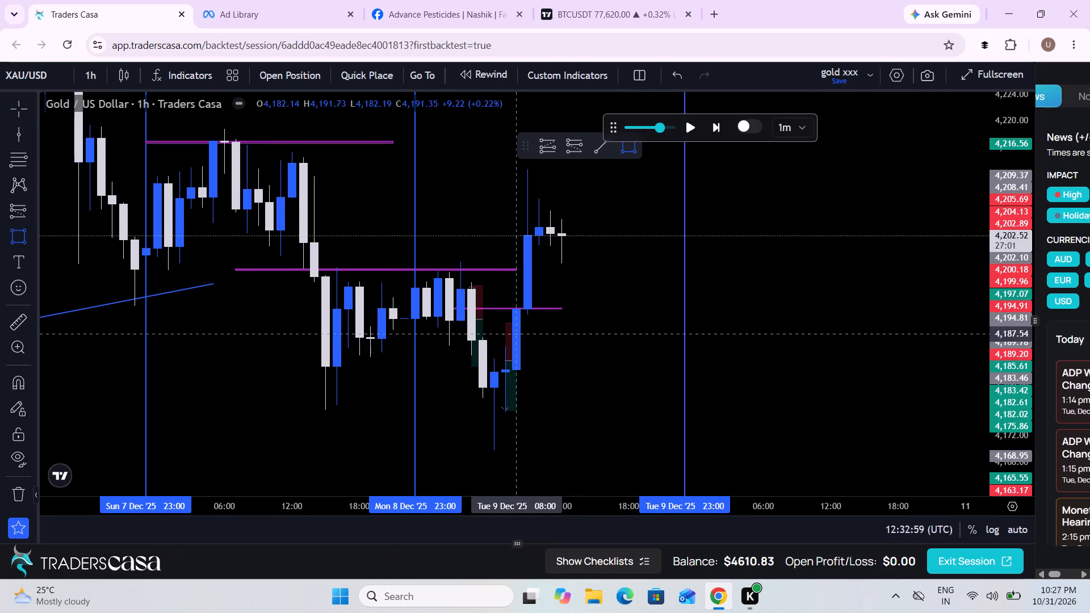
click(505, 338)
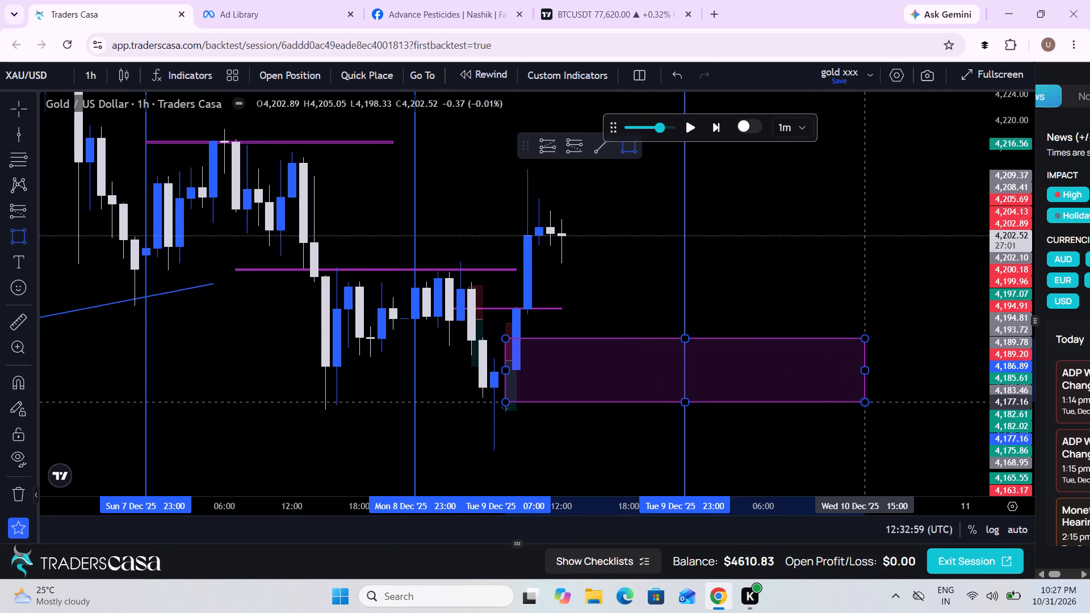
click(863, 397)
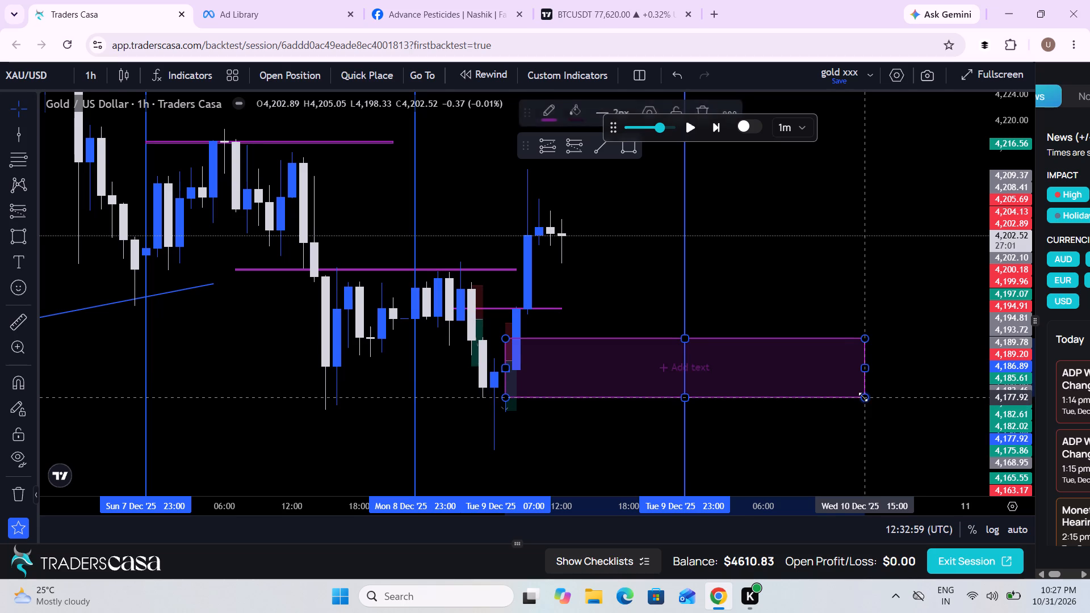
click(942, 352)
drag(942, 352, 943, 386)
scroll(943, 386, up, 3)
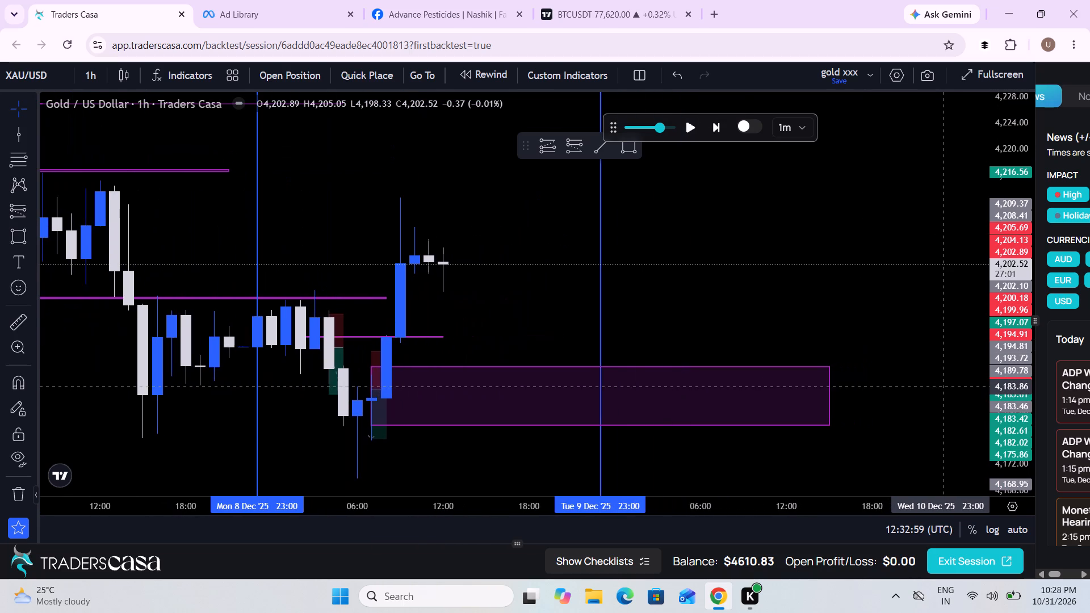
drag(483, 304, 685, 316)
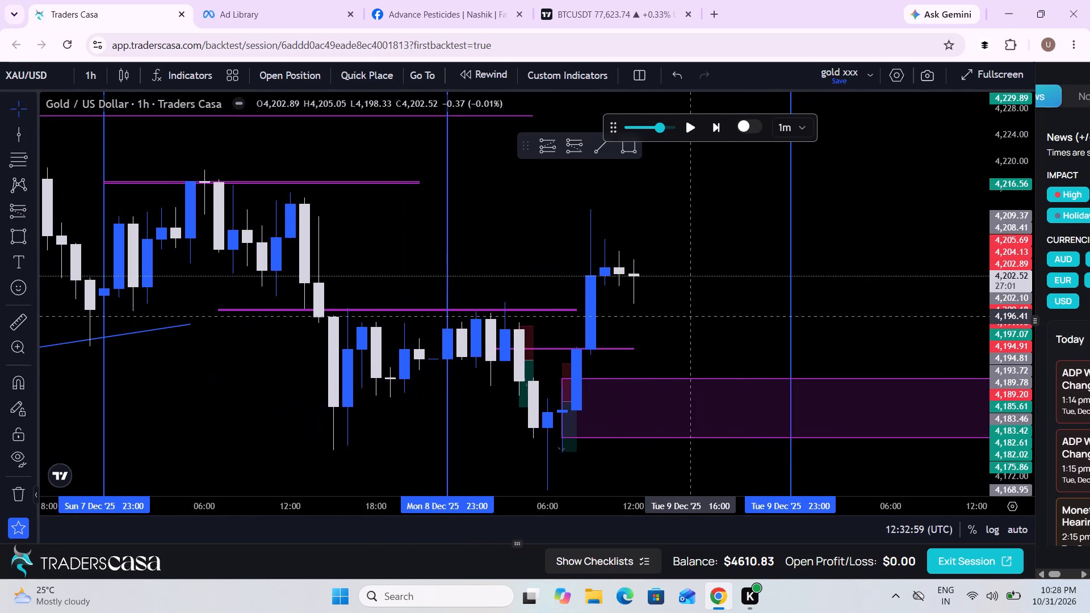
Switch the gold chart to the 5-minute timeframe and bring the latest candles of 9 Dec into view.
click(93, 82)
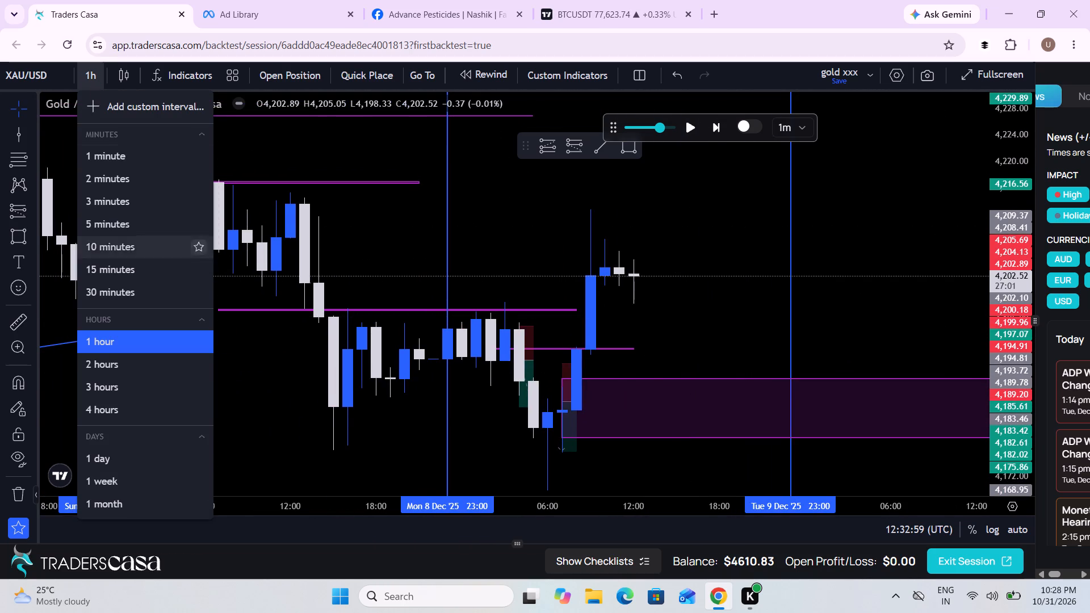
click(107, 227)
scroll(551, 383, down, 8)
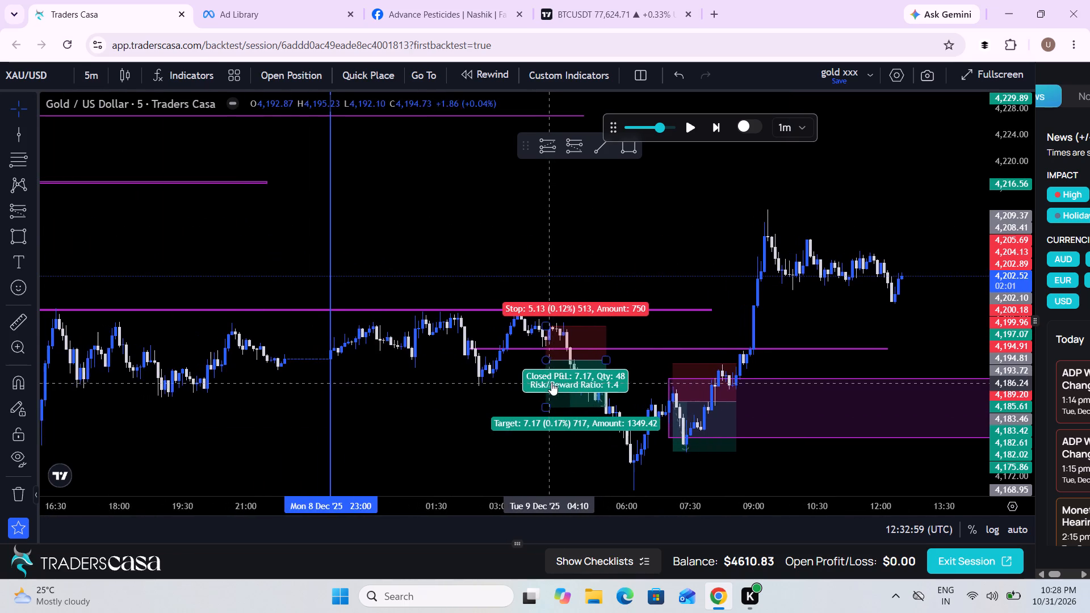
scroll(551, 383, down, 1)
drag(870, 300, 555, 285)
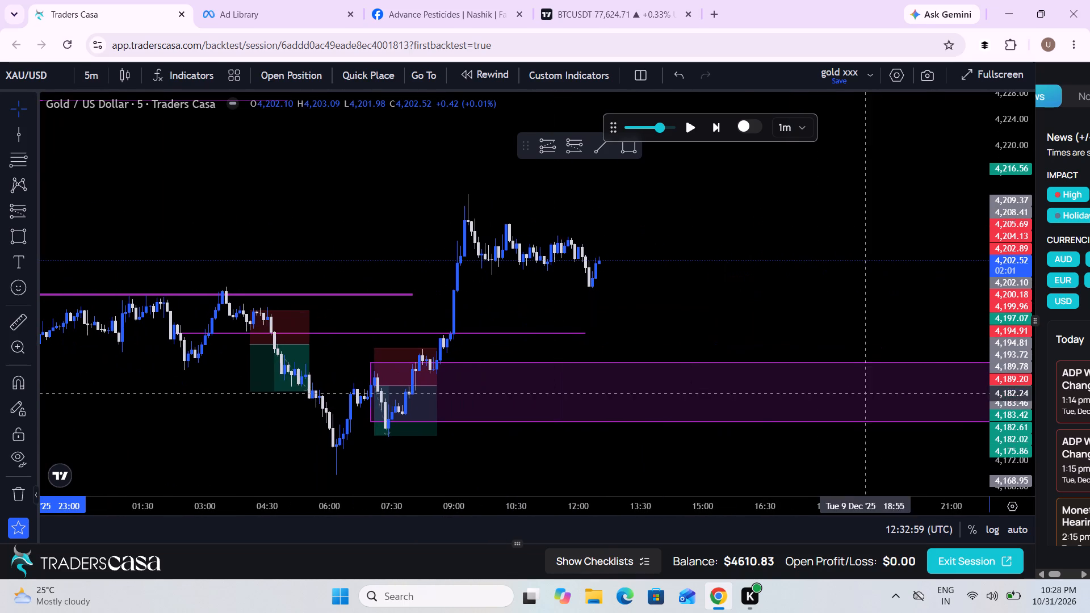
Run the replay forward to about 14:20 on 9 Dec and pause it.
click(15, 138)
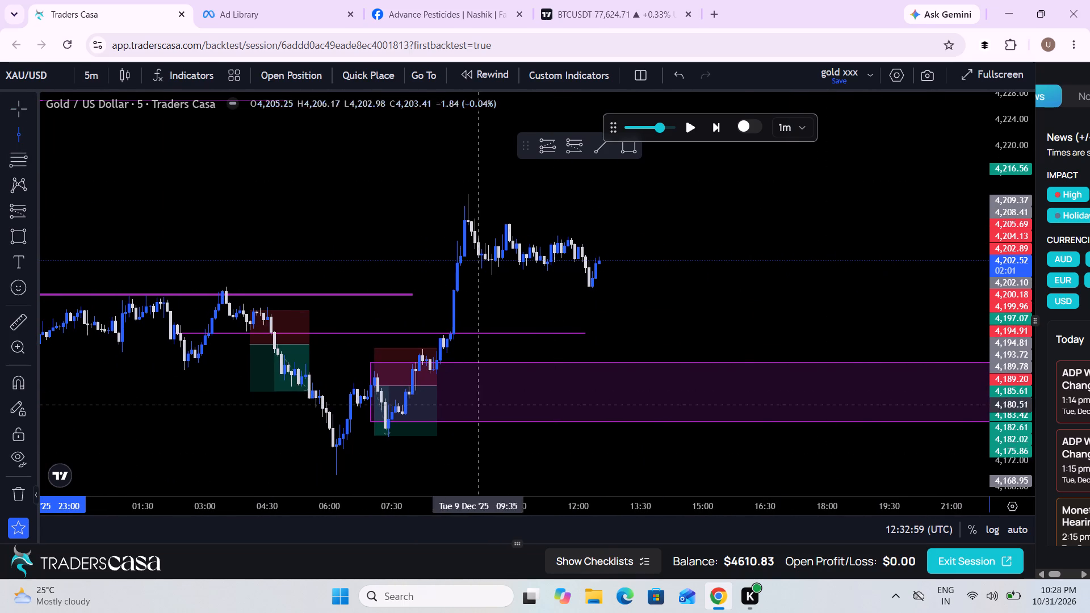
scroll(614, 345, left, 3)
scroll(633, 345, down, 1)
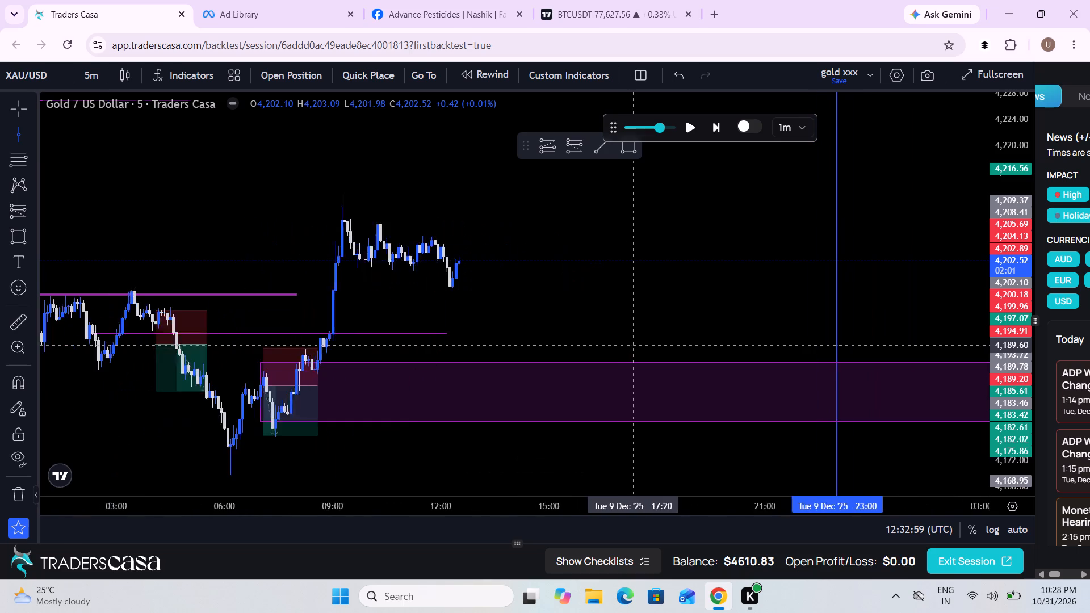
scroll(633, 345, down, 1)
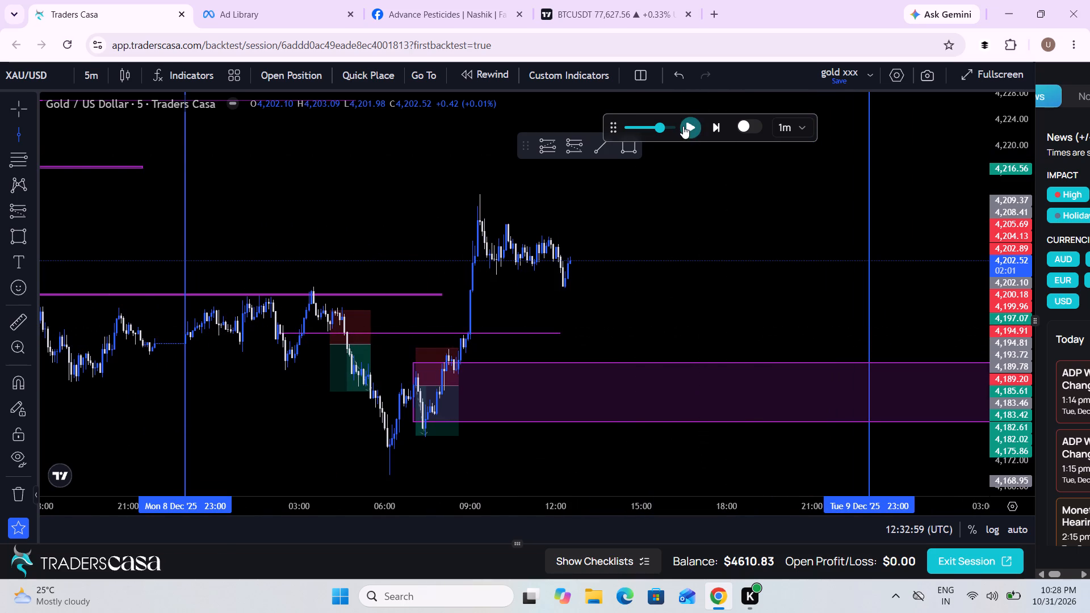
click(683, 126)
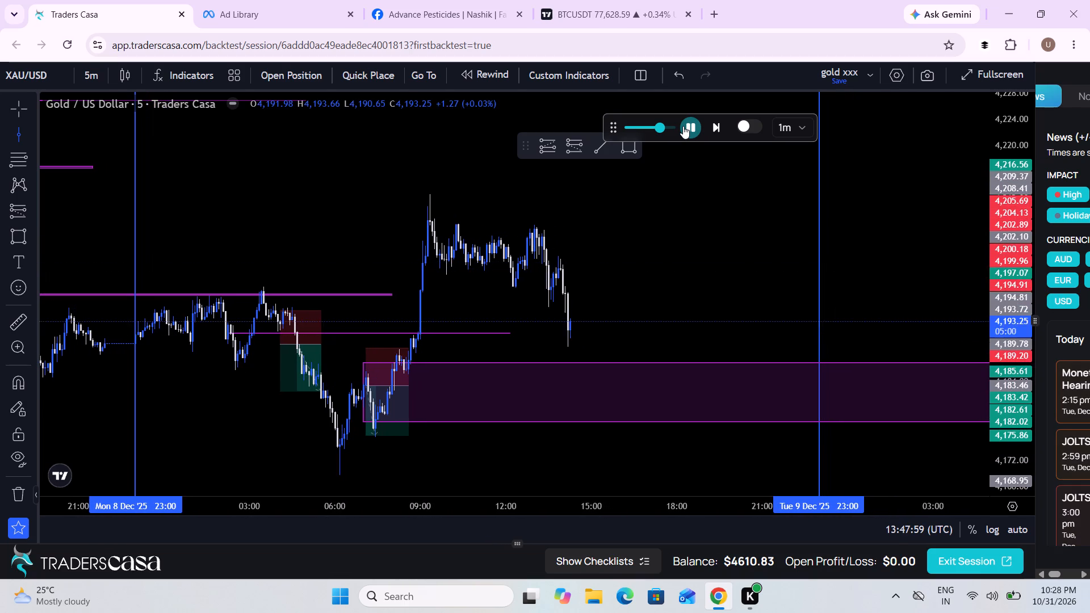
click(683, 126)
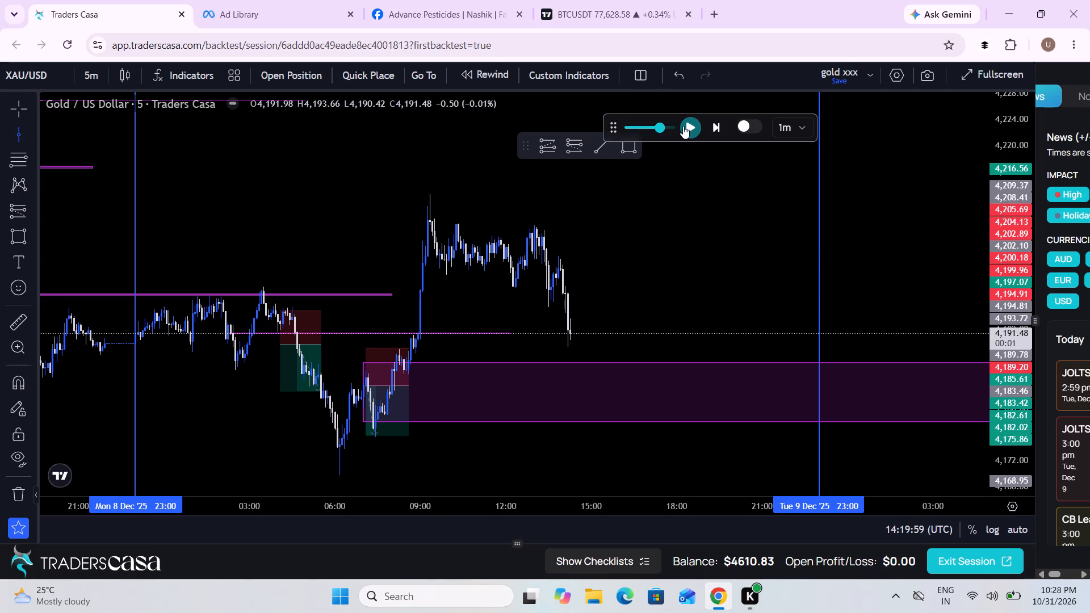
On the 1-hour chart, place a long position at 15:00 on 9 Dec with entry at about 4,192.52.
scroll(474, 279, up, 1)
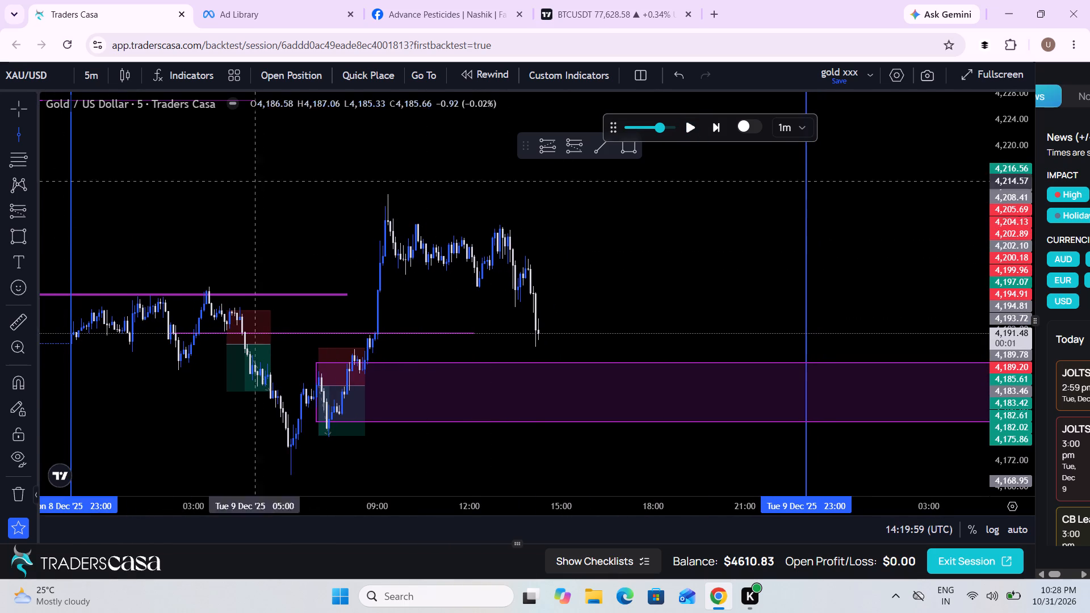
click(546, 145)
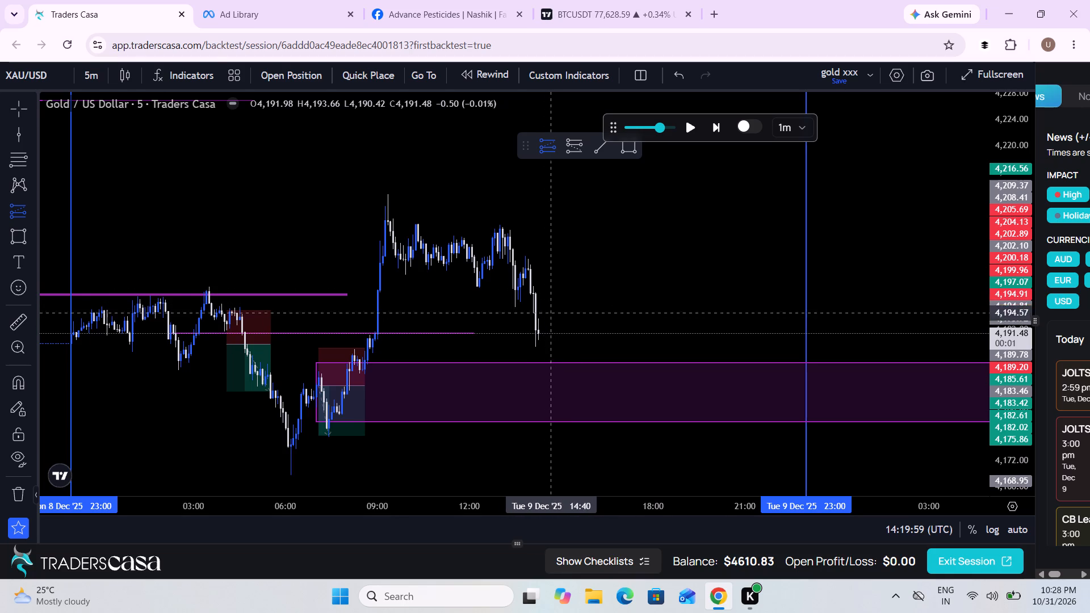
click(97, 77)
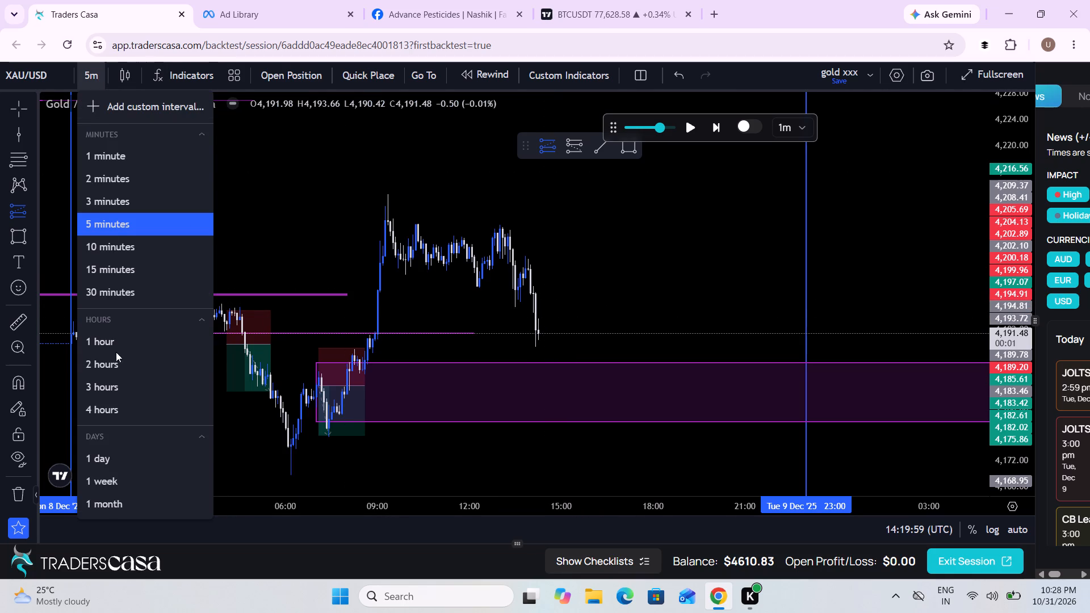
click(110, 338)
scroll(321, 377, up, 1)
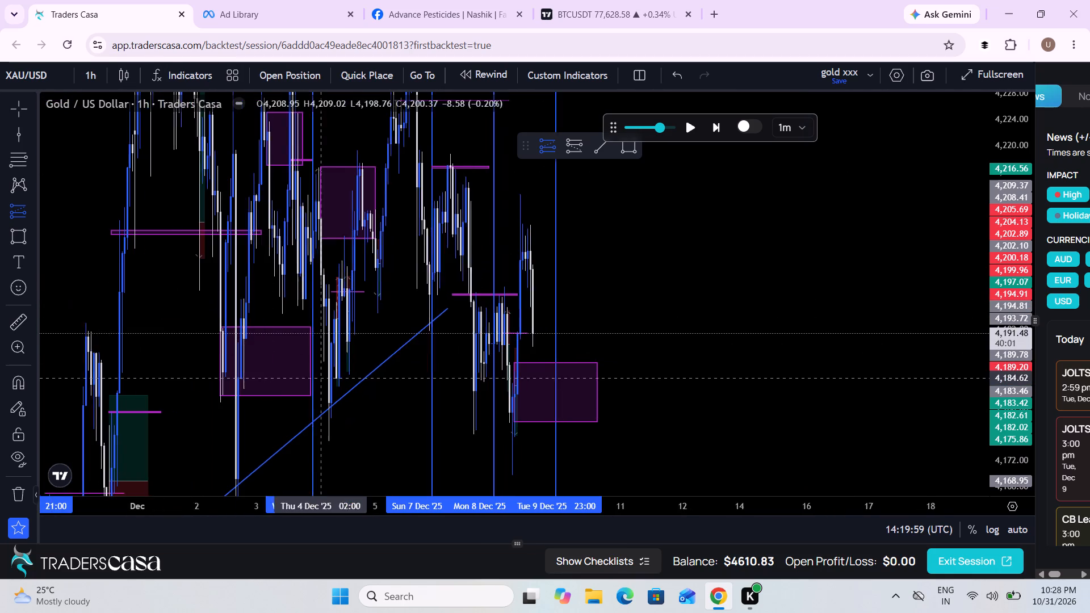
scroll(321, 377, up, 6)
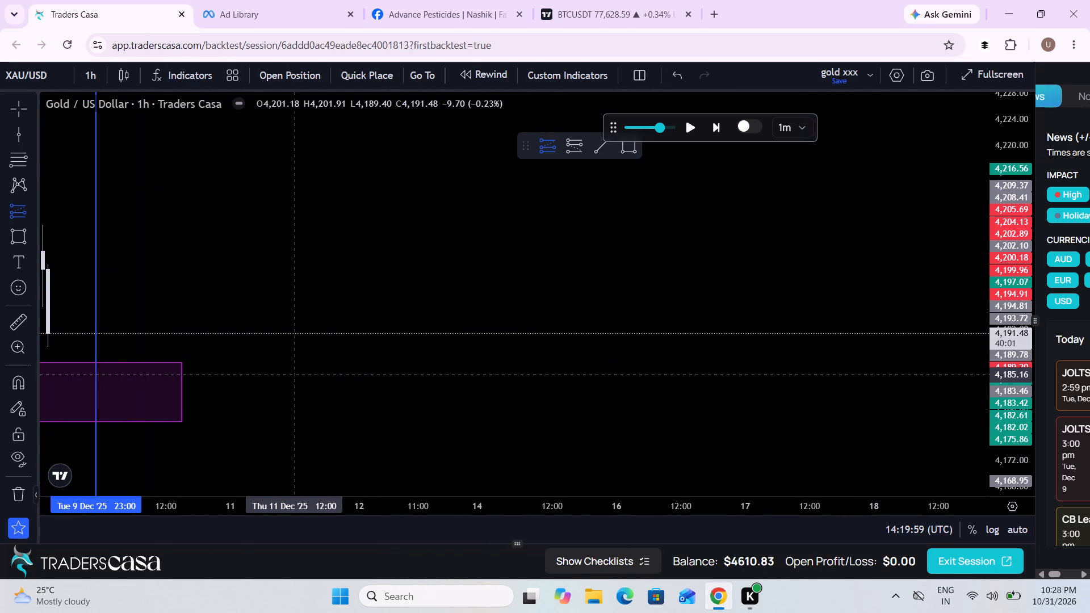
scroll(295, 374, right, 5)
scroll(295, 374, up, 2)
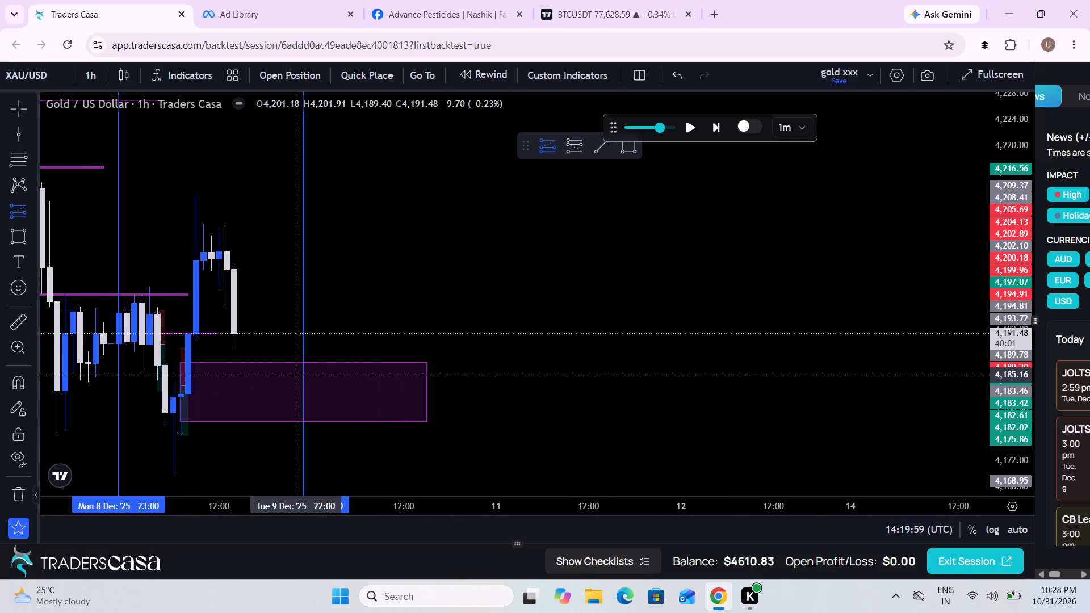
scroll(295, 374, right, 4)
scroll(295, 374, up, 3)
scroll(295, 374, right, 2)
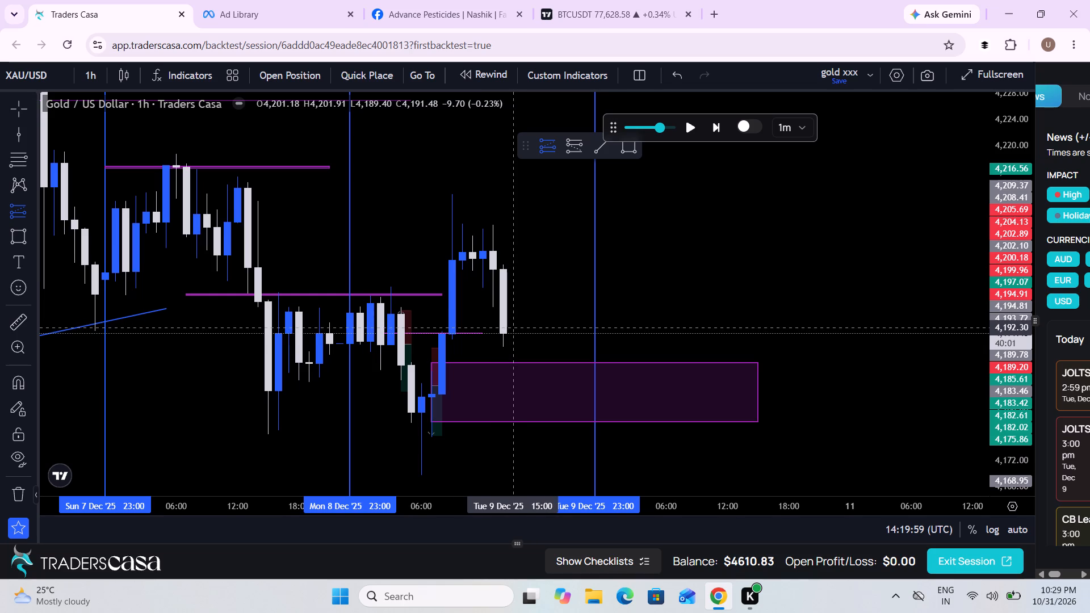
click(515, 326)
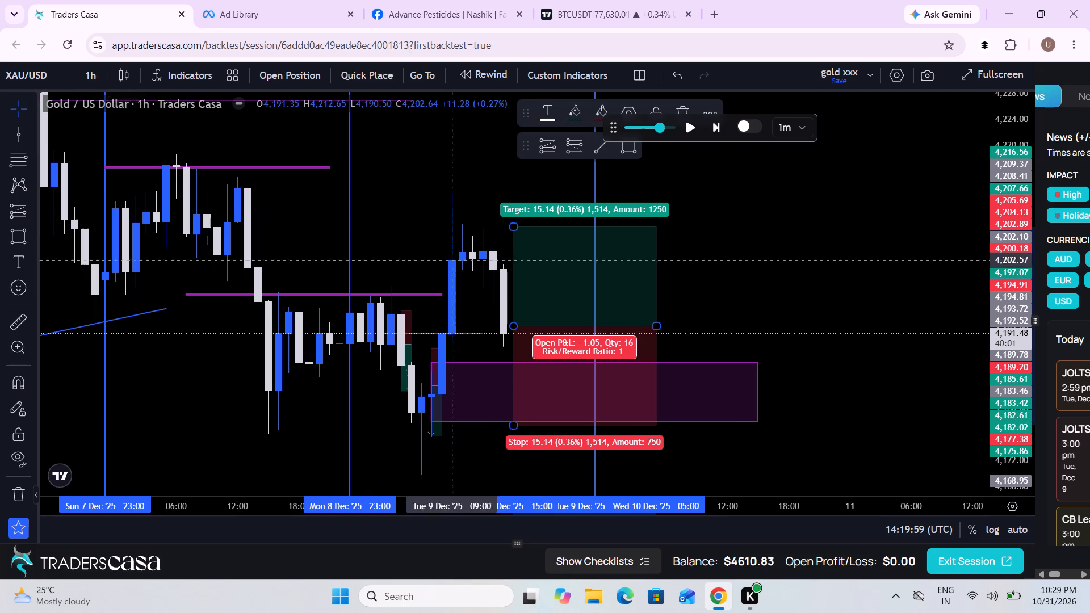
On the 15-minute chart, tighten the long position's stop to about 4,186.89, at the upper edge of the purple zone.
click(93, 81)
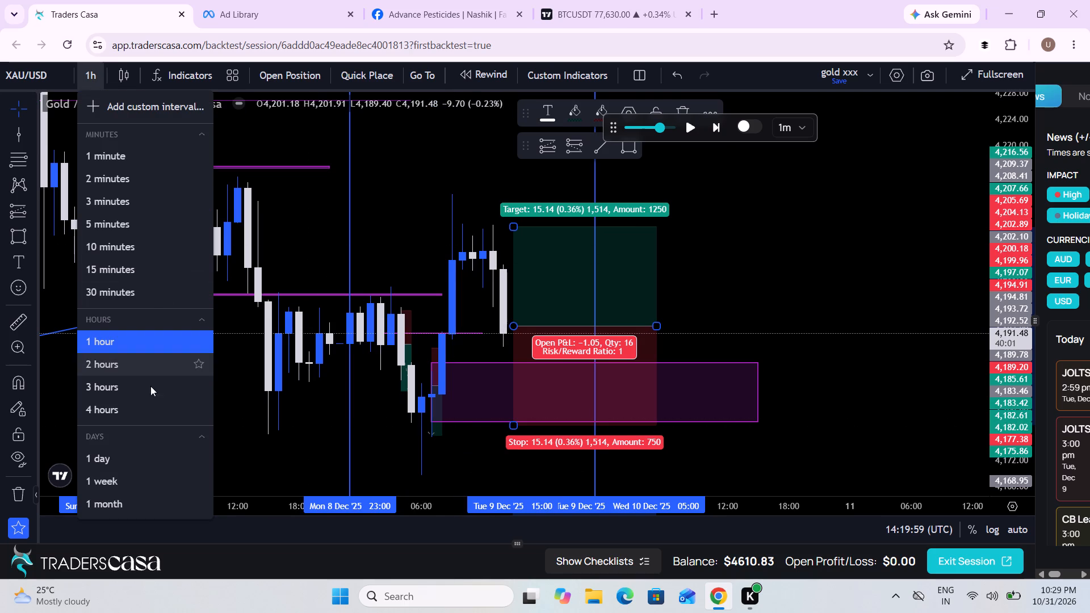
click(110, 260)
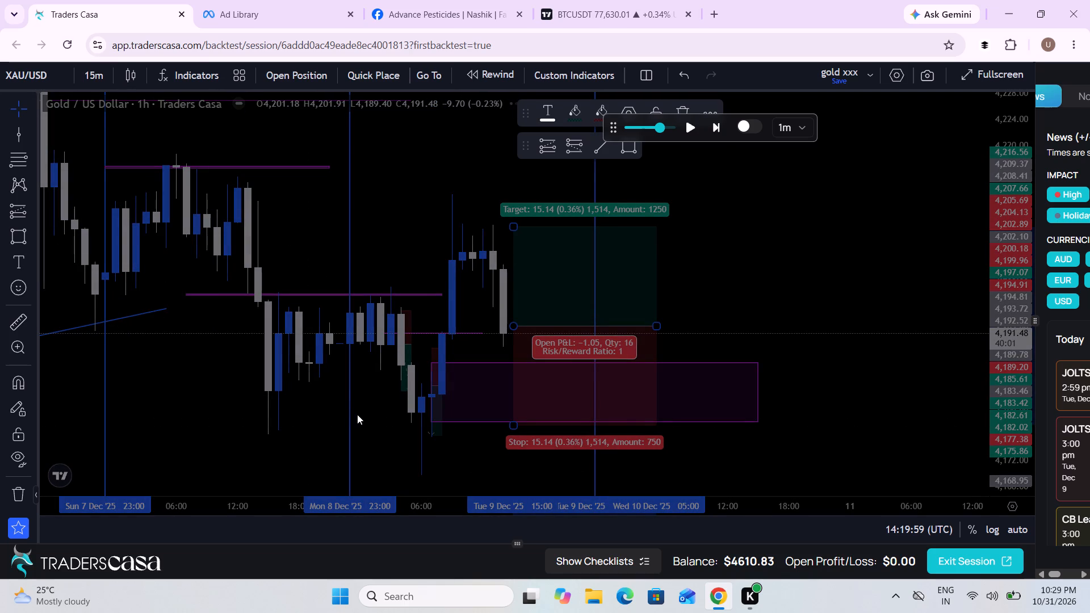
scroll(356, 412, up, 1)
scroll(480, 389, down, 4)
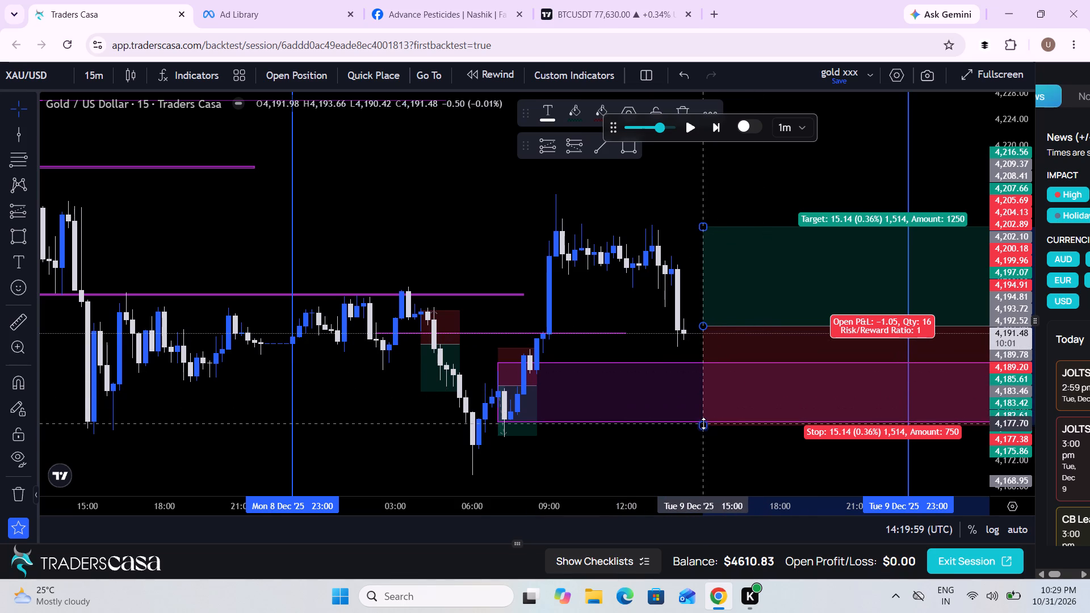
drag(703, 423, 701, 372)
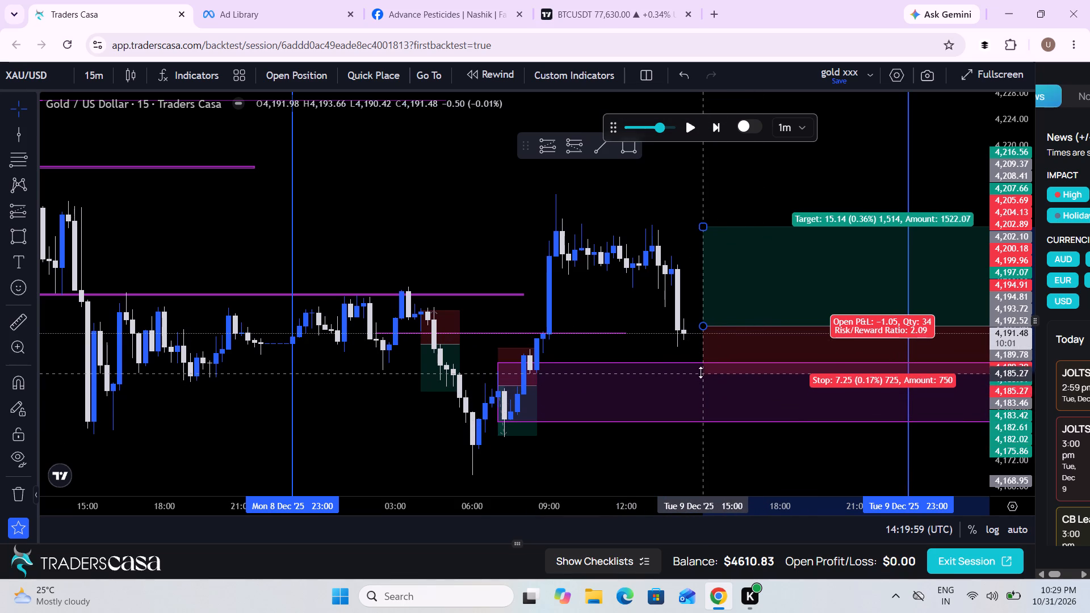
drag(701, 372, 706, 363)
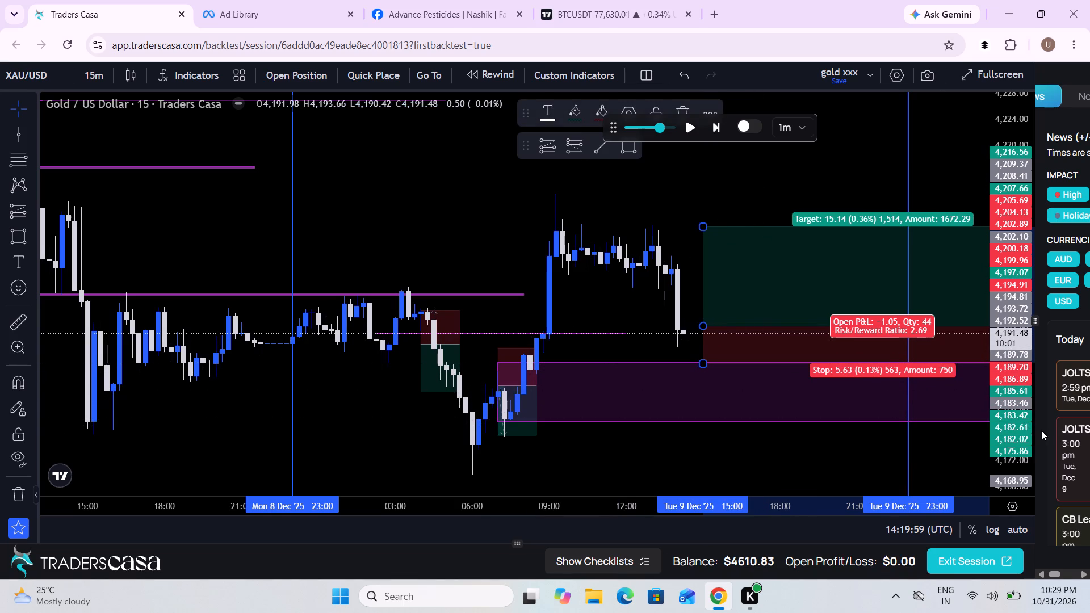
Move the long position to start at 14:30 on 9 Dec with entry at about 4,193.21 and stop at 4,187.58.
drag(1020, 436, 932, 116)
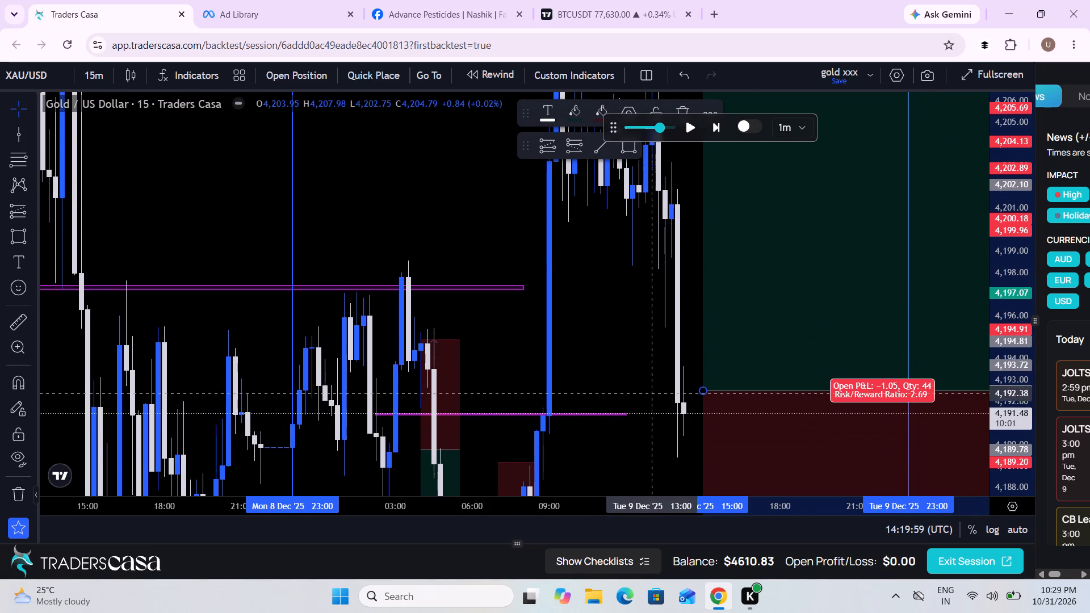
drag(654, 396, 592, 359)
scroll(592, 359, up, 3)
drag(592, 362, 579, 346)
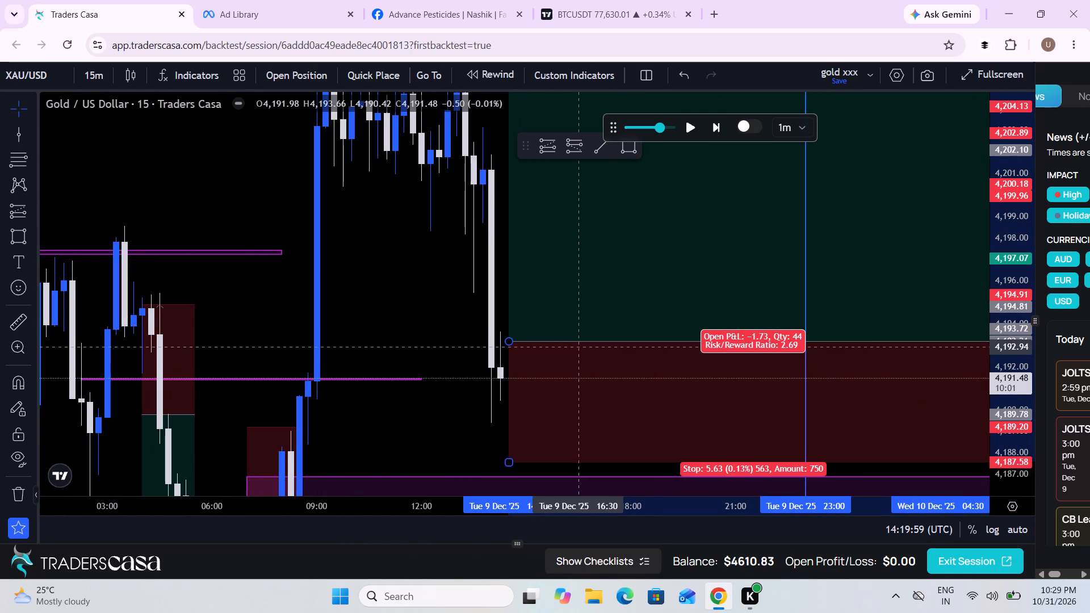
drag(579, 346, 577, 346)
Examine the 15-minute candles around the long position's entry, target and stop, and the zone beneath it.
drag(448, 310, 458, 384)
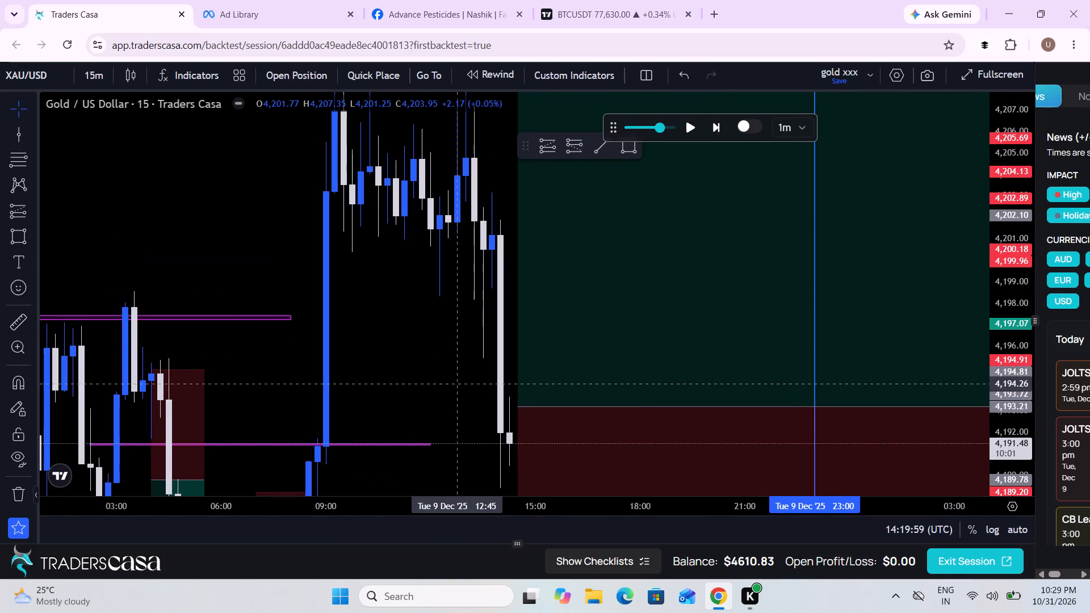
scroll(458, 384, up, 1)
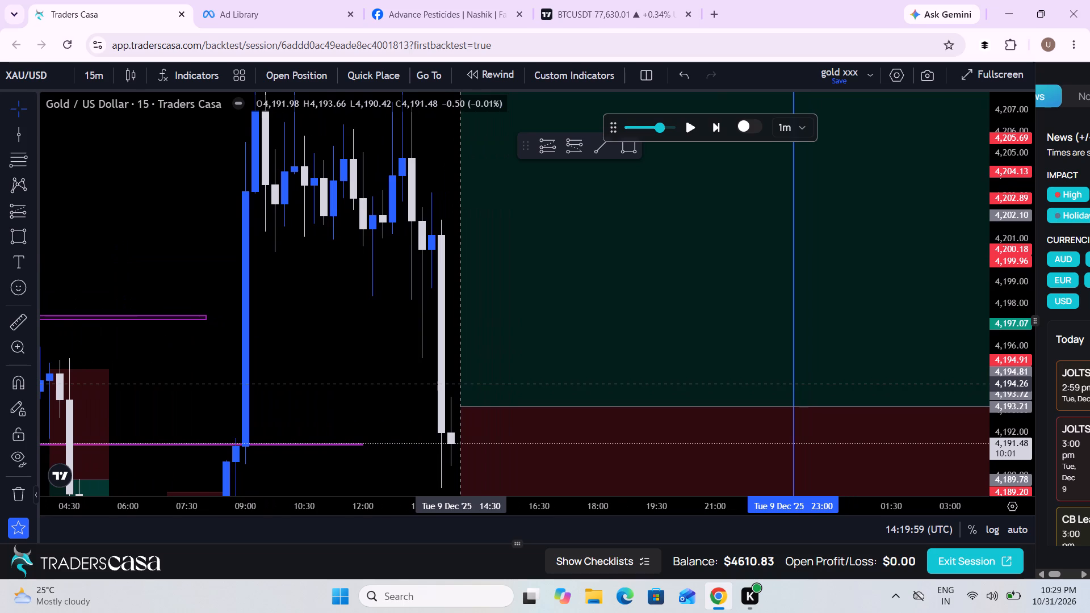
scroll(458, 384, down, 1)
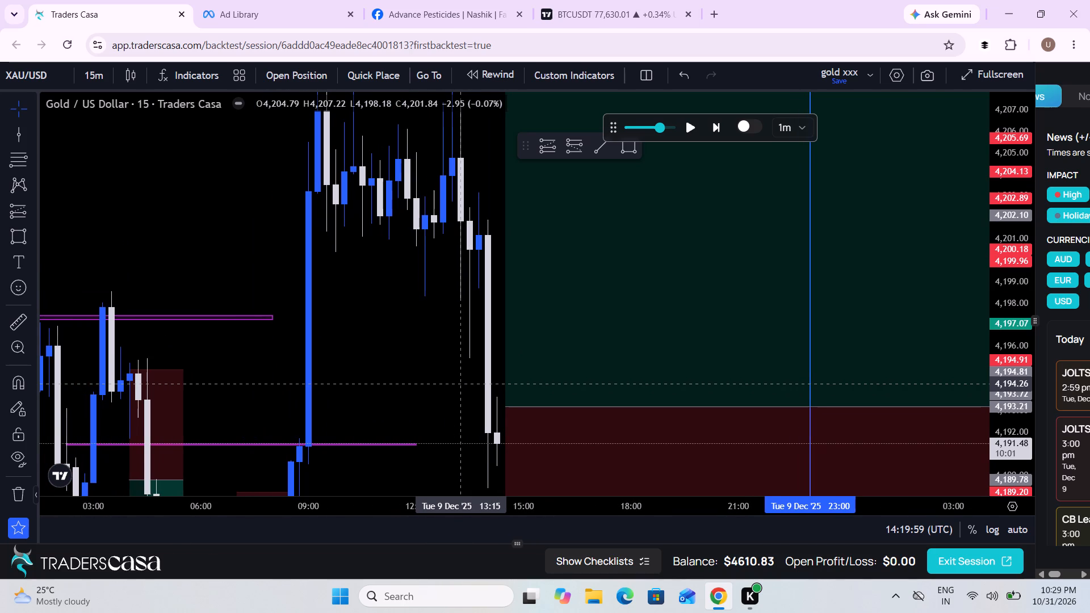
scroll(458, 384, up, 2)
drag(372, 410, 312, 312)
scroll(312, 312, down, 2)
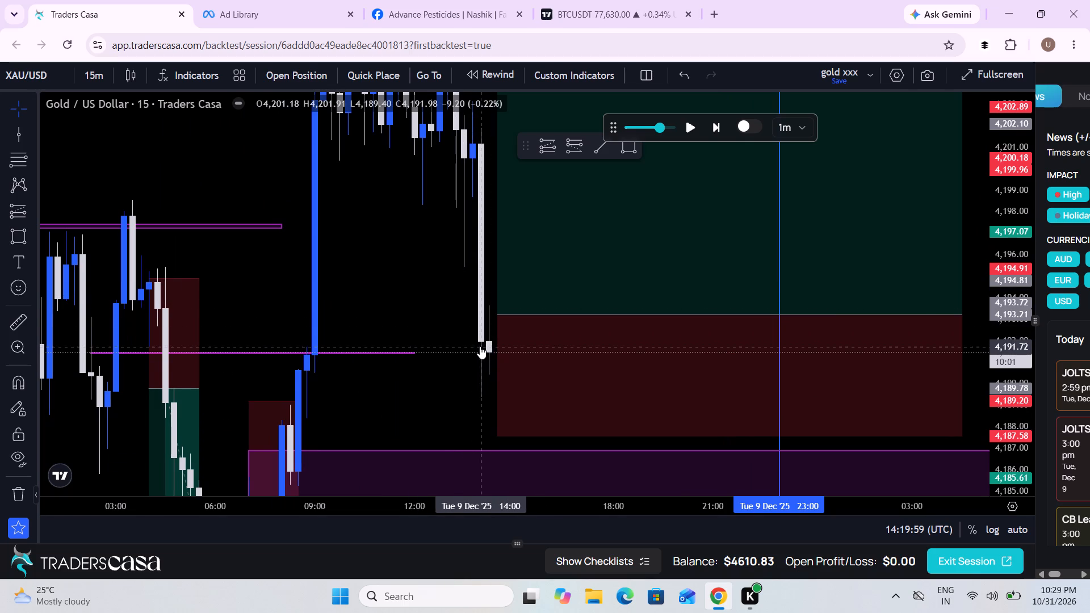
drag(477, 347, 445, 405)
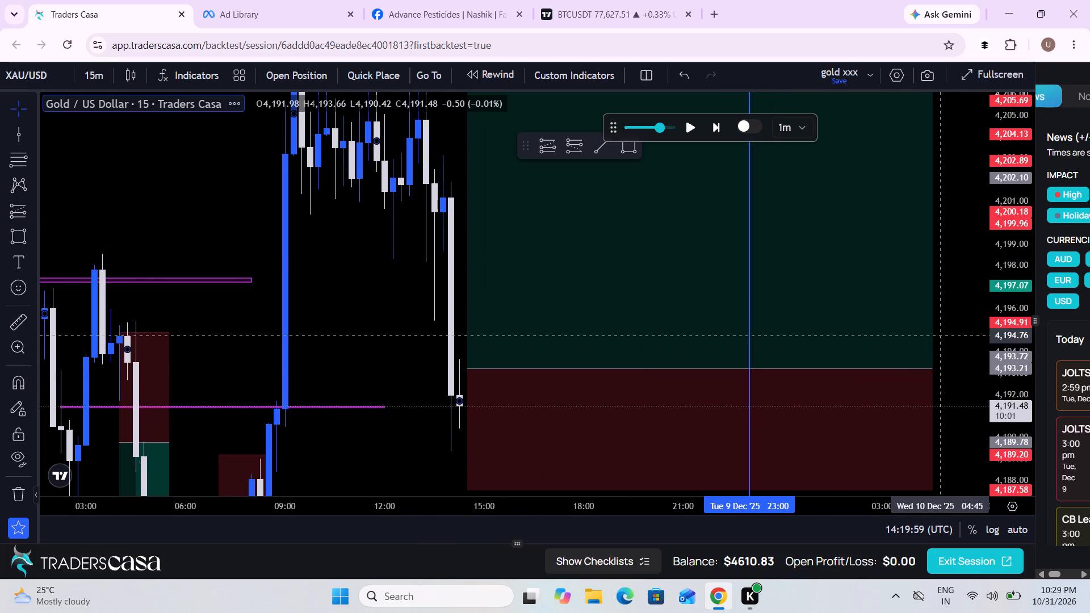
drag(1011, 241, 957, 447)
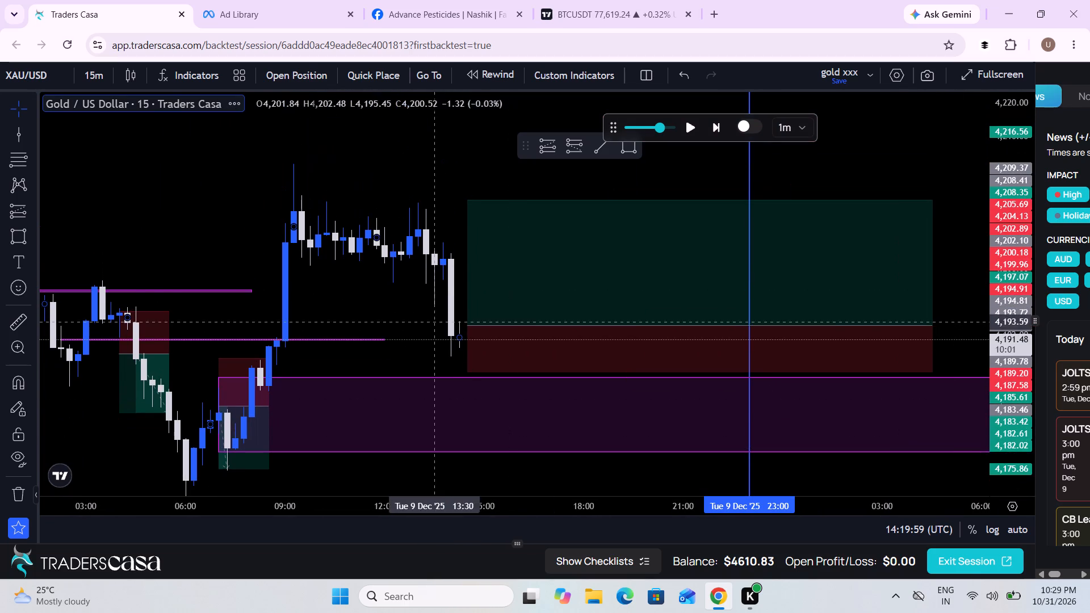
drag(412, 299, 413, 346)
scroll(413, 346, down, 2)
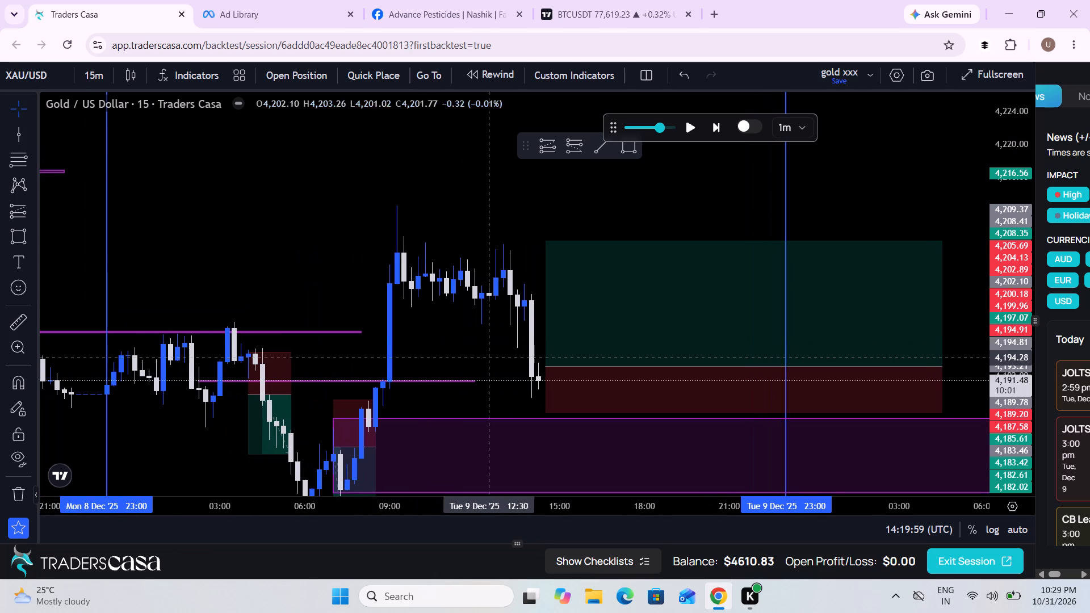
Slow the playback speed, advance the replay to about 14:22 on 9 Dec and pause it.
click(635, 128)
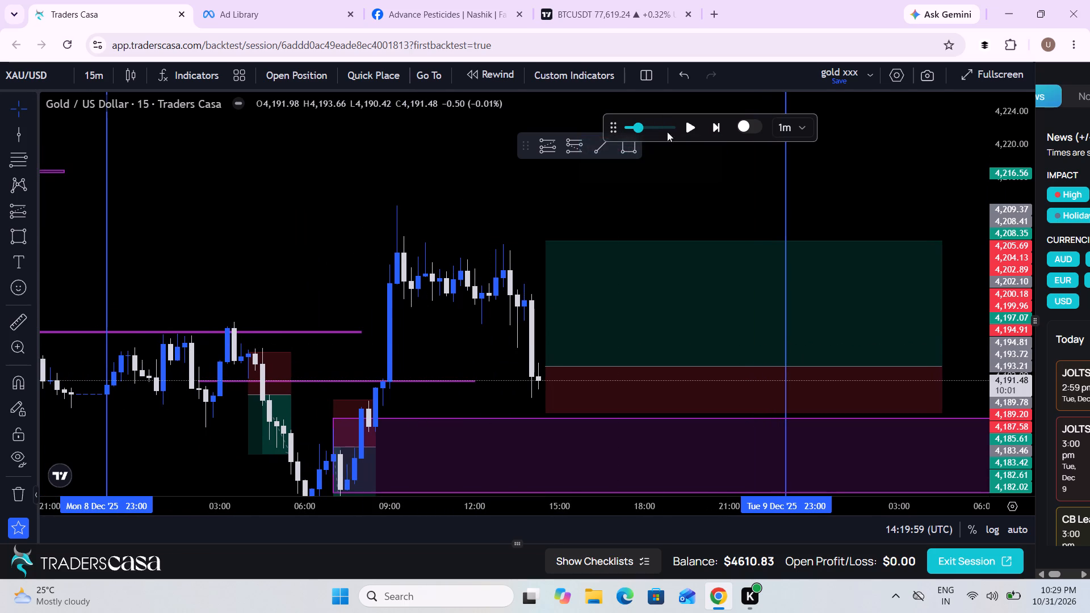
click(687, 131)
click(687, 131)
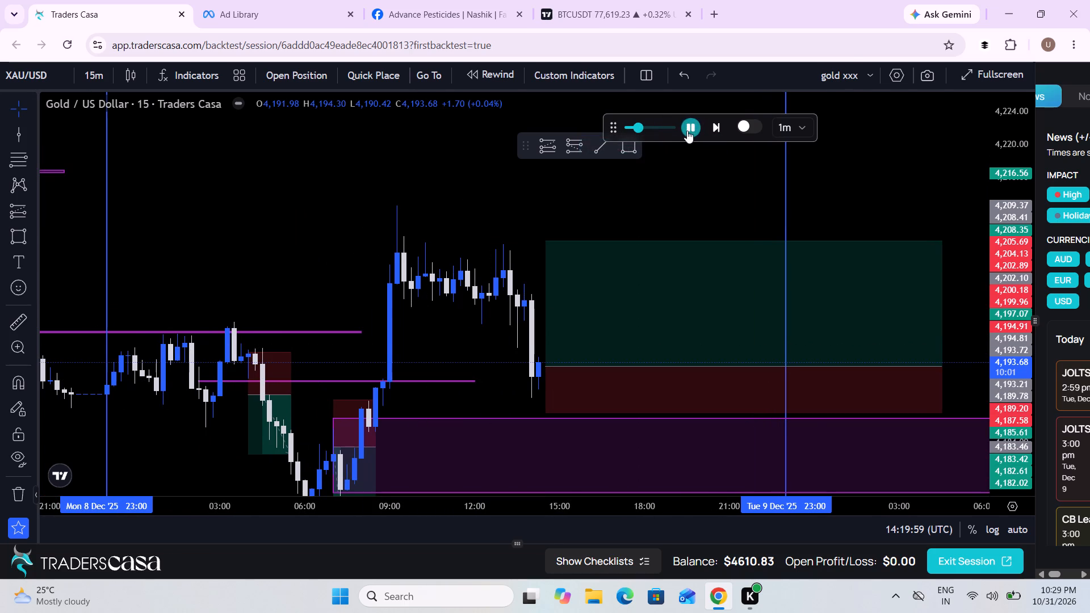
Submit a buy limit trade from the long position: entry 4193.21, take profit 4208.35, stop loss 4187.58, risk 2.2% of initial balance.
click(565, 392)
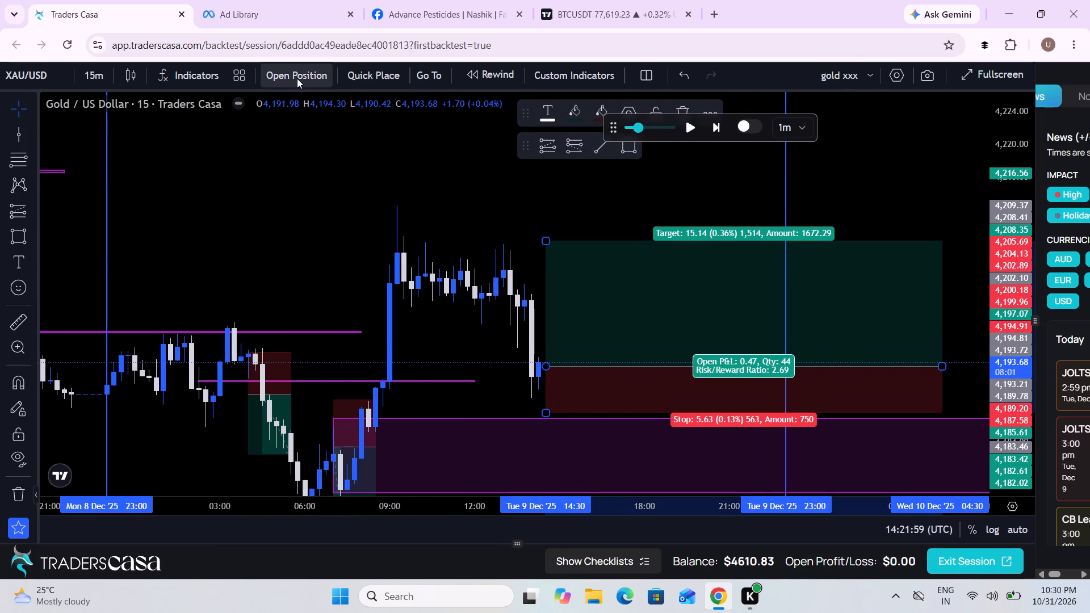
click(297, 78)
click(514, 517)
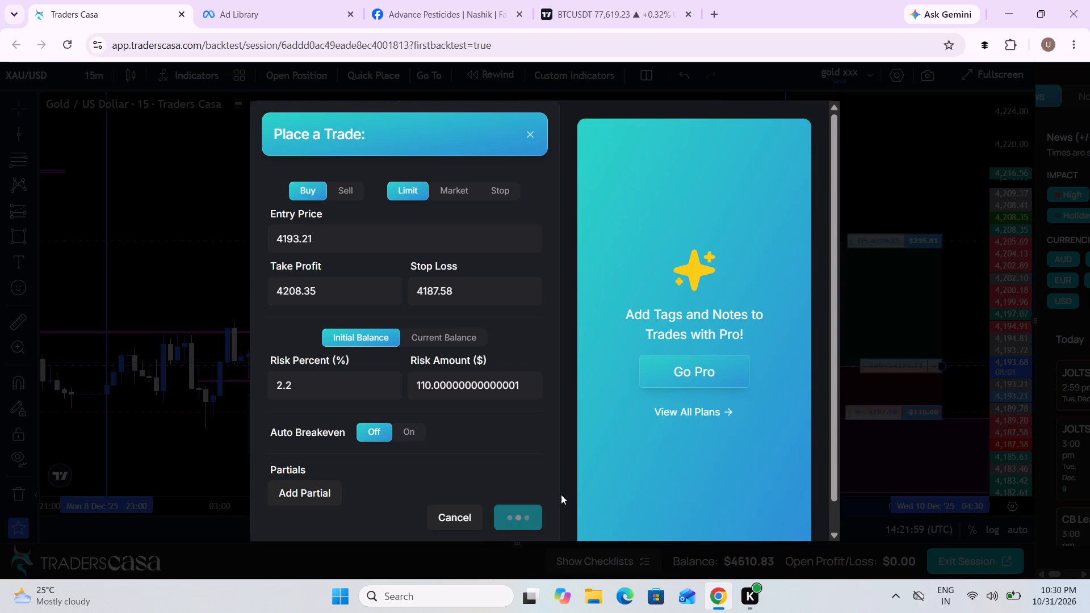
Resume the replay from about 14:22 on 9 Dec and follow the buy trade between its stop and target.
scroll(489, 401, up, 2)
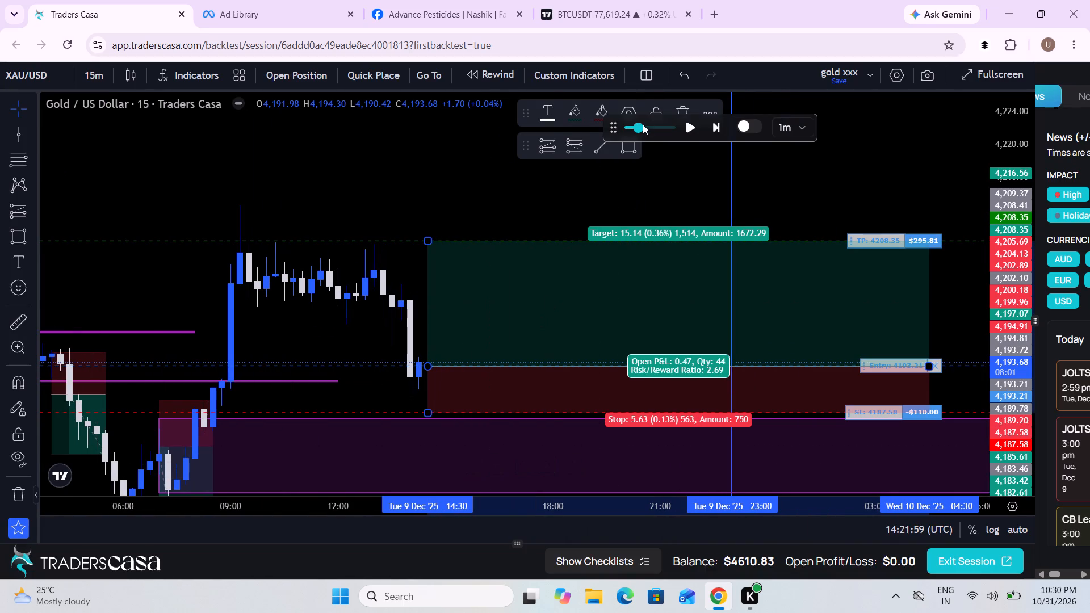
click(689, 131)
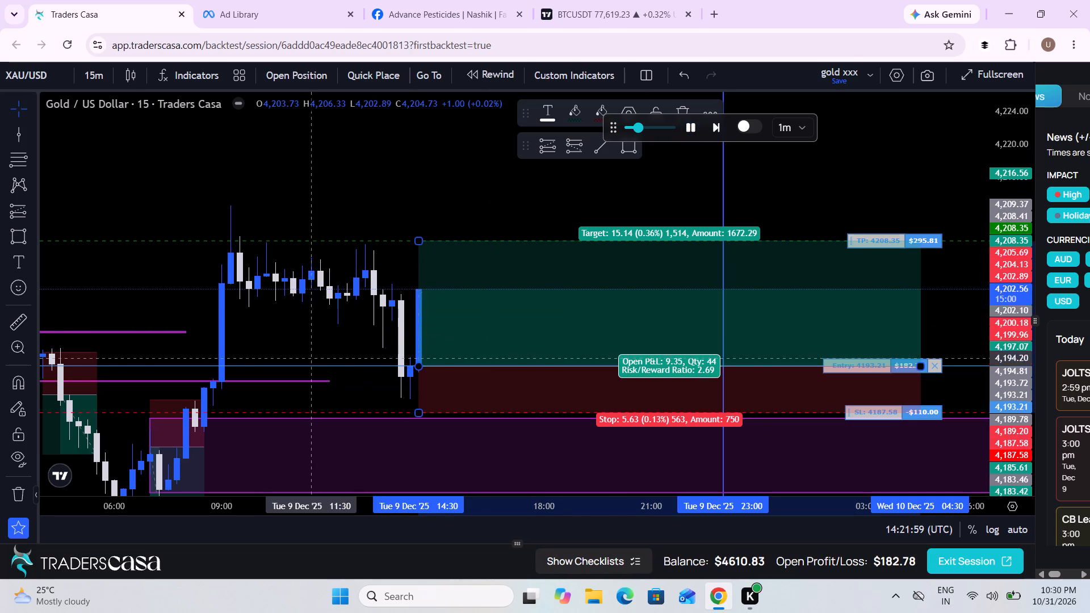
drag(322, 306, 237, 339)
scroll(237, 339, down, 3)
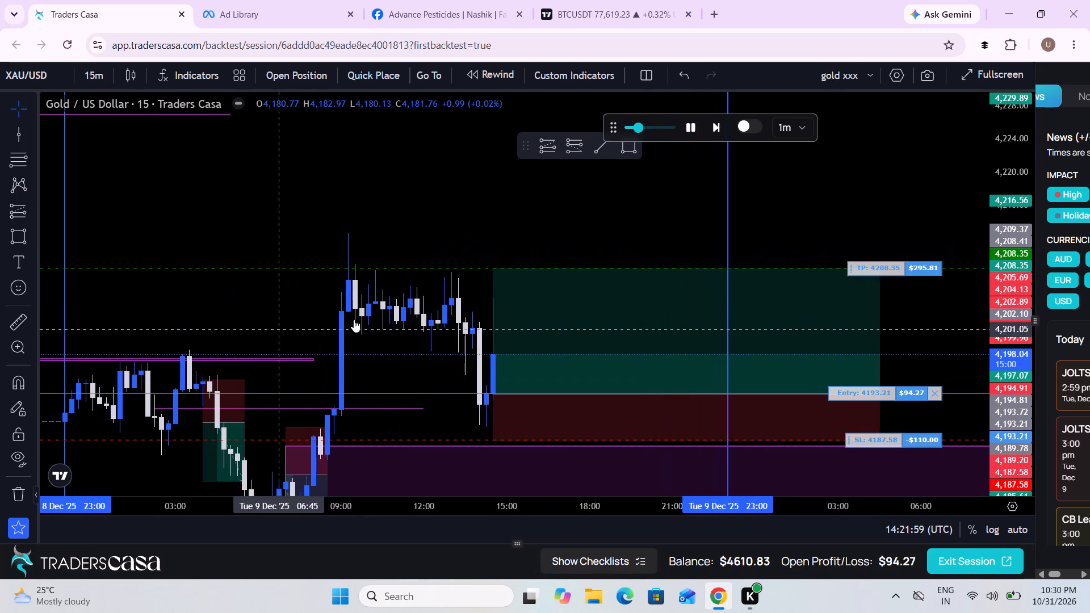
scroll(376, 324, down, 2)
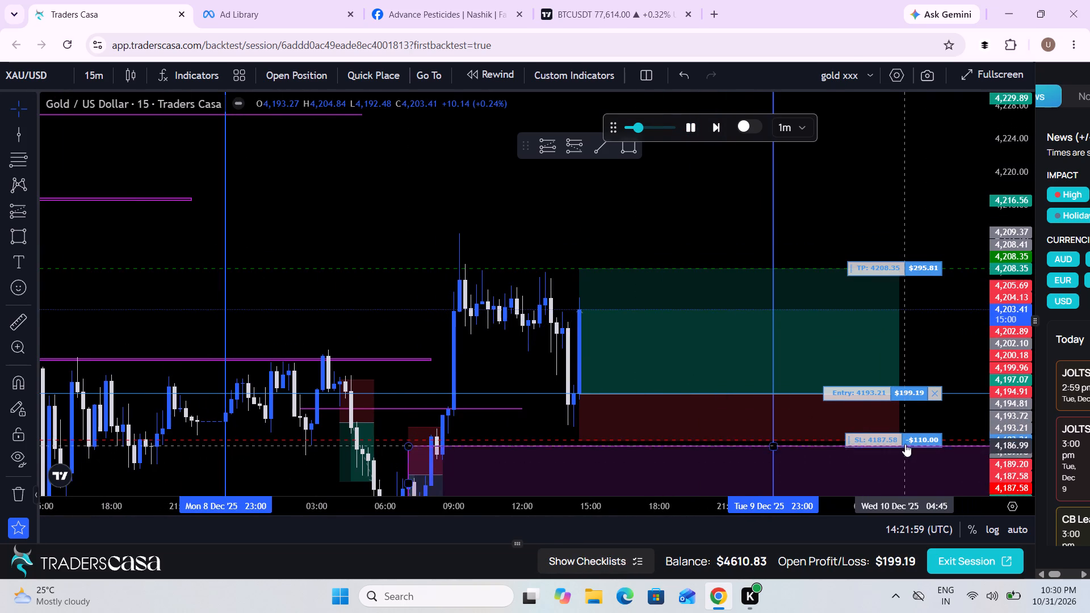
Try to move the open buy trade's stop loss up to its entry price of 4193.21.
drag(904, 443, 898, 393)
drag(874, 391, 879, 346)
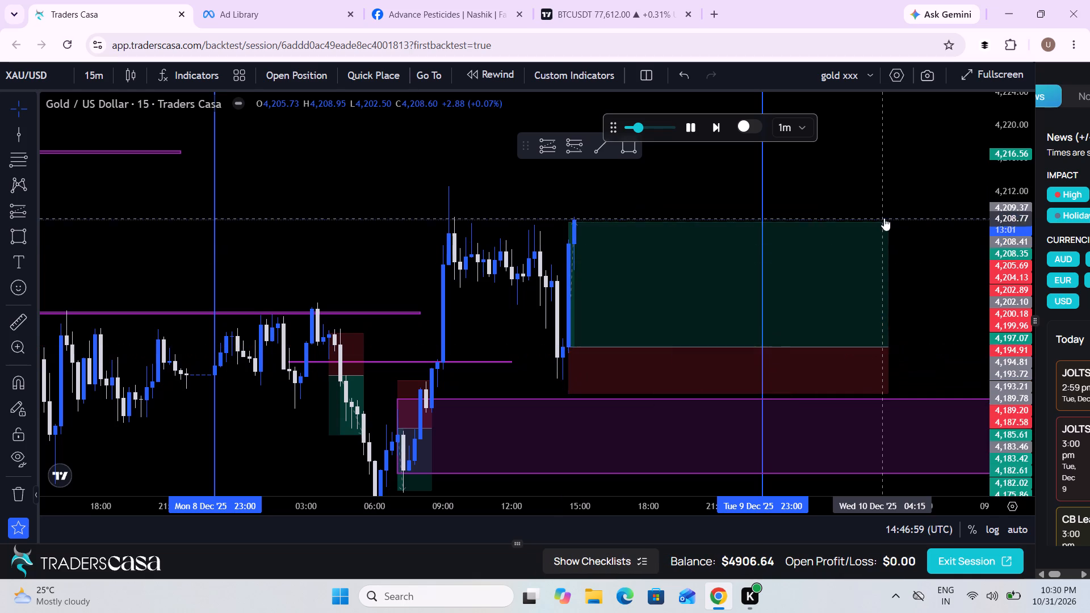
Shorten the long position drawing so it ends at about 17:00 on 9 Dec.
drag(930, 301, 798, 333)
scroll(798, 333, down, 2)
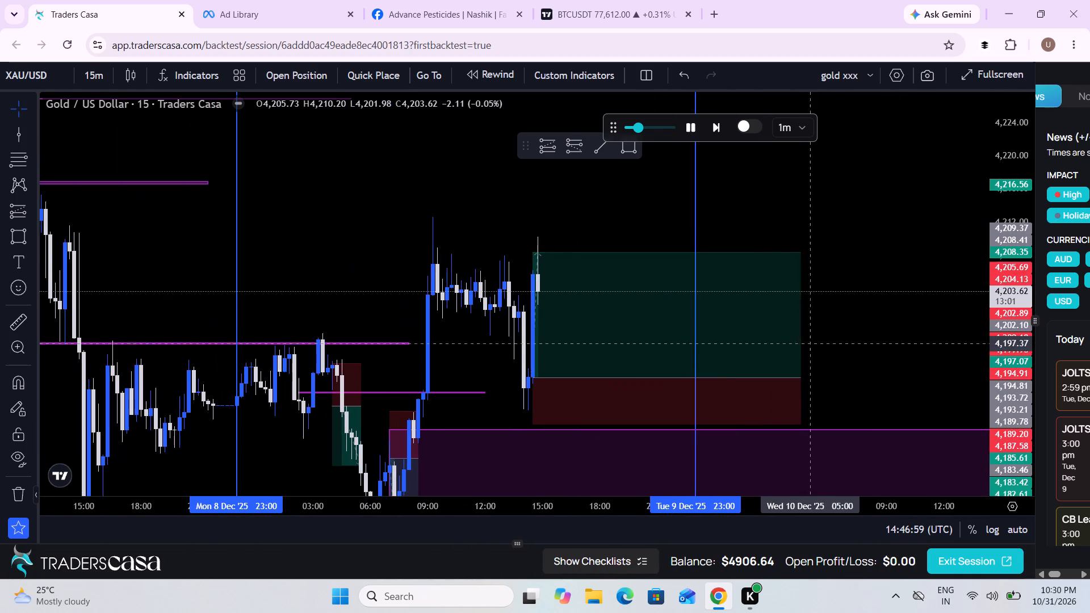
click(801, 378)
drag(801, 378, 796, 379)
drag(796, 379, 584, 380)
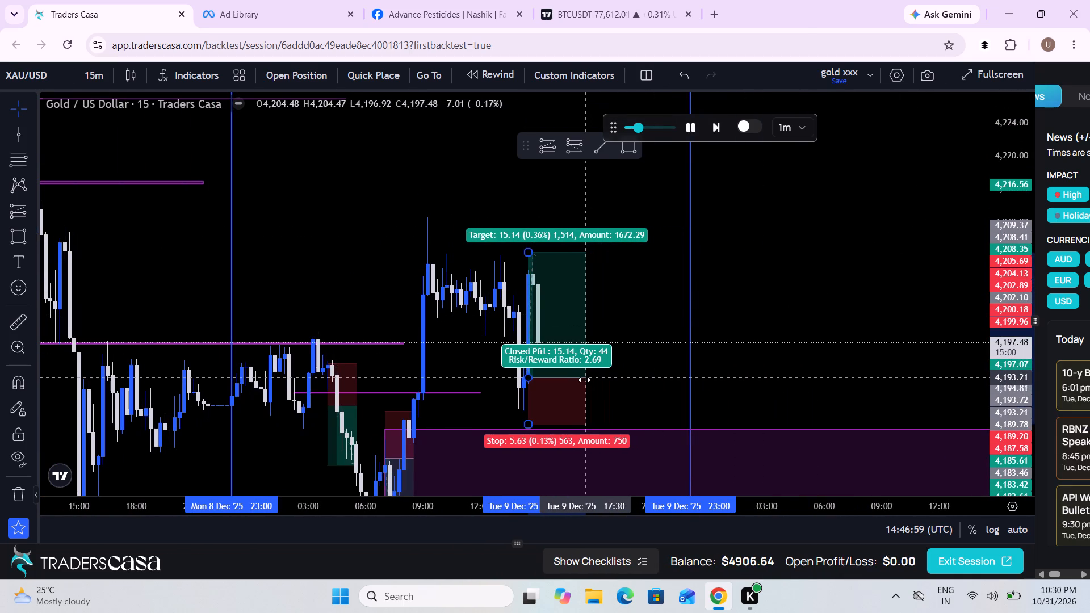
drag(584, 380, 574, 379)
Examine the 15-minute candles forming around the shortened long position and the zone beneath it as the replay runs.
drag(803, 351, 775, 351)
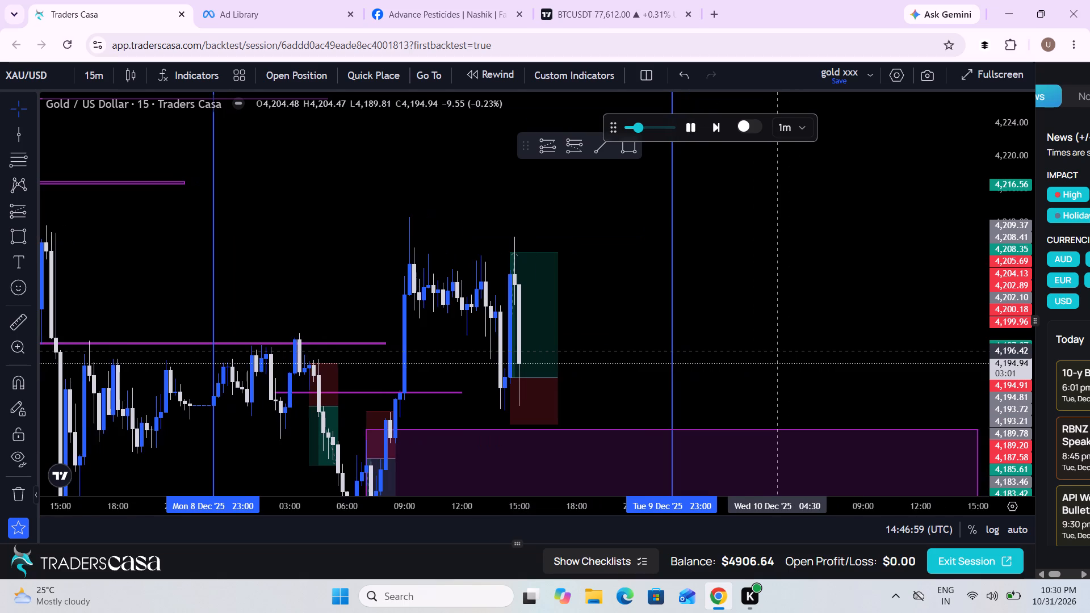
scroll(775, 351, up, 1)
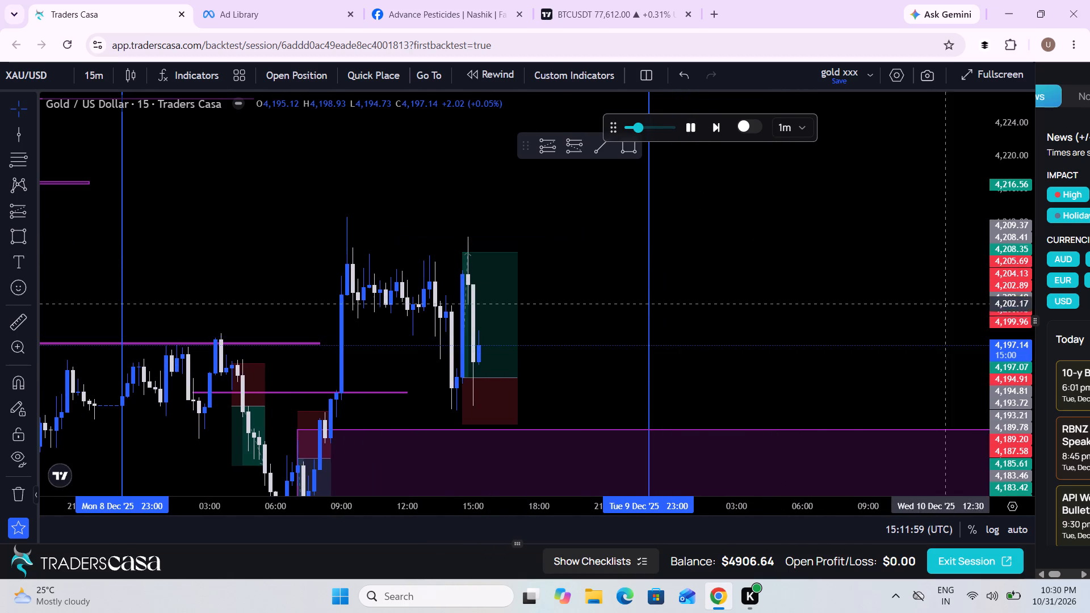
drag(1013, 247, 1011, 350)
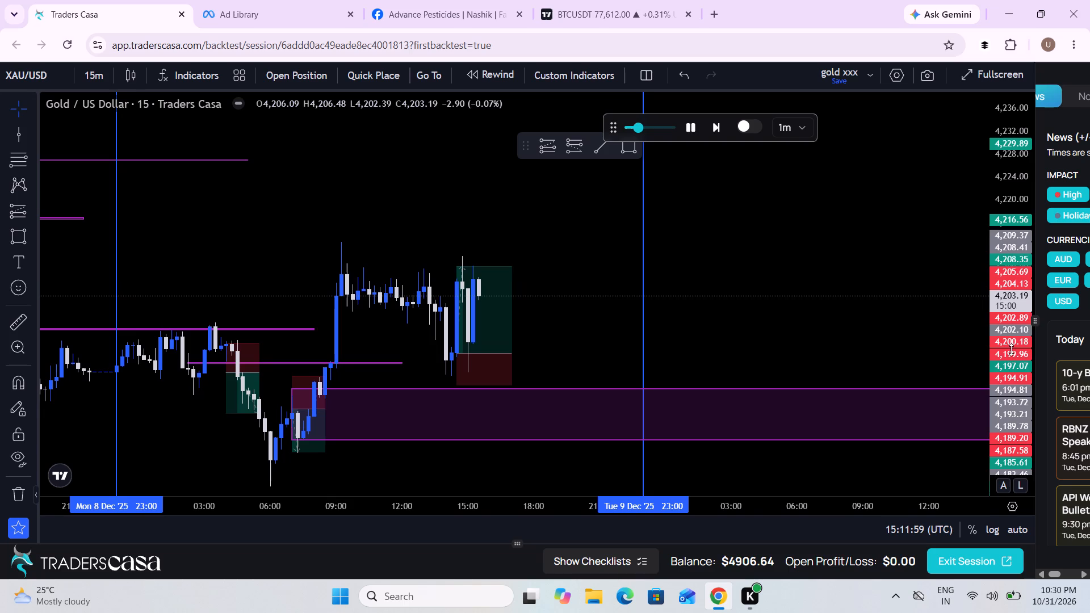
drag(1011, 350, 944, 367)
scroll(944, 367, up, 2)
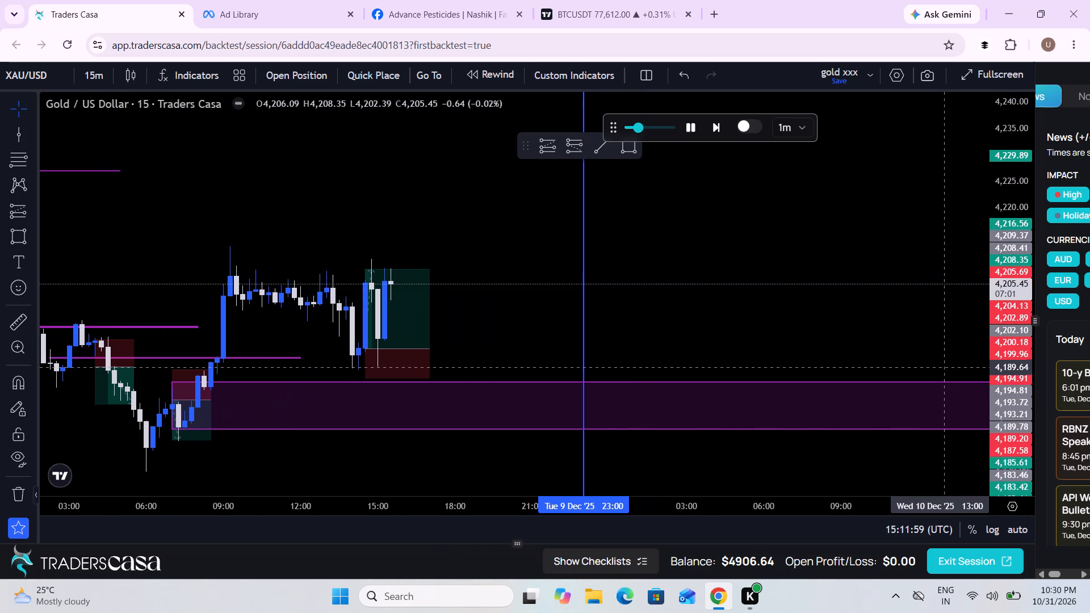
drag(762, 323, 927, 322)
scroll(927, 322, up, 2)
scroll(927, 322, down, 1)
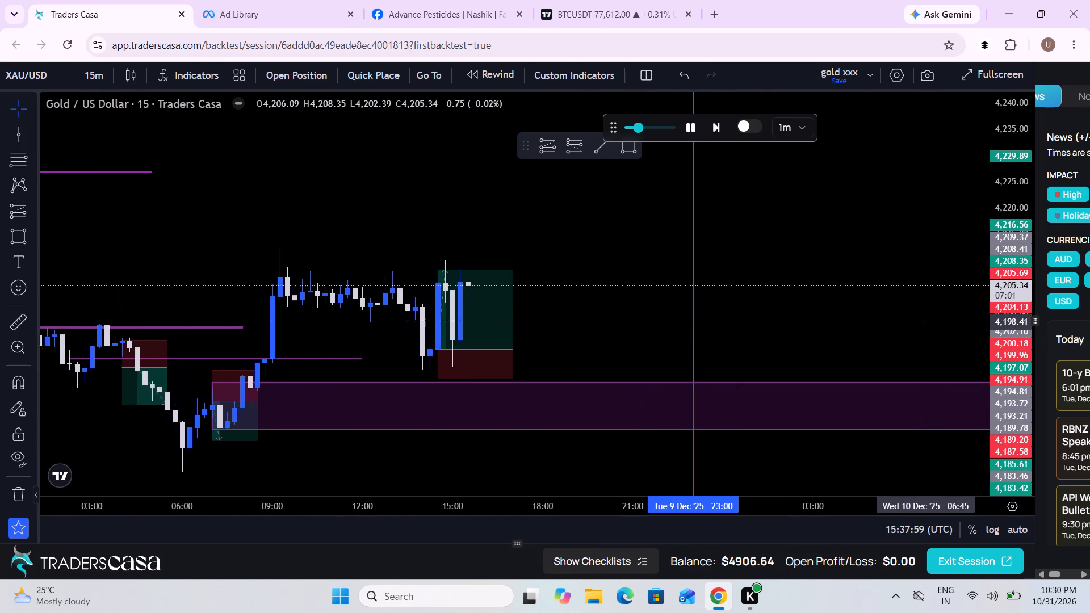
scroll(927, 322, down, 3)
drag(927, 322, 802, 331)
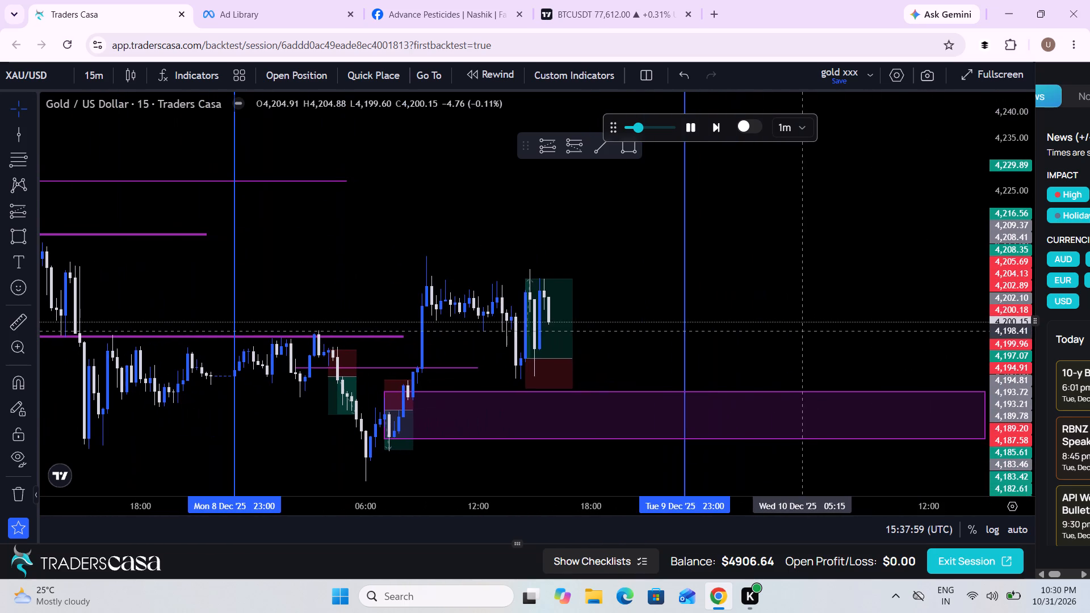
Increase the playback speed of the running replay.
click(655, 131)
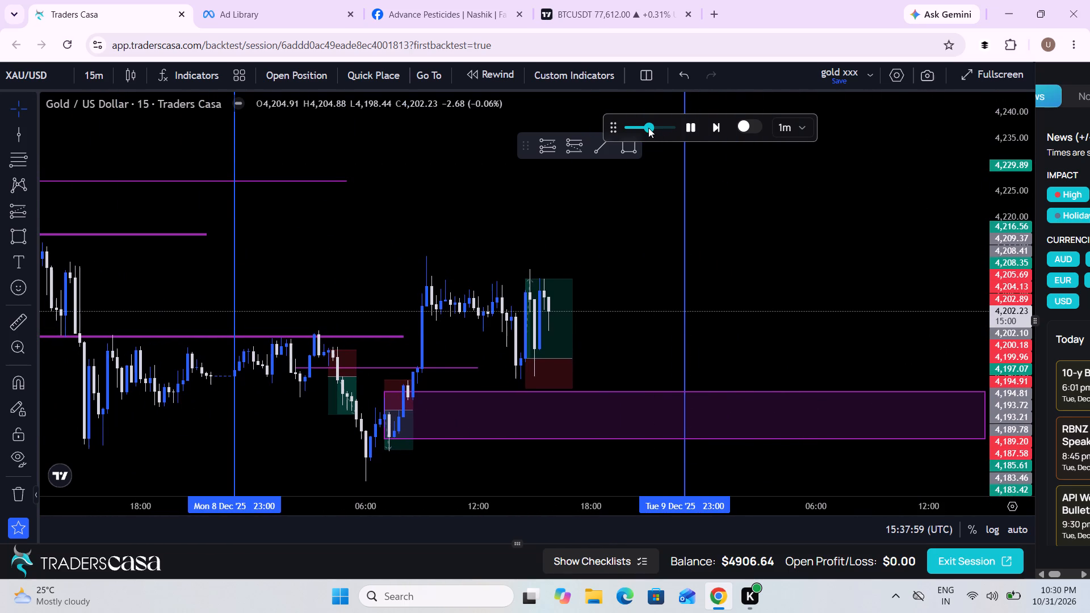
click(648, 128)
click(664, 130)
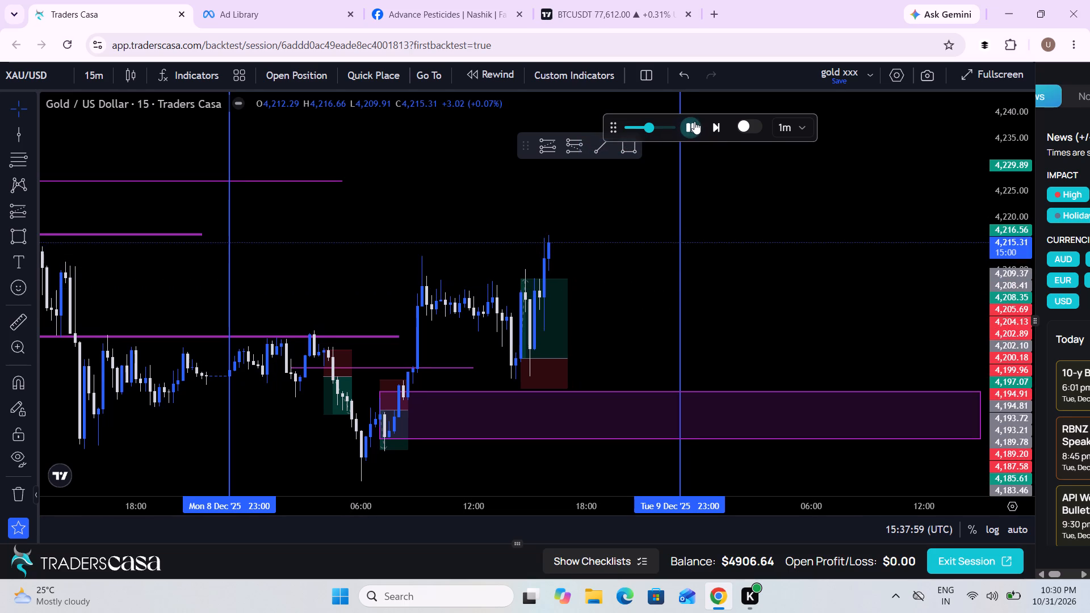
Examine the 9 Dec afternoon price action relative to the earlier magenta levels while the replay runs.
scroll(654, 294, down, 1)
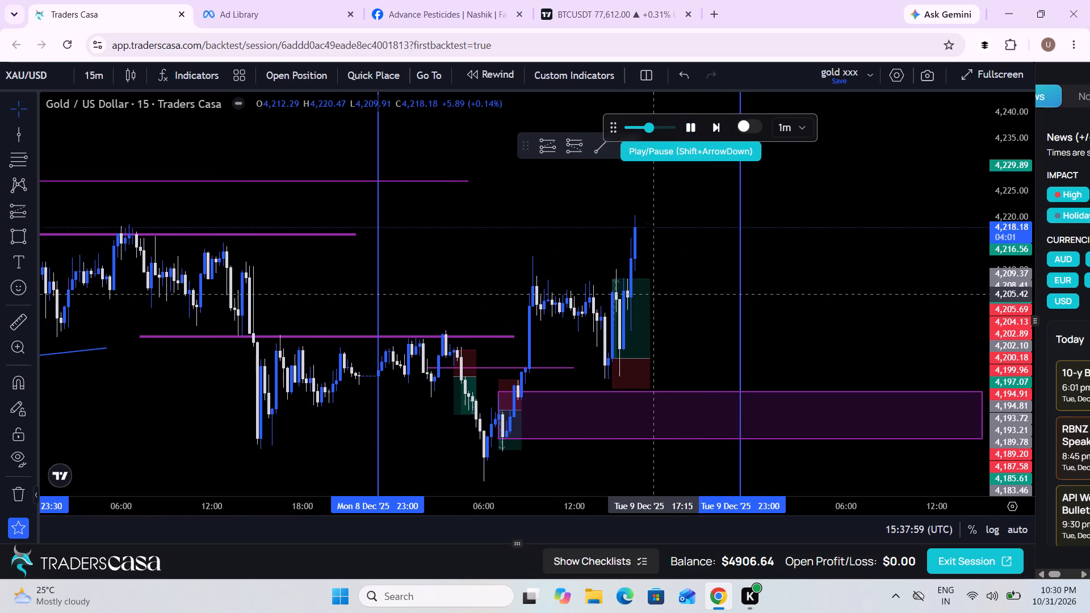
click(654, 294)
drag(654, 294, 544, 264)
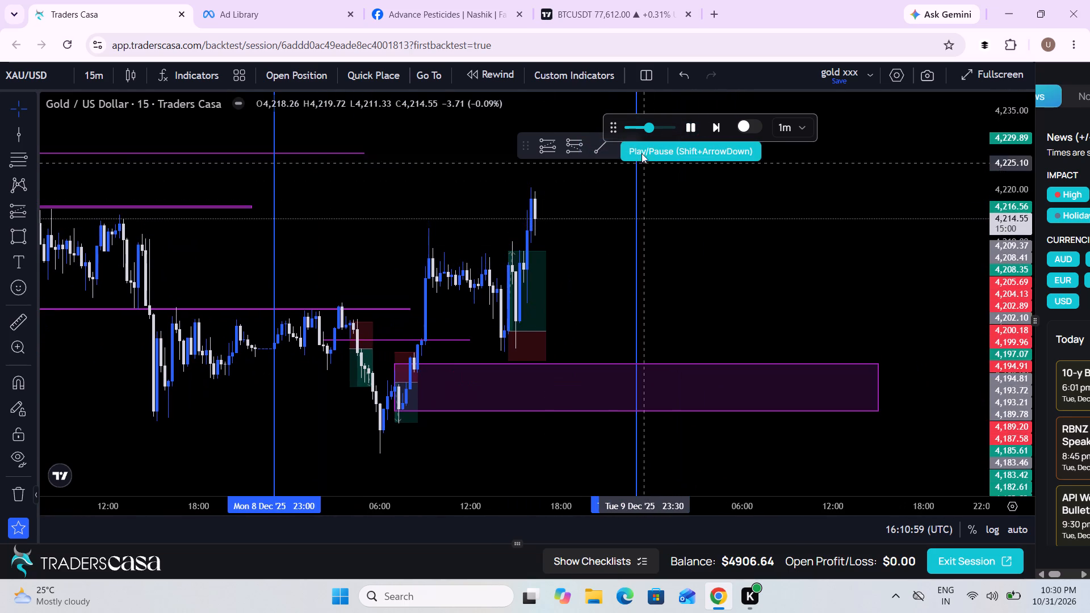
drag(990, 229, 992, 278)
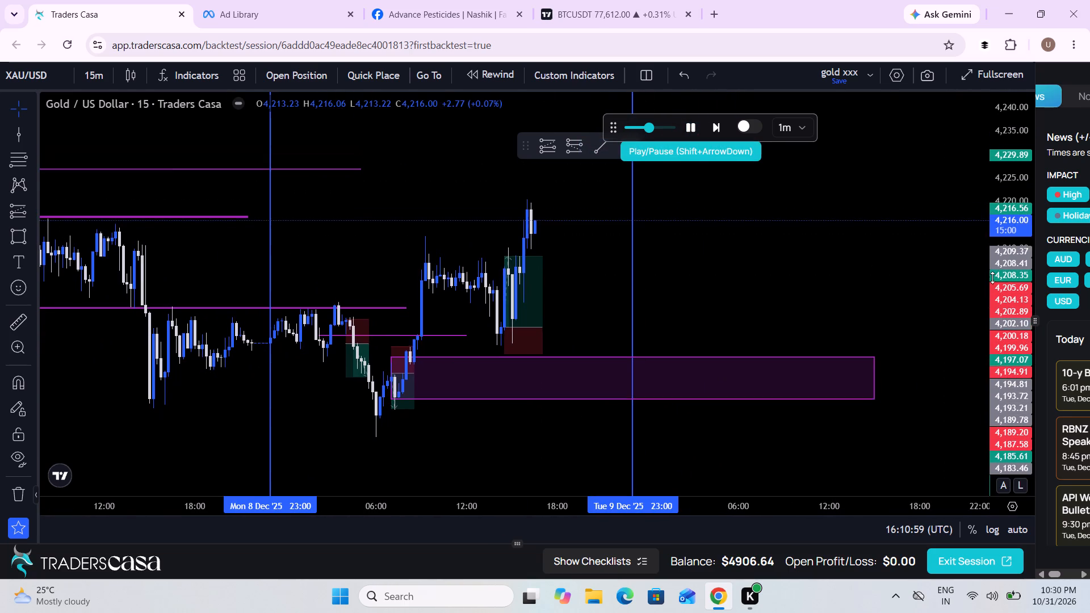
drag(992, 278, 996, 314)
drag(806, 287, 764, 300)
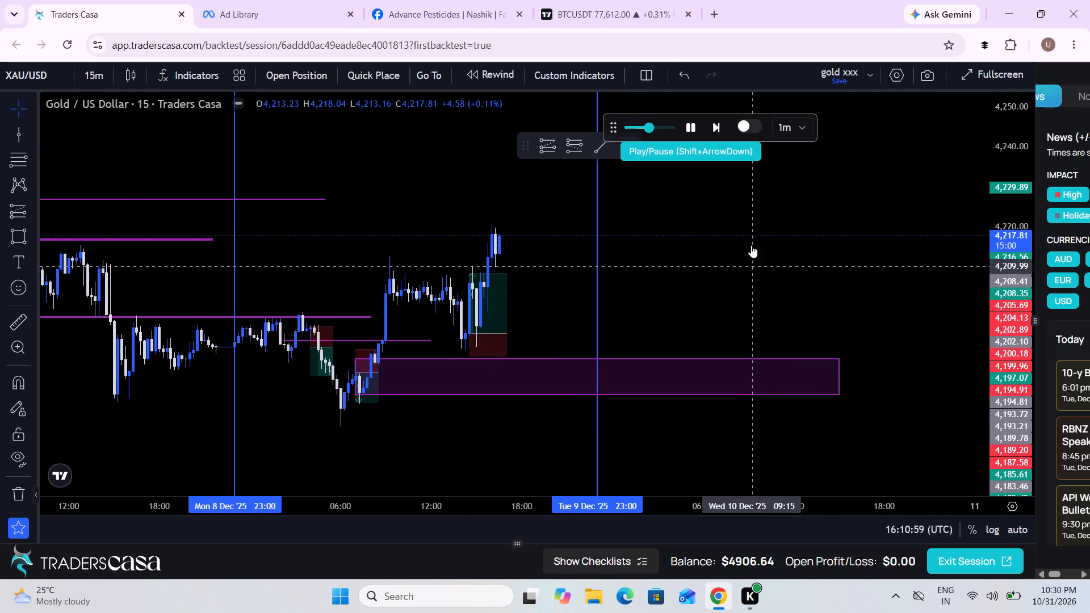
drag(1014, 215, 1008, 298)
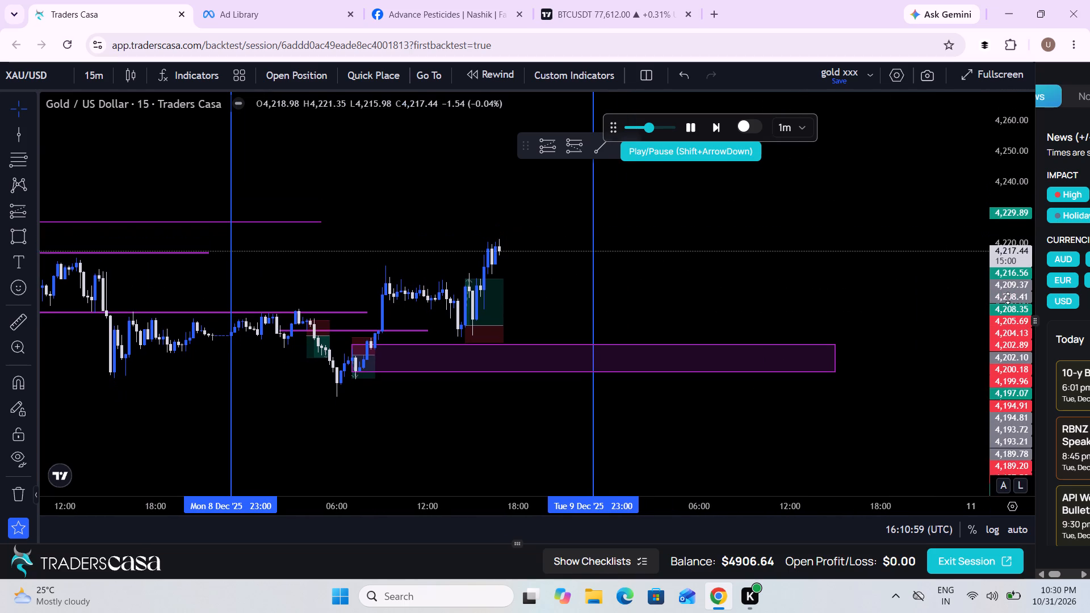
drag(794, 228, 831, 234)
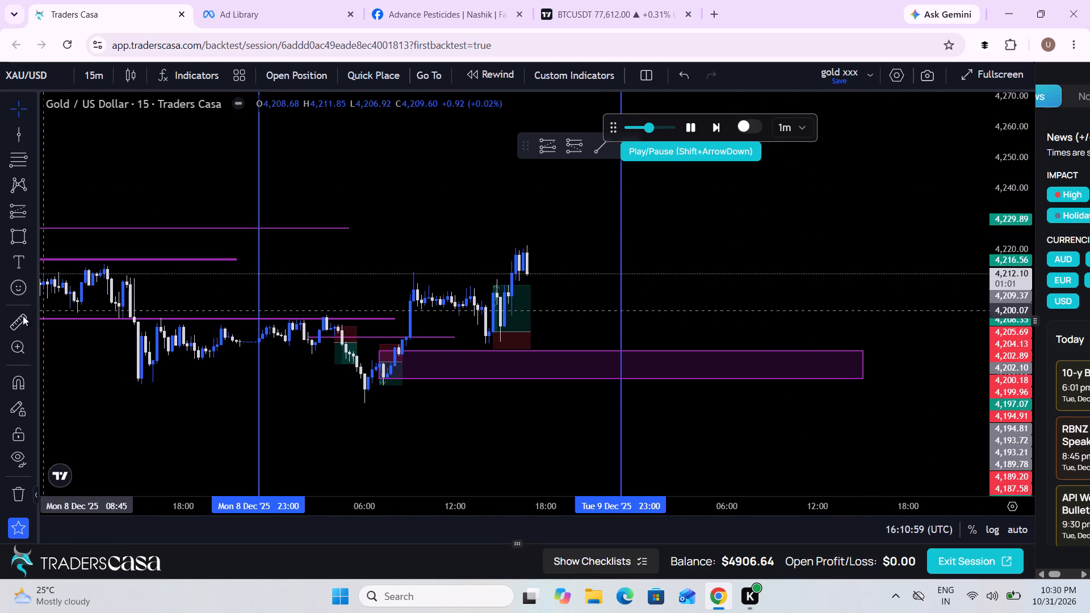
Measure the range from 4,169.72 at 14:45 on 9 Dec to 4,221.85 at 07:00 on 10 Dec.
click(16, 316)
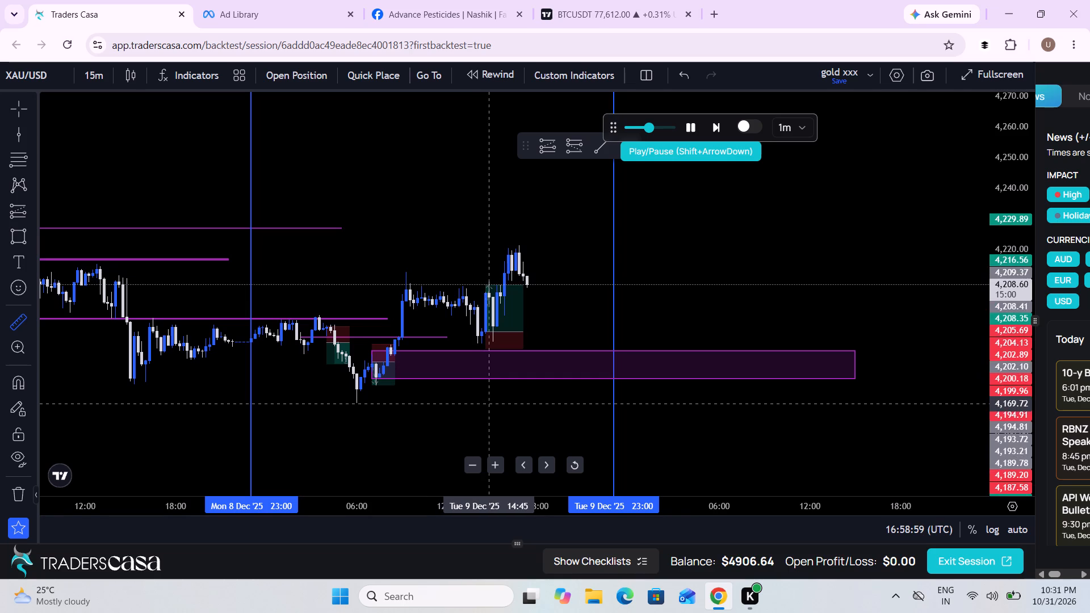
click(488, 403)
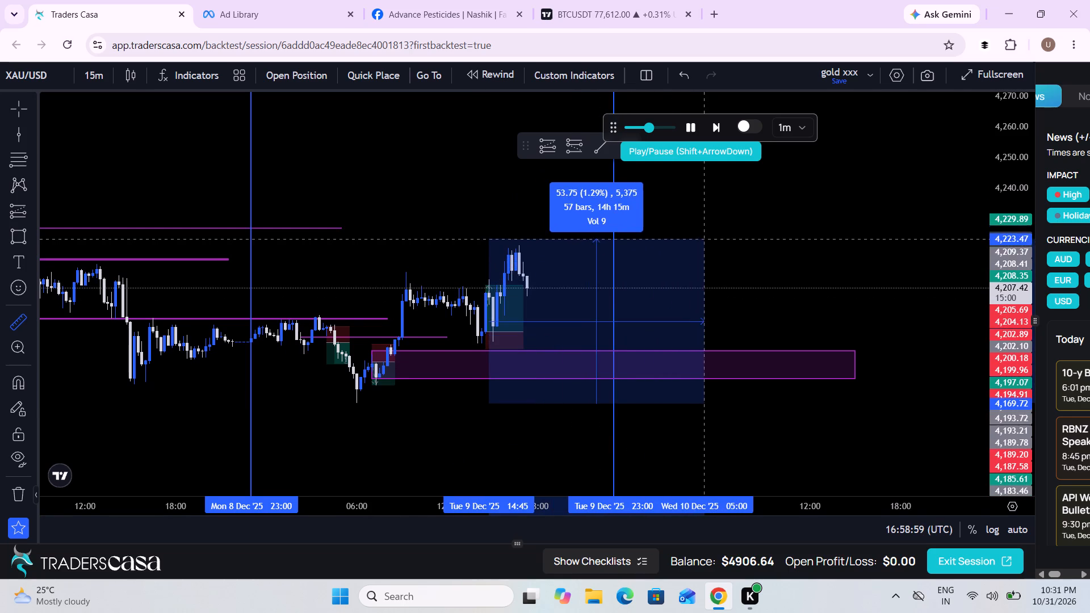
click(730, 243)
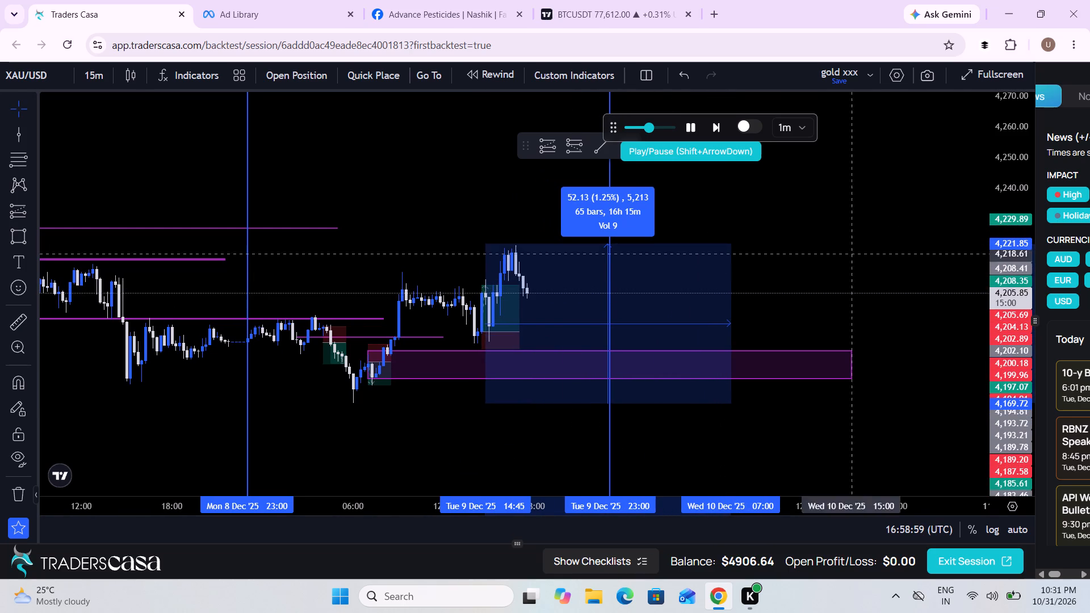
Draw a flat rectangle zone at about 4,195.78 from 14:30 on 9 Dec to 19:45 on 10 Dec.
drag(1009, 389, 947, 78)
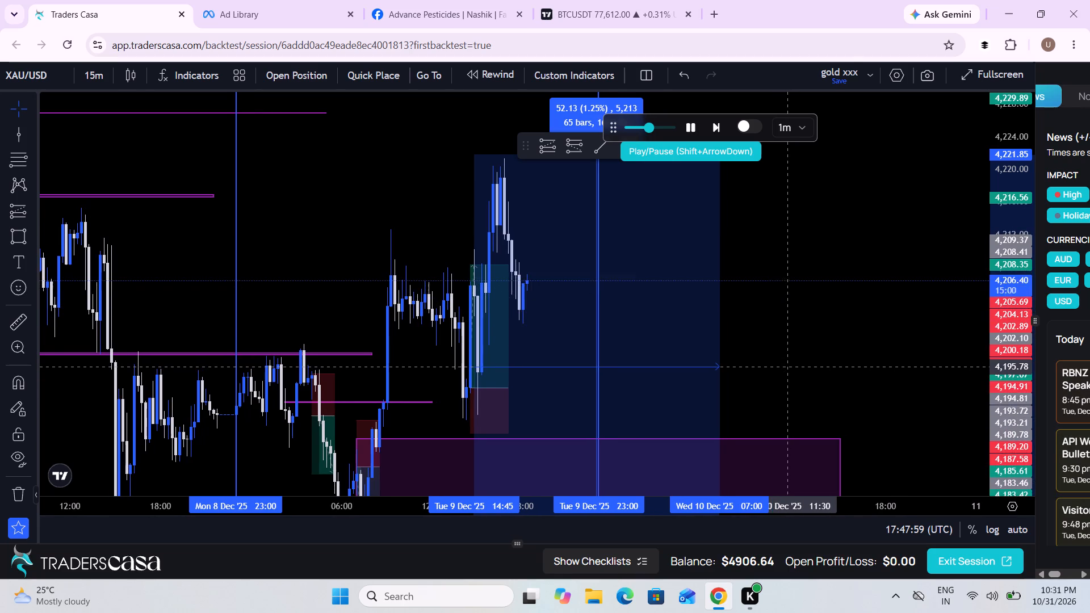
click(8, 236)
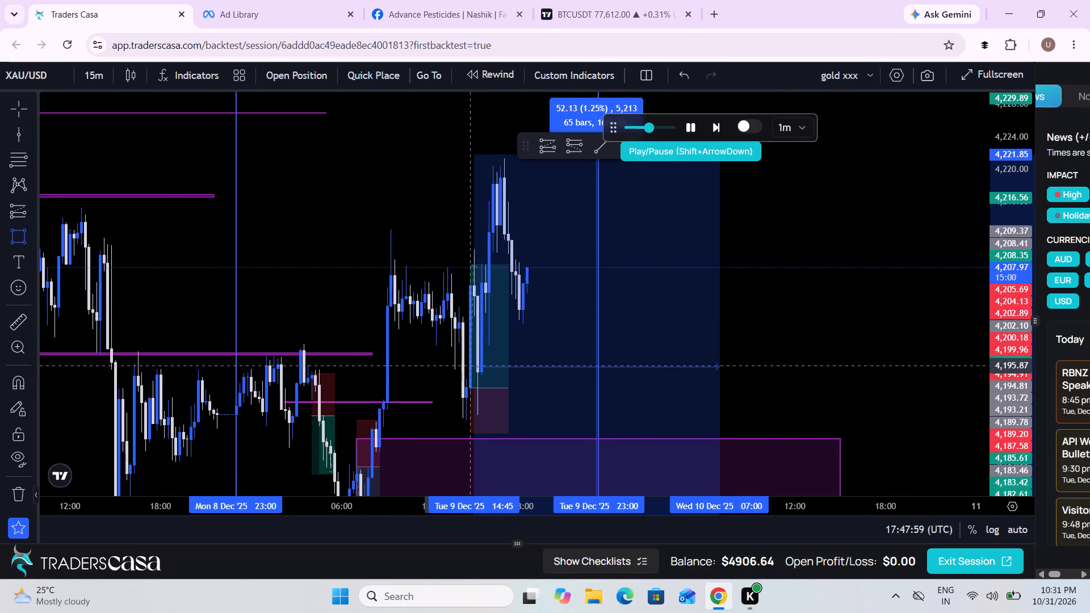
click(467, 367)
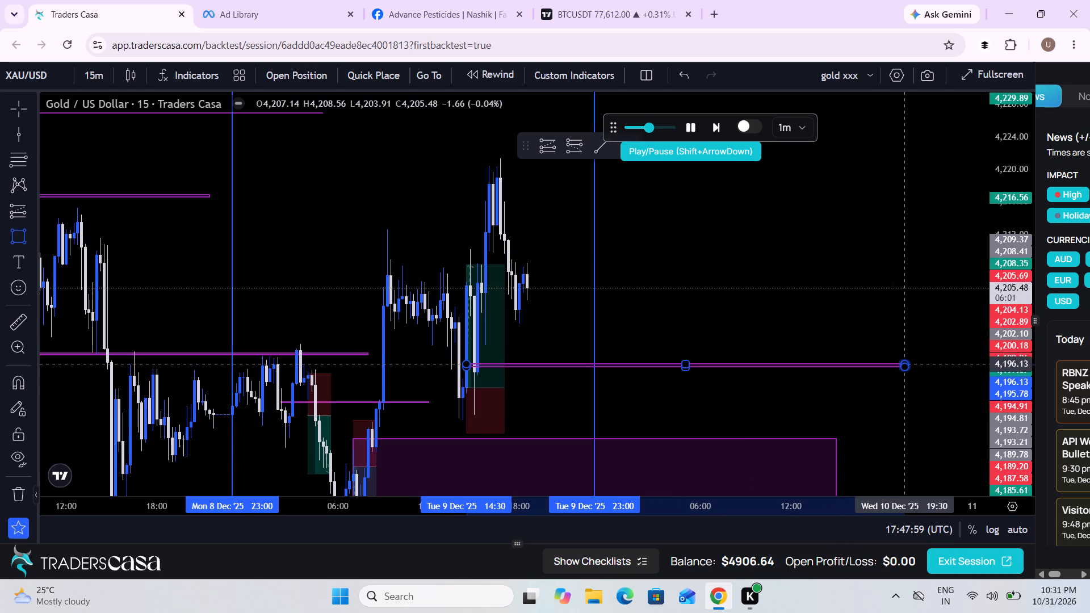
click(906, 367)
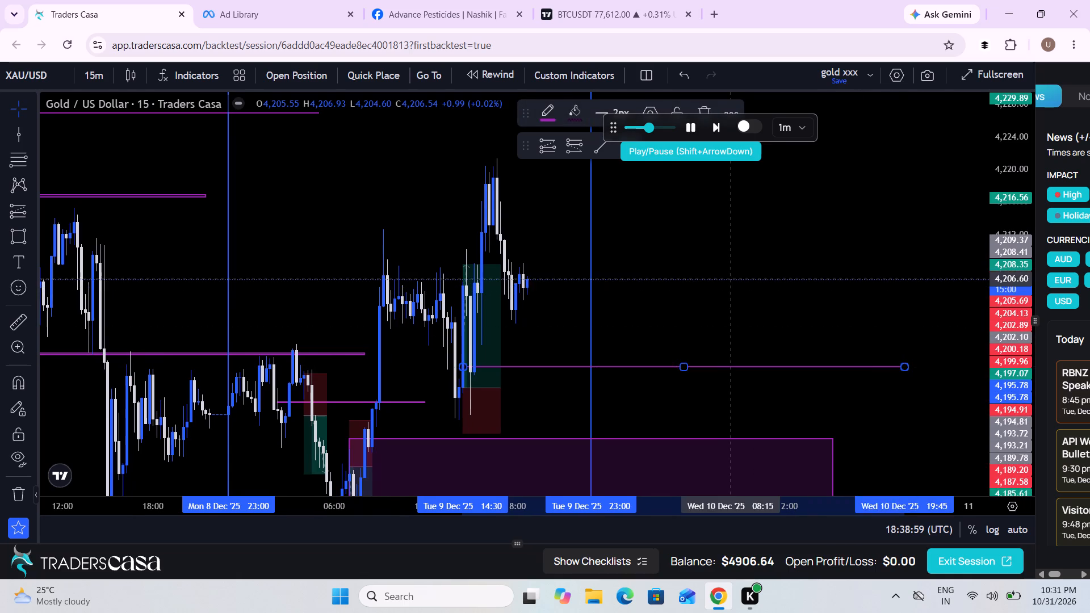
Examine the evening 15-minute candles of 9 Dec against the marked zones and day separators as the replay continues.
drag(731, 279, 795, 247)
scroll(795, 247, down, 3)
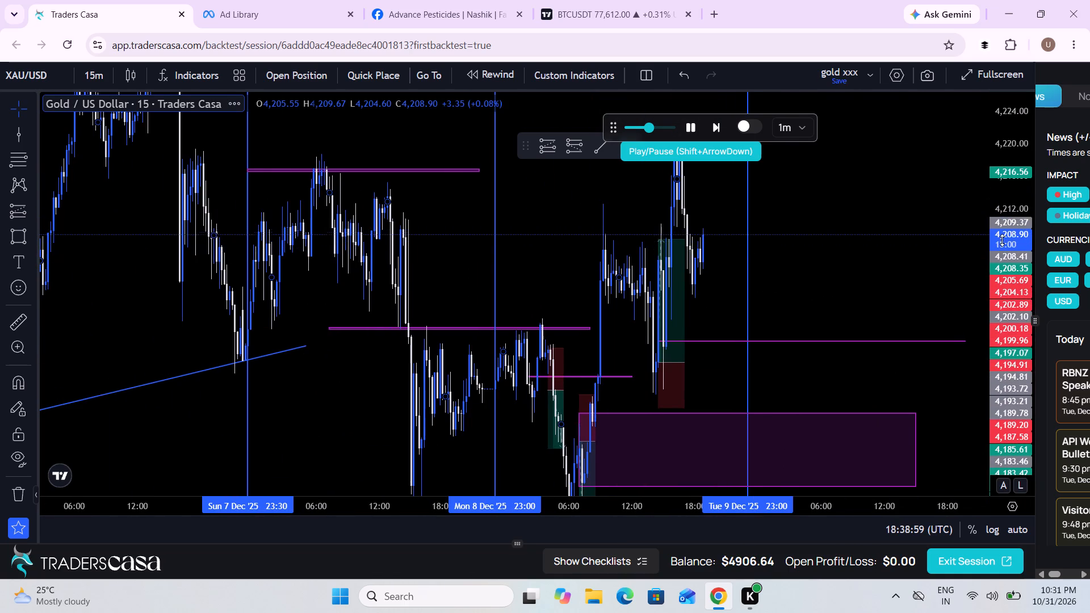
drag(1002, 240, 984, 380)
scroll(859, 293, up, 1)
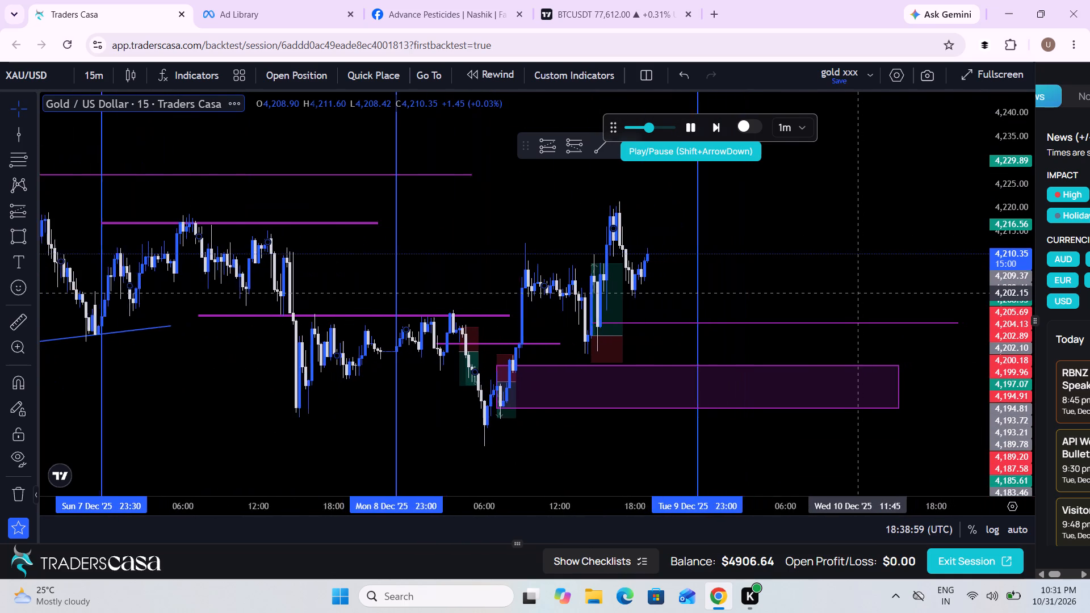
scroll(859, 293, up, 1)
drag(774, 275, 873, 292)
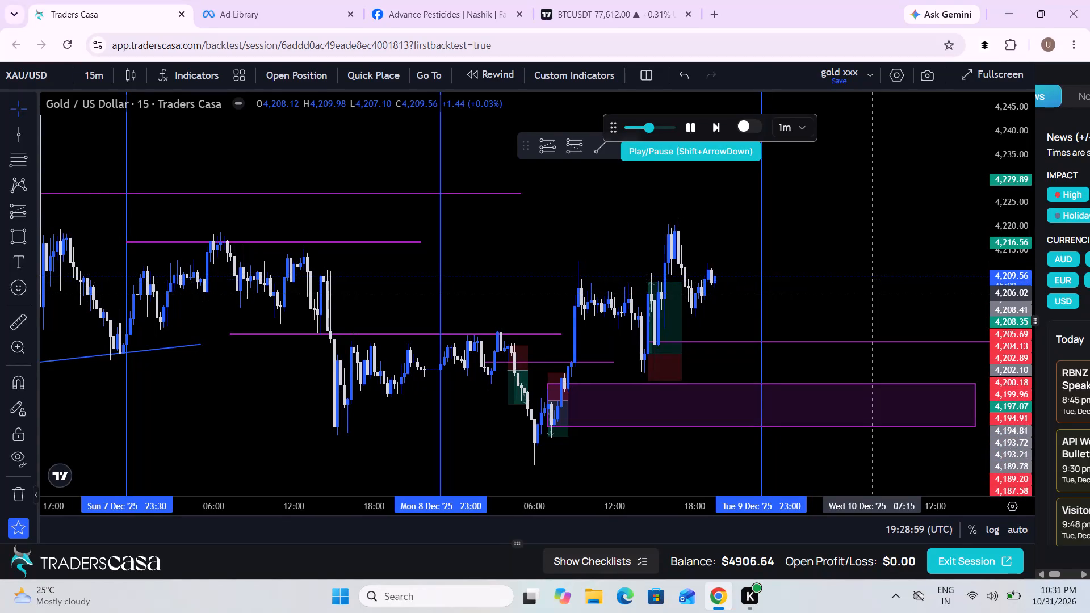
click(873, 292)
scroll(873, 292, up, 3)
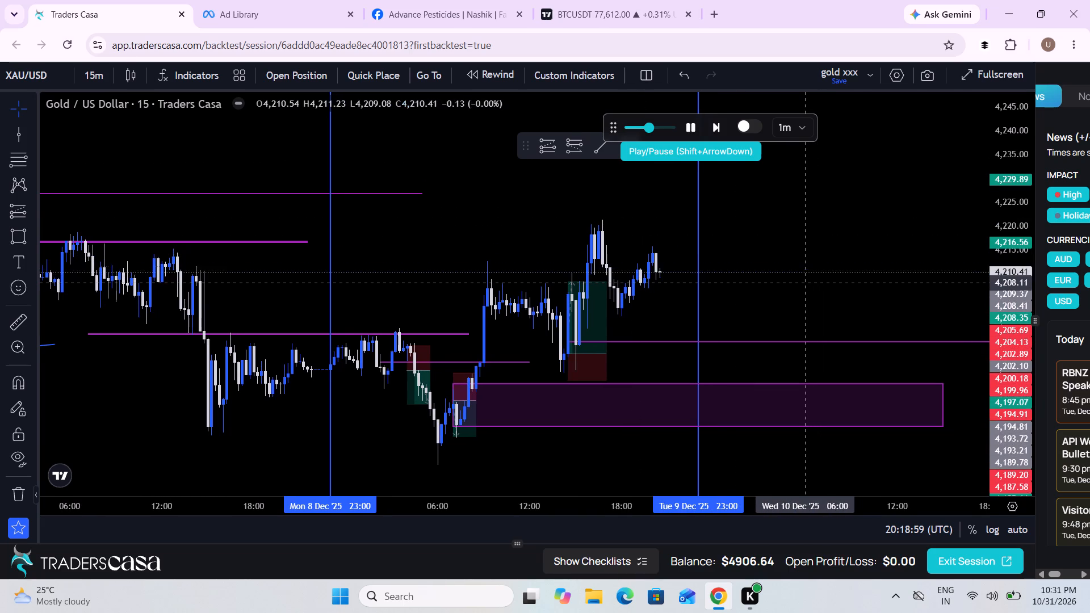
scroll(807, 283, up, 2)
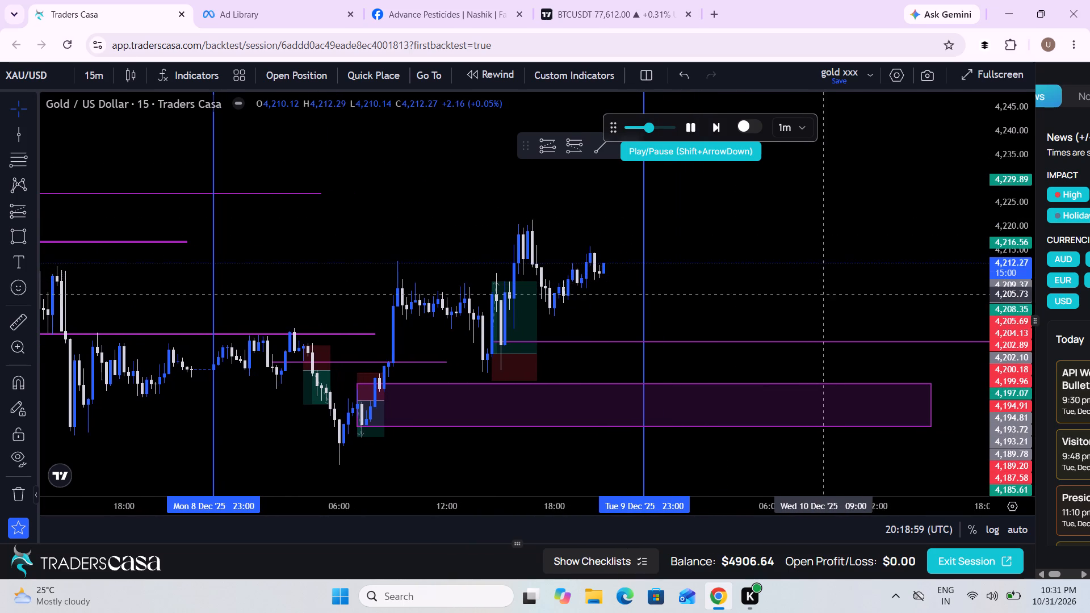
scroll(827, 296, down, 3)
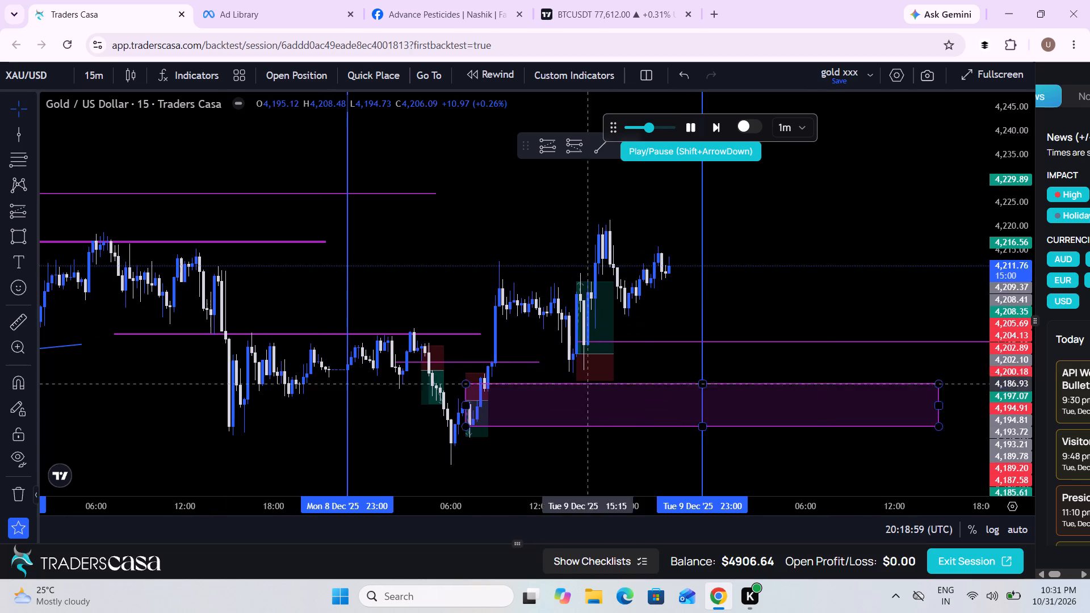
Delete the thin magenta level at about 4,191 spanning 02:15 to 12:00 on 9 Dec.
click(516, 362)
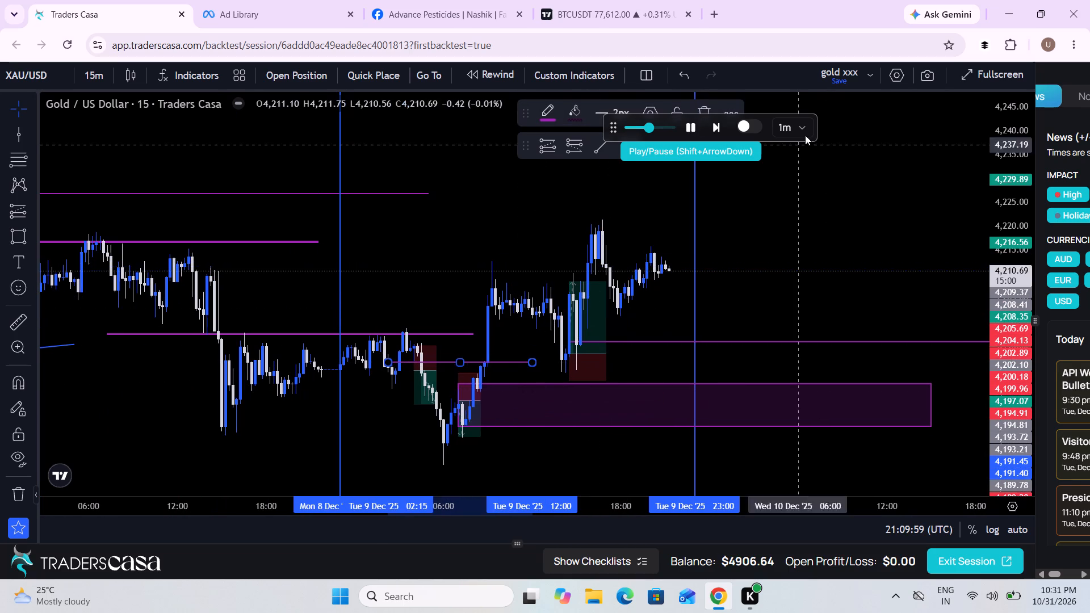
click(704, 106)
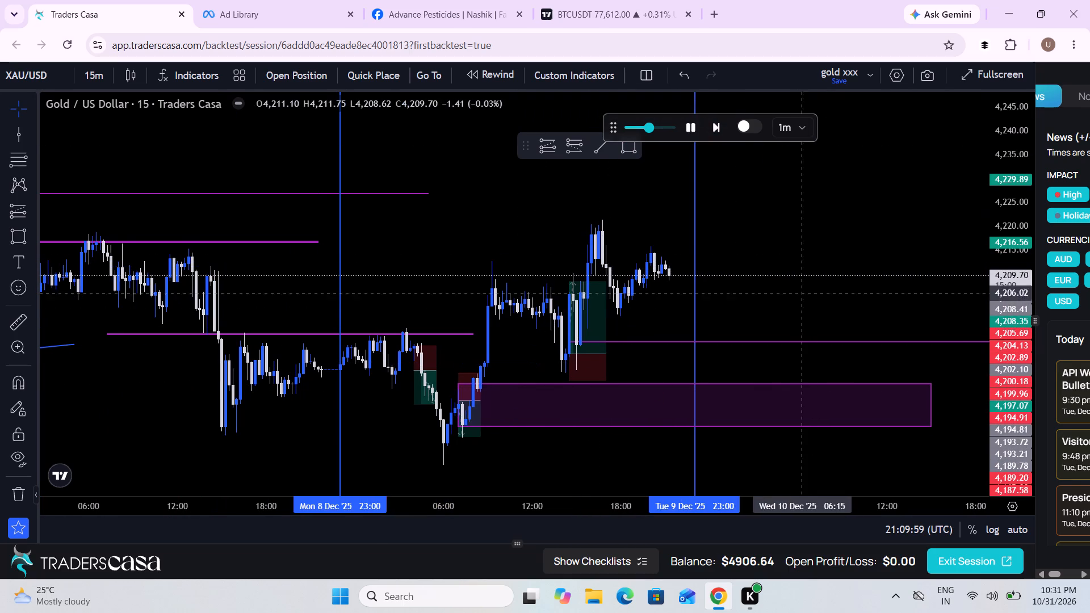
Examine the late-evening 15-minute candles of 9 Dec against the rectangle zone and magenta levels as the replay runs.
drag(765, 325, 814, 314)
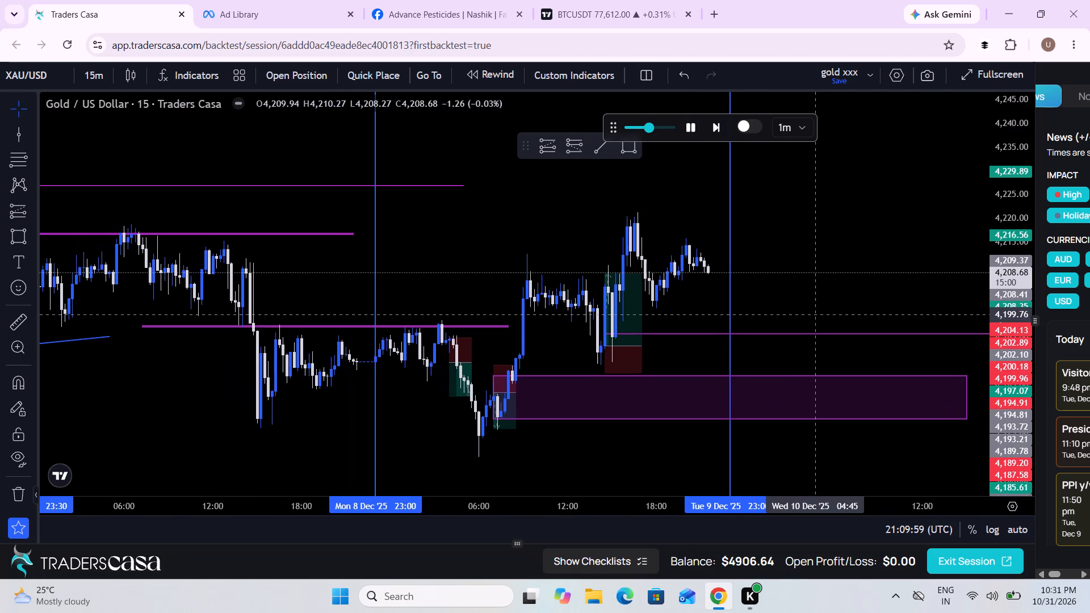
scroll(814, 314, up, 1)
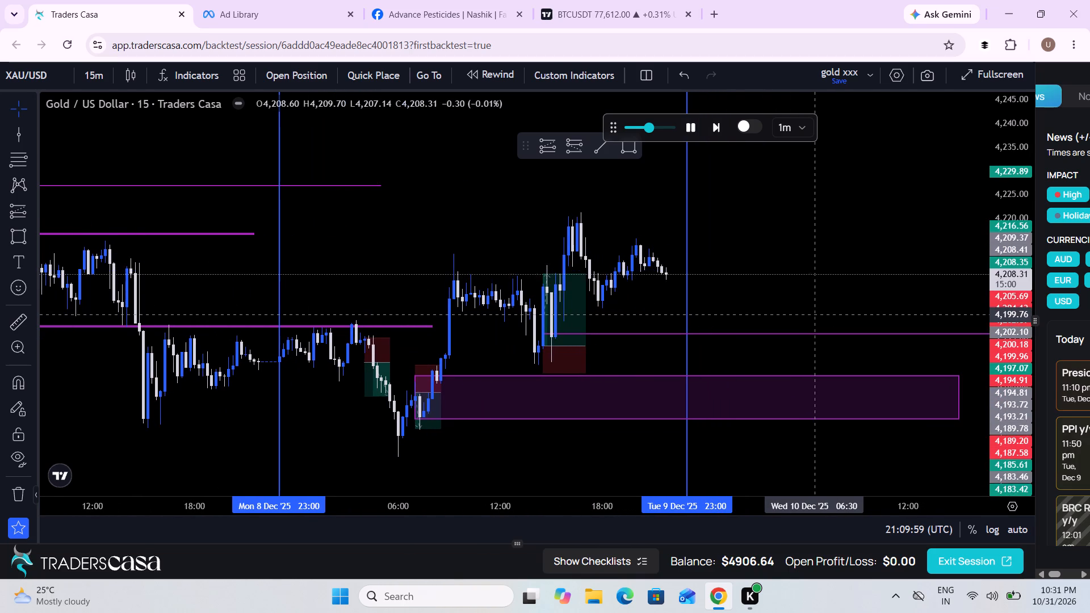
scroll(814, 314, up, 1)
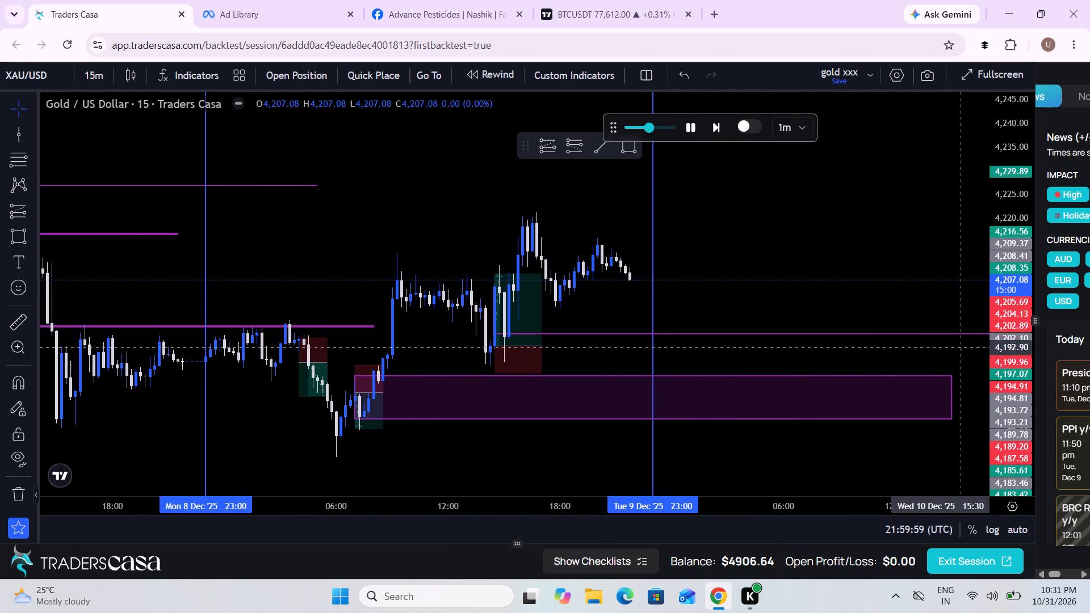
drag(1000, 382, 972, 309)
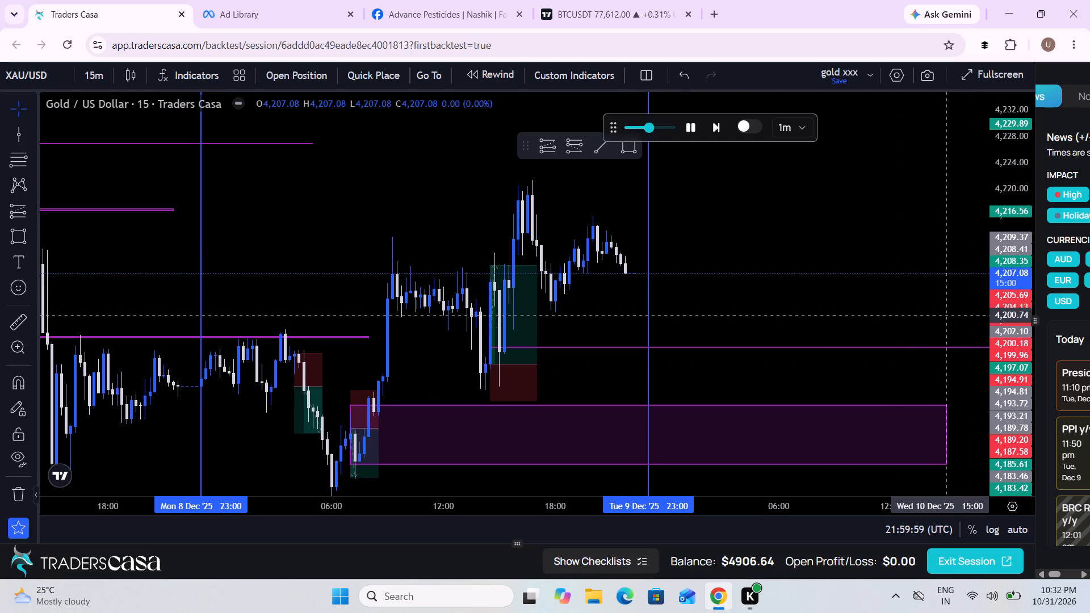
scroll(807, 328, down, 3)
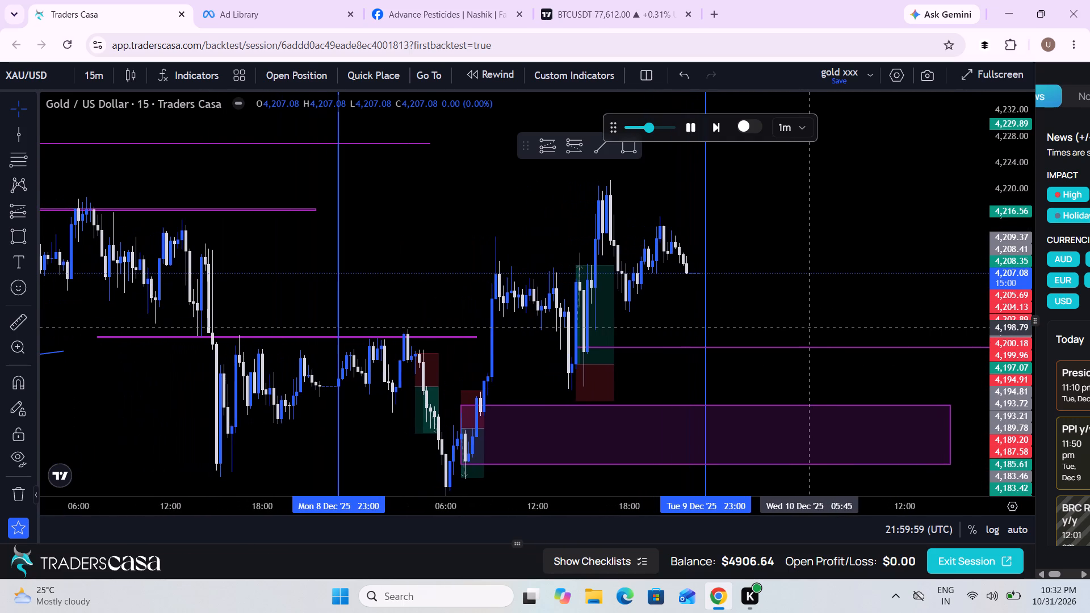
scroll(807, 328, down, 1)
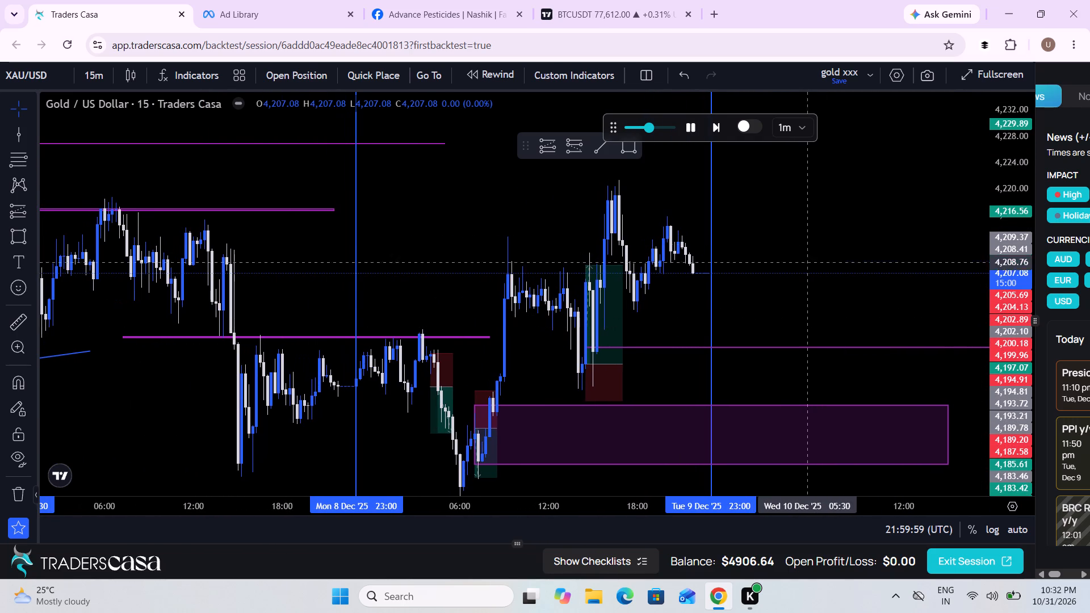
Examine the candles around the 9 Dec 23:00 day separator relative to the afternoon high and the marked zones.
drag(777, 253, 630, 263)
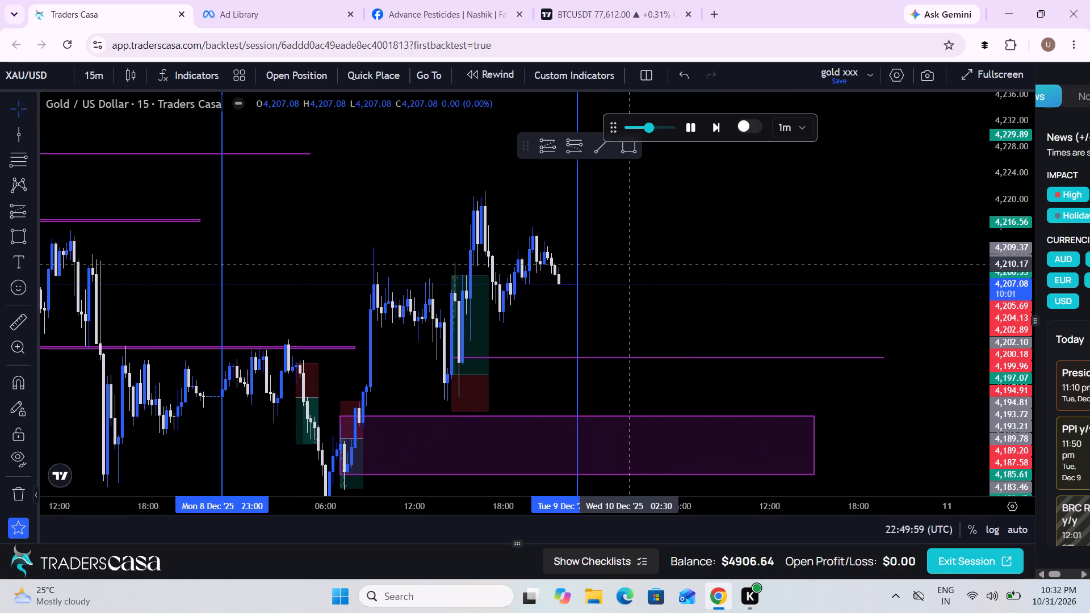
drag(630, 263, 526, 248)
scroll(526, 248, down, 1)
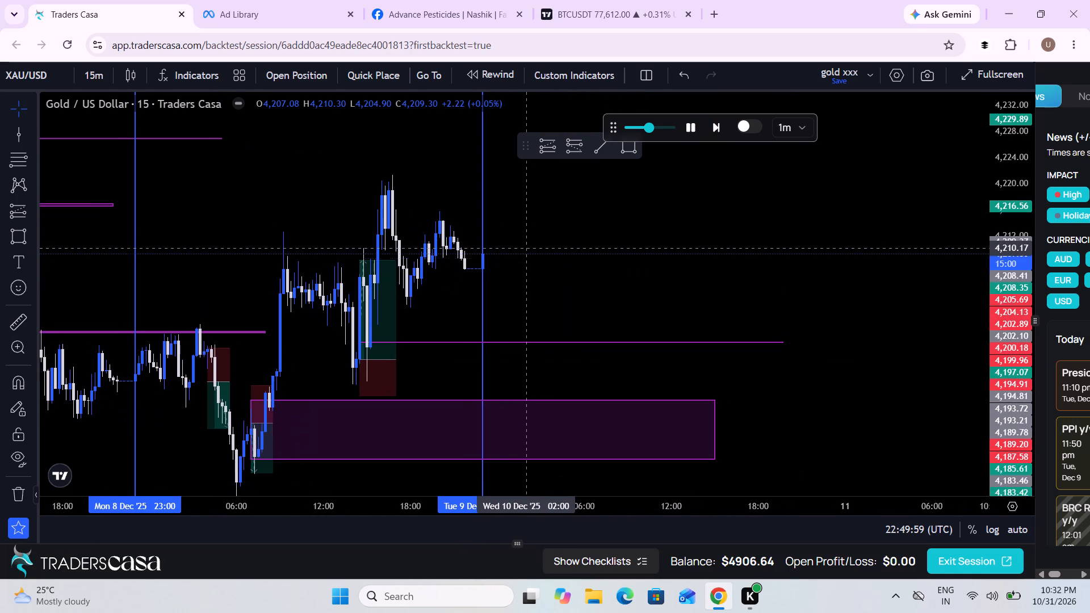
scroll(526, 248, up, 2)
drag(526, 248, 479, 255)
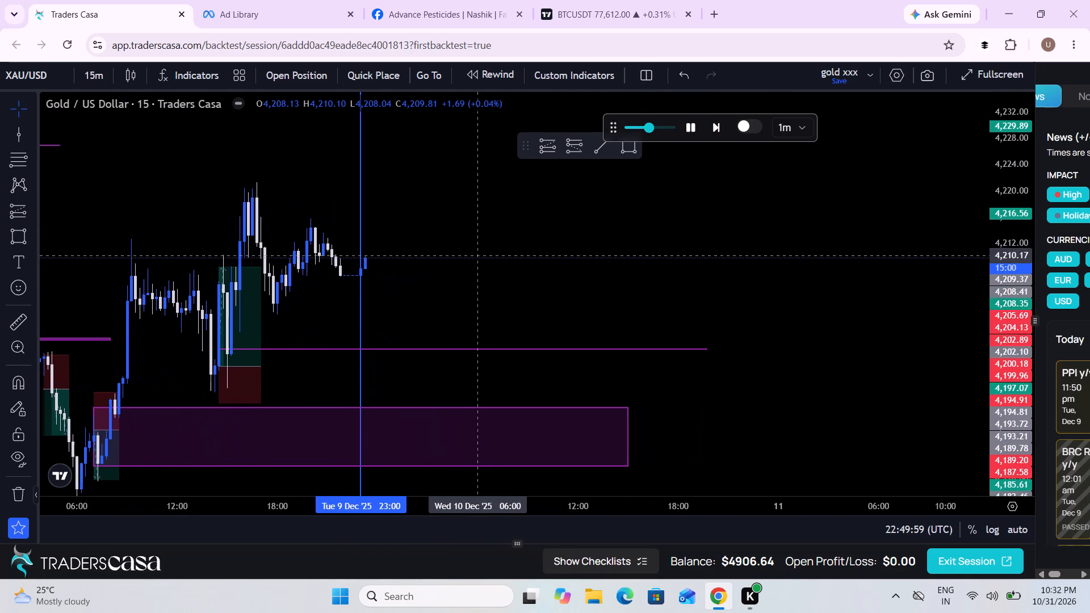
drag(479, 255, 480, 255)
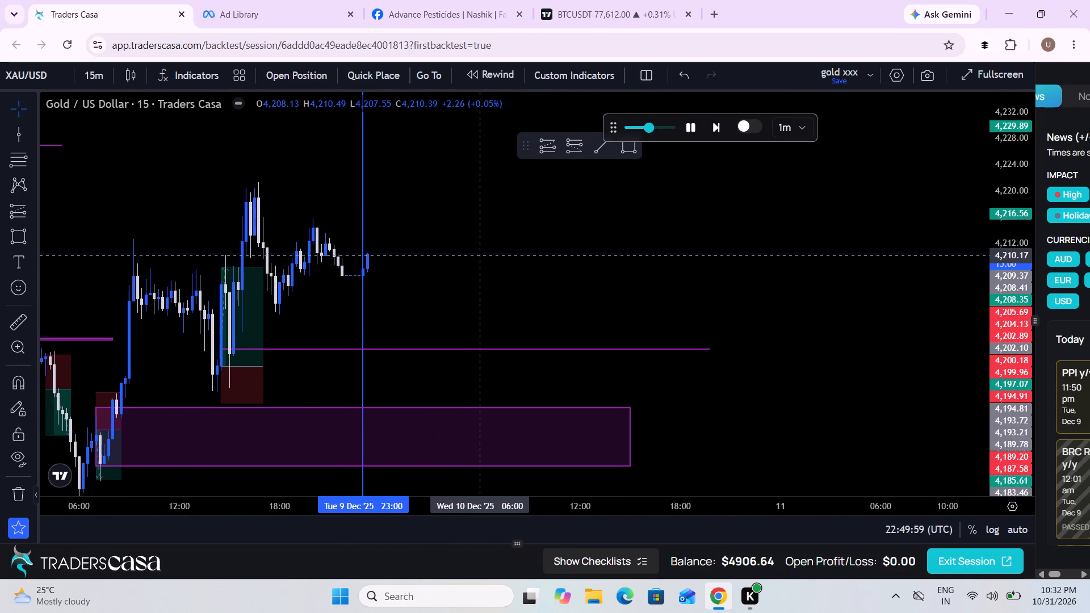
drag(480, 255, 508, 242)
scroll(508, 242, up, 1)
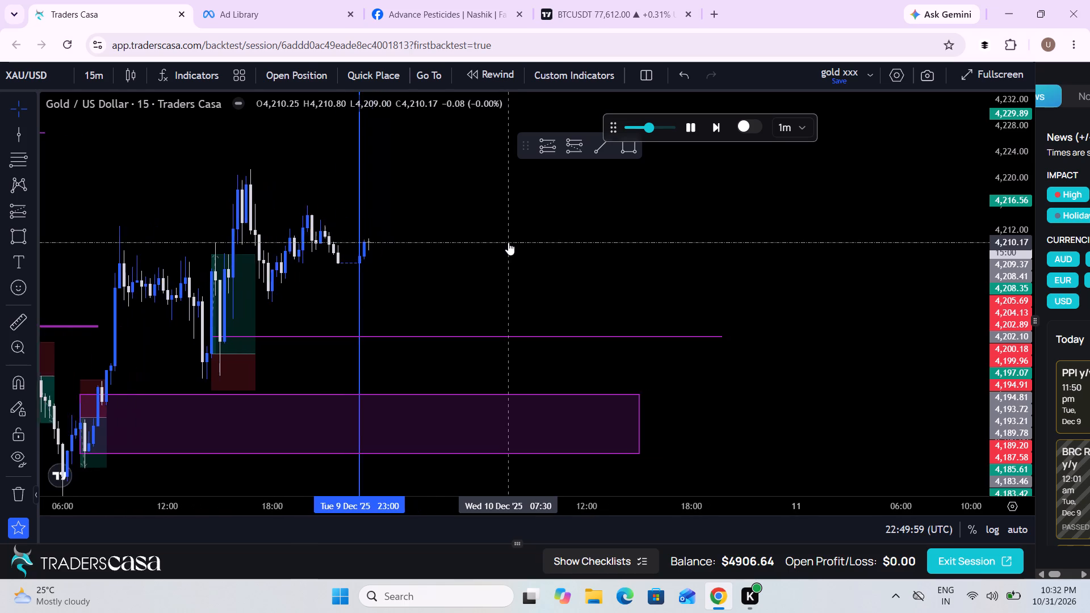
scroll(508, 242, up, 1)
drag(508, 242, 582, 251)
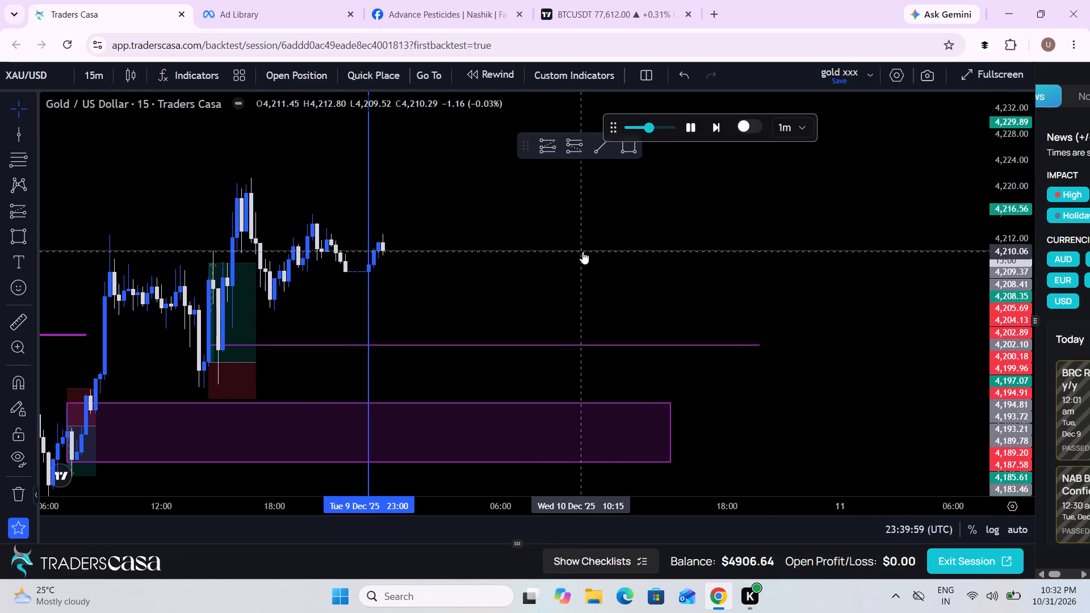
drag(582, 251, 734, 268)
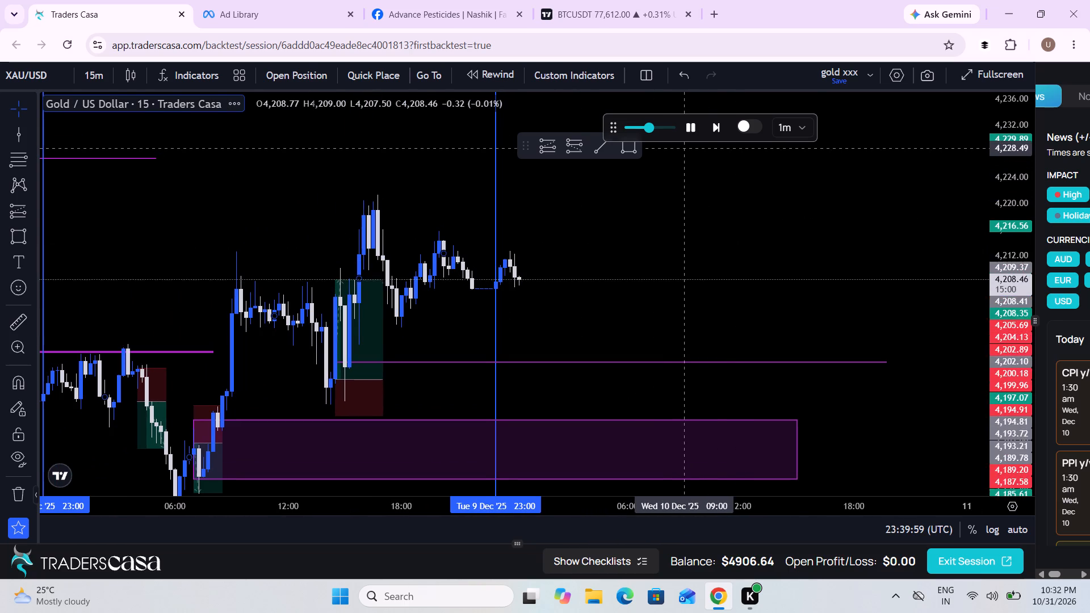
scroll(685, 148, down, 1)
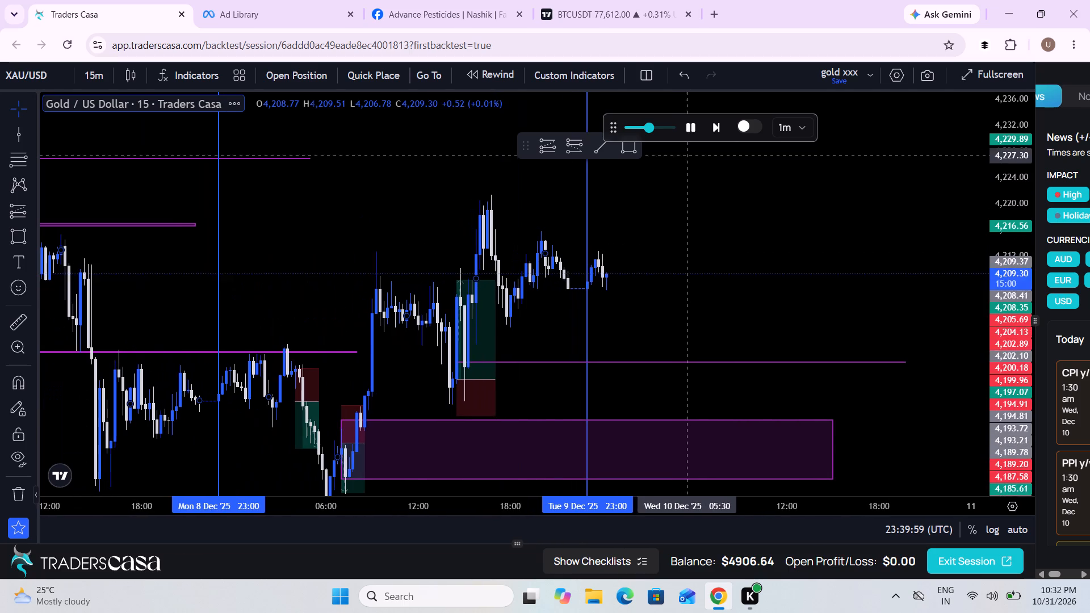
Review the list of past trades beneath the chart, including their entry, stop and profit columns, then hide it again.
drag(519, 544, 577, 271)
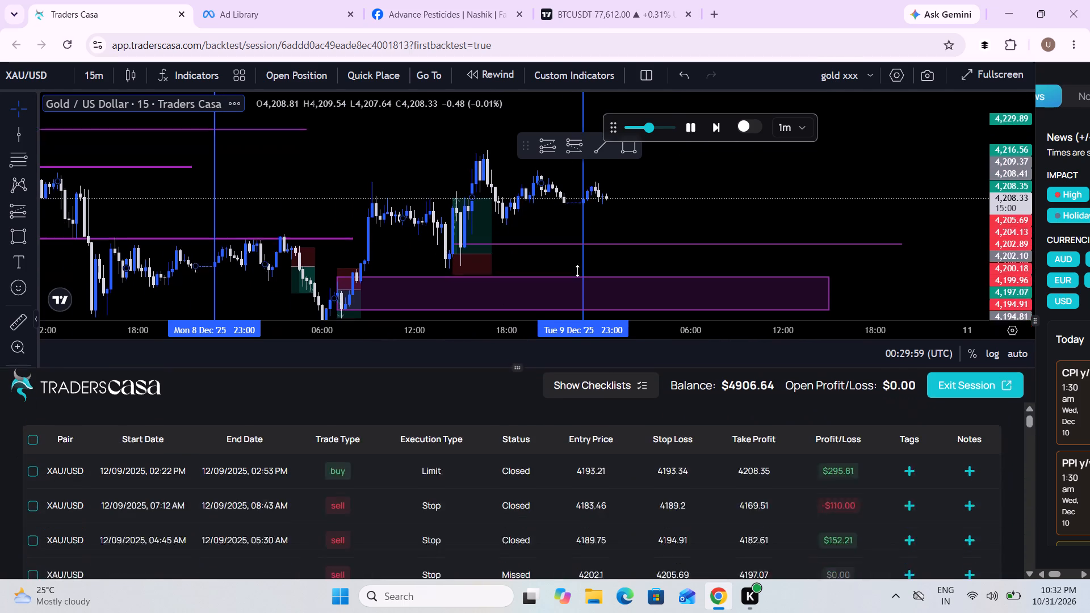
drag(577, 271, 645, 612)
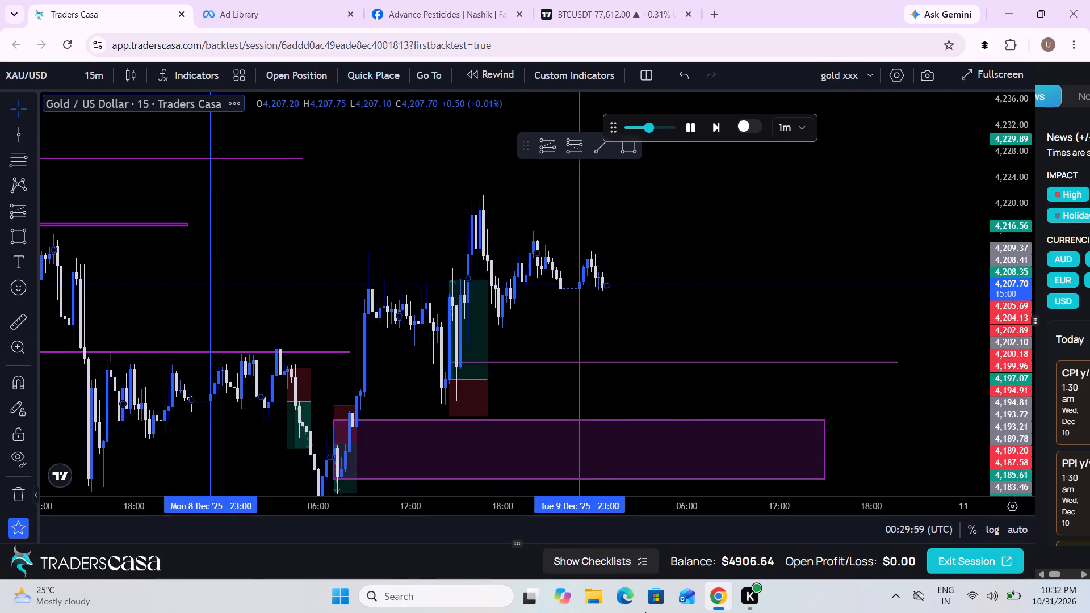
Follow the first 10 Dec candles and pause the replay at about 01:27.
drag(694, 319, 667, 283)
scroll(667, 283, down, 1)
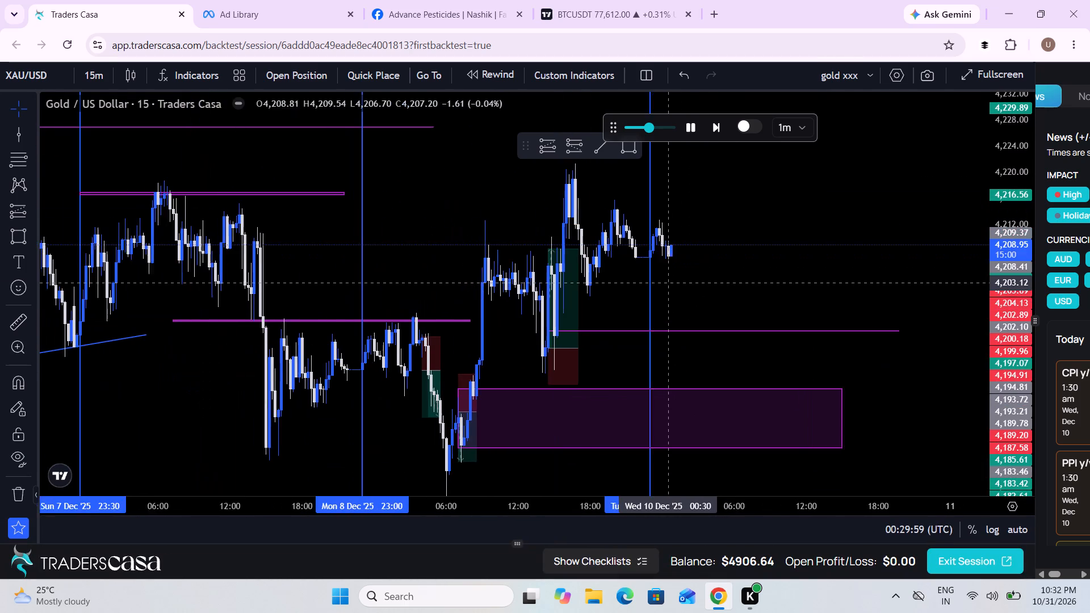
scroll(667, 283, down, 1)
scroll(689, 280, up, 2)
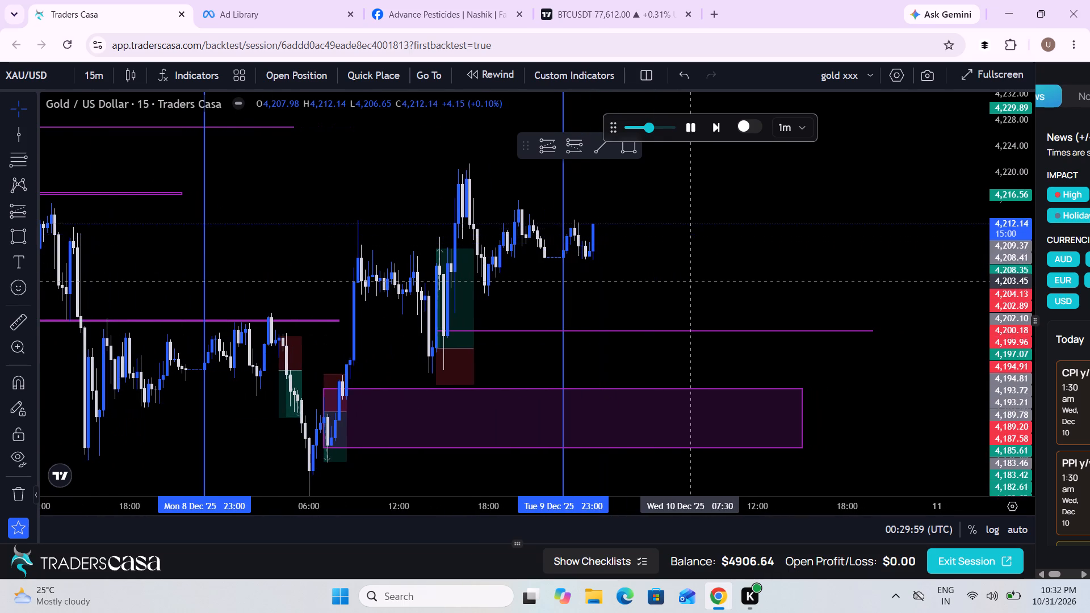
scroll(689, 280, up, 1)
drag(629, 270, 656, 335)
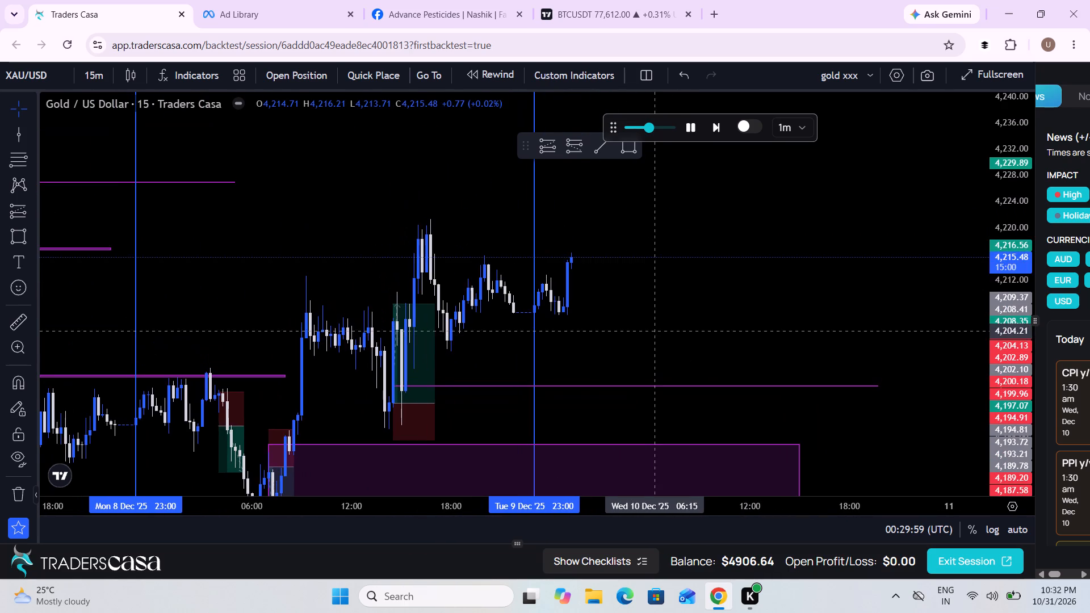
click(693, 129)
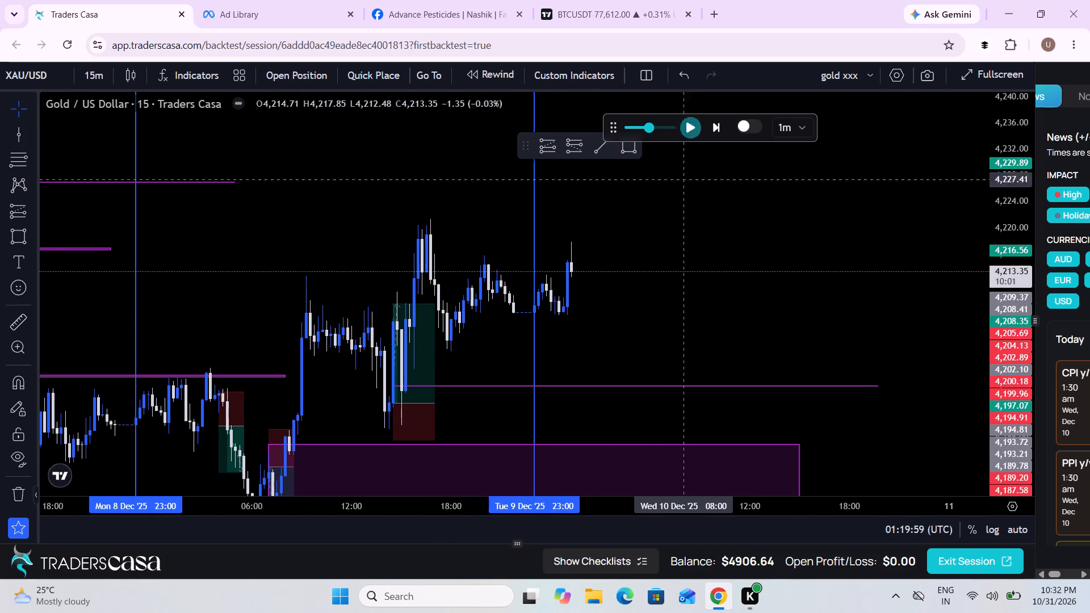
Measure the range from 4,206.69 at 02:00 to 4,217.81 at 06:00 on 10 Dec.
scroll(646, 288, up, 4)
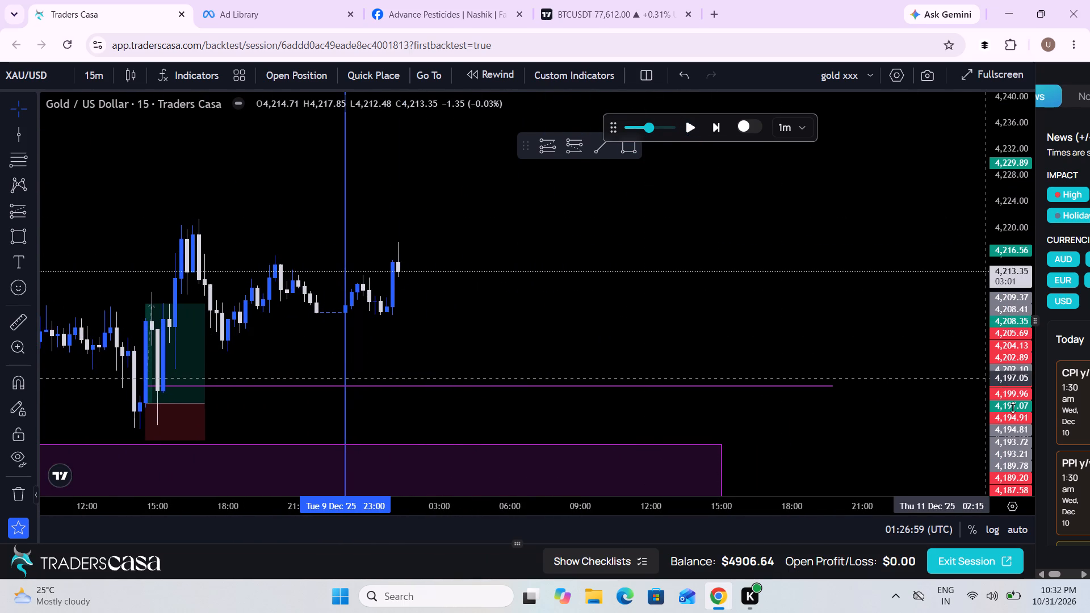
drag(1013, 408, 950, 219)
drag(446, 341, 554, 367)
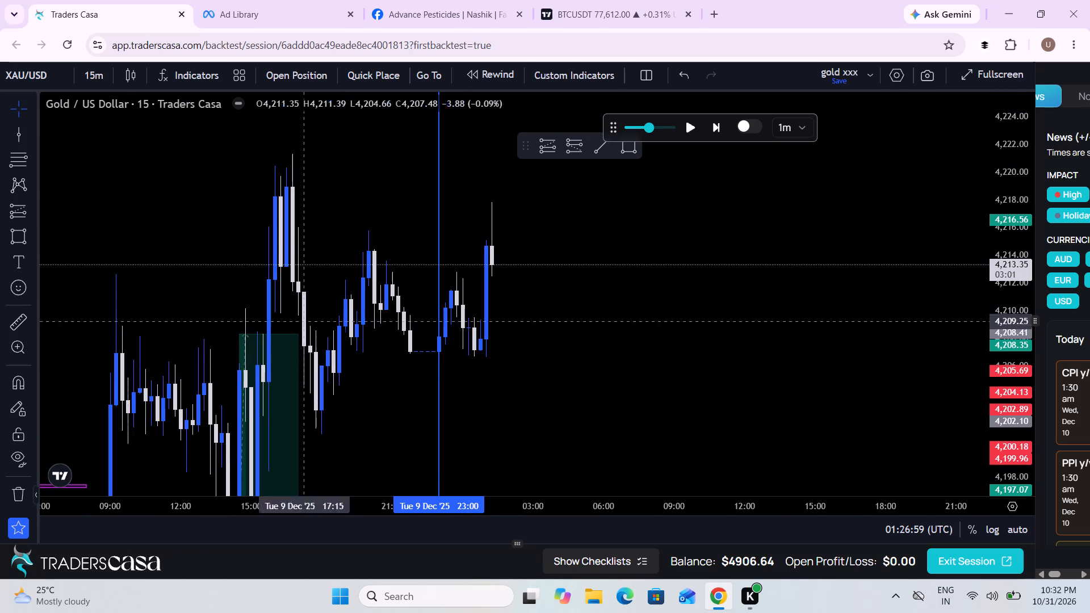
click(13, 327)
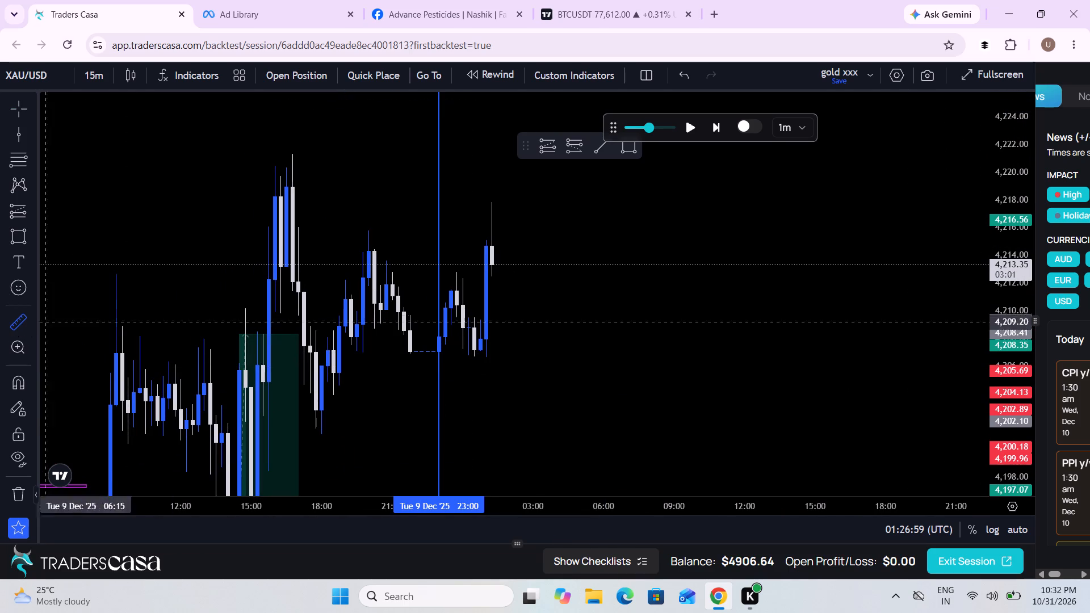
click(508, 356)
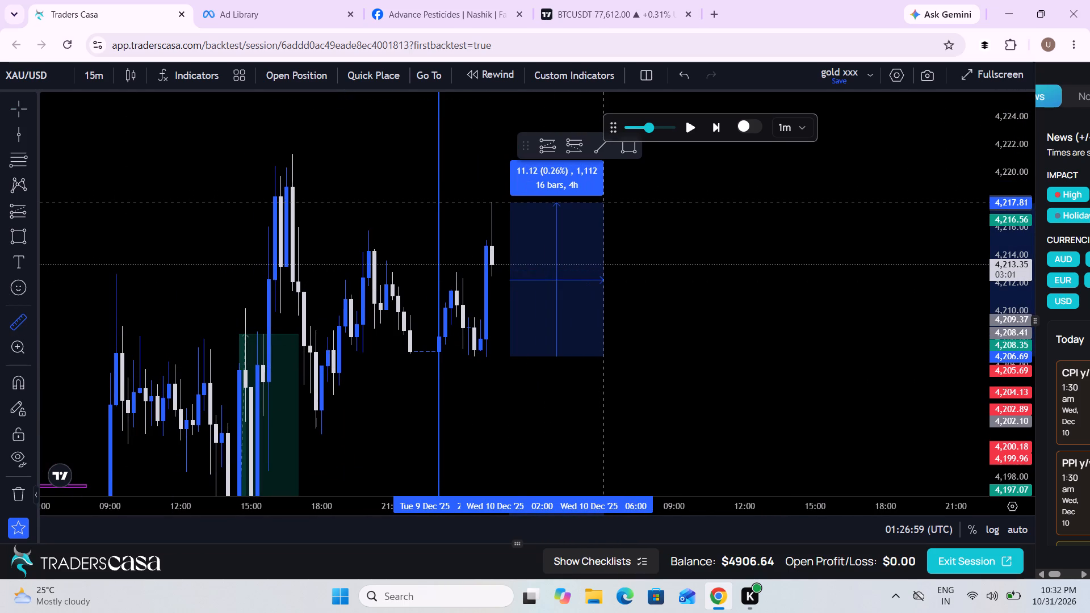
click(602, 203)
Draw a long position from 01:30 on 10 Dec with entry at 4,212.22 and stop at about 4,206.43.
scroll(737, 257, up, 6)
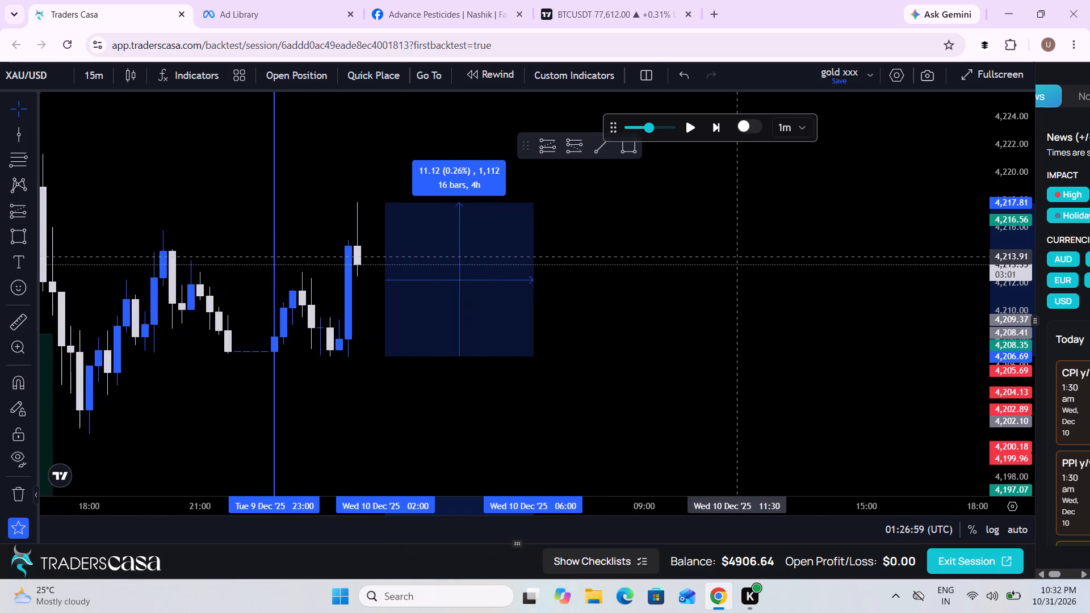
scroll(737, 257, up, 1)
click(14, 210)
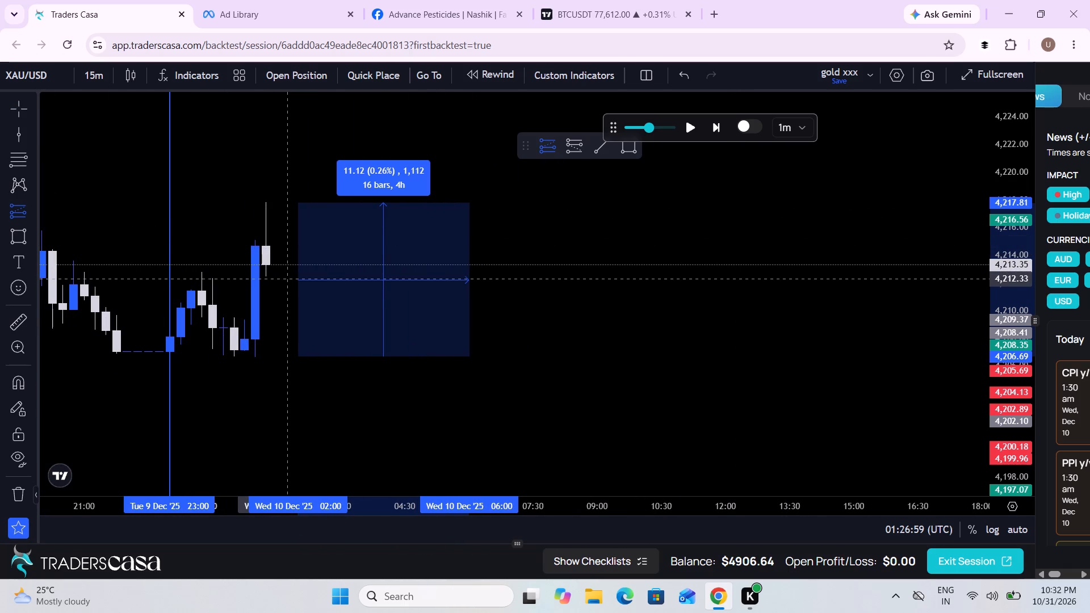
click(281, 280)
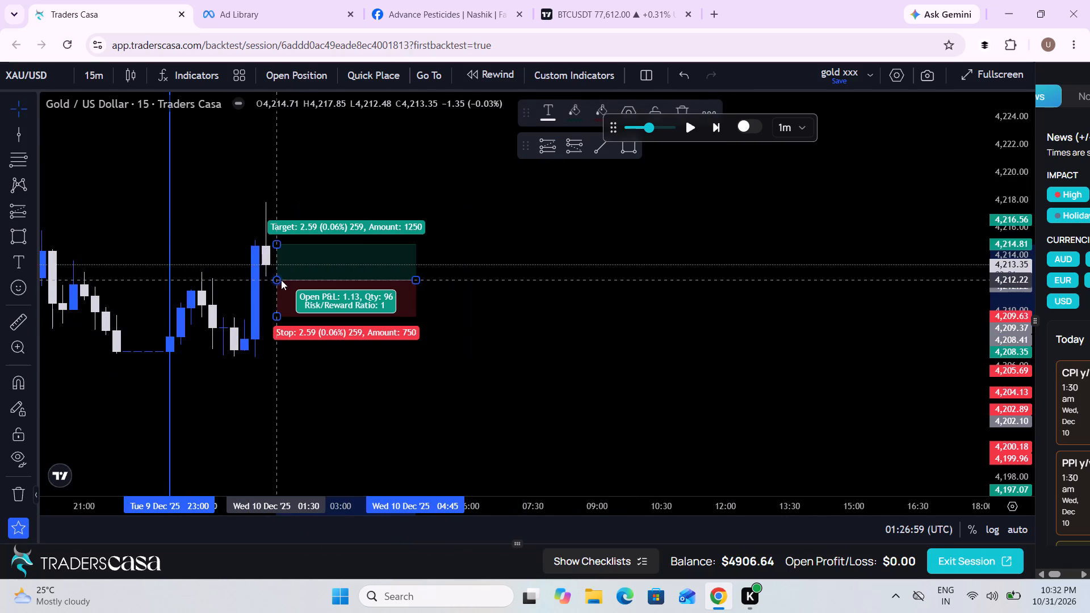
drag(276, 318, 276, 318)
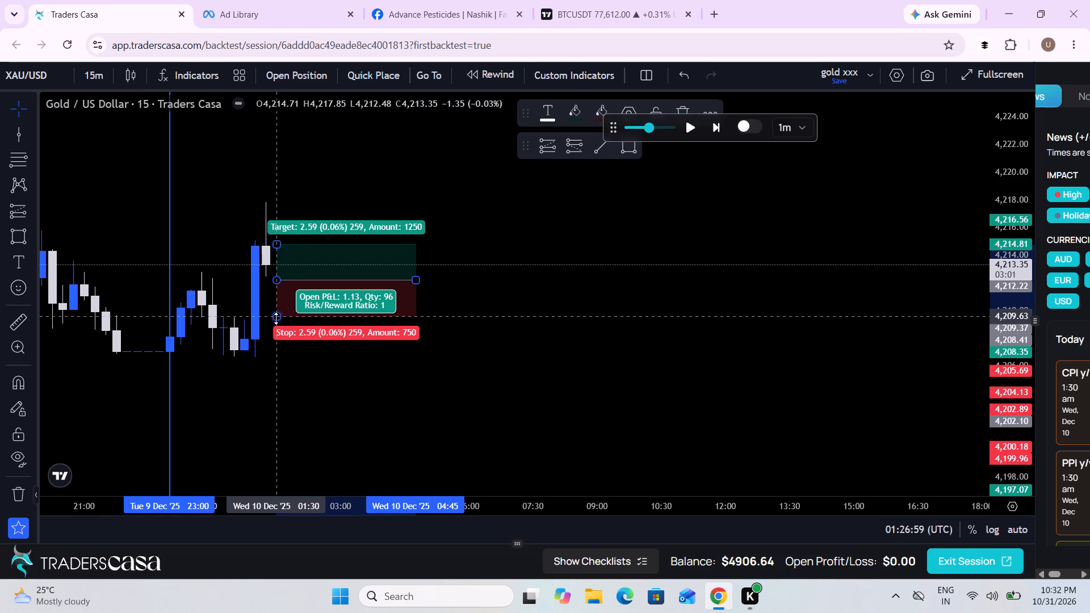
drag(276, 318, 283, 360)
Advance the replay to about 01:49 on 10 Dec and pause it.
drag(479, 324, 821, 366)
scroll(821, 366, down, 5)
scroll(710, 302, up, 5)
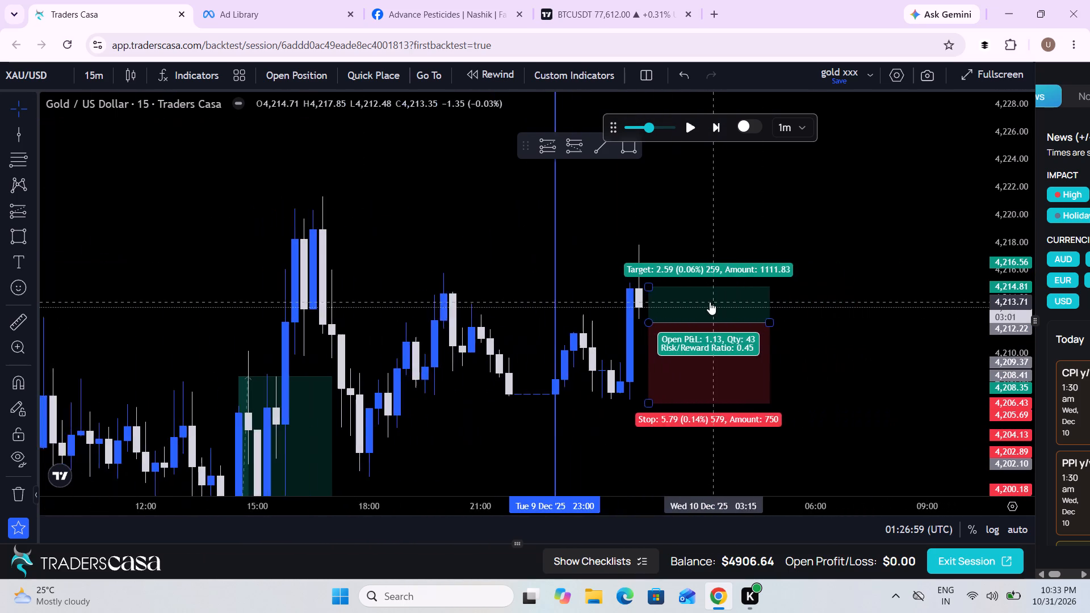
click(695, 124)
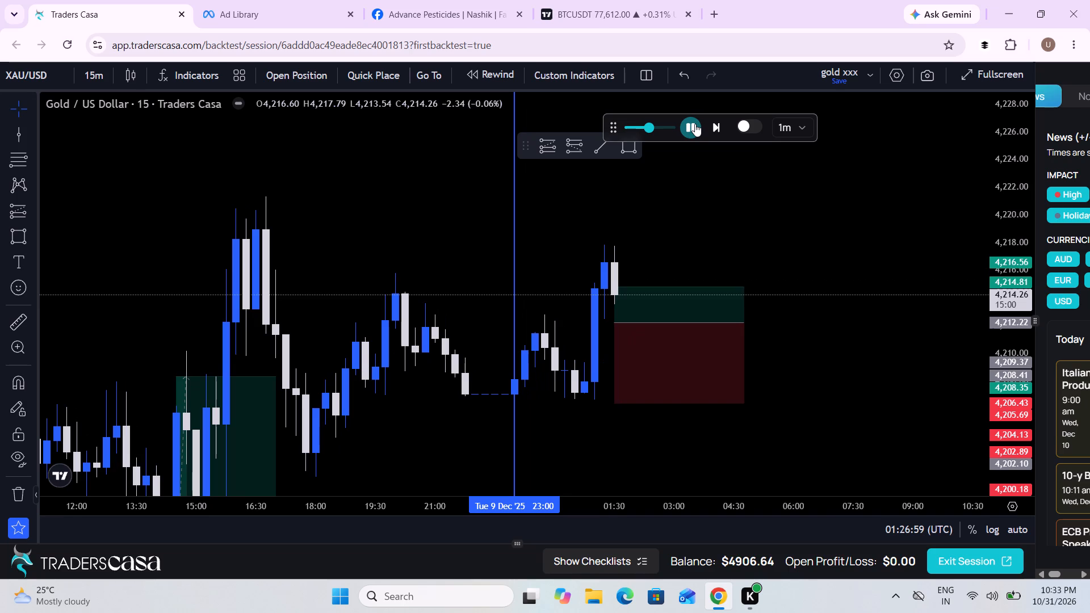
click(695, 124)
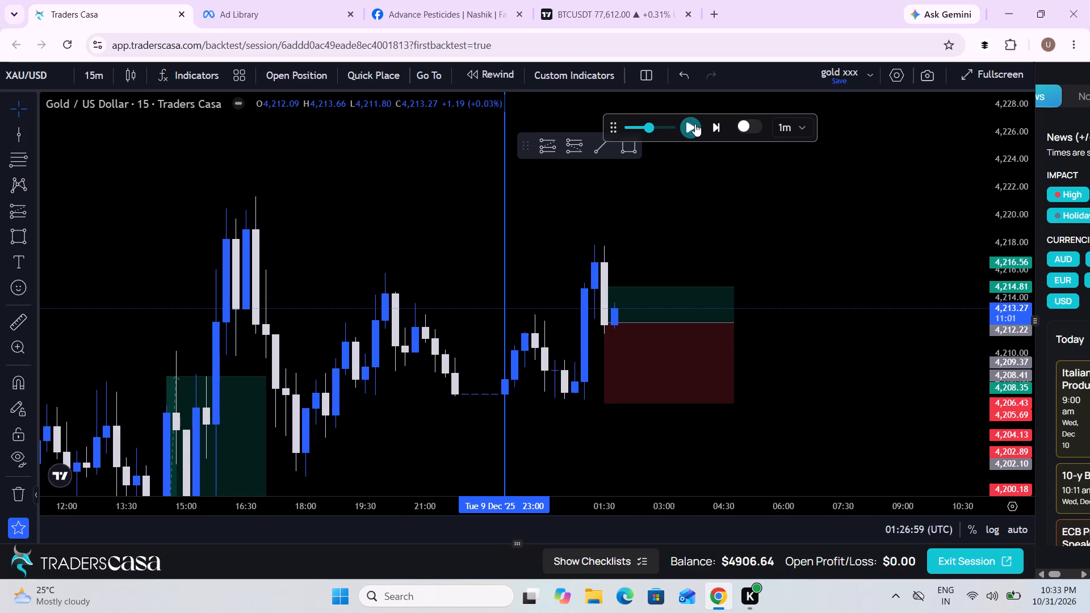
Move the new long position's entry up to about 4,214.17 and raise its target to 4,223.19.
drag(677, 331, 682, 303)
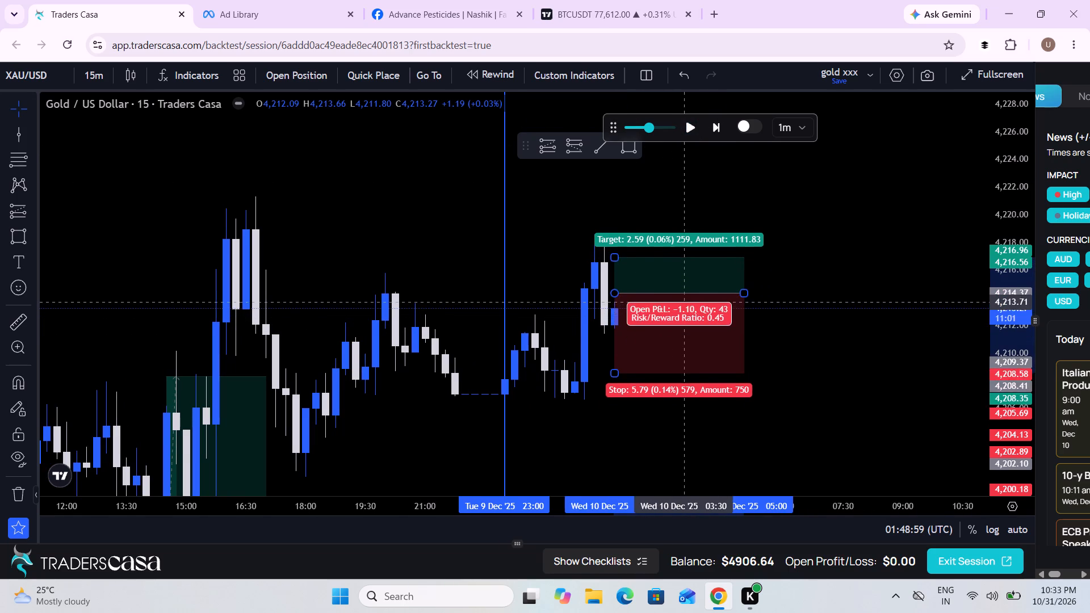
drag(682, 303, 677, 305)
drag(606, 257, 597, 171)
drag(565, 195, 607, 405)
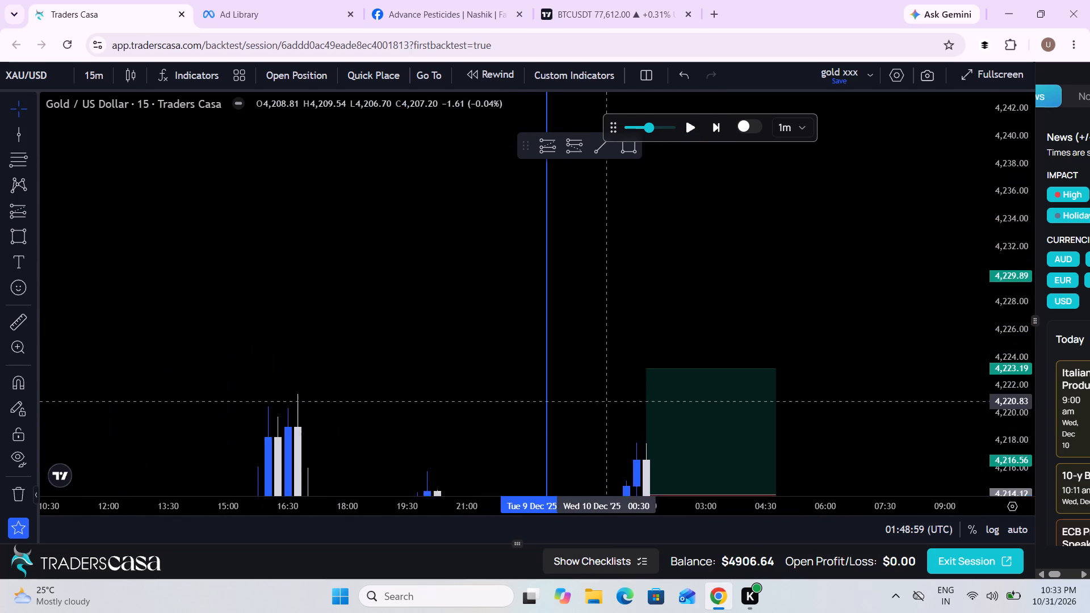
Raise the drawn long position's target to 4,231.28.
drag(607, 405, 607, 413)
drag(647, 380, 620, 268)
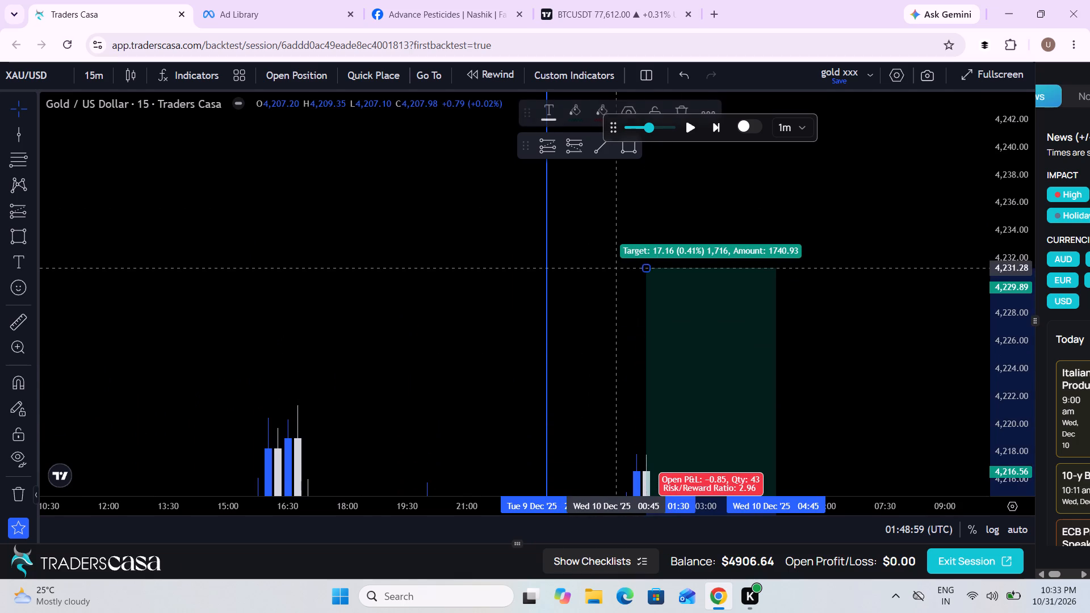
Place a buy stop trade with entry 4214.12, take profit 4231.28, stop loss 4208.33 and 2.2% risk of the initial balance.
click(281, 72)
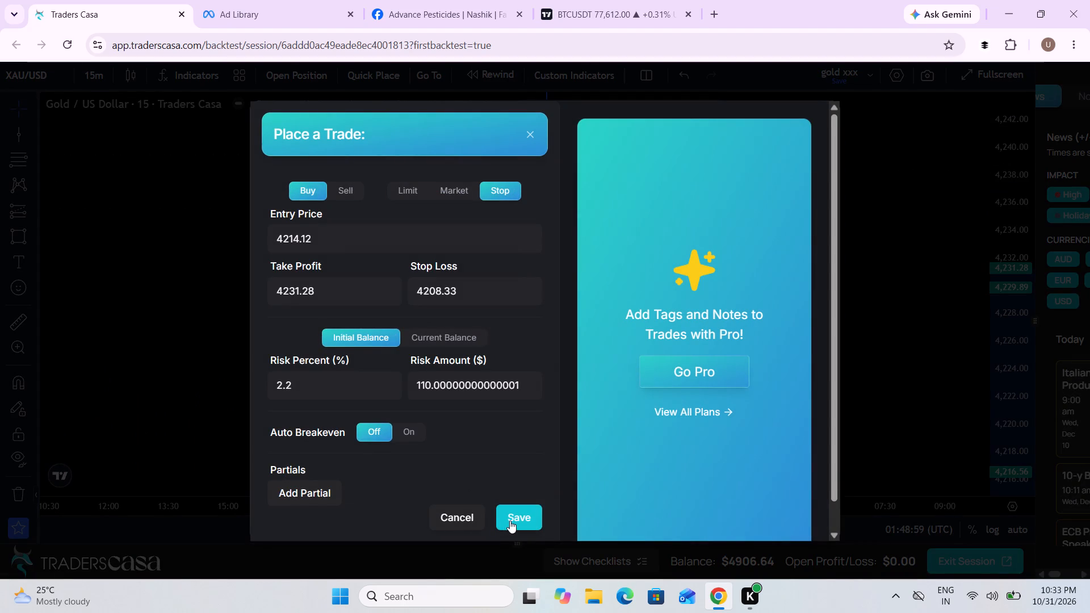
click(510, 520)
Resume the replay and follow the buy trade on the 15m chart to about 02:30 on 10 Dec.
drag(912, 389, 765, 236)
scroll(765, 236, down, 1)
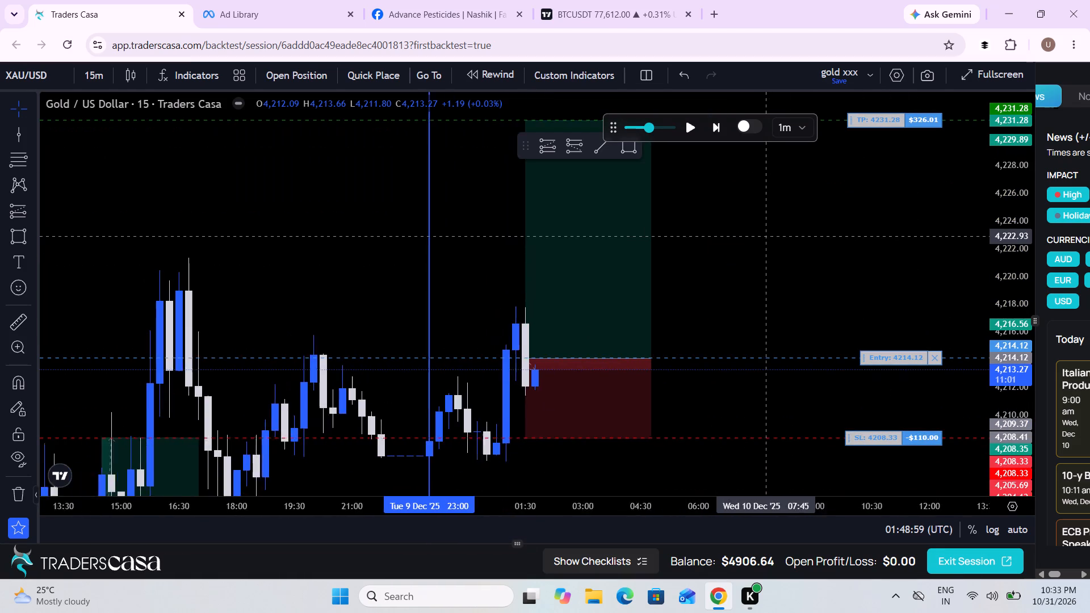
scroll(765, 236, down, 1)
drag(796, 242, 774, 271)
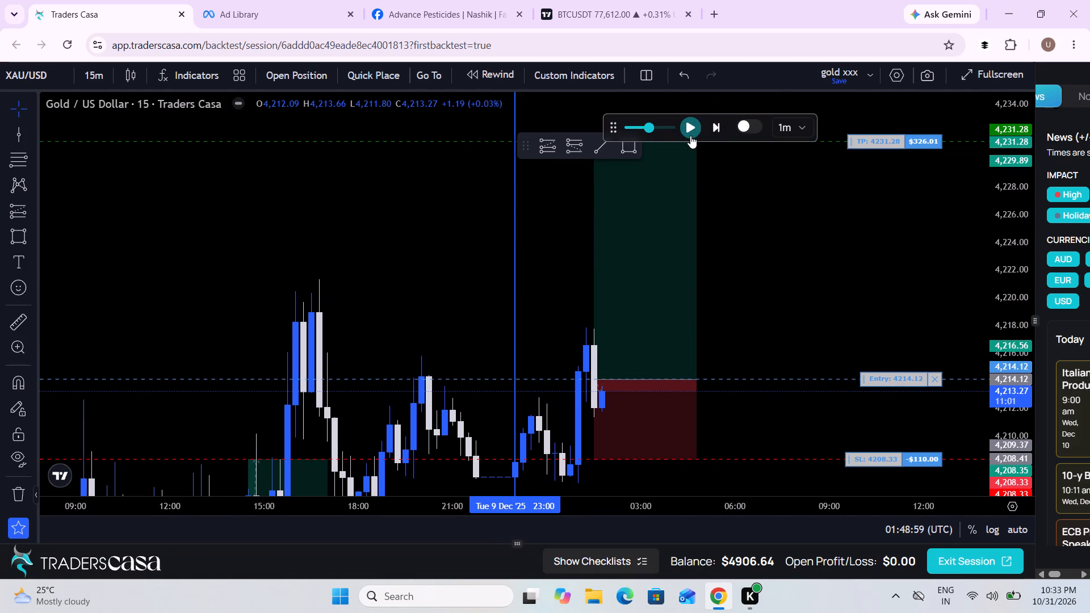
click(690, 136)
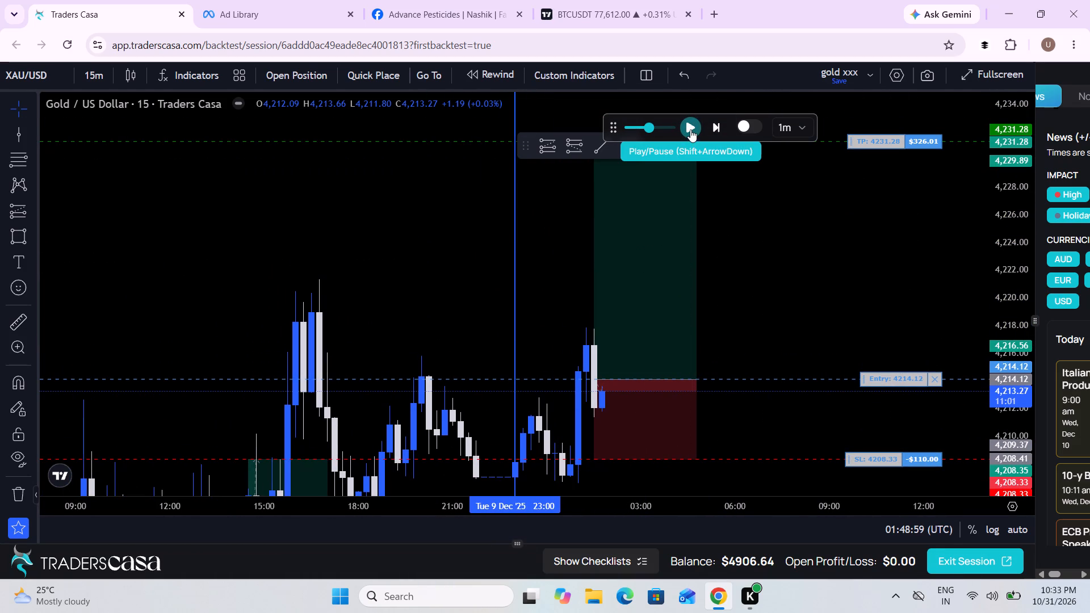
click(690, 129)
drag(829, 243, 821, 241)
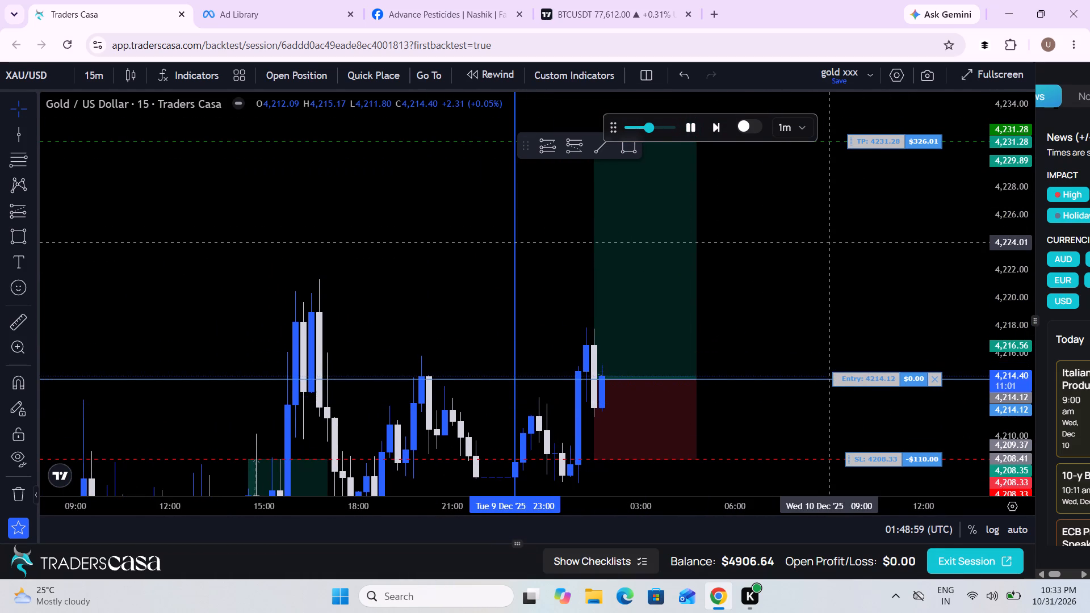
drag(821, 241, 796, 234)
scroll(796, 234, down, 1)
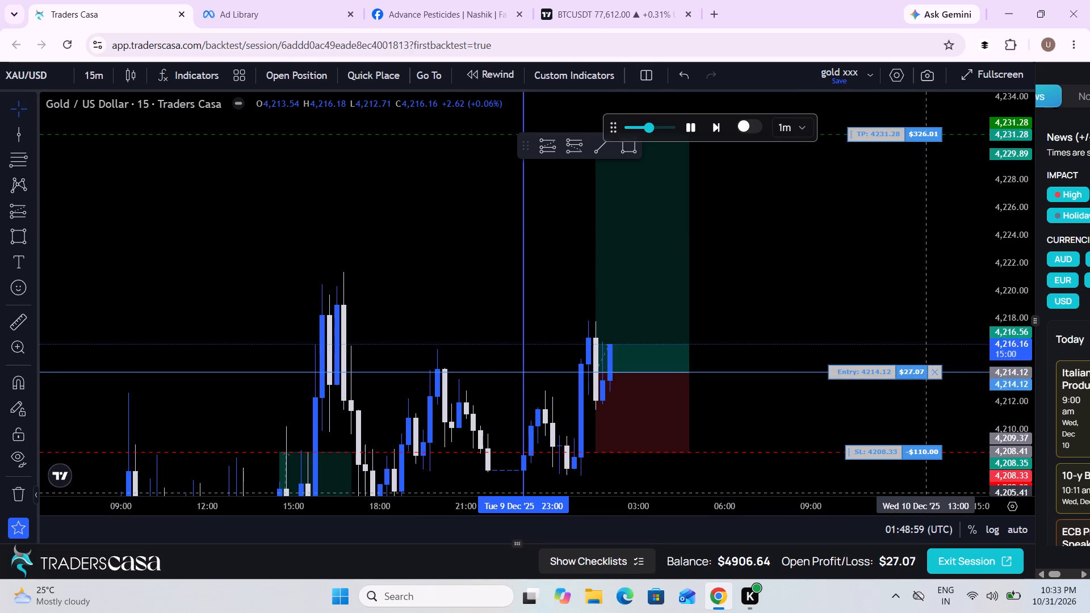
drag(902, 446, 891, 384)
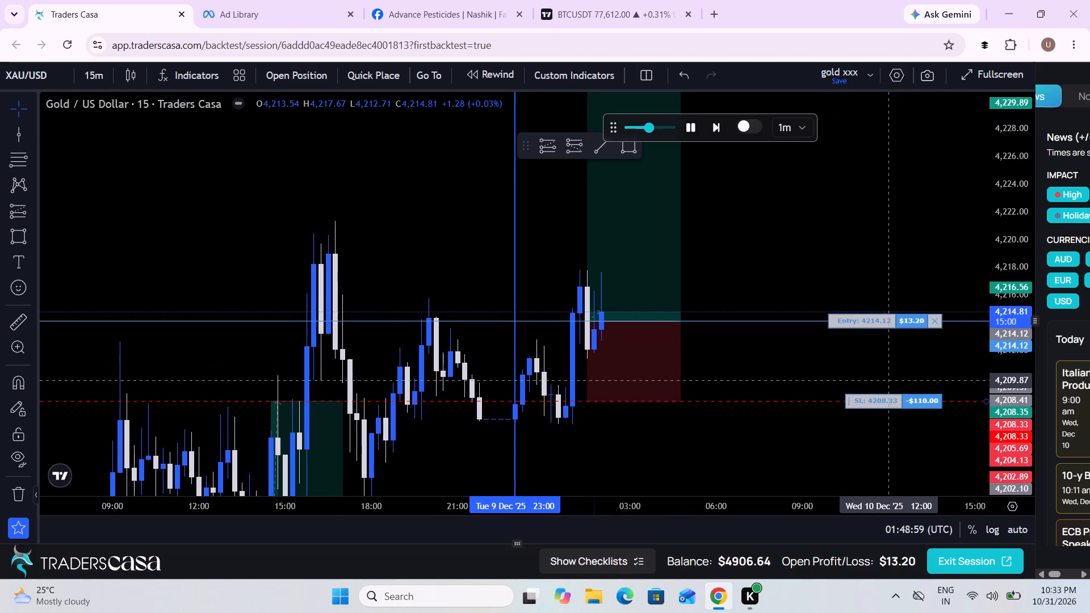
drag(891, 384, 890, 385)
drag(816, 294, 780, 329)
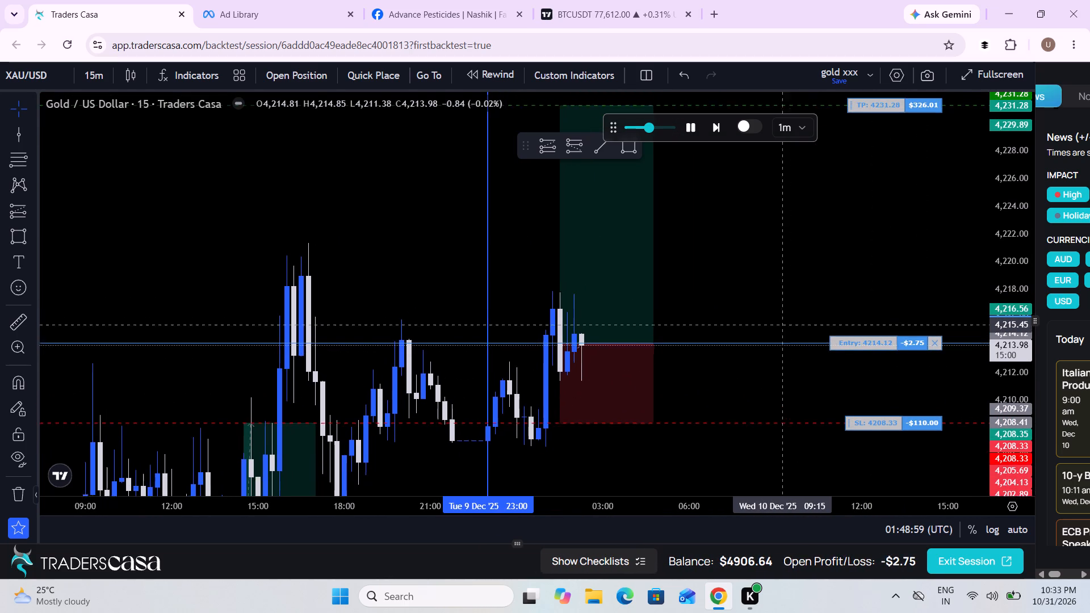
drag(780, 329, 770, 334)
scroll(770, 334, up, 1)
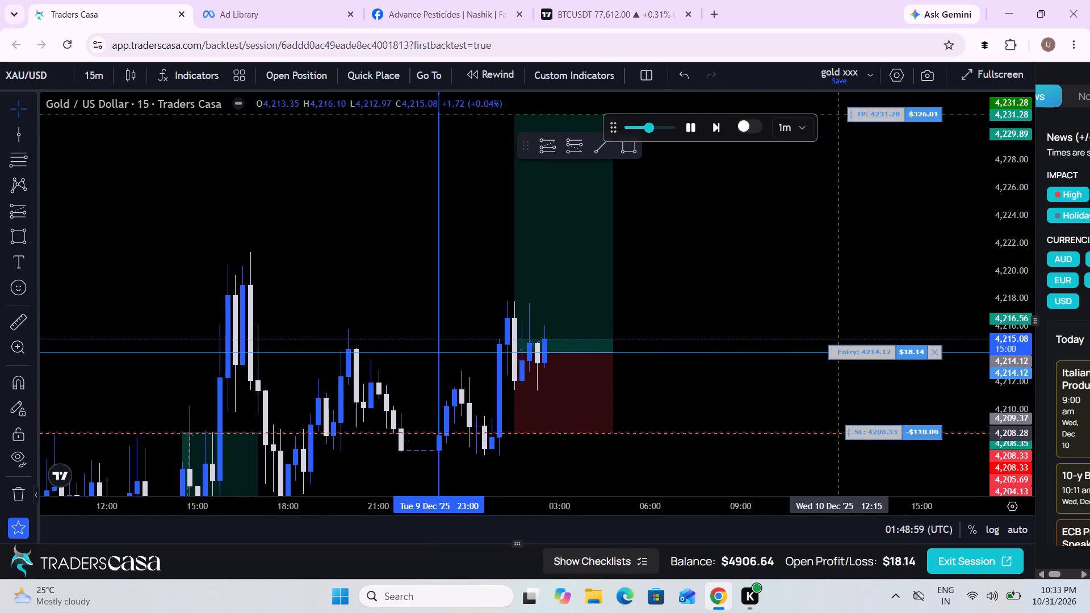
Move the open buy trade's stop loss up to 4,214.02, just below its entry.
drag(877, 434, 873, 374)
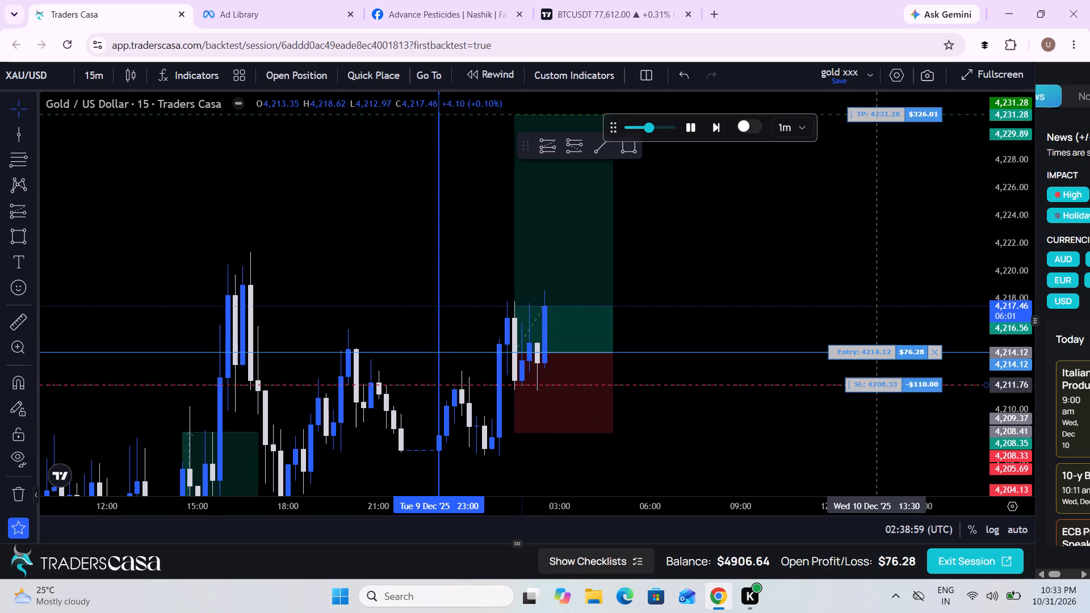
drag(873, 374, 872, 354)
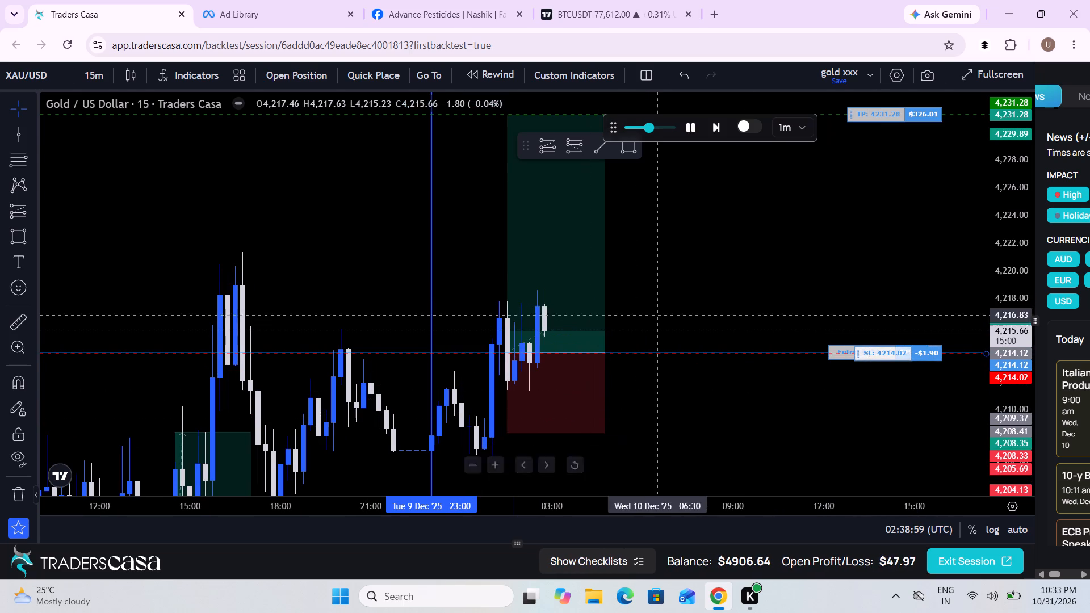
Shorten the long position drawing to end at 02:45 on 10 Dec and lower its target to 4,218.70.
drag(714, 264, 697, 365)
scroll(697, 365, down, 1)
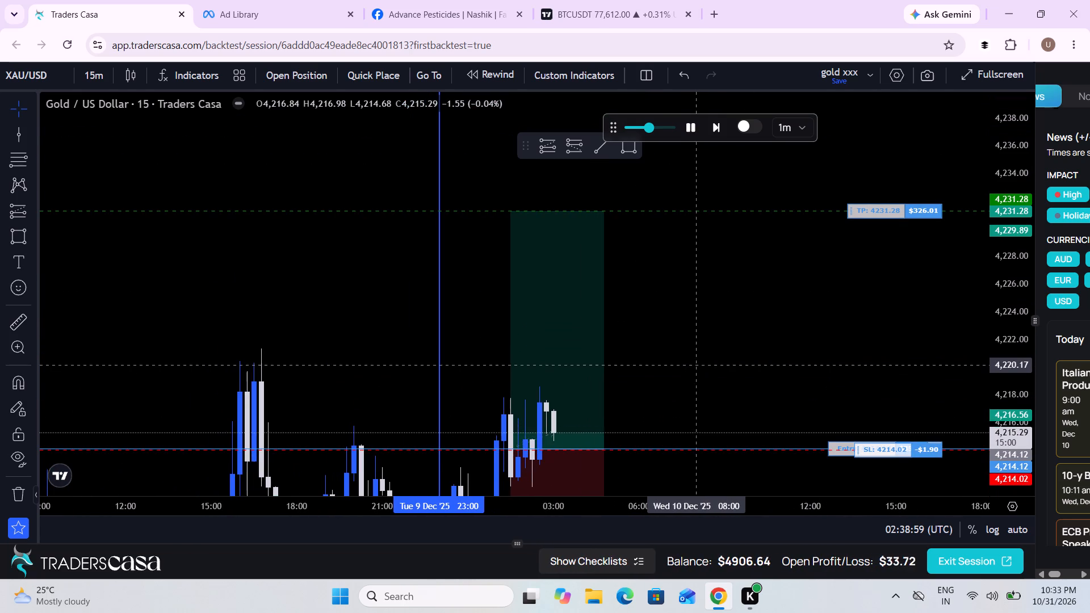
drag(703, 418, 680, 323)
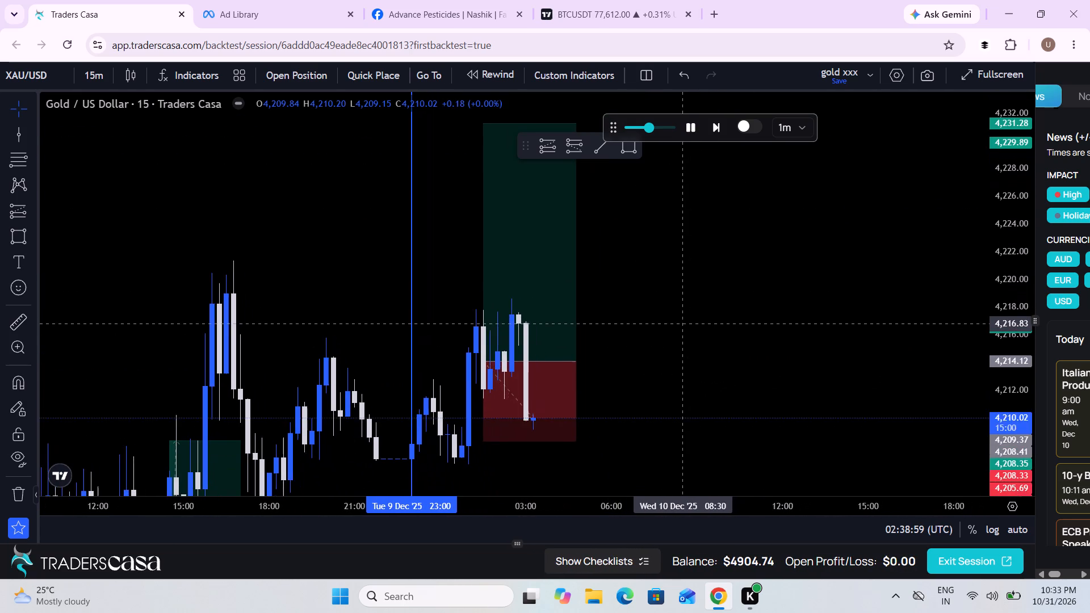
scroll(680, 323, down, 1)
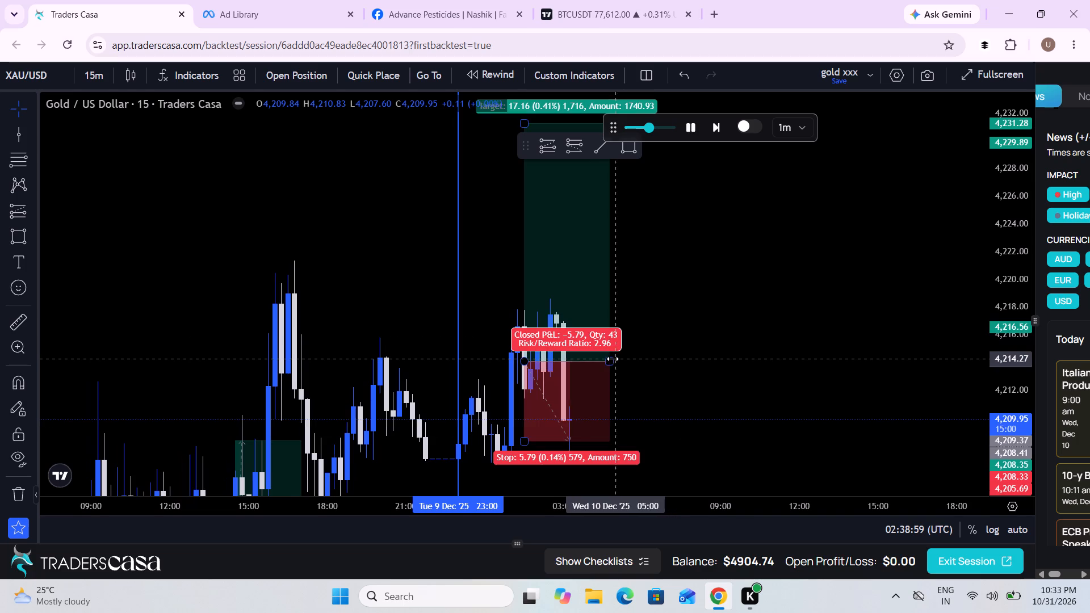
drag(611, 361, 551, 368)
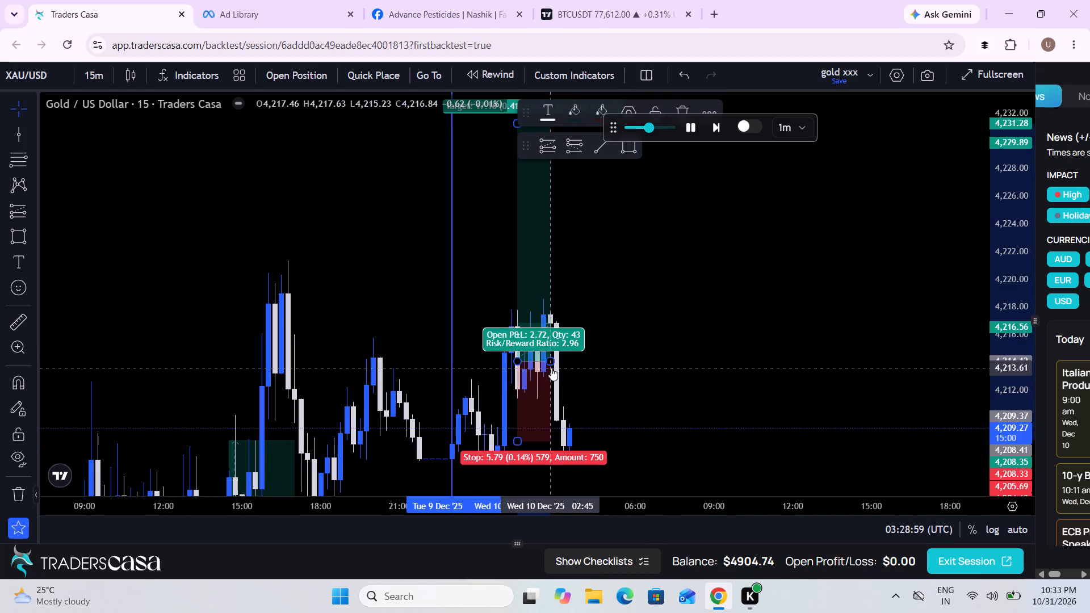
drag(635, 359, 652, 282)
scroll(652, 282, up, 2)
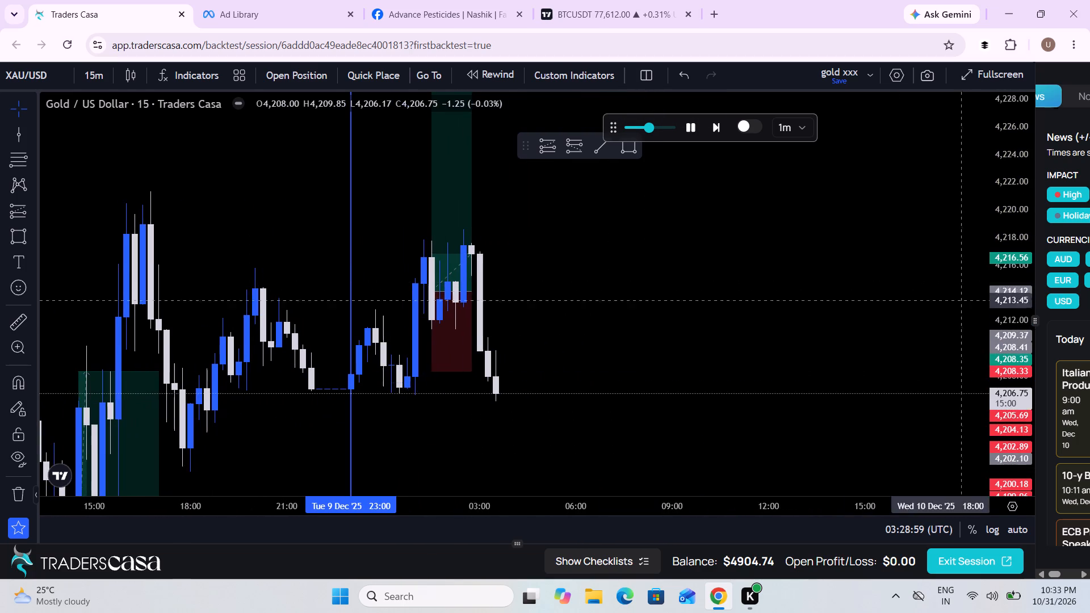
drag(1004, 266, 967, 400)
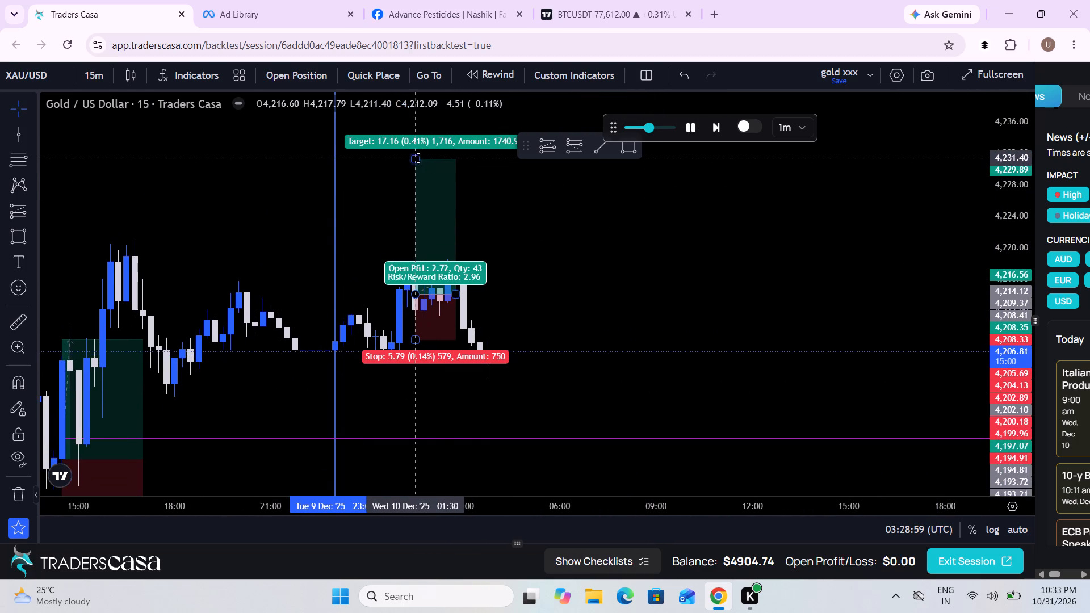
drag(418, 158, 424, 258)
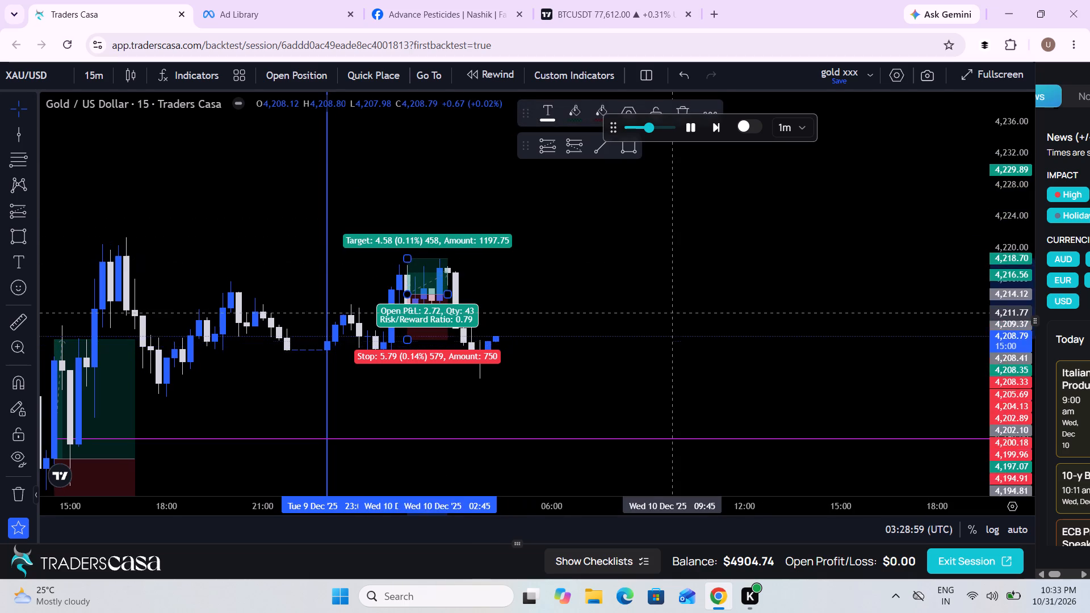
Follow the running replay to about 06:00 on 10 Dec, examining price action against the marked levels and previous days.
drag(672, 312, 793, 237)
scroll(793, 237, up, 3)
drag(793, 237, 787, 235)
scroll(787, 235, down, 3)
drag(801, 334, 688, 261)
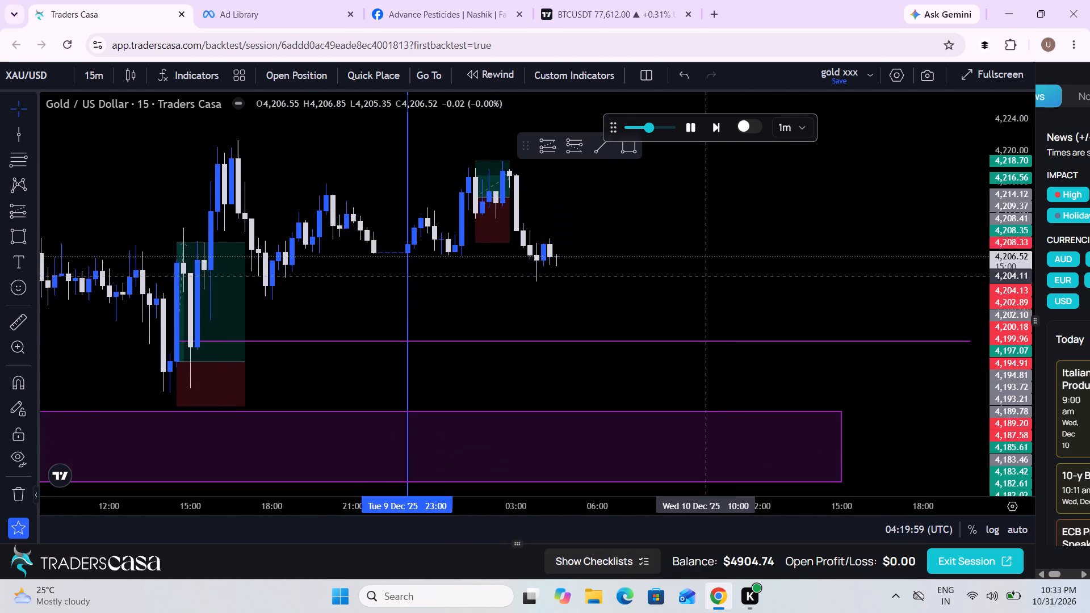
drag(688, 261, 681, 253)
scroll(681, 253, down, 2)
drag(1004, 330, 987, 272)
drag(743, 228, 711, 351)
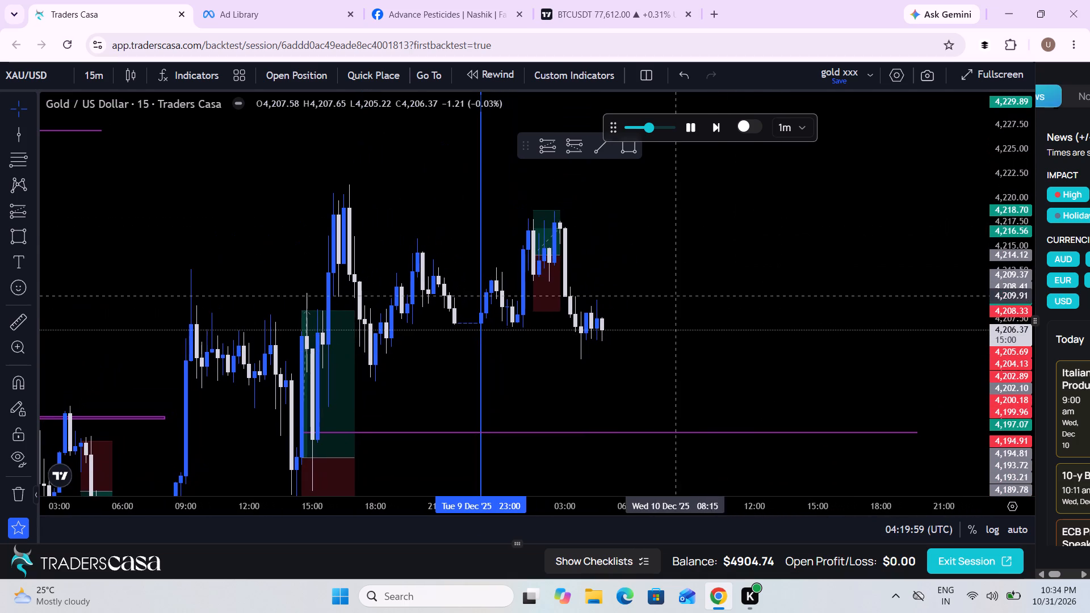
scroll(707, 269, down, 1)
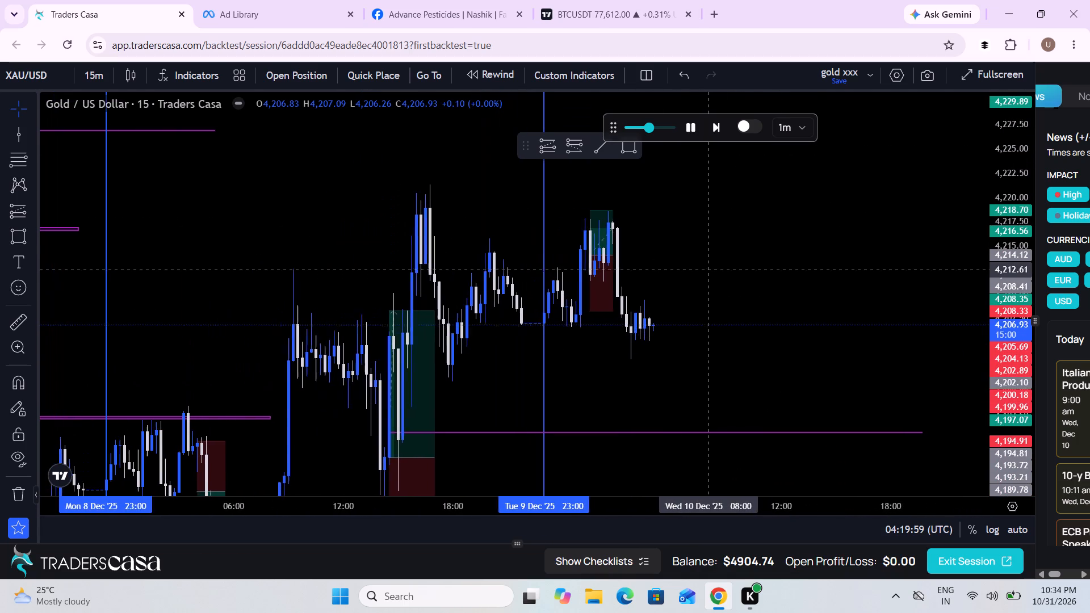
scroll(707, 269, down, 1)
scroll(661, 305, up, 3)
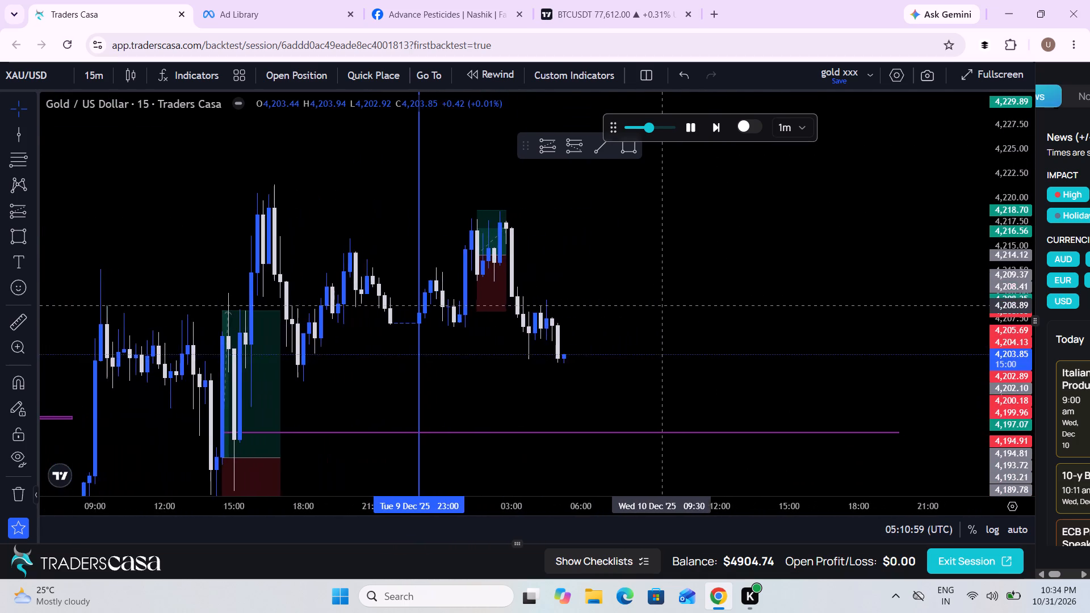
scroll(649, 279, down, 5)
scroll(649, 279, up, 1)
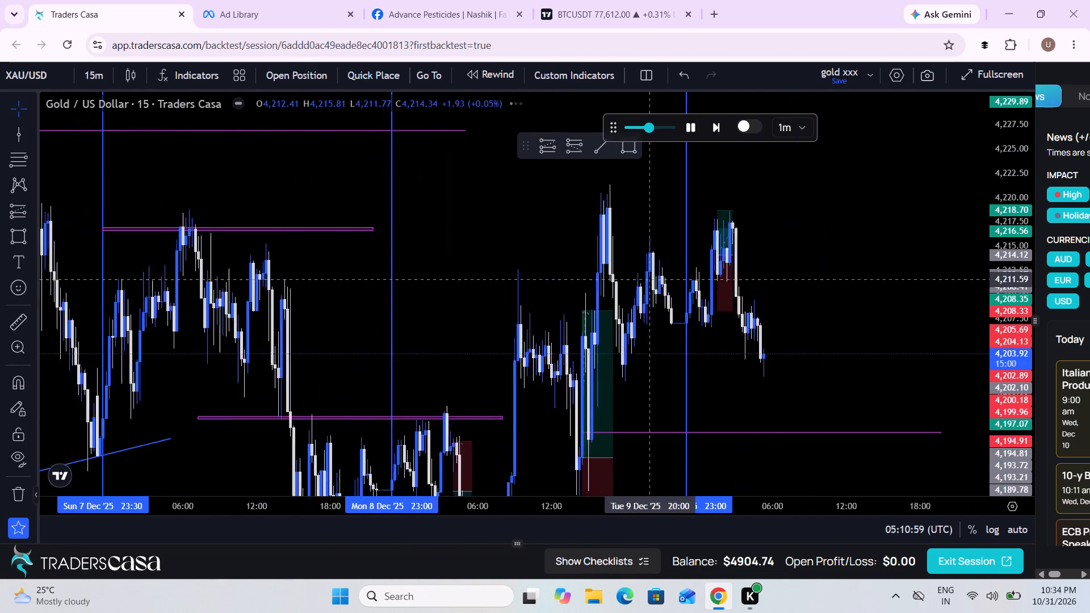
scroll(649, 279, up, 1)
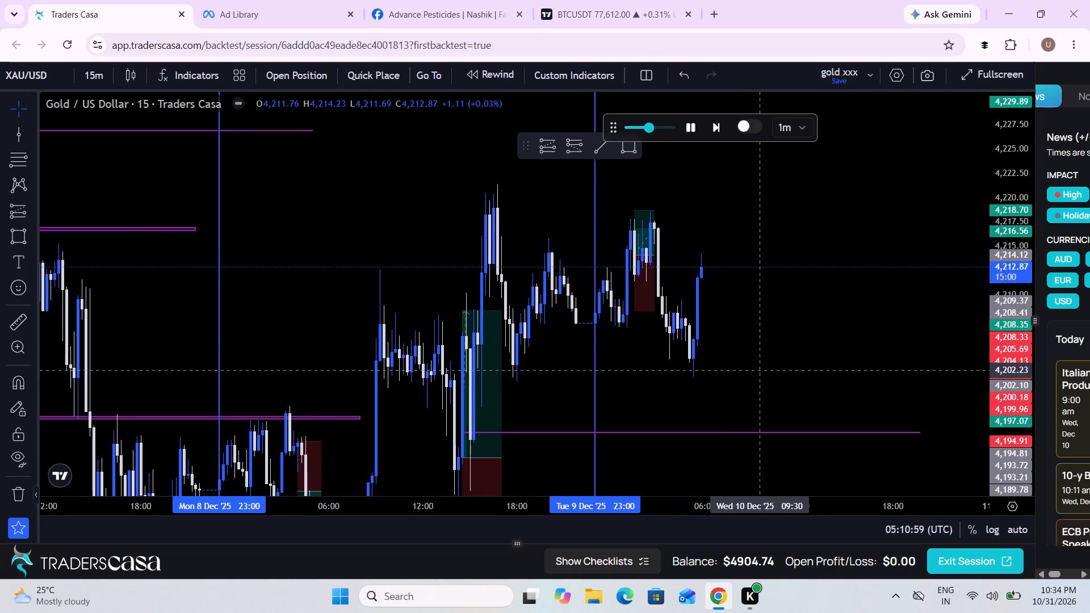
scroll(761, 370, up, 5)
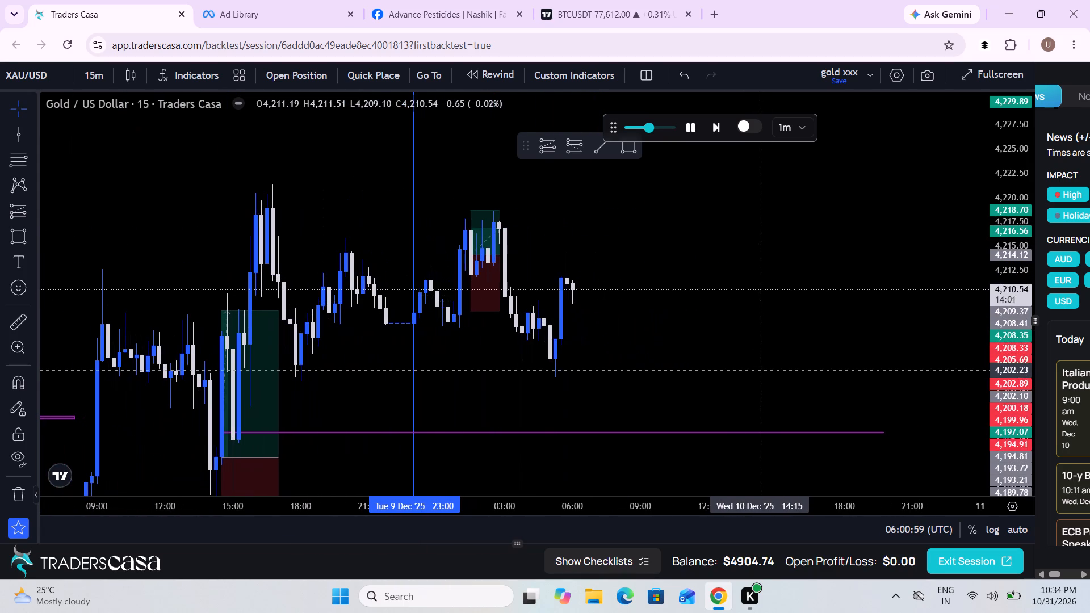
Measure the range from 4,218.68 at 03:15 to 4,201.65 at 13:30 on 10 Dec.
click(25, 319)
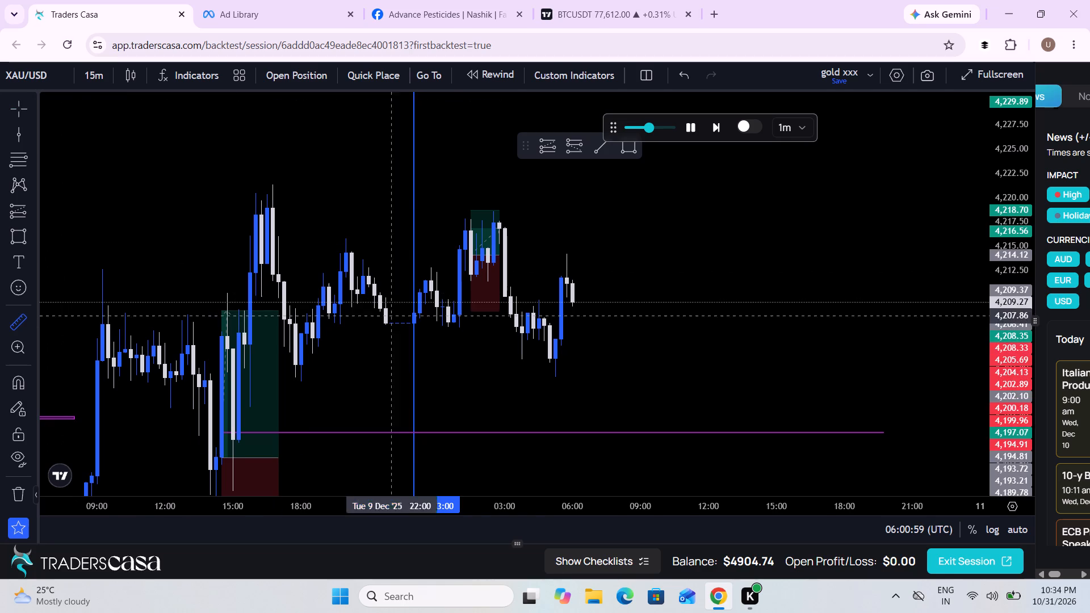
click(505, 210)
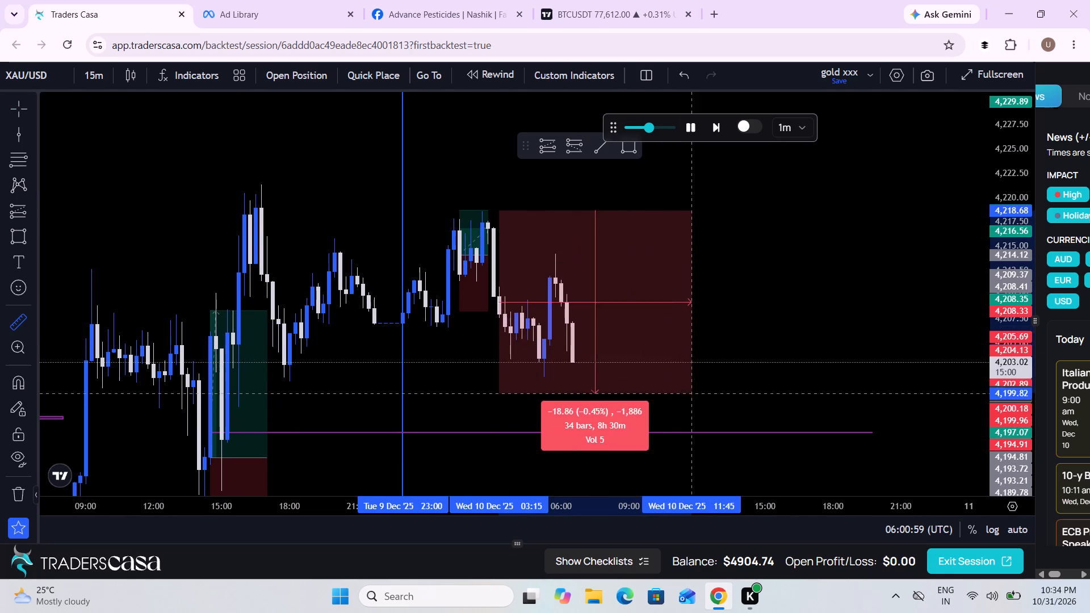
click(725, 376)
Examine the 8–10 Dec price action against the marked zones as the replay runs past 07:41 on 10 Dec.
scroll(840, 358, down, 4)
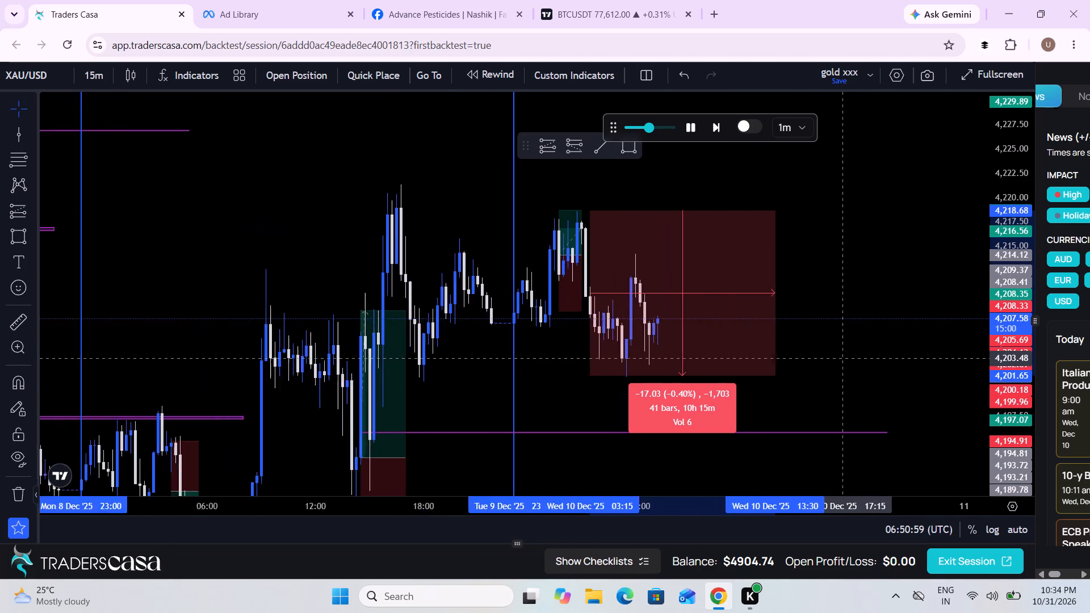
scroll(840, 358, down, 4)
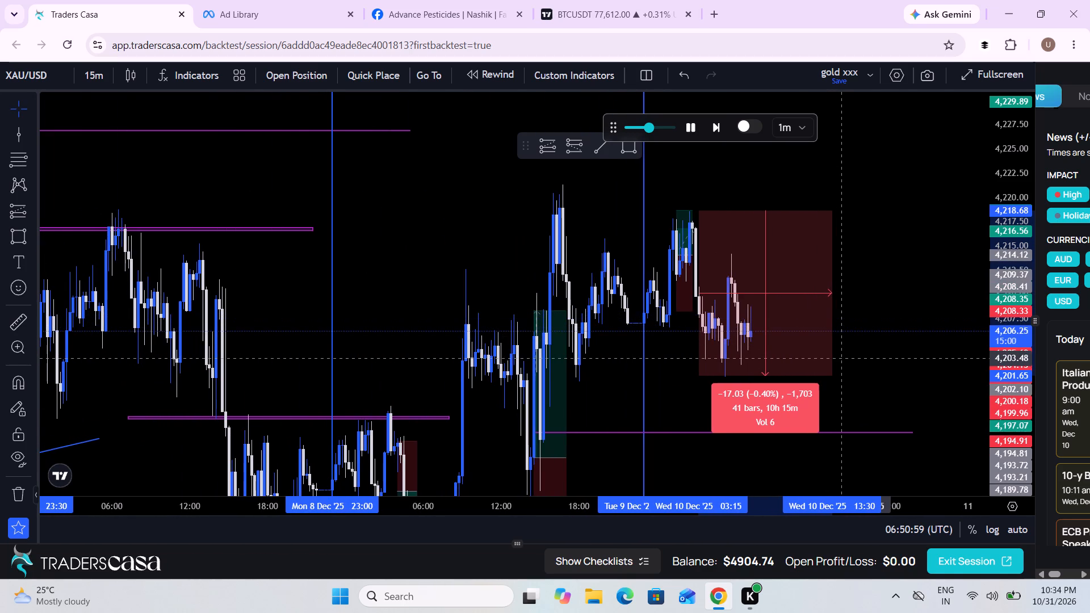
scroll(840, 358, down, 1)
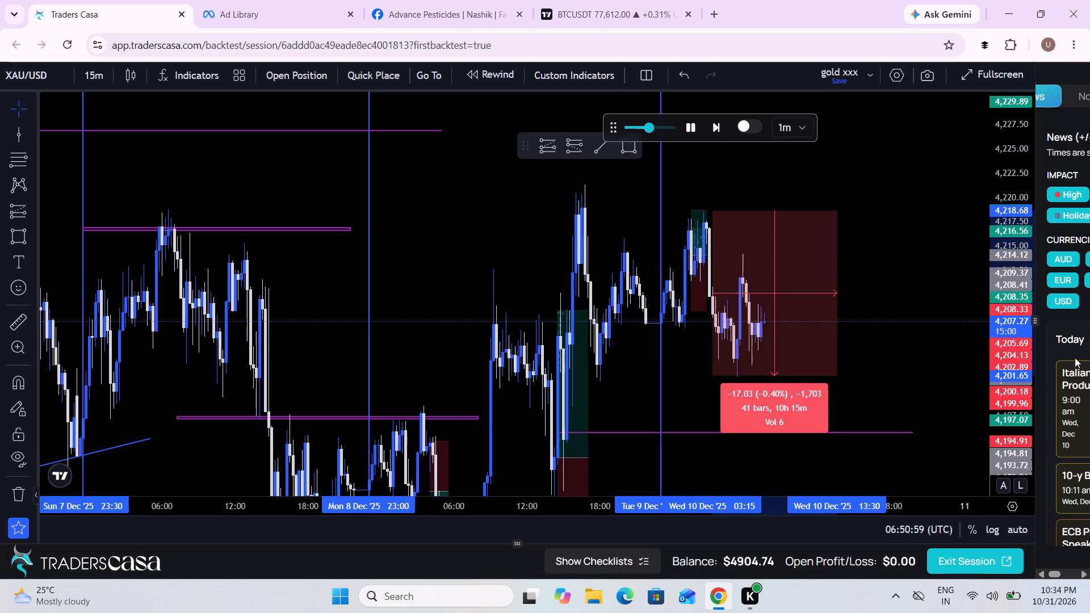
drag(998, 251, 998, 342)
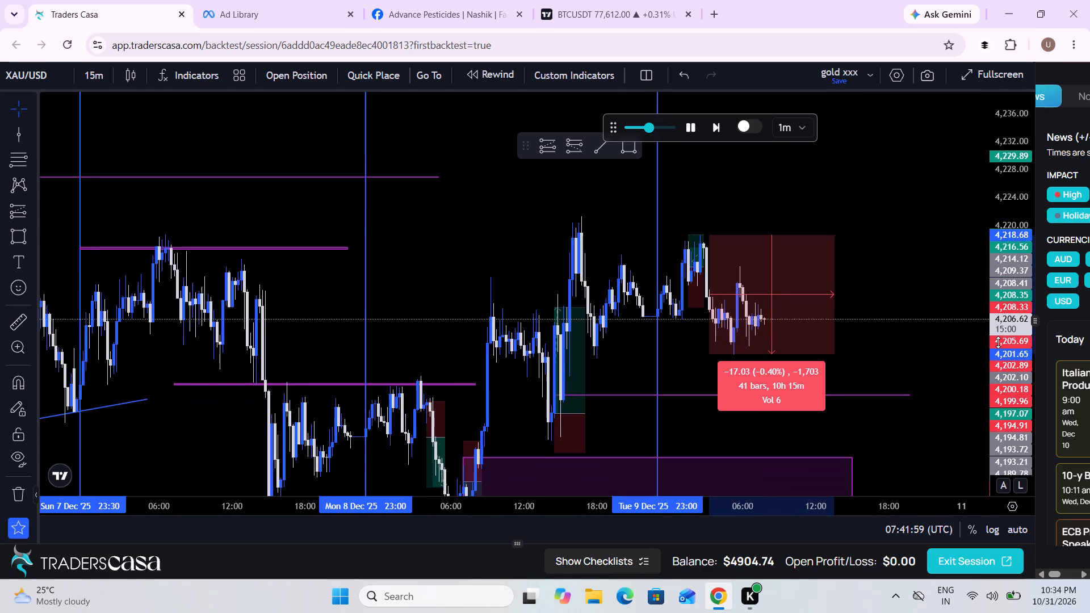
drag(896, 433, 873, 414)
scroll(873, 414, up, 1)
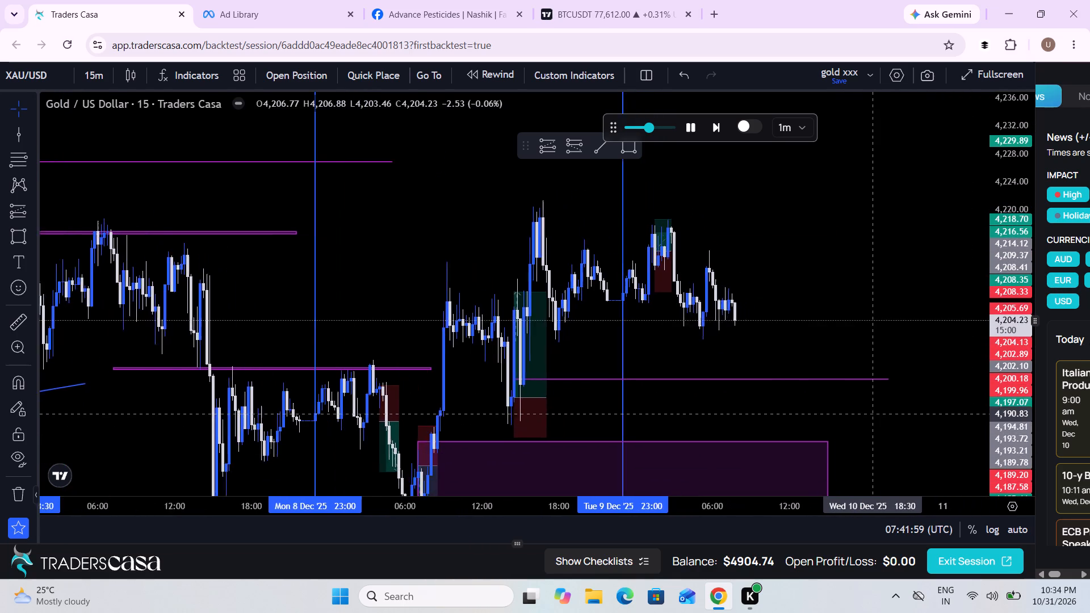
scroll(873, 414, up, 4)
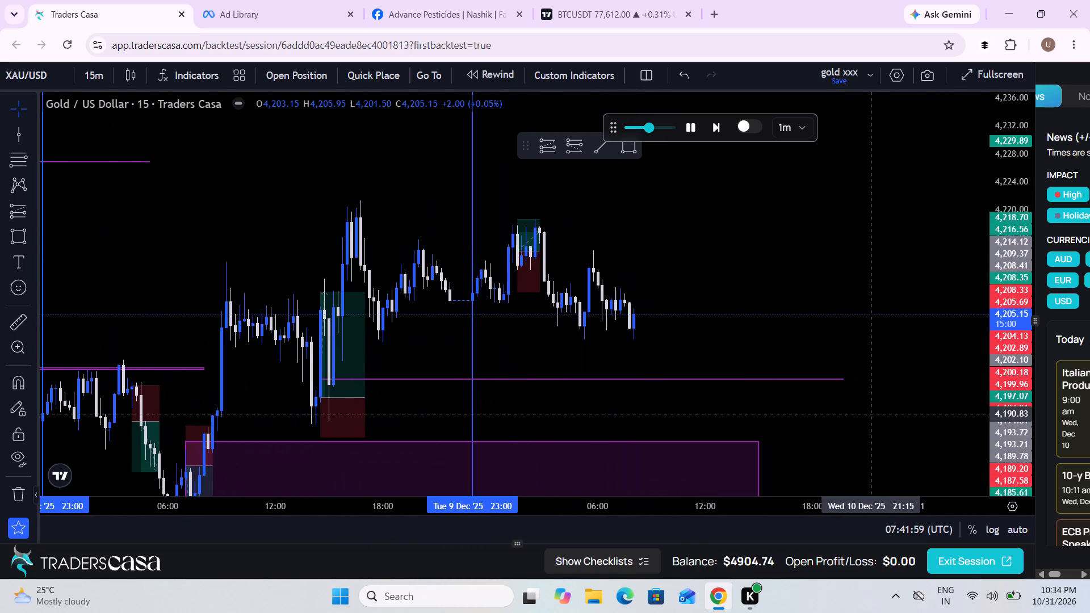
drag(1005, 382, 991, 338)
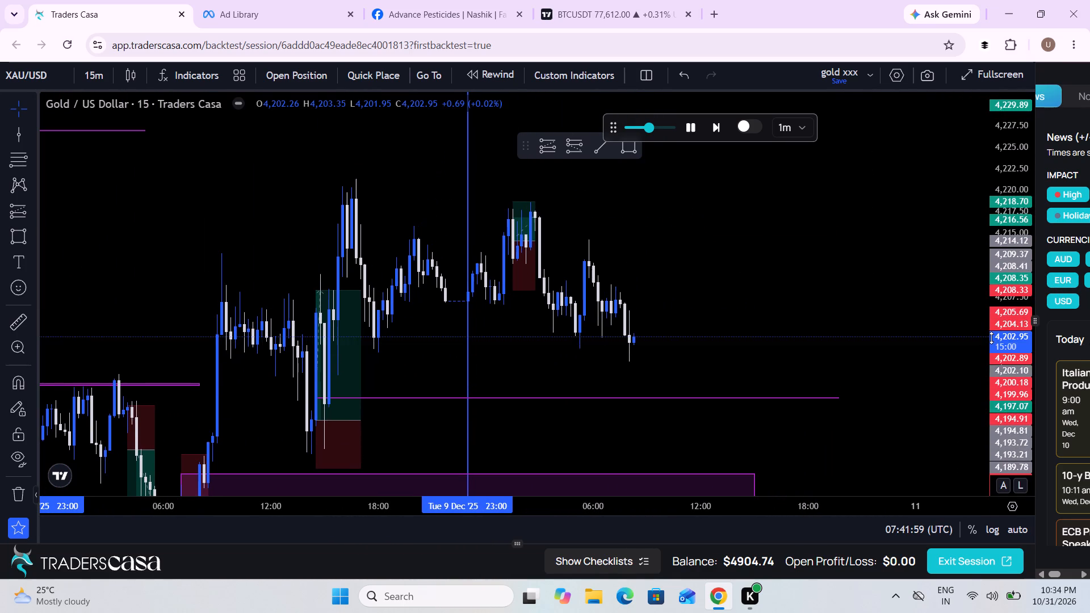
Follow the running replay on the 15-minute chart and pause it at 09:13 on 10 Dec.
scroll(851, 322, up, 3)
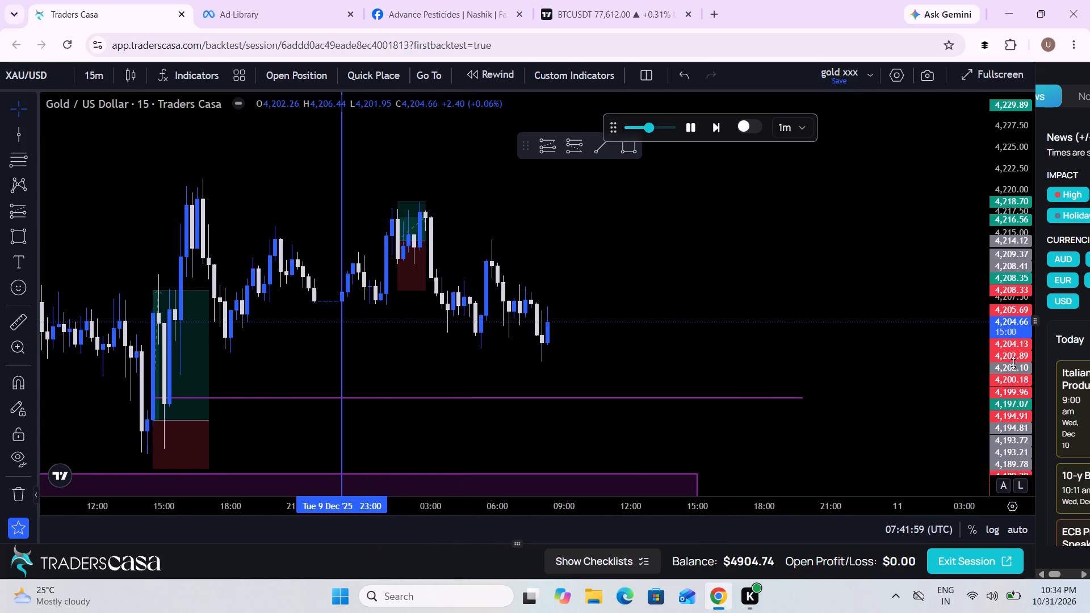
drag(1010, 401, 981, 270)
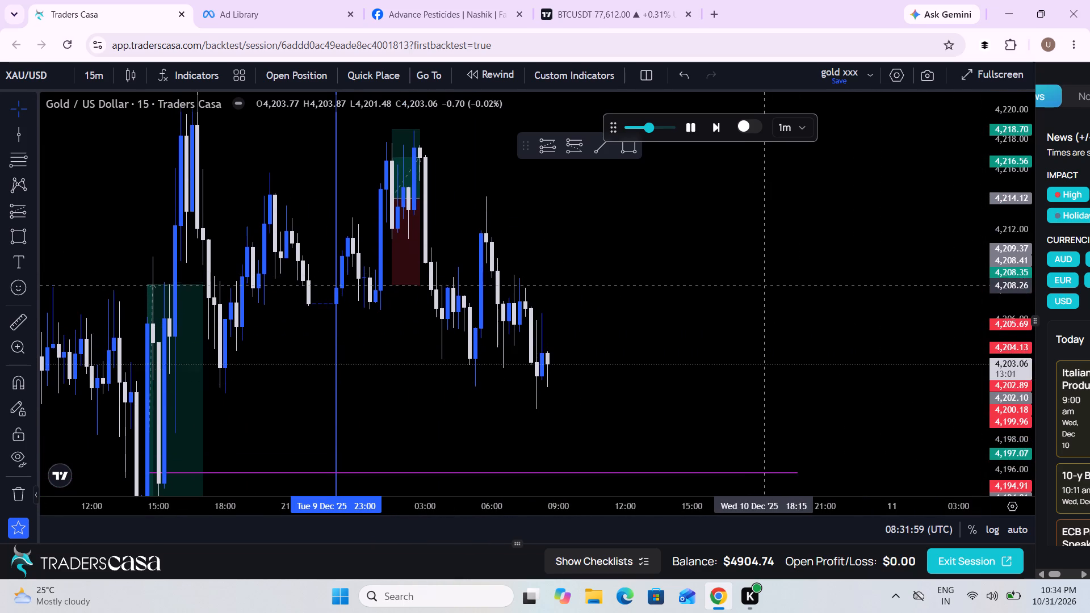
drag(751, 288, 900, 275)
scroll(900, 275, up, 2)
drag(900, 275, 888, 309)
drag(997, 223, 1001, 277)
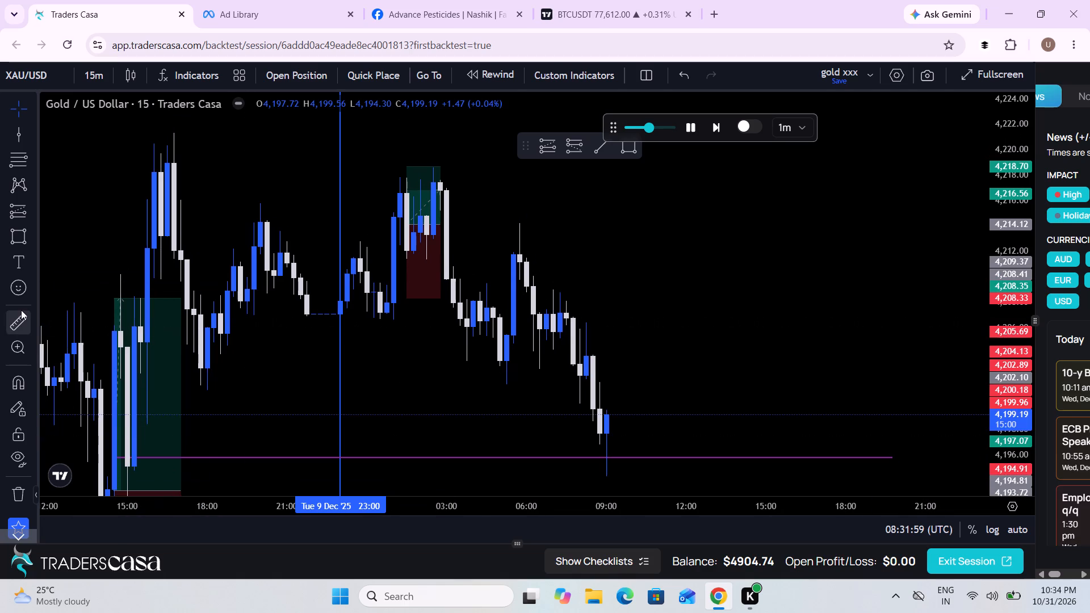
click(693, 128)
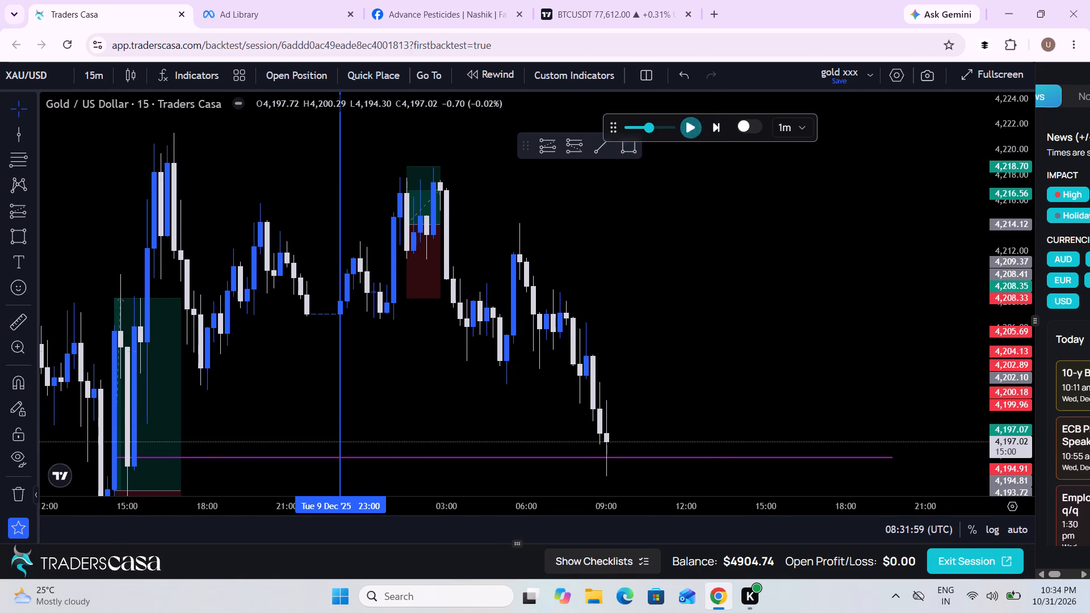
Switch the gold chart to the 1-hour timeframe around the 9–10 Dec price action.
drag(691, 391, 615, 291)
scroll(615, 291, down, 3)
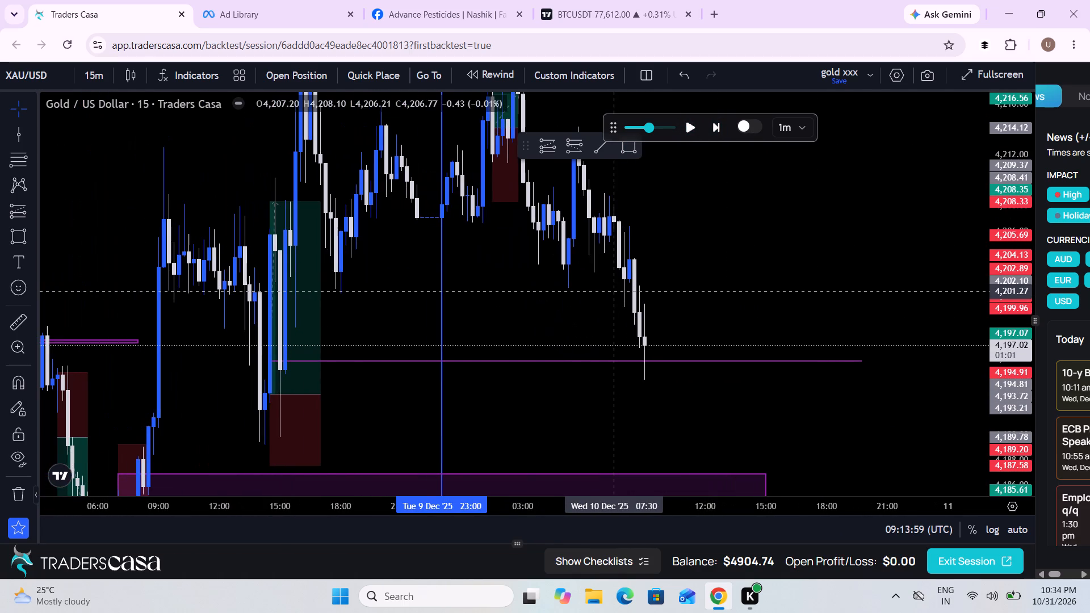
click(93, 68)
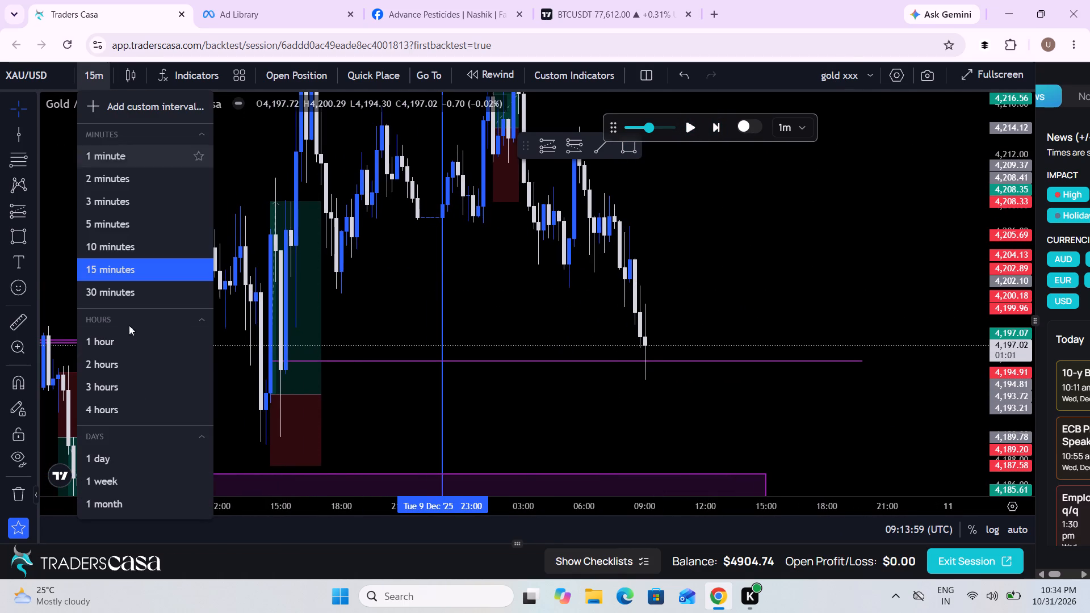
click(110, 335)
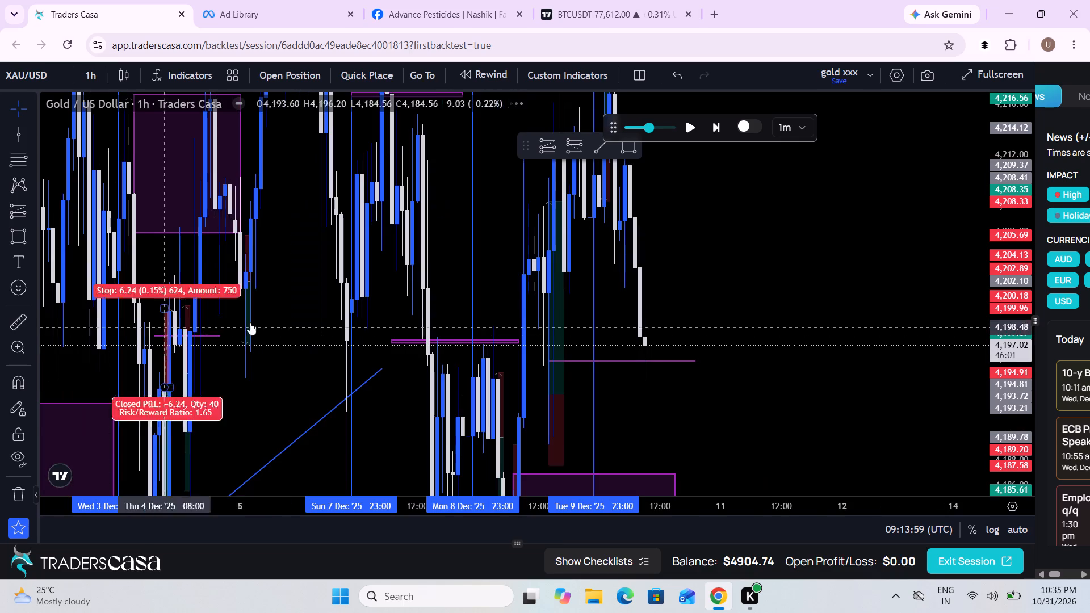
scroll(317, 299, up, 6)
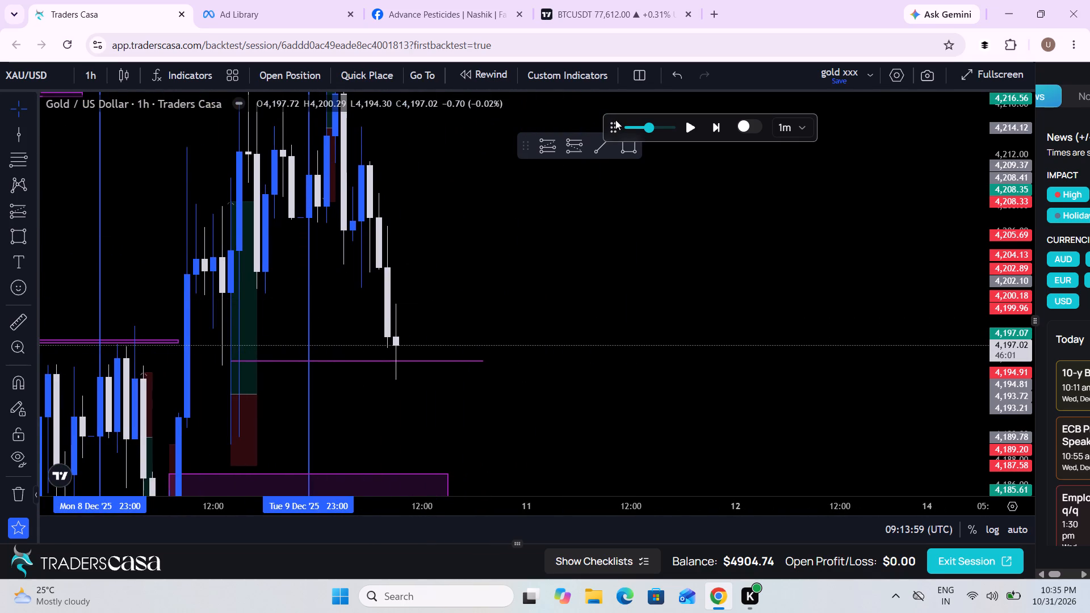
Reduce the replay speed, advance the replay to 09:20 on 10 Dec and pause it.
click(634, 125)
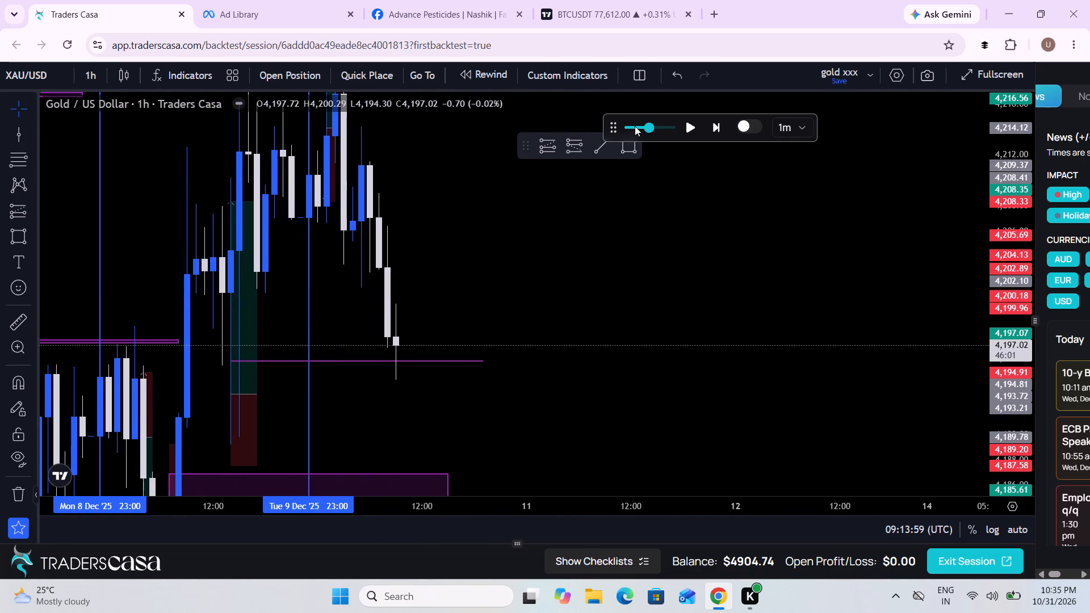
click(635, 126)
click(684, 125)
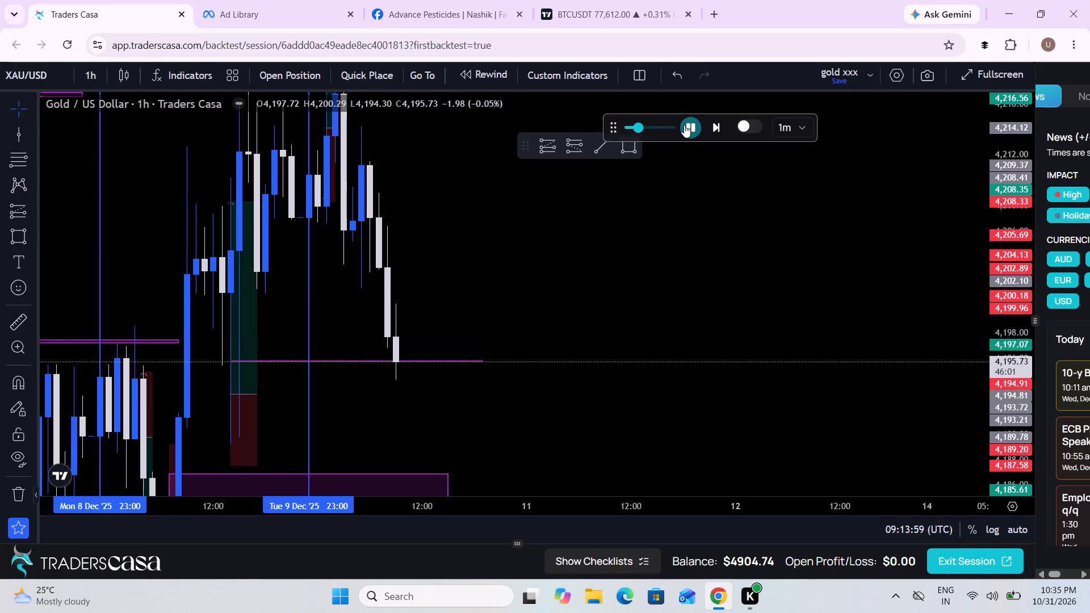
click(684, 125)
Draw a long position at the 09:00 candle on 10 Dec with entry 4,196.91, stop 4,191.72 and target 4,212.27.
drag(515, 268, 778, 224)
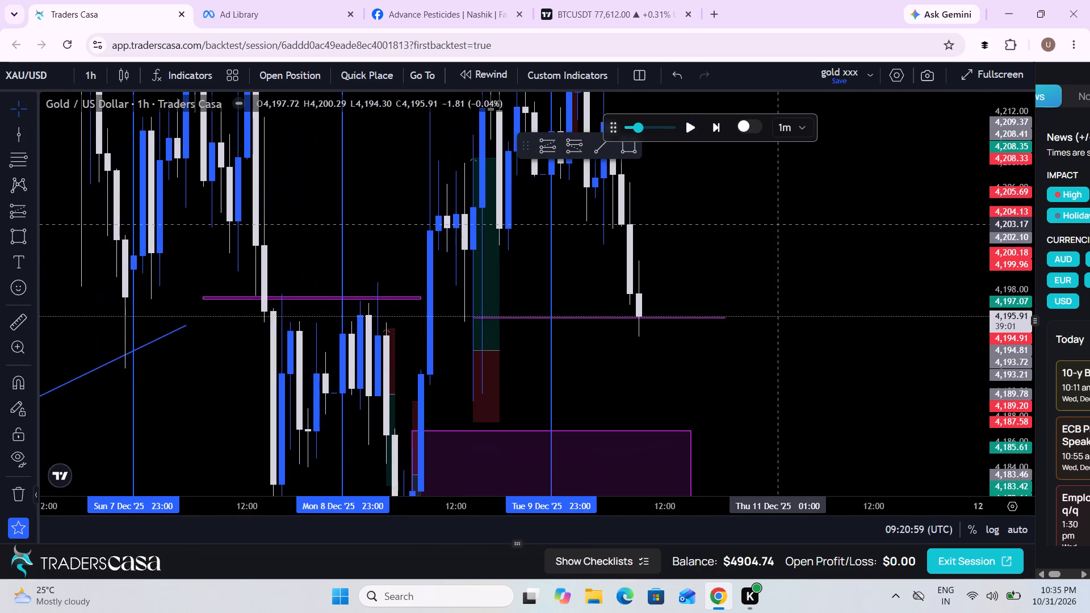
scroll(778, 224, up, 5)
drag(649, 251, 816, 247)
scroll(816, 247, up, 4)
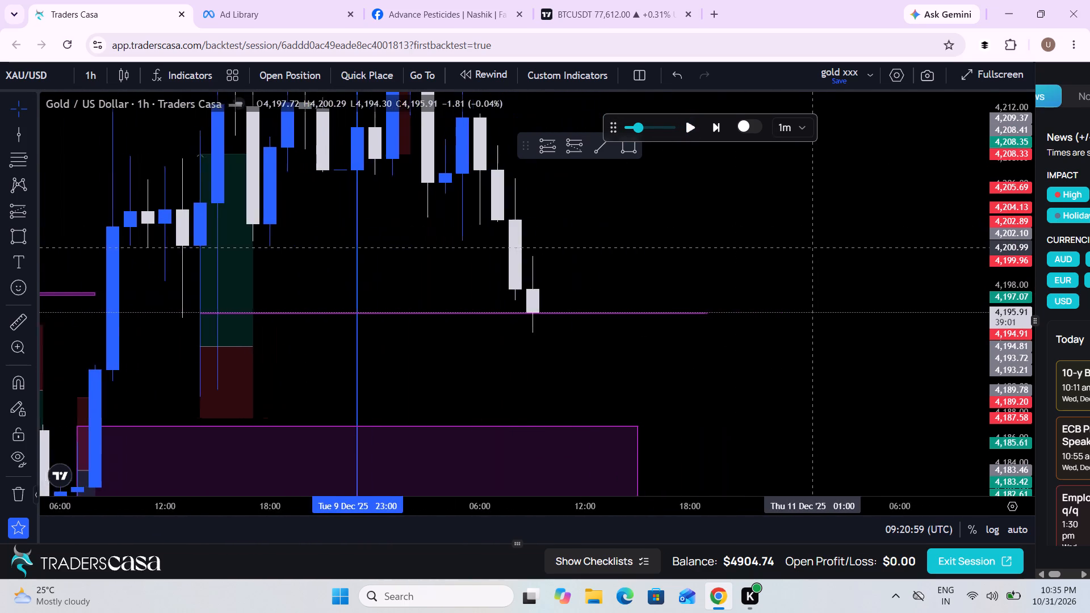
click(22, 208)
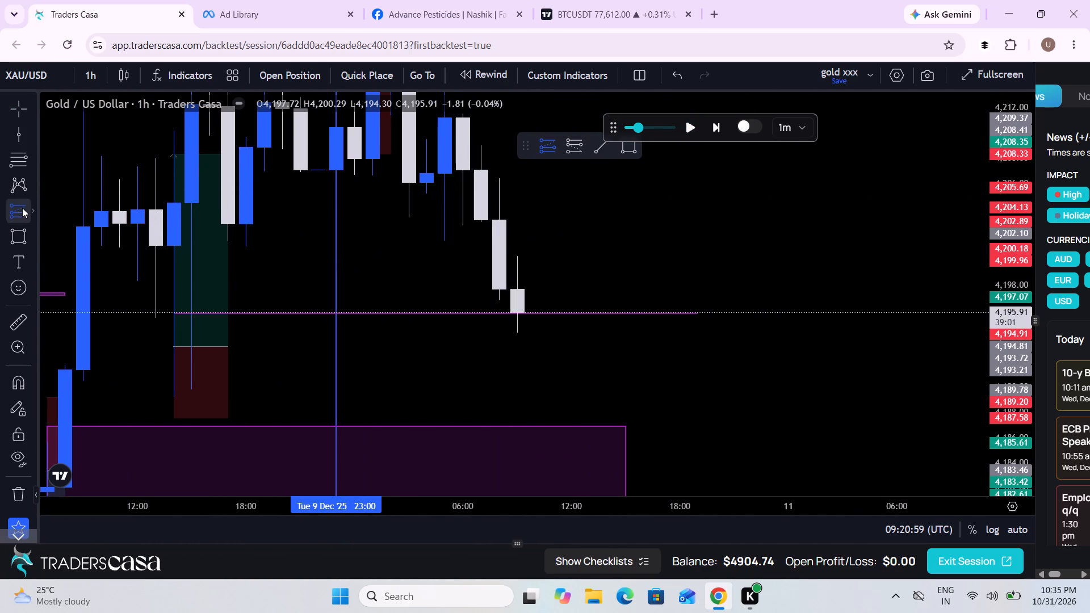
click(526, 299)
drag(517, 416, 526, 365)
drag(730, 227, 734, 325)
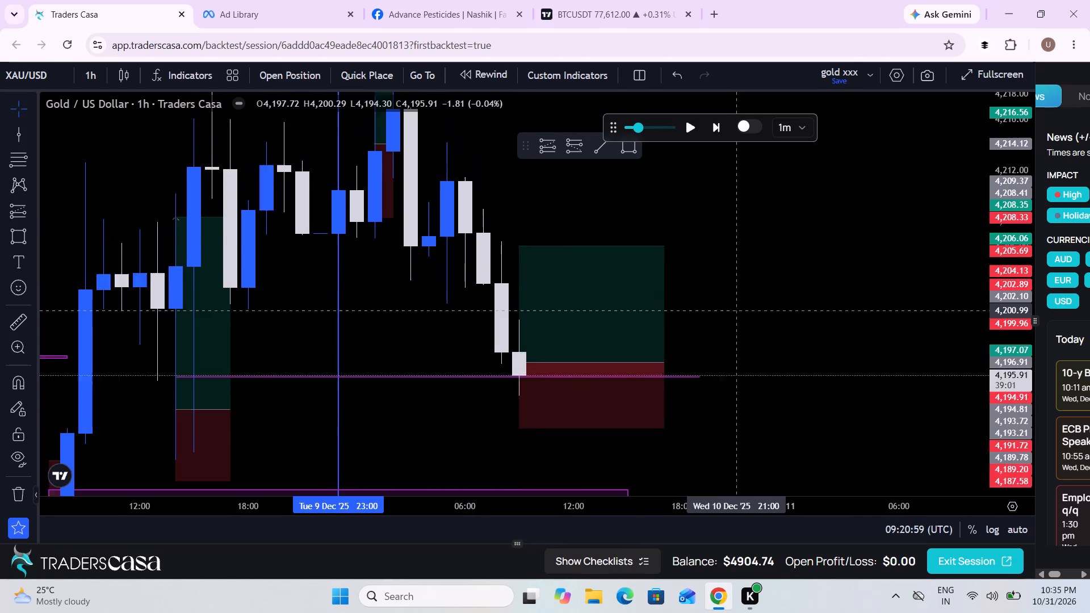
drag(734, 325, 735, 333)
scroll(735, 333, down, 3)
drag(661, 267, 660, 260)
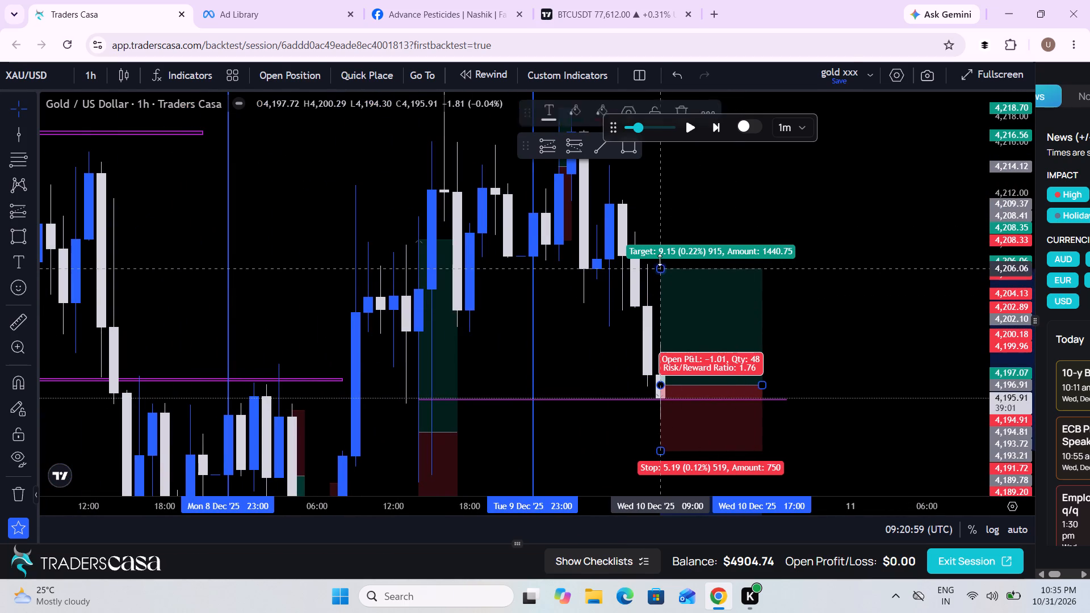
drag(660, 260, 651, 190)
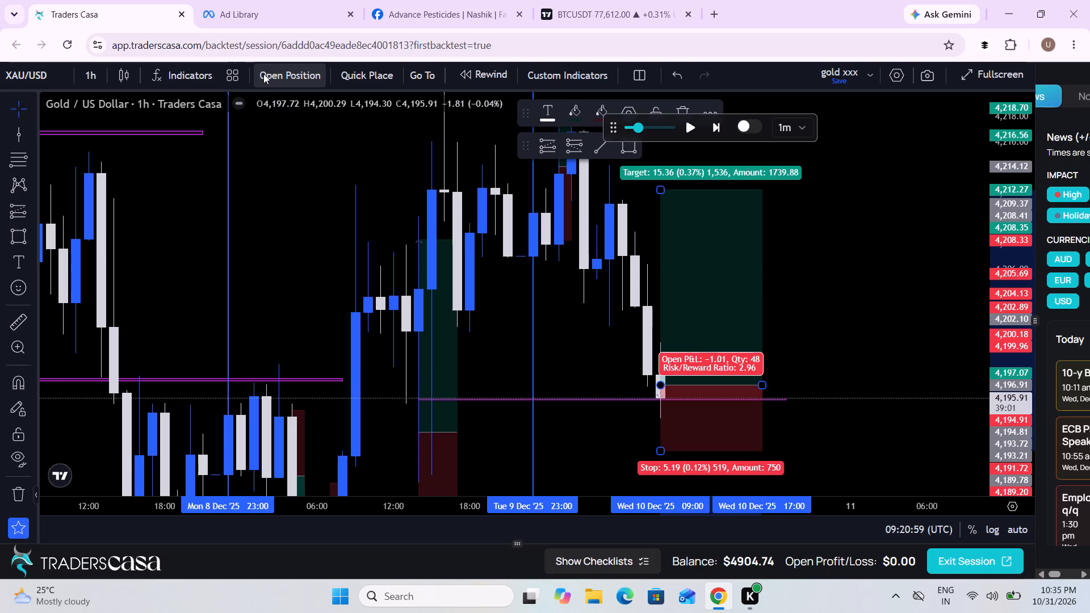
Place a buy stop order at 4196.91 with take profit 4212.27, stop loss 4191.72 and 2.2% risk of initial balance.
click(263, 74)
click(522, 520)
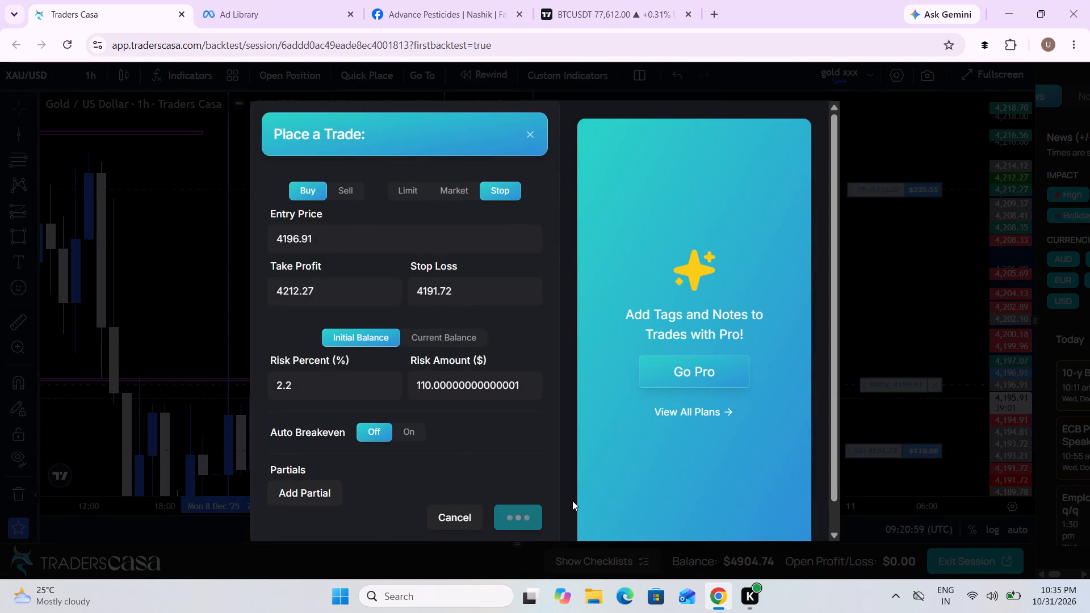
Resume the replay from 09:20 on 10 Dec with the buy stop order in place.
drag(817, 427, 911, 414)
scroll(911, 414, up, 4)
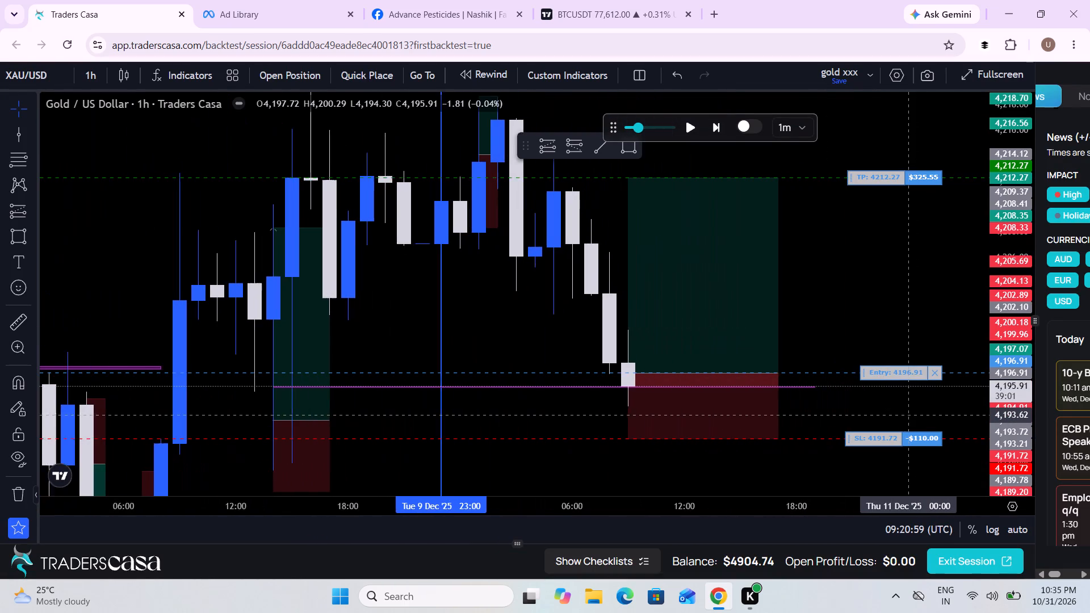
click(694, 124)
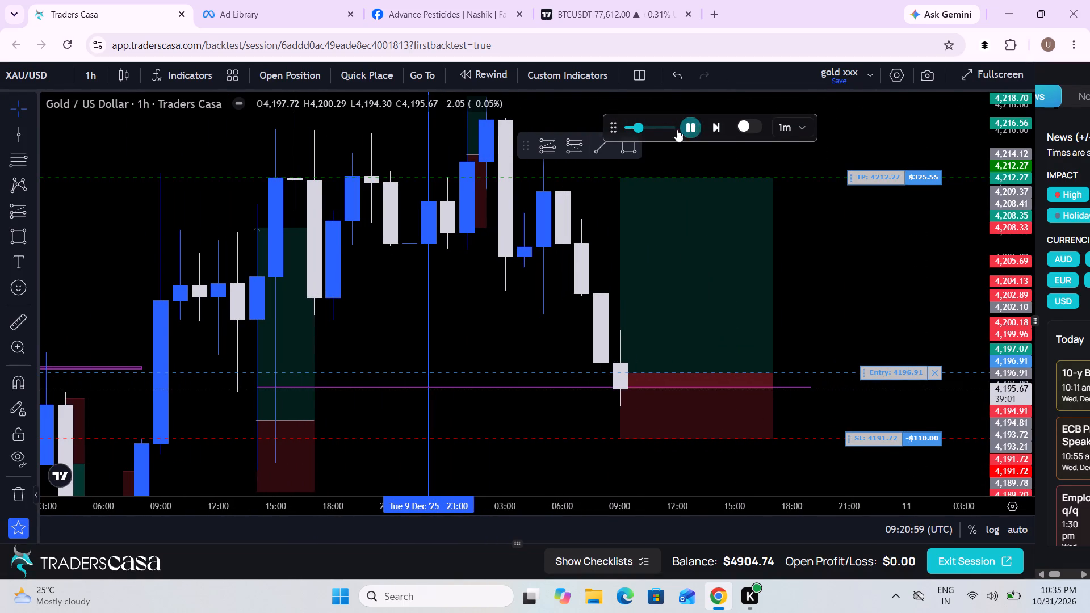
Switch the chart to the 15-minute timeframe and examine the open long trade against the marked level and zone.
click(87, 74)
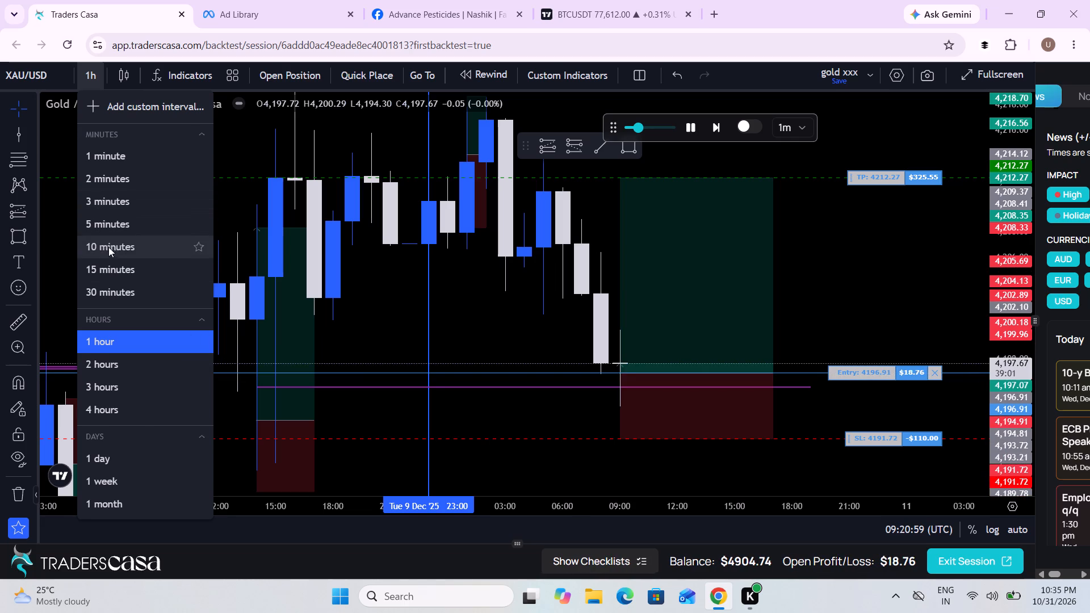
click(108, 268)
scroll(308, 280, down, 4)
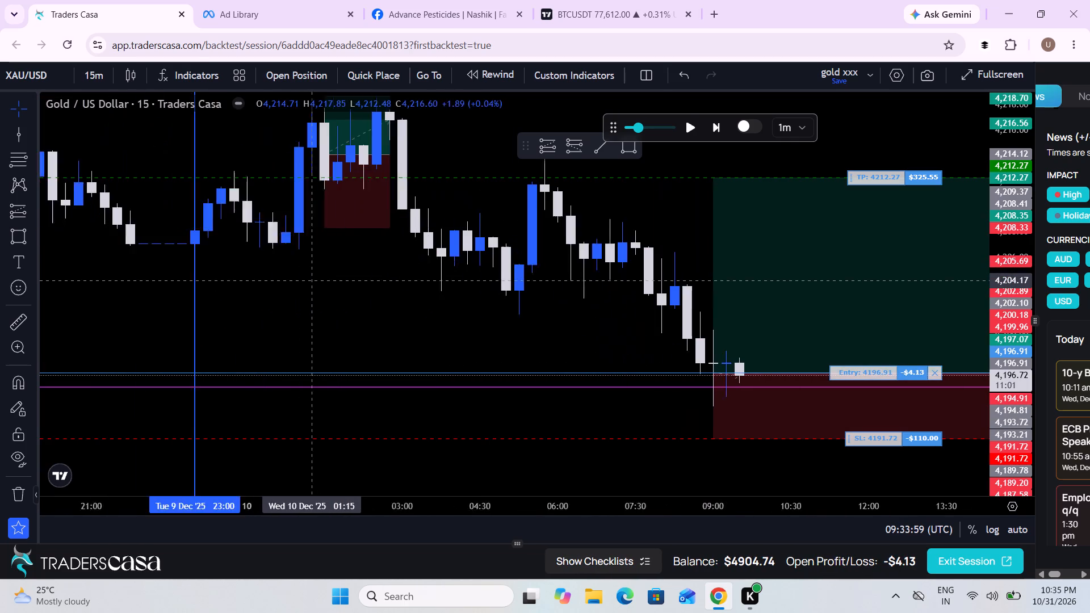
drag(567, 431, 338, 425)
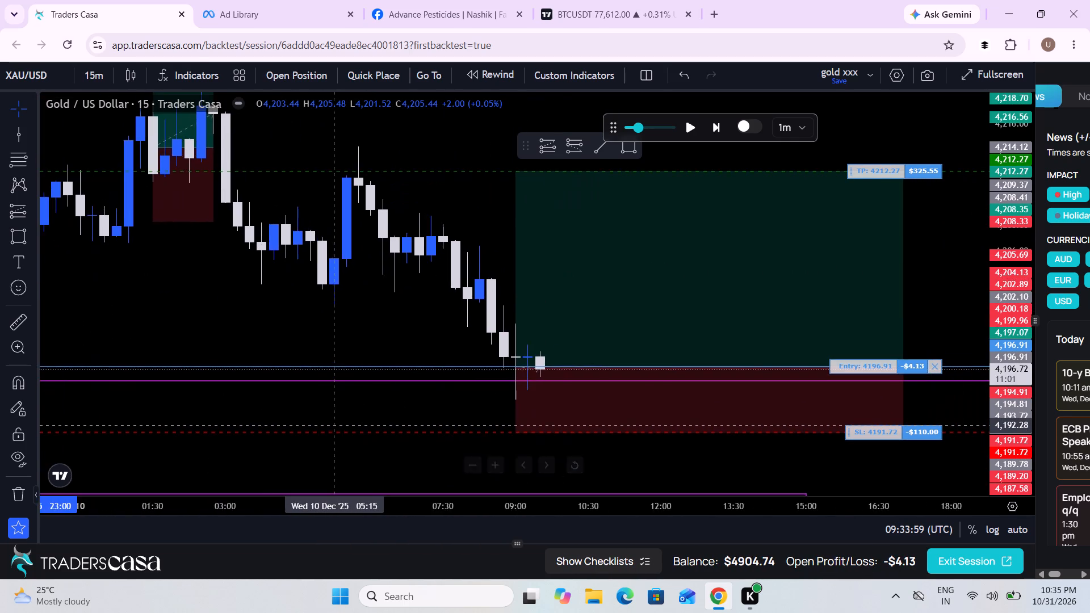
scroll(338, 425, down, 4)
drag(504, 415, 303, 410)
scroll(303, 410, down, 1)
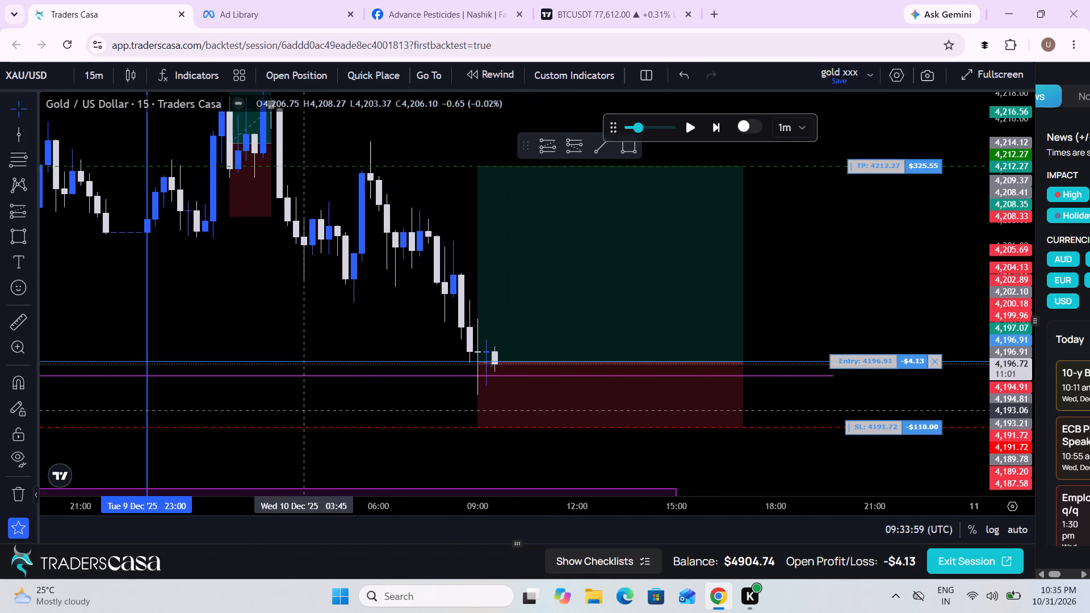
scroll(303, 410, down, 2)
drag(656, 470, 637, 470)
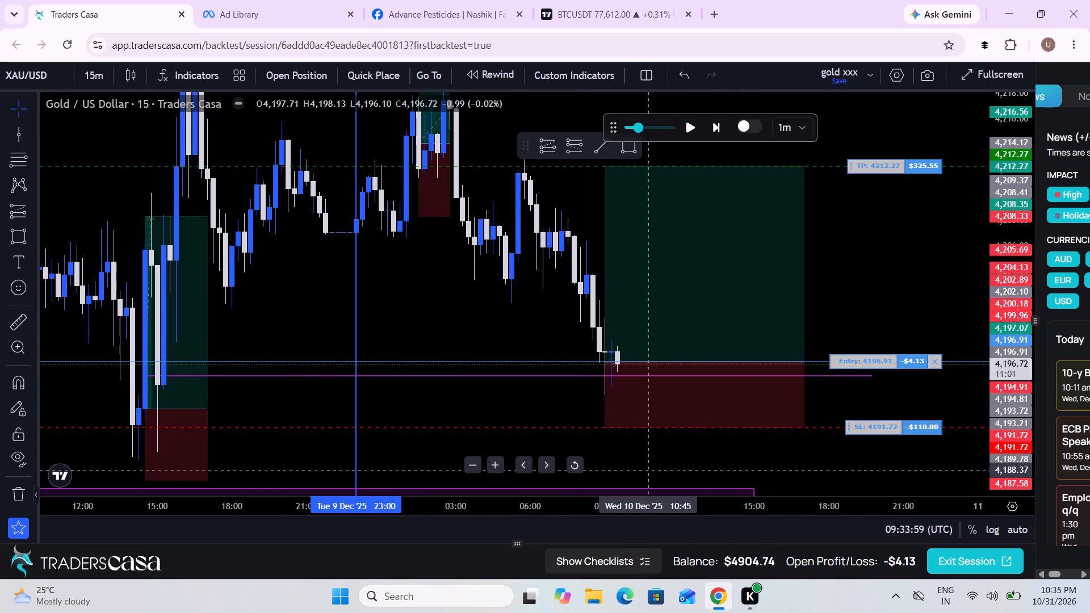
drag(637, 470, 598, 465)
Resume the replay from 09:33 and follow the open long trade to about 09:58 on 10 Dec.
click(690, 129)
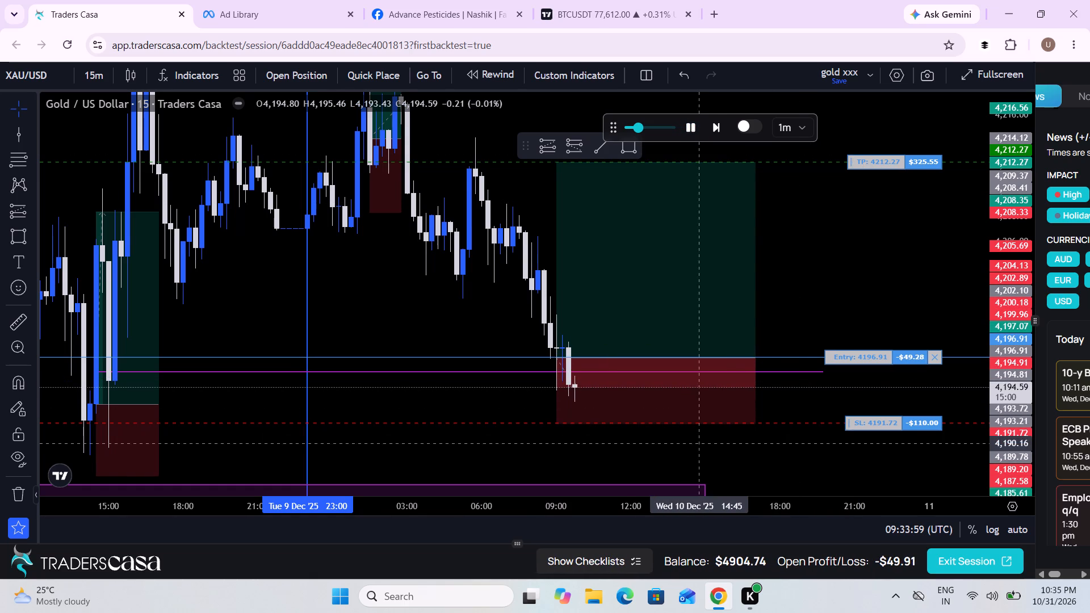
drag(689, 445, 603, 434)
scroll(603, 434, down, 2)
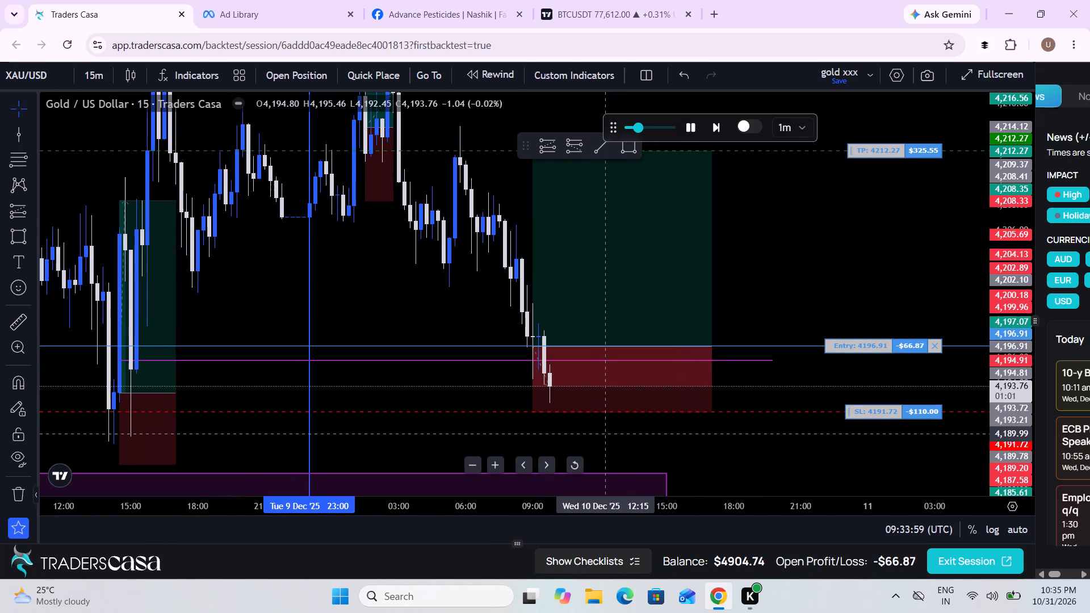
drag(603, 434, 589, 432)
drag(589, 432, 529, 425)
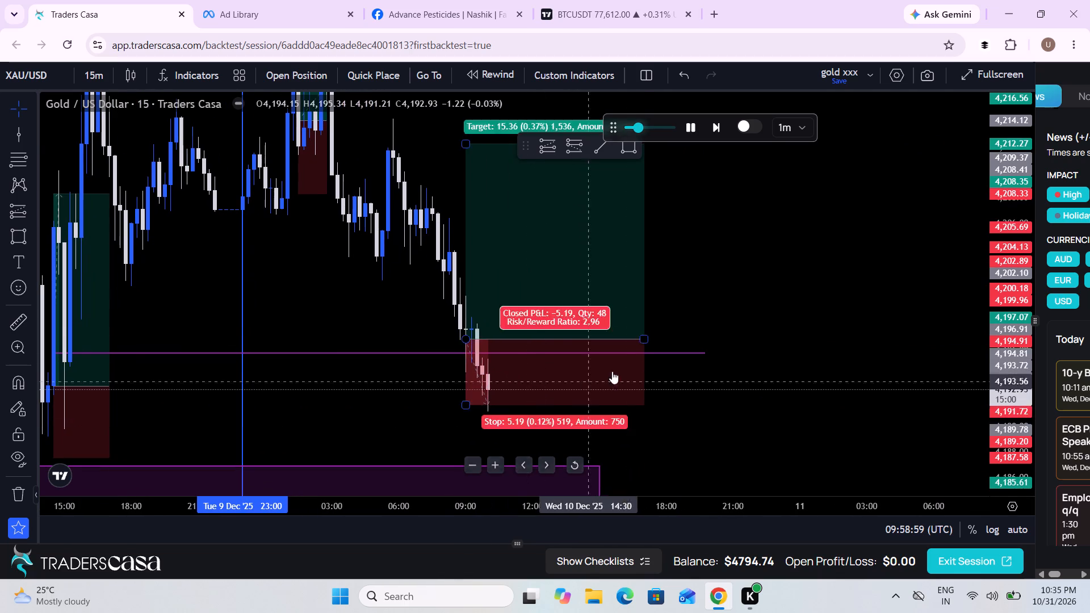
Shorten the newest long position drawing to end at 11:15 on 10 Dec.
drag(644, 342, 518, 356)
drag(631, 292, 586, 335)
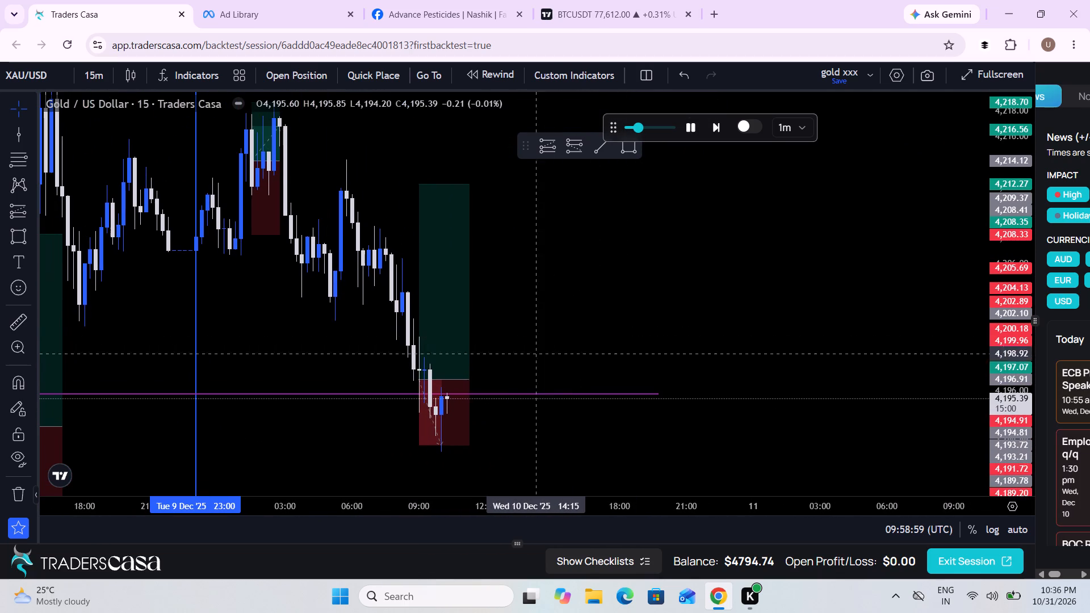
click(461, 375)
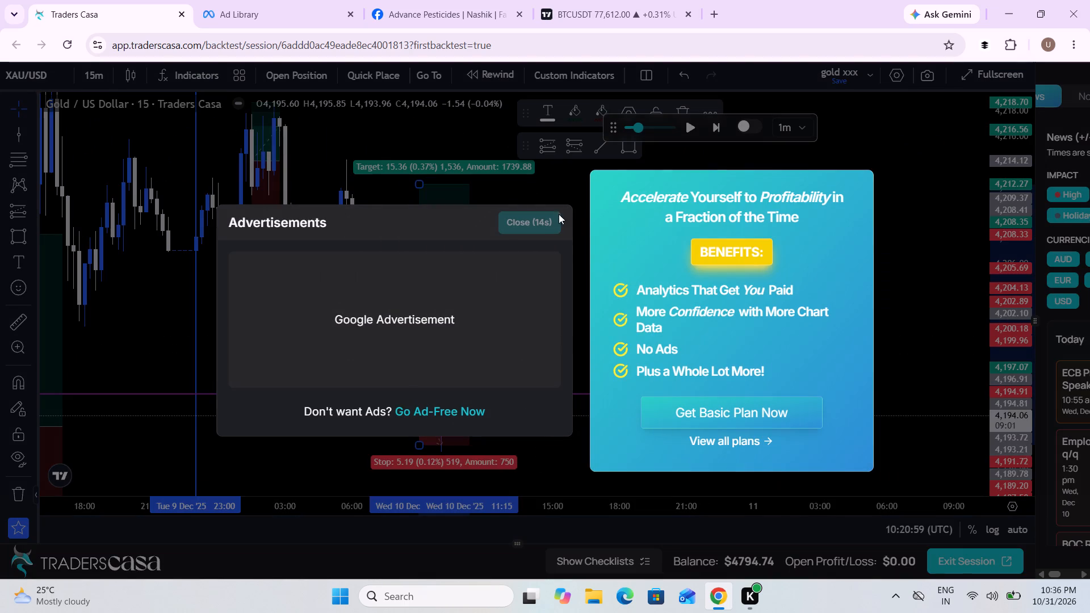
Wait out the advertisement countdown and close the advertisement to return to the chart.
scroll(543, 220, down, 1)
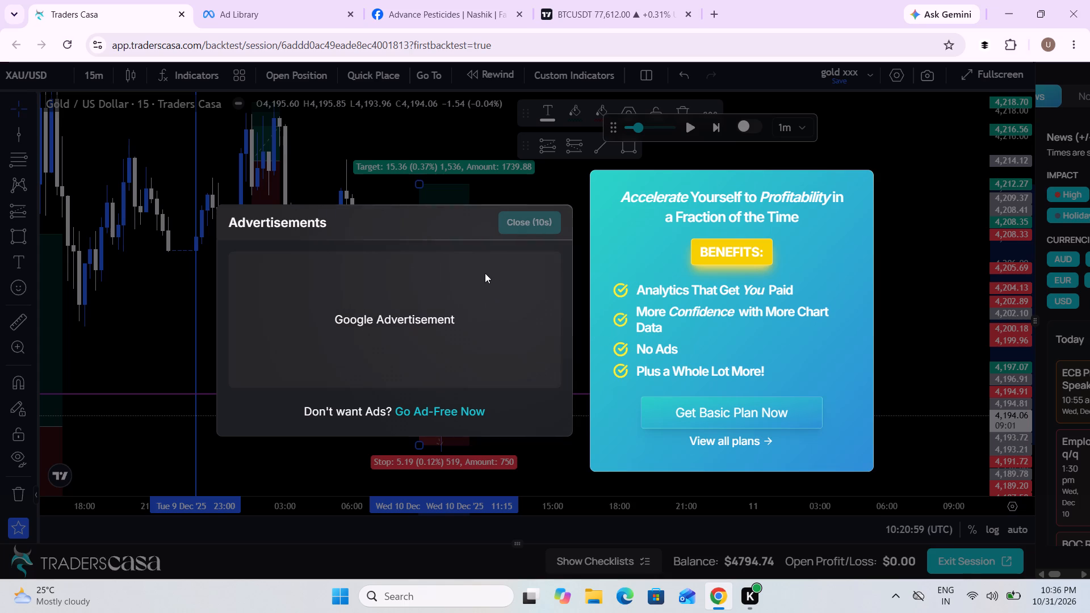
scroll(447, 246, down, 3)
scroll(740, 177, up, 1)
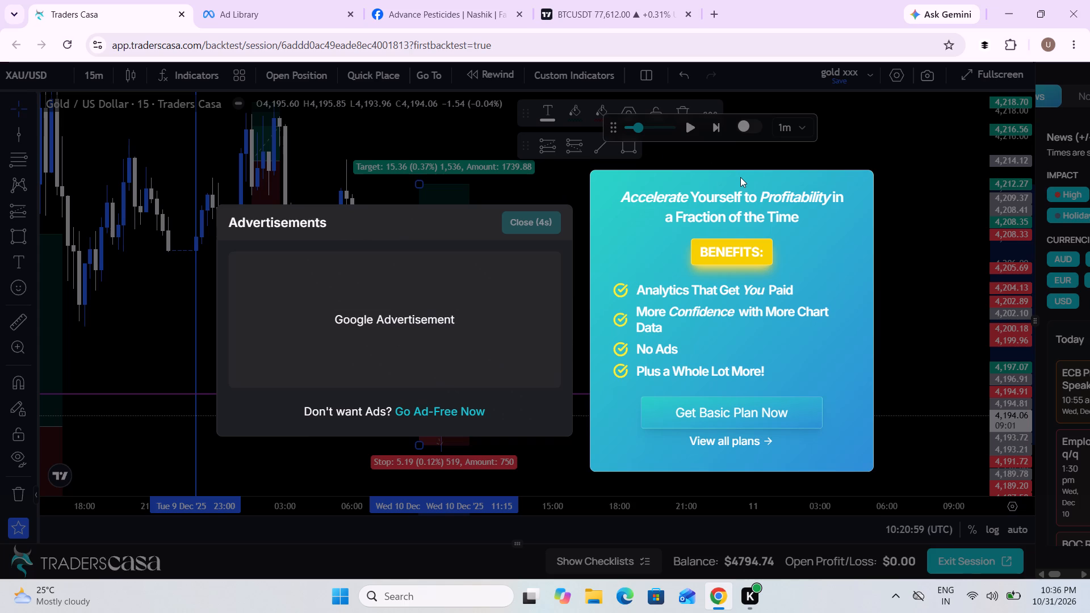
scroll(740, 177, up, 1)
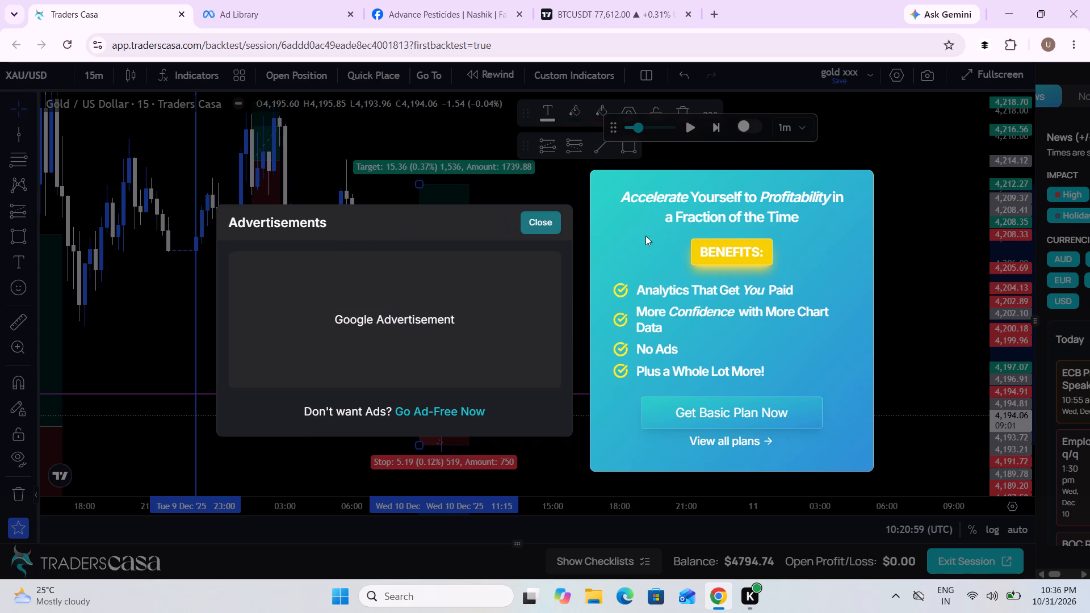
click(547, 230)
Place a buy stop order from the newest long drawing: entry 4196.91, take profit 4212.27, stop loss 4191.72, risk 2.2%.
drag(737, 318, 965, 300)
scroll(965, 300, up, 2)
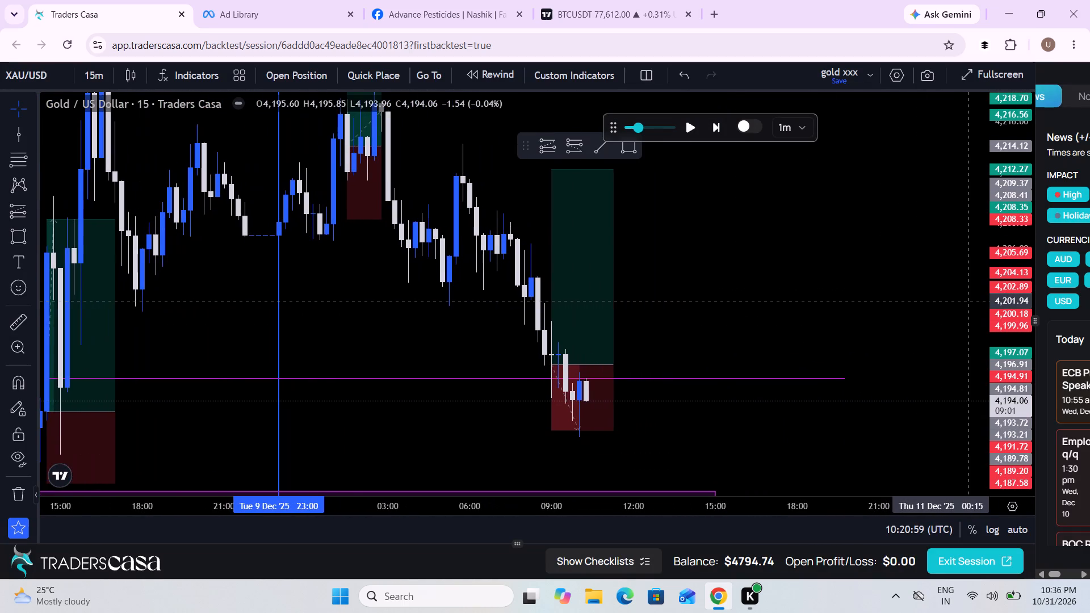
scroll(965, 300, up, 2)
drag(857, 316, 854, 333)
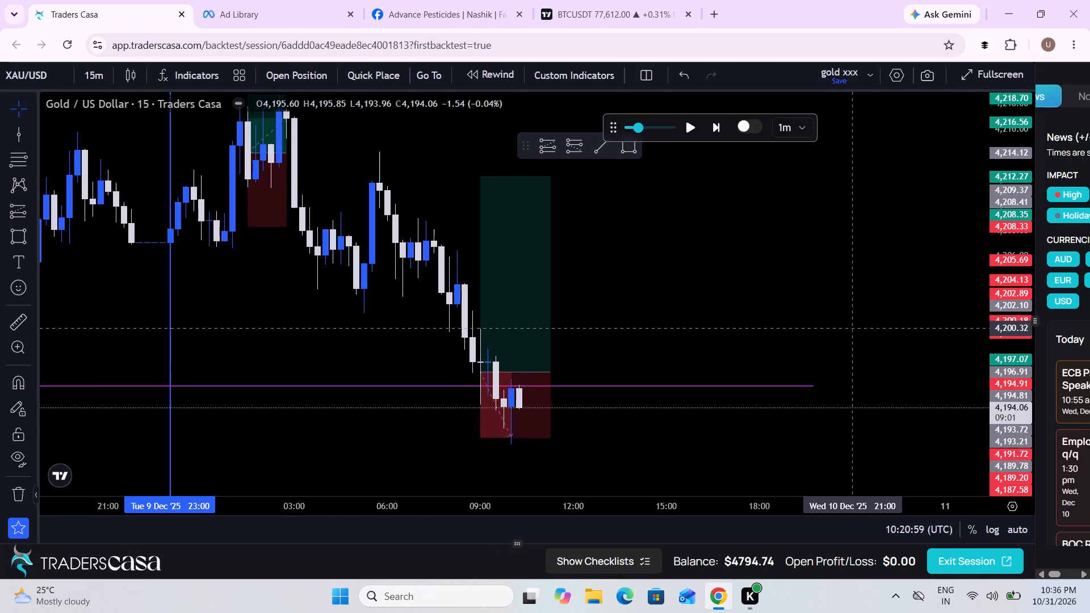
drag(854, 333, 835, 355)
click(521, 373)
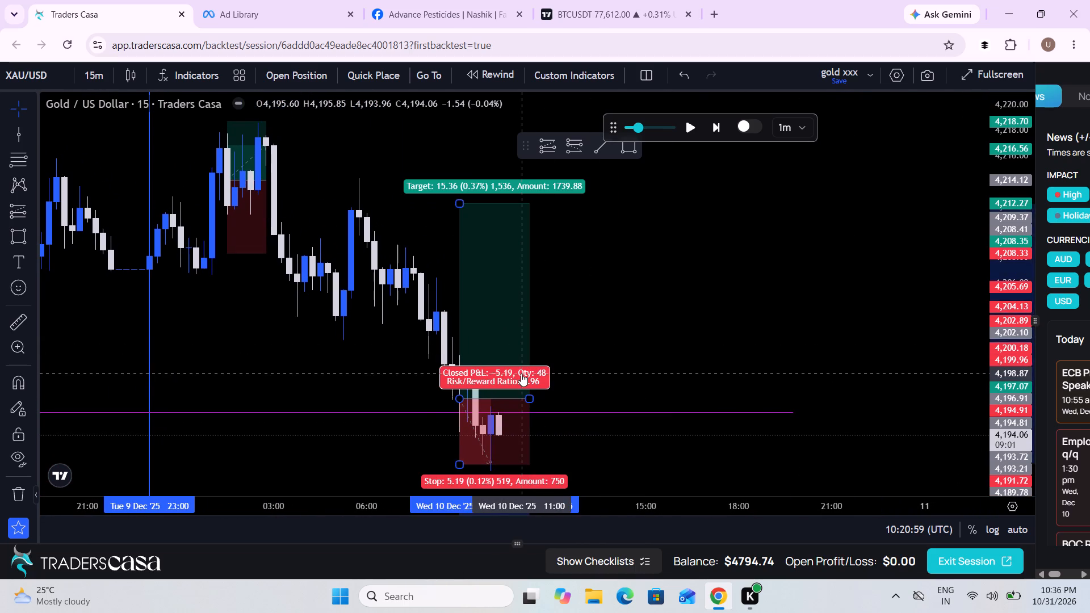
click(276, 66)
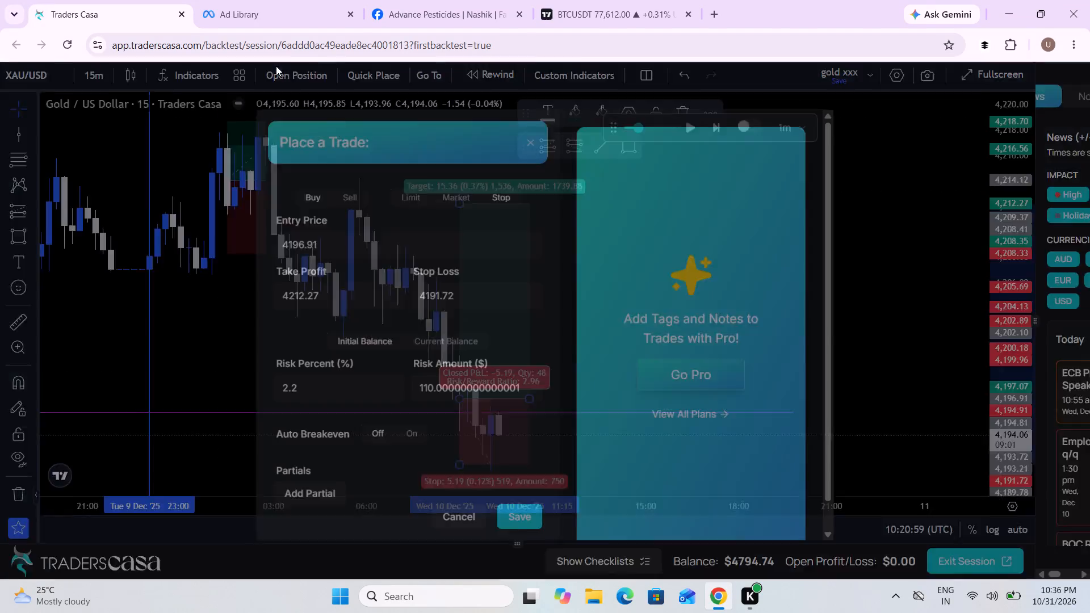
click(510, 508)
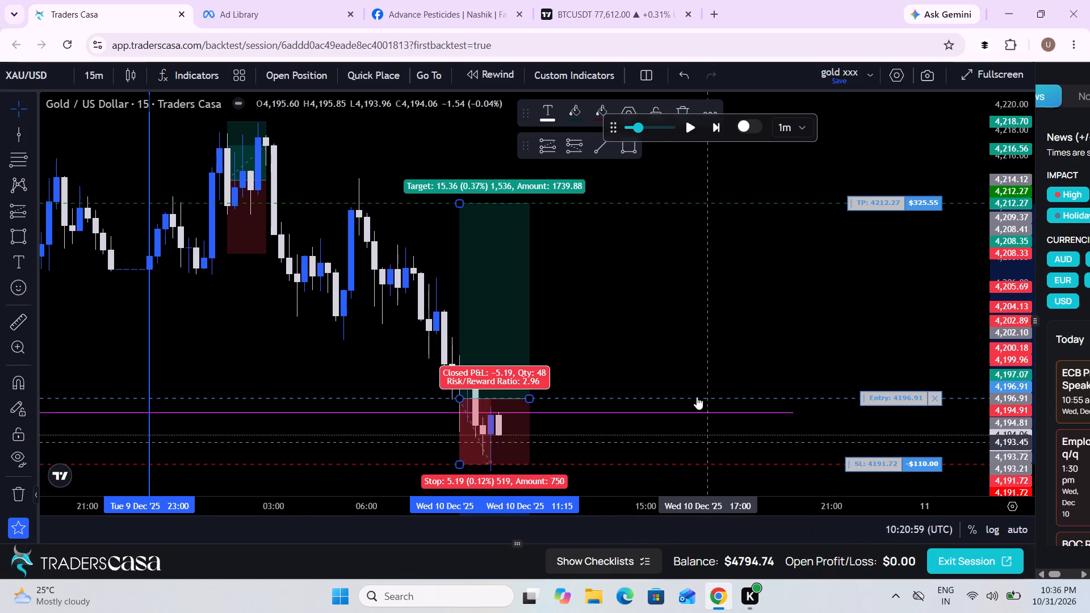
Resume the replay from 10:20 on 10 Dec and follow price around the pending buy order to about 10:45.
drag(660, 339, 684, 331)
click(686, 125)
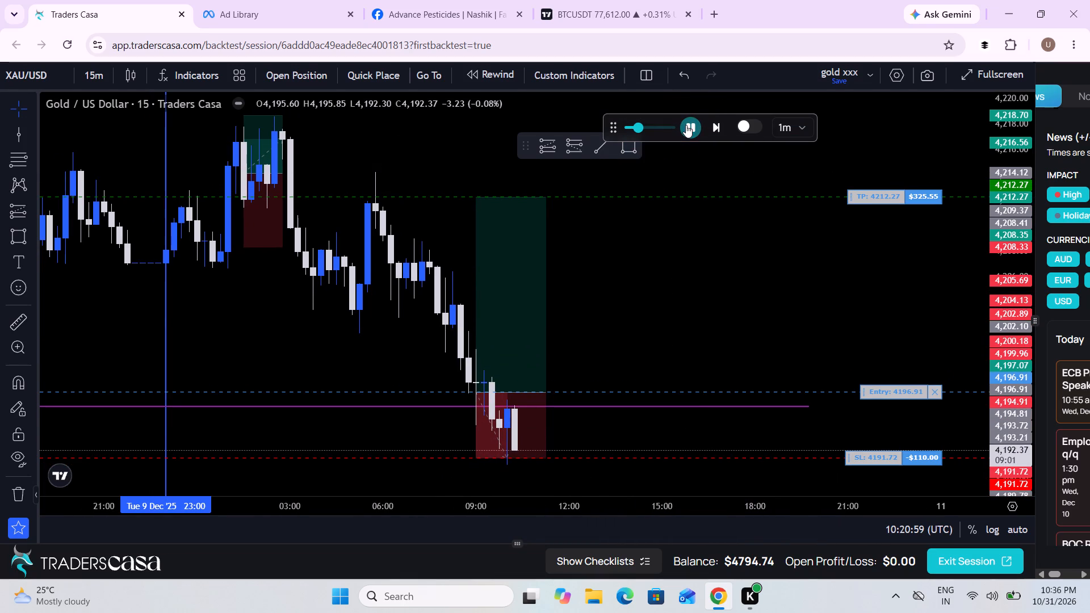
drag(691, 265, 521, 273)
scroll(521, 273, down, 2)
drag(603, 293, 576, 190)
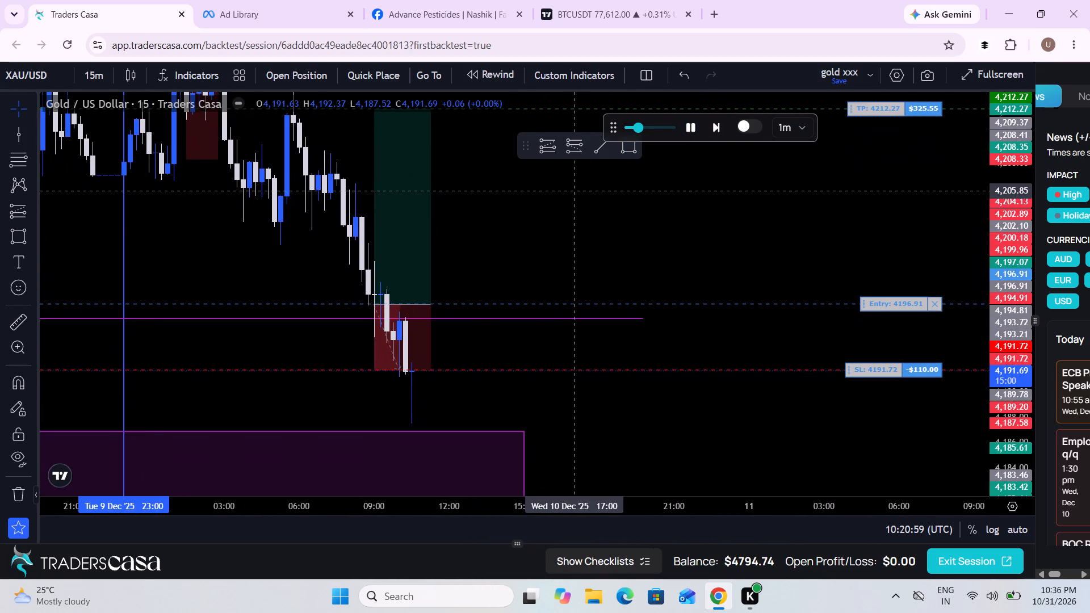
scroll(576, 190, down, 4)
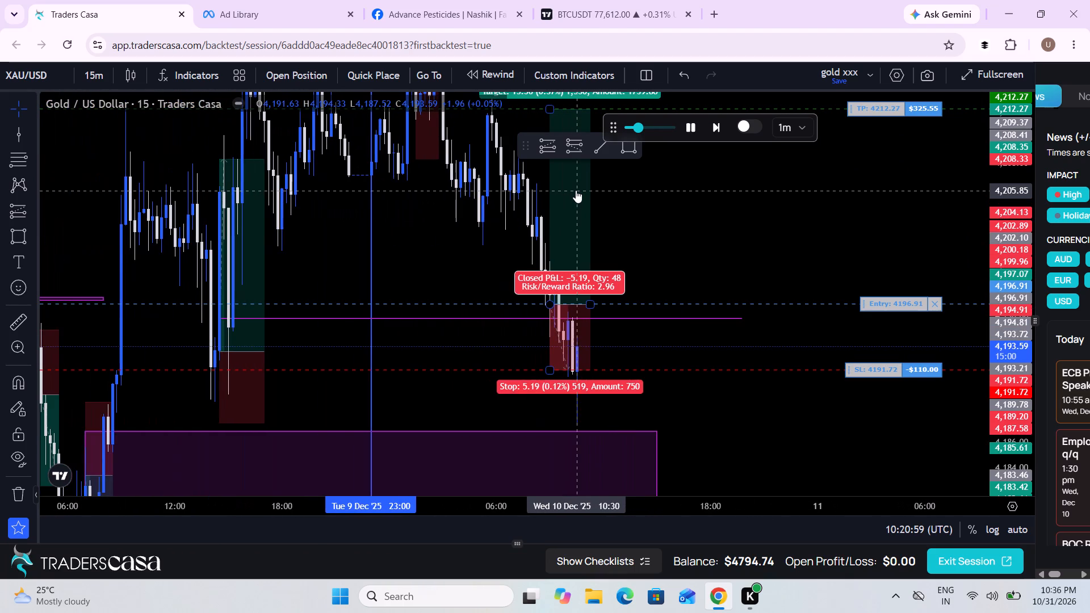
drag(724, 229, 663, 243)
scroll(663, 243, up, 1)
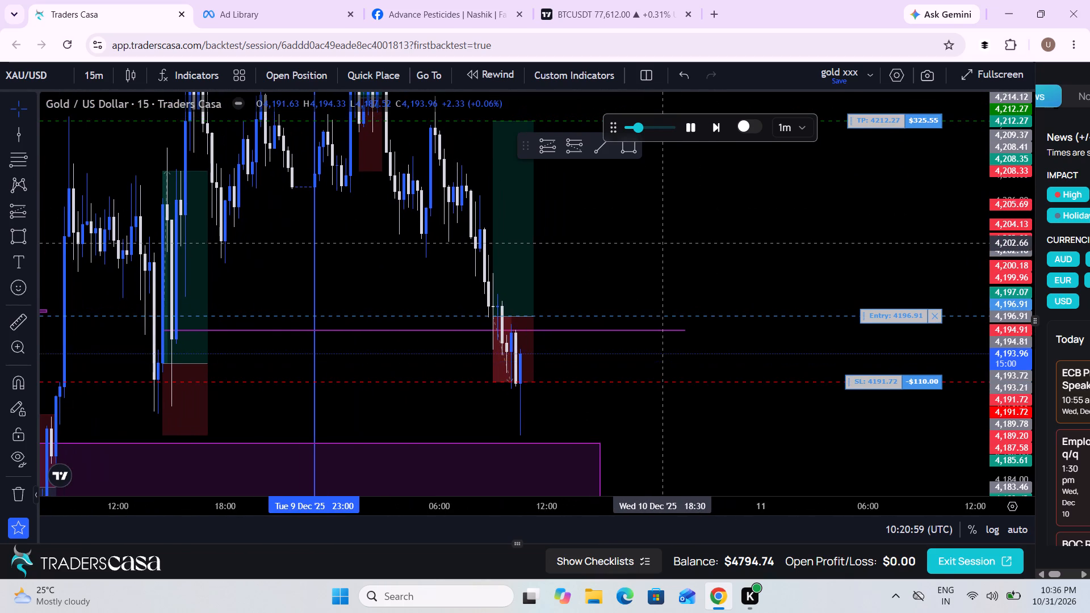
scroll(663, 243, up, 1)
drag(987, 302, 976, 356)
drag(1012, 311, 997, 403)
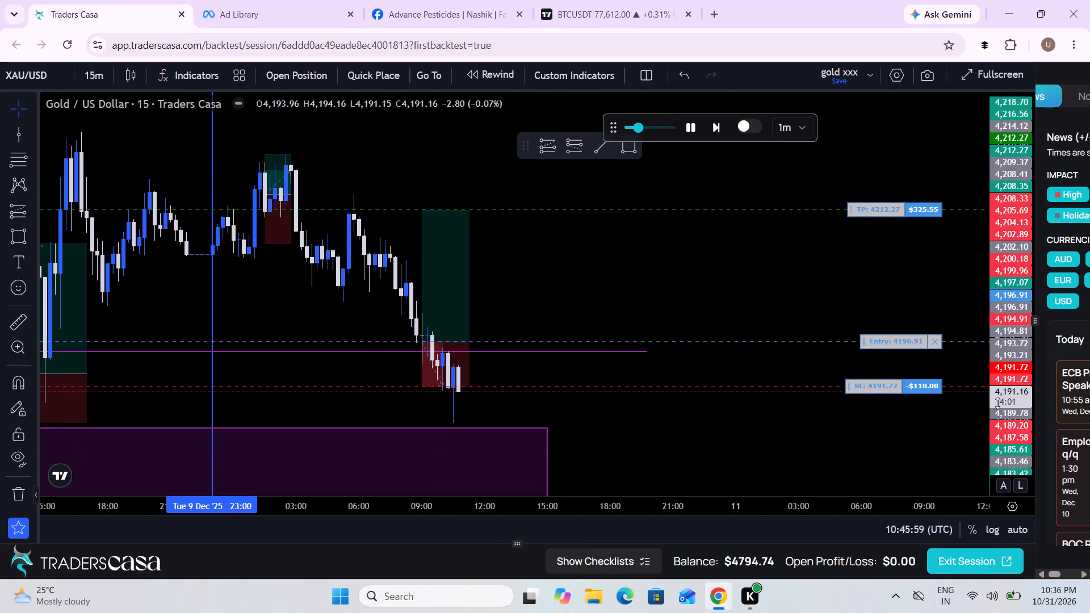
drag(997, 403, 995, 406)
drag(693, 475, 634, 463)
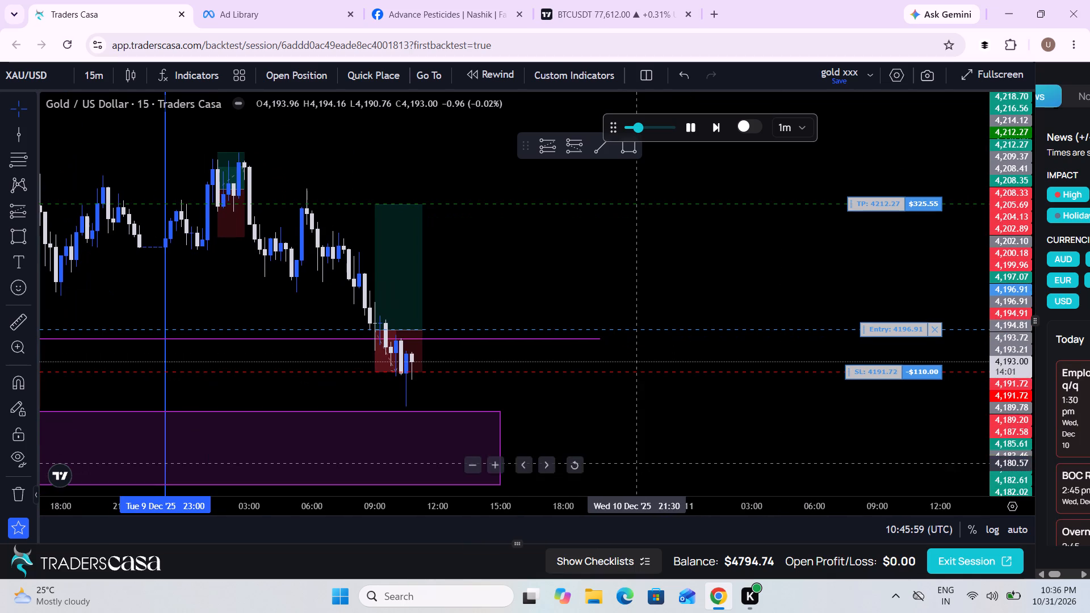
Draw a long position beside the latest candles with entry about 4,196.92, stop about 4,191.61 and target about 4,212.31.
click(22, 205)
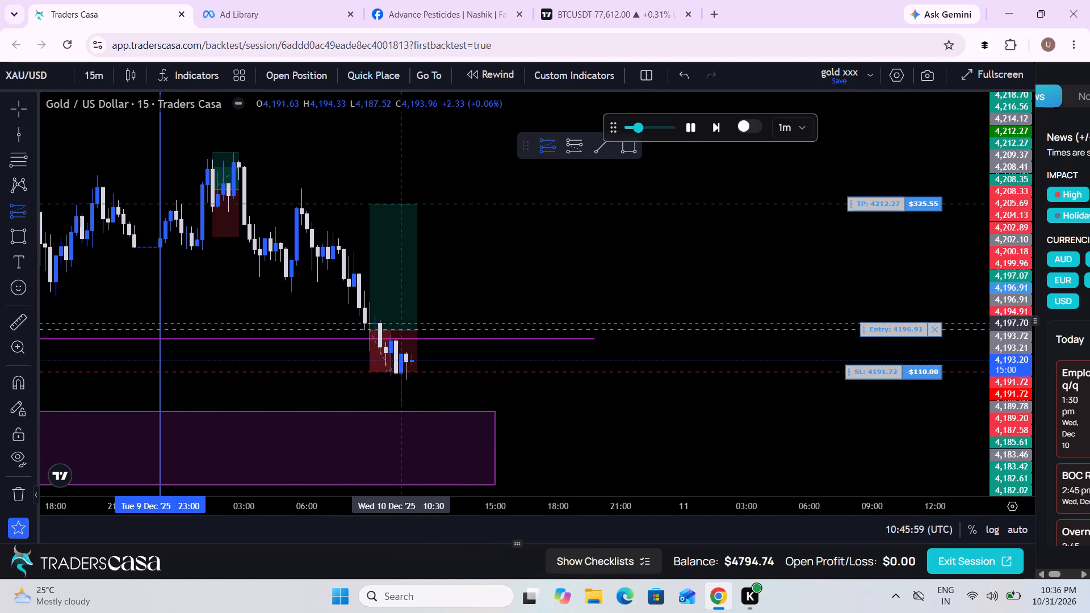
click(424, 330)
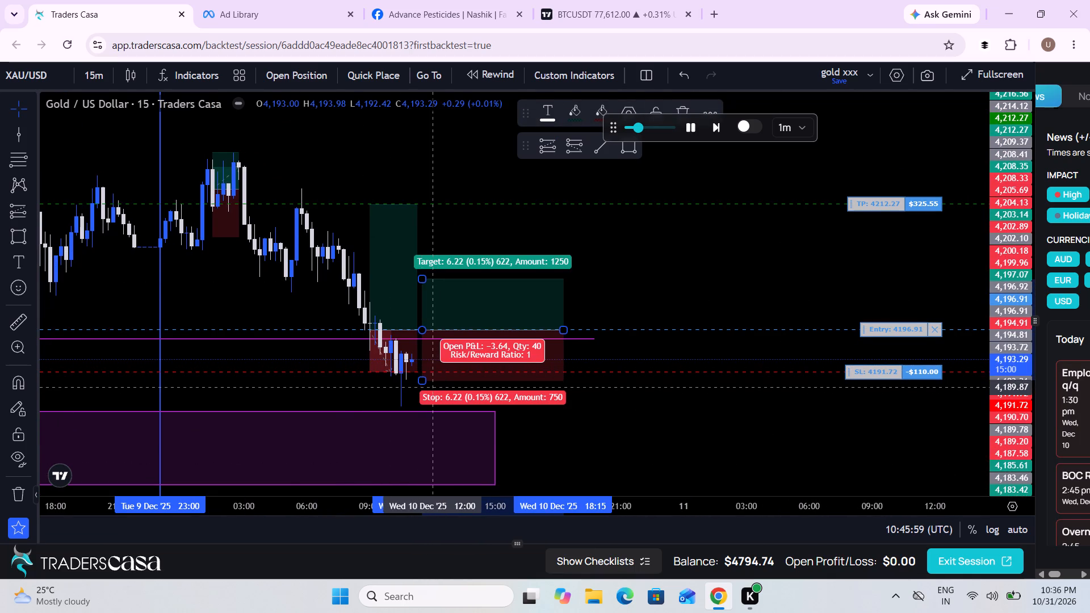
drag(419, 380, 419, 373)
drag(606, 419, 568, 424)
scroll(568, 424, down, 1)
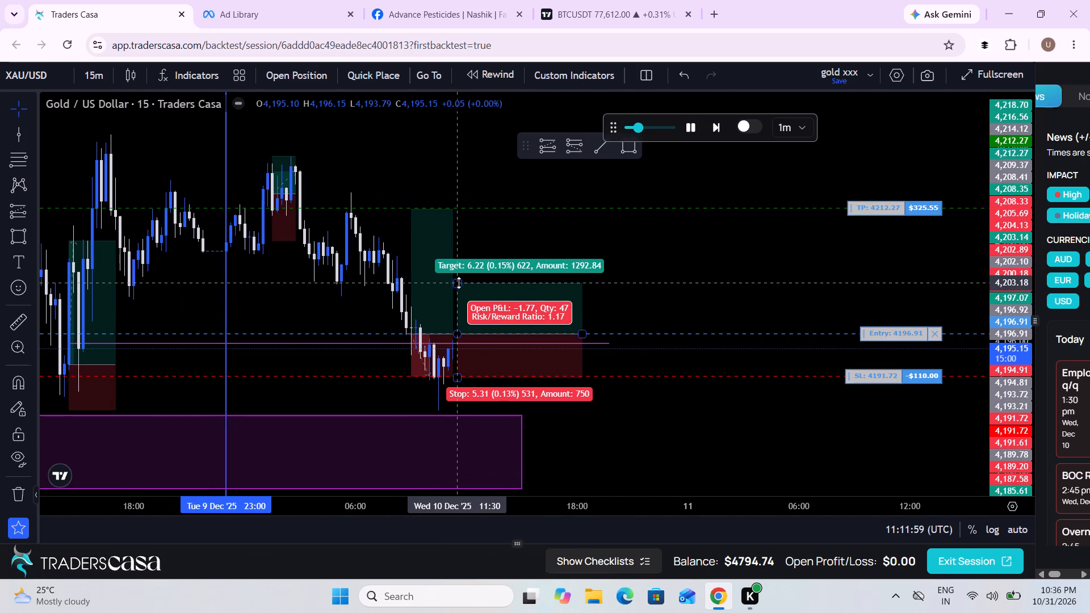
drag(459, 283, 467, 208)
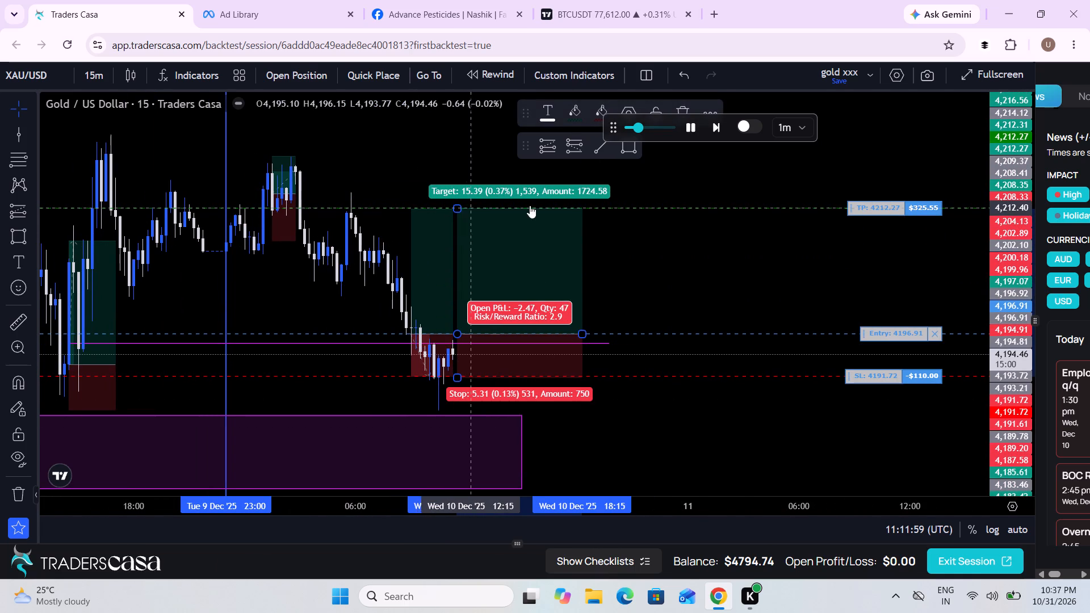
Measure the price range from about 4,218.57 at 05:30 on 10 Dec down to about 4,187.61 at 04:15 on 11 Dec.
drag(638, 440, 620, 439)
scroll(620, 439, down, 2)
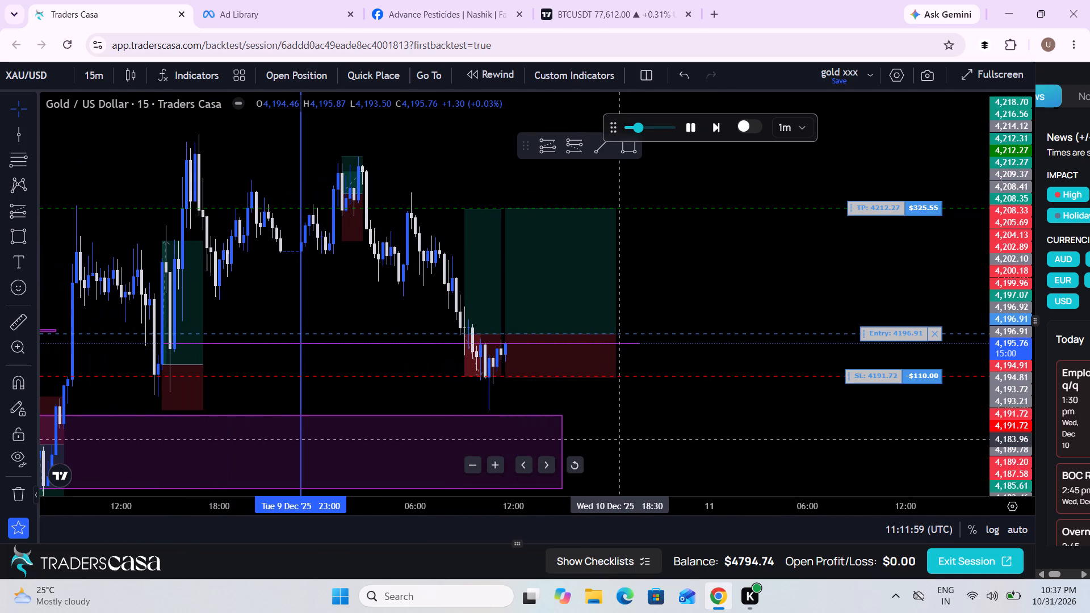
drag(644, 429, 630, 432)
scroll(630, 432, down, 1)
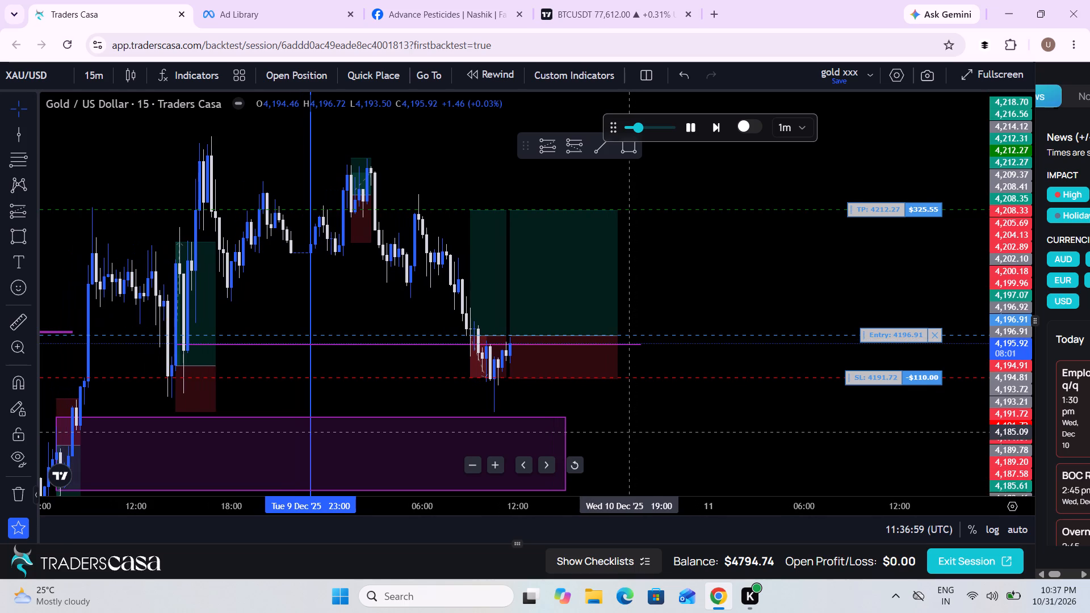
click(15, 317)
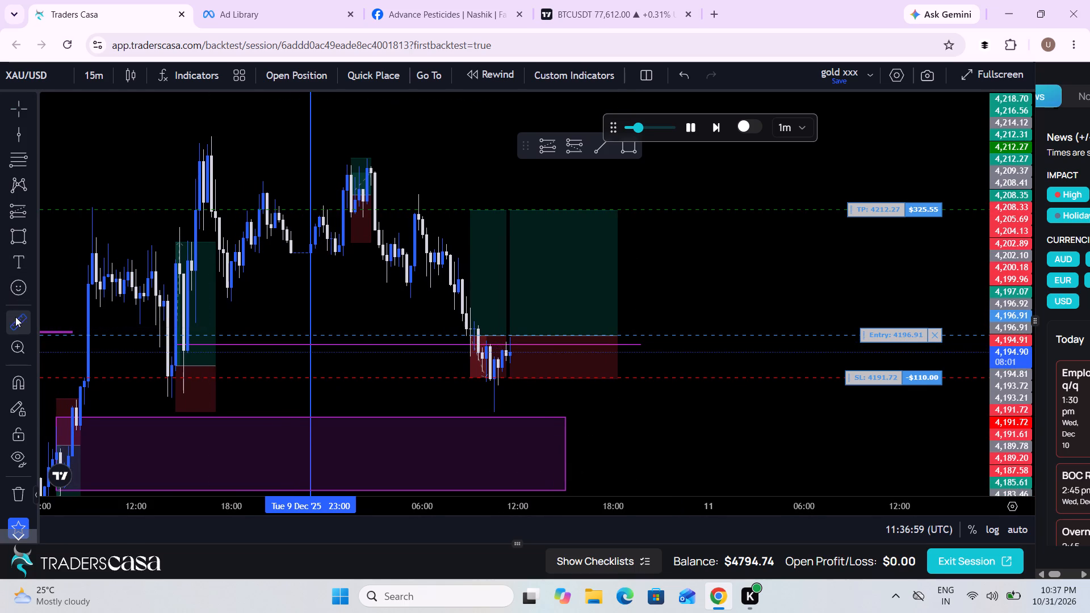
click(410, 158)
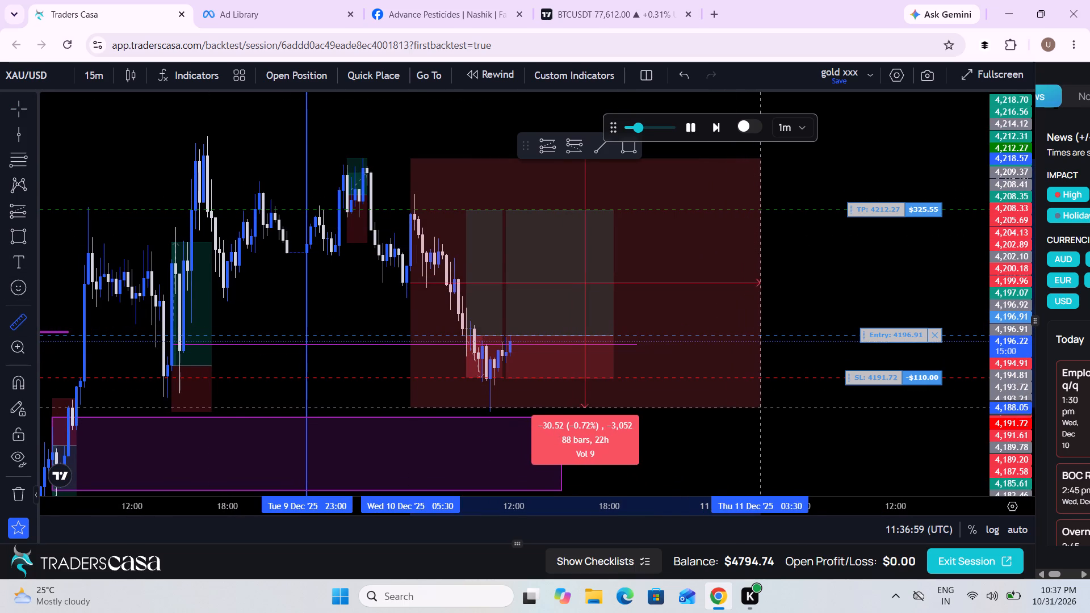
click(770, 411)
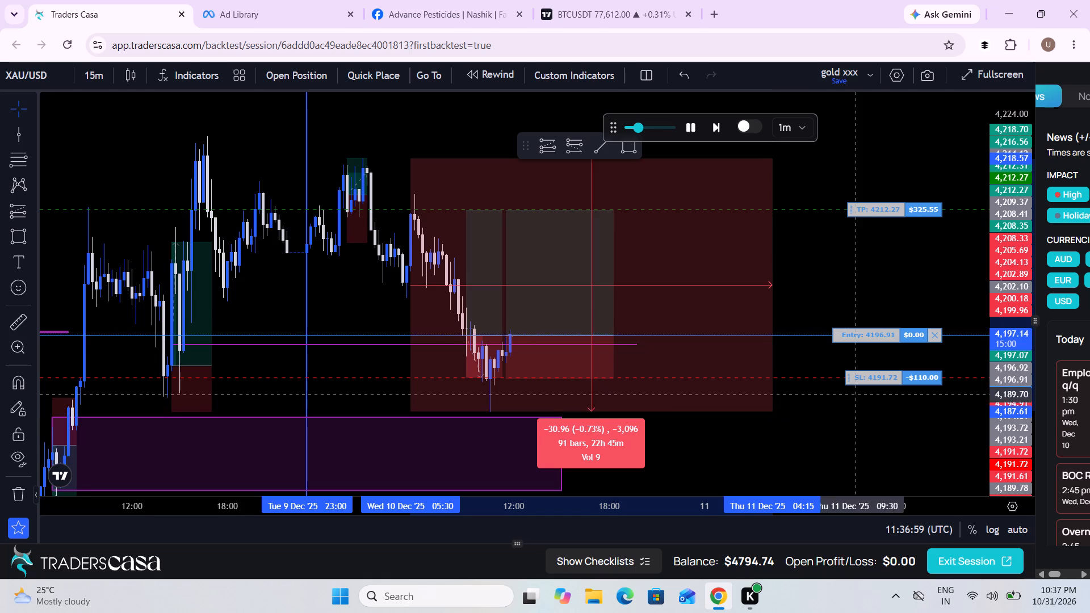
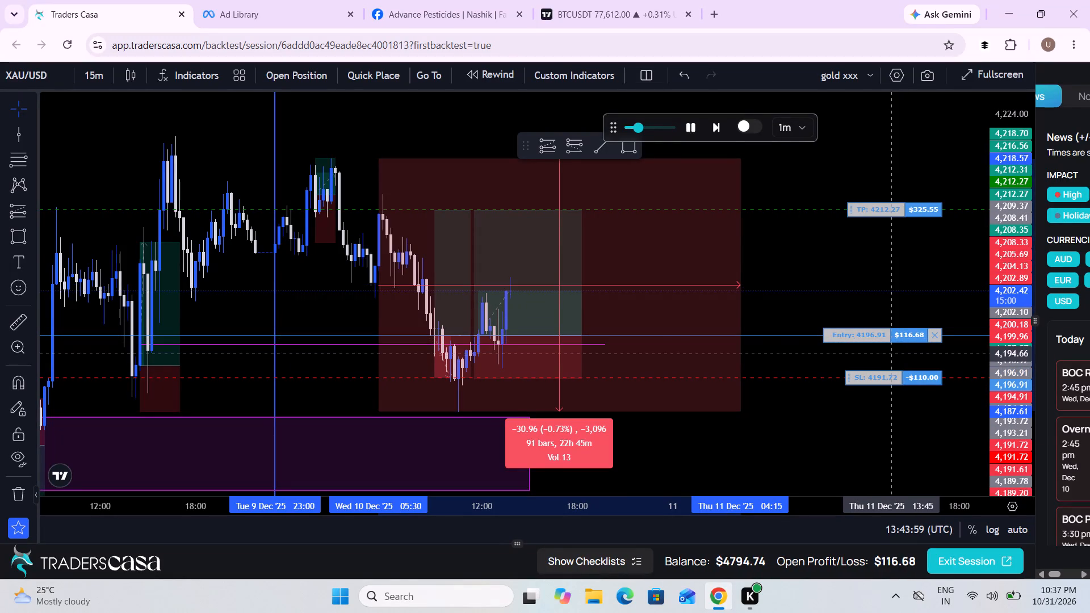
Raise the open buy trade's stop loss to 4197.18, just above the entry price.
click(890, 376)
drag(890, 376, 894, 349)
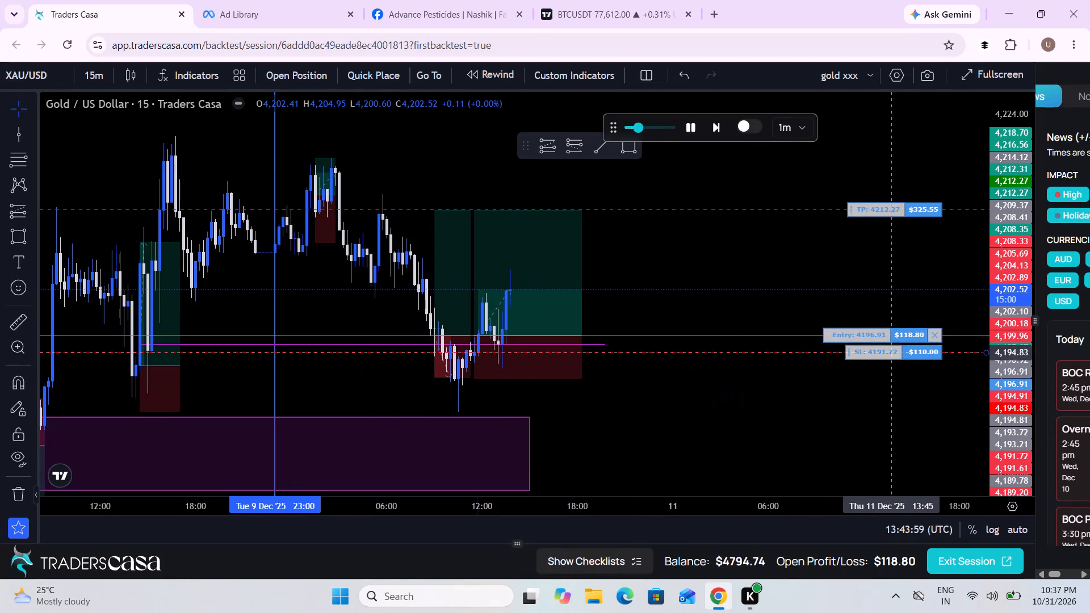
drag(894, 349, 904, 333)
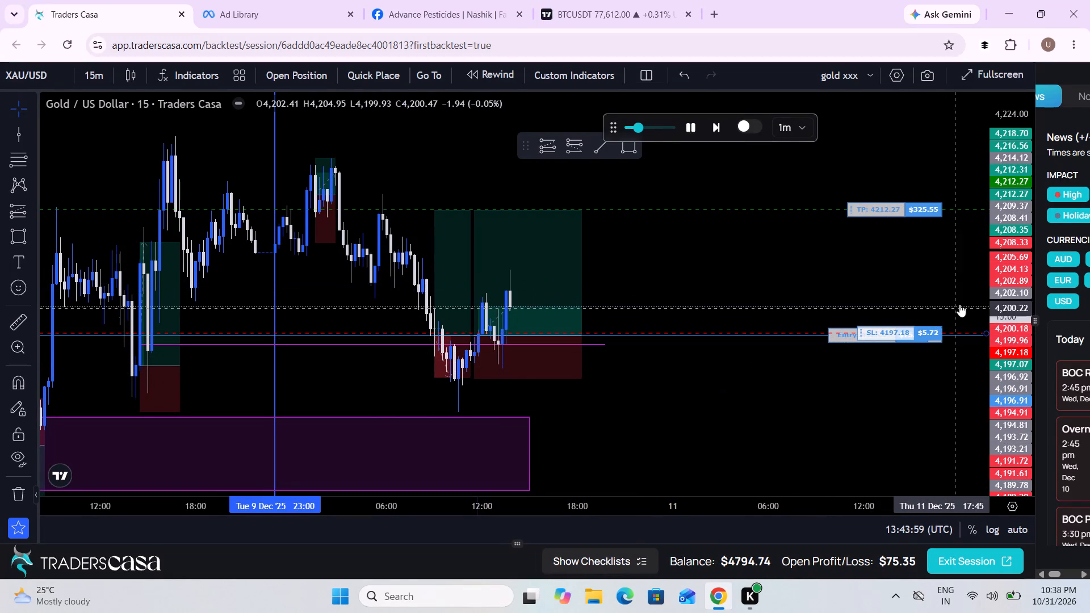
Follow price around the open buy trade on the 15-minute chart as the replay runs from about 13:44 on 10 Dec.
drag(858, 278, 840, 304)
scroll(840, 304, down, 3)
drag(840, 304, 810, 387)
drag(718, 392, 653, 347)
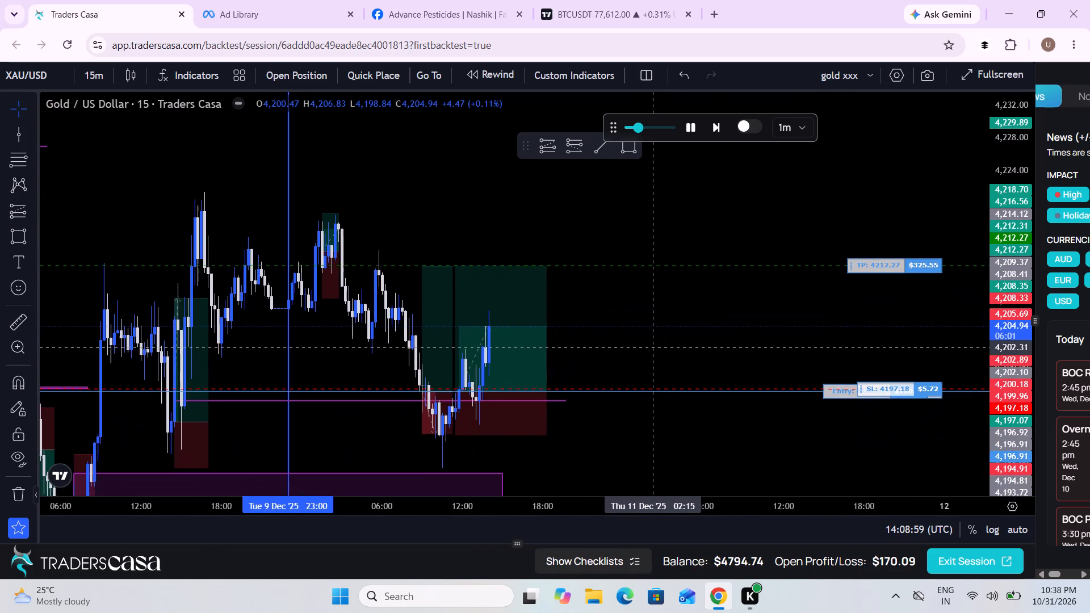
scroll(653, 347, down, 2)
drag(989, 276, 987, 309)
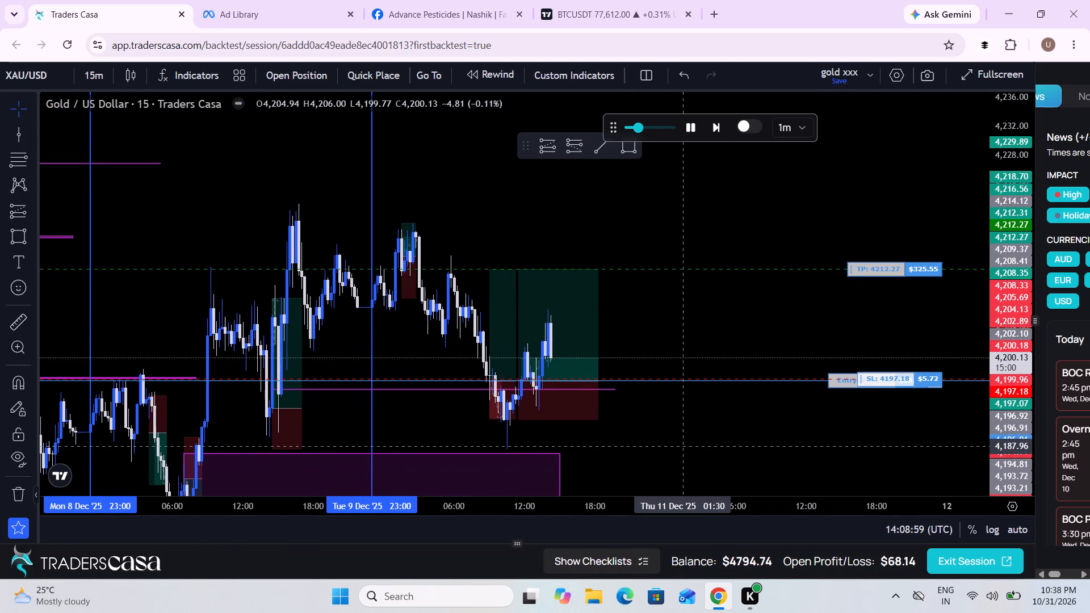
drag(681, 446, 725, 435)
scroll(725, 435, up, 2)
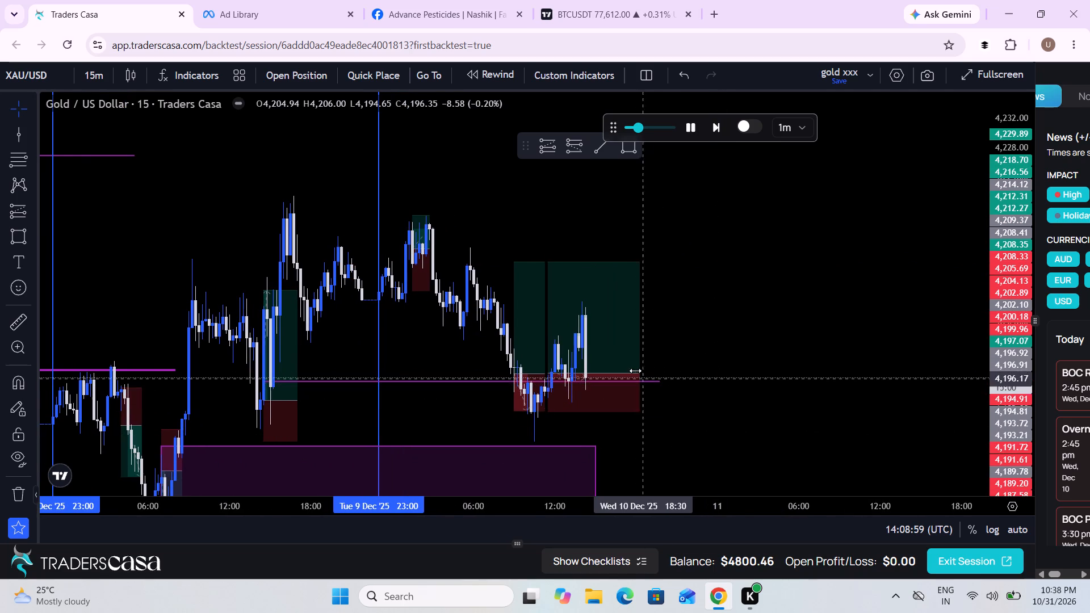
Shorten the newest long position drawing so that it ends at 14:00 on 10 Dec.
drag(639, 372, 584, 375)
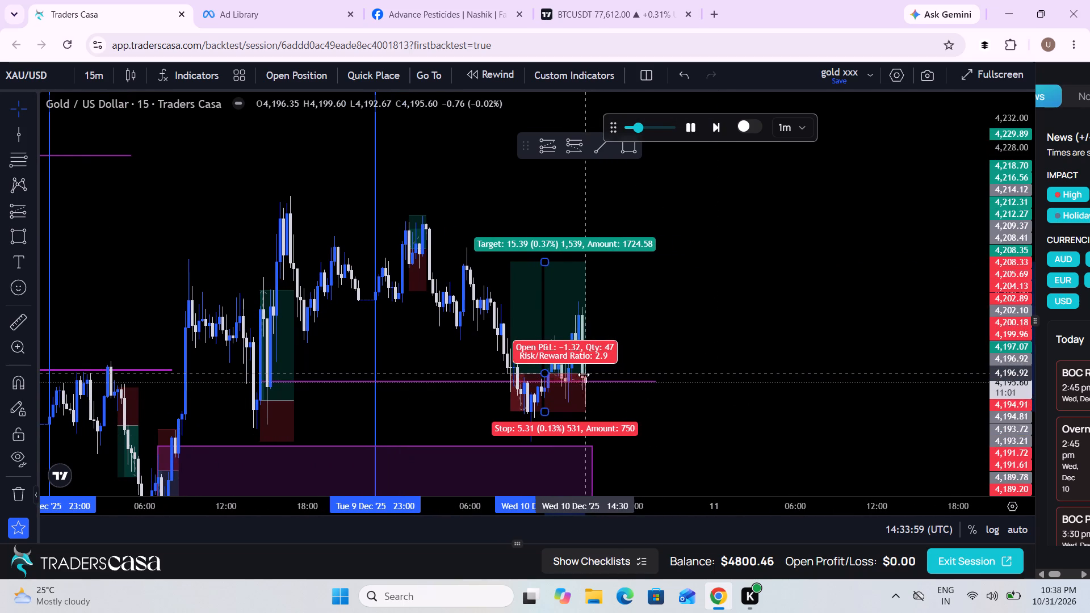
drag(584, 375, 578, 378)
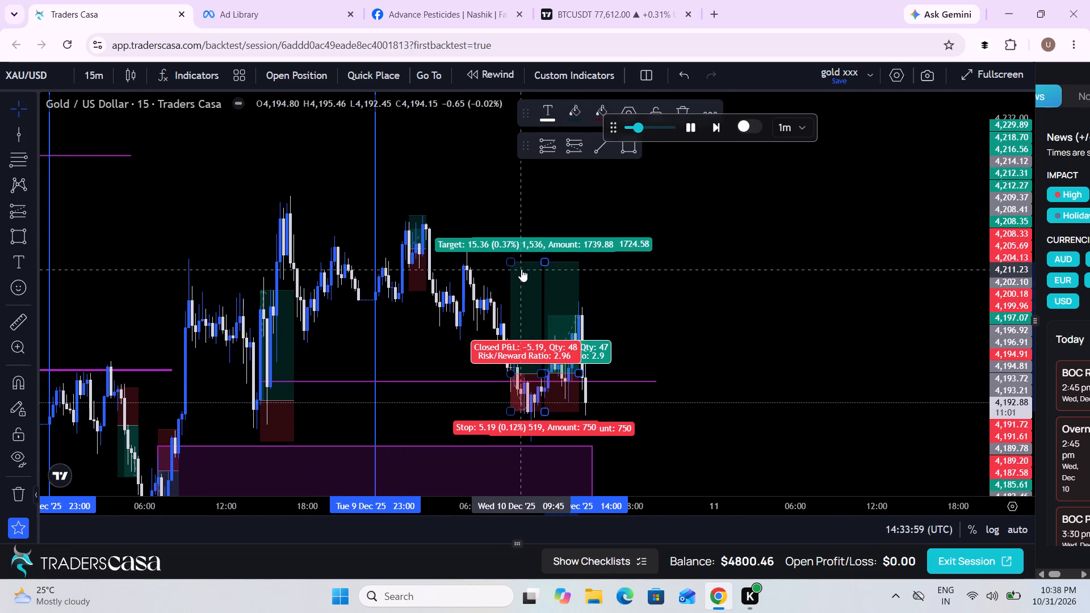
Lower the targets of both 10 Dec long position drawings to about 4,206.34.
drag(512, 261, 530, 302)
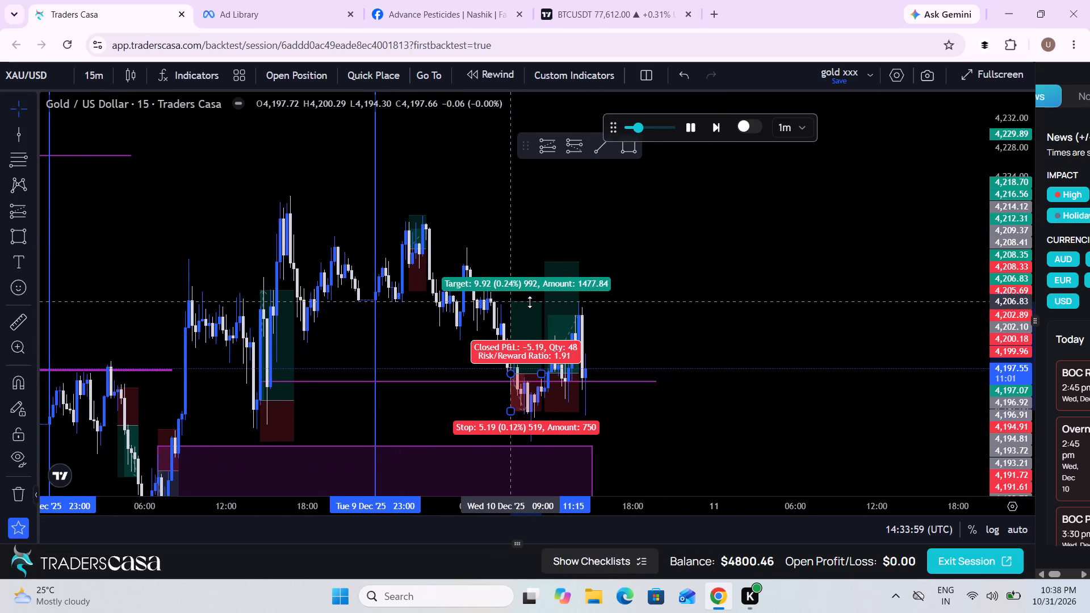
drag(530, 302, 530, 305)
drag(676, 278, 543, 269)
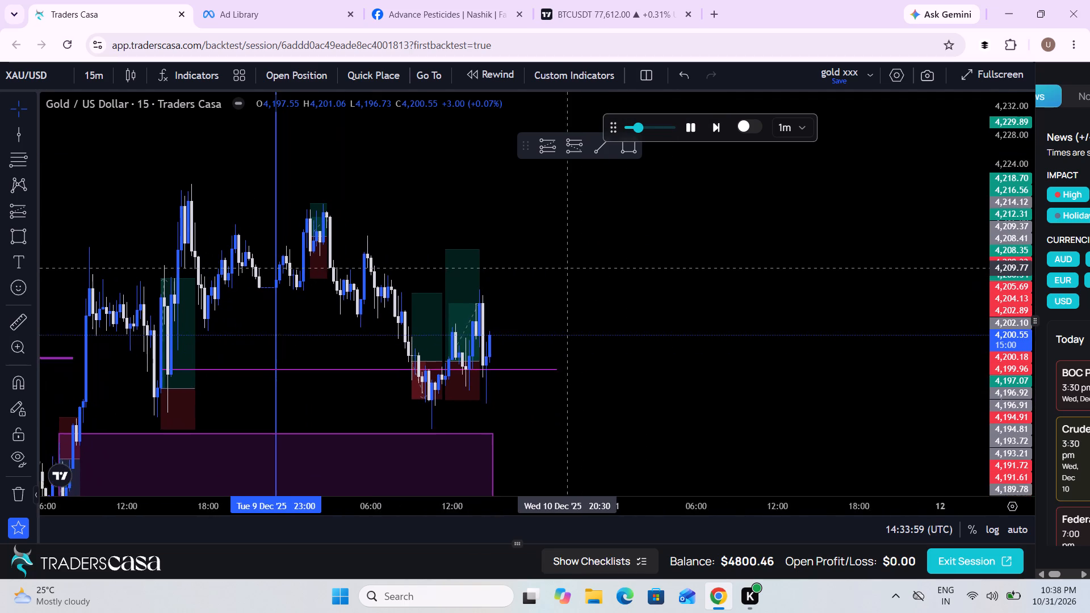
drag(543, 269, 539, 271)
drag(416, 254, 431, 296)
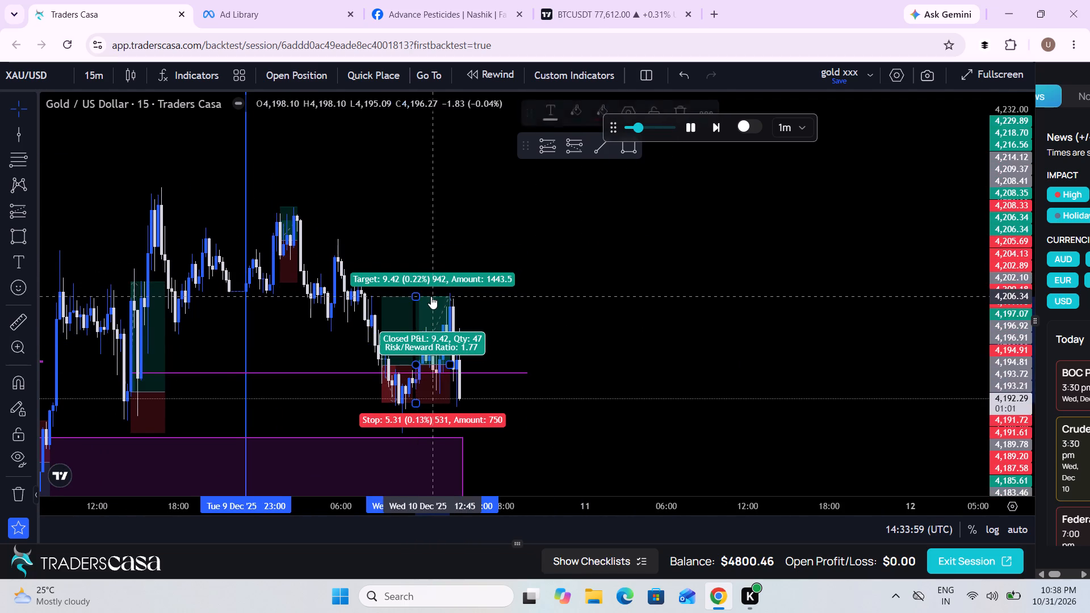
click(577, 377)
Follow the latest 15-minute candles above the purple zone as the replay runs from about 14:34 to 15:25 on 10 Dec.
drag(577, 377, 755, 341)
scroll(755, 341, up, 2)
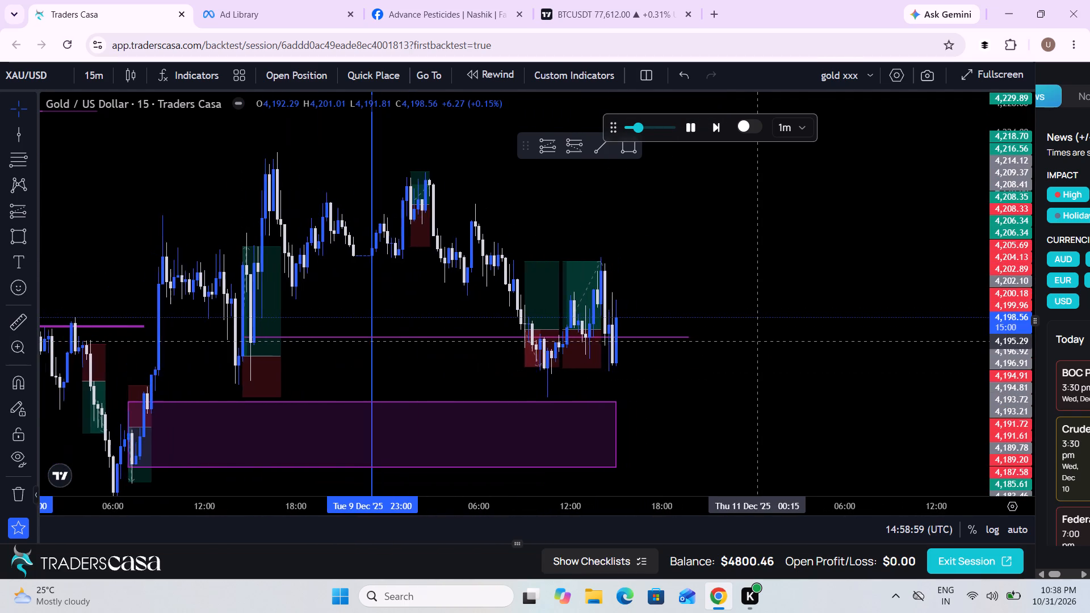
scroll(755, 341, up, 3)
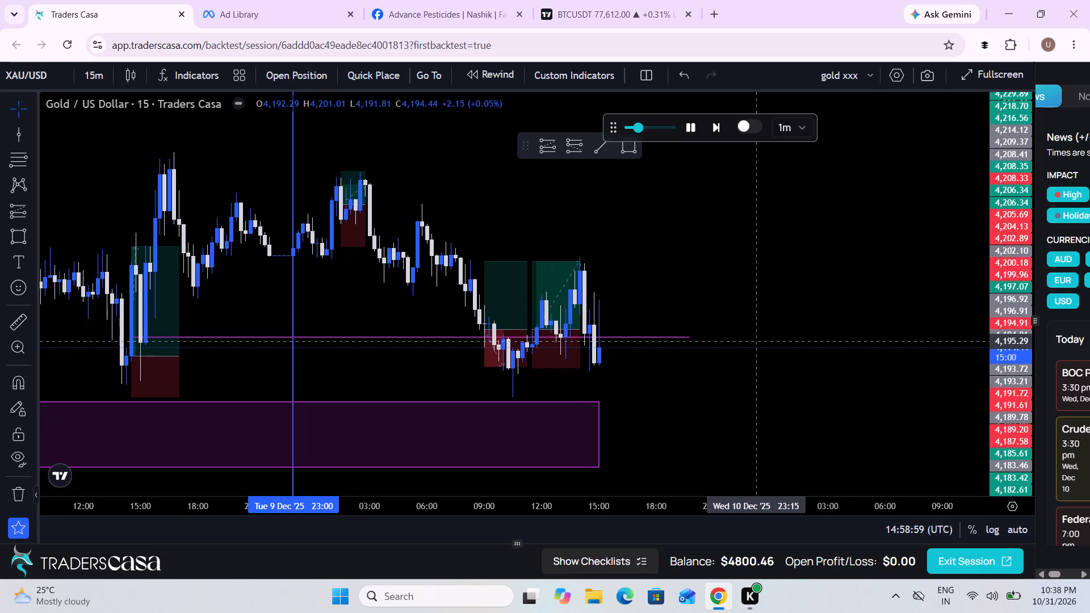
drag(755, 341, 814, 305)
scroll(814, 305, down, 1)
drag(814, 305, 717, 334)
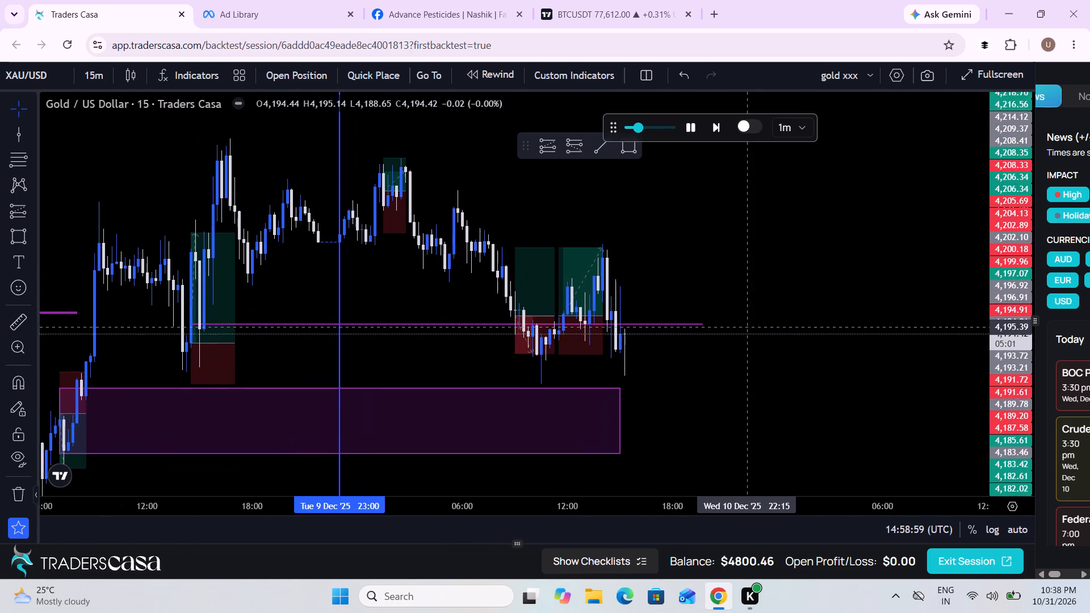
drag(717, 334, 710, 336)
click(710, 336)
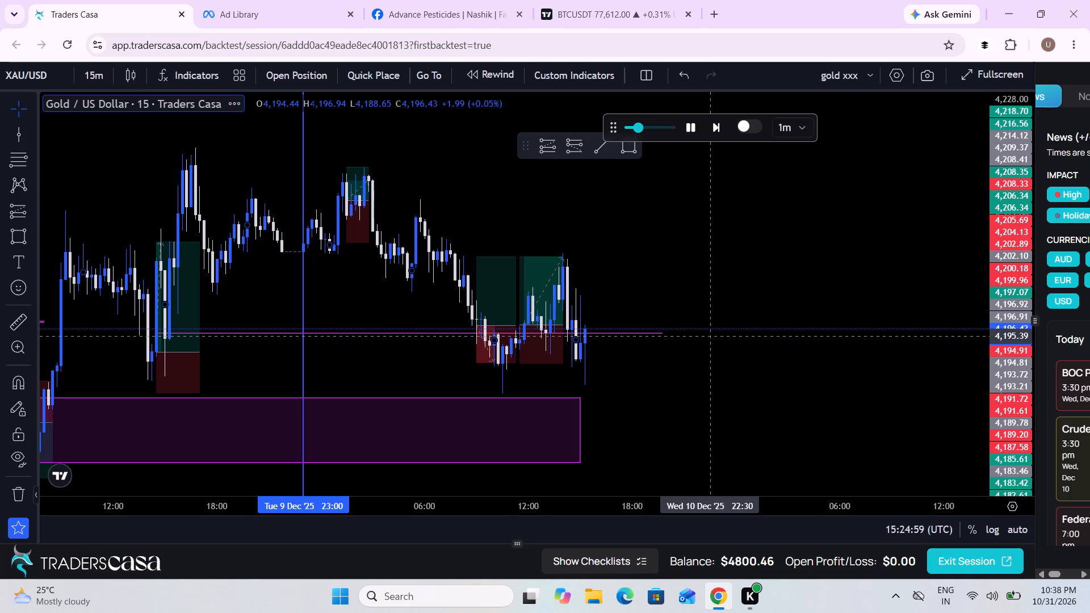
scroll(735, 538, up, 1)
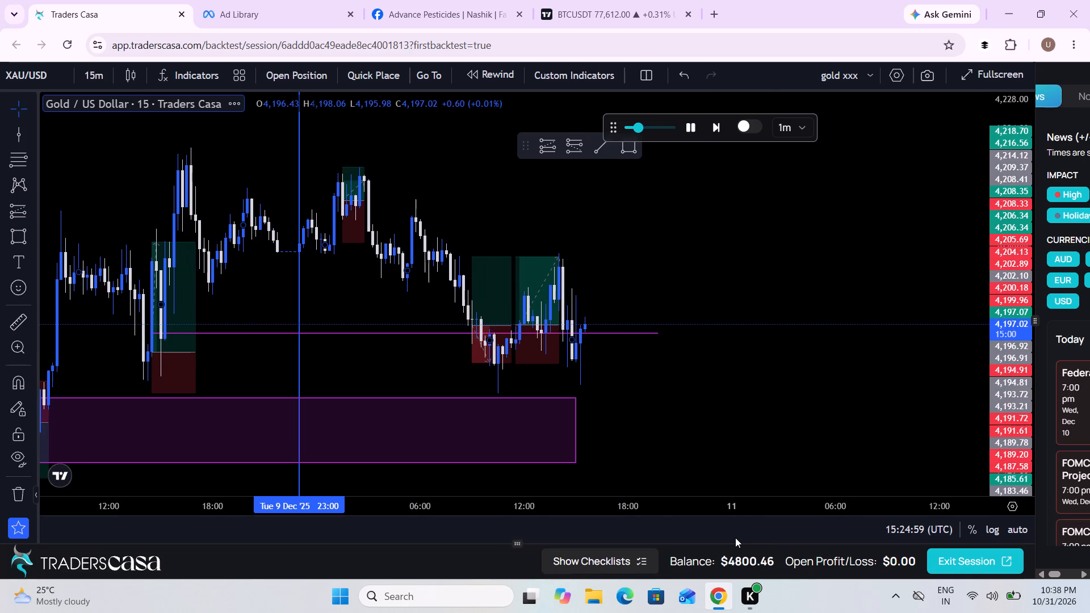
scroll(735, 538, up, 1)
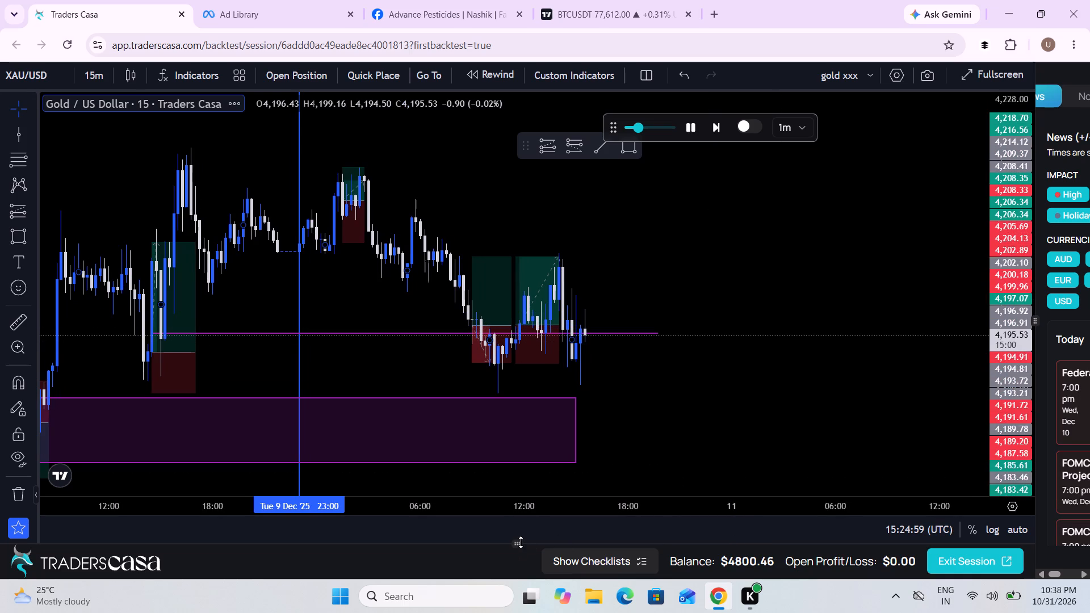
Reveal the session's trade history table to review the trades, and restore the chart to its full height.
drag(521, 542, 603, 190)
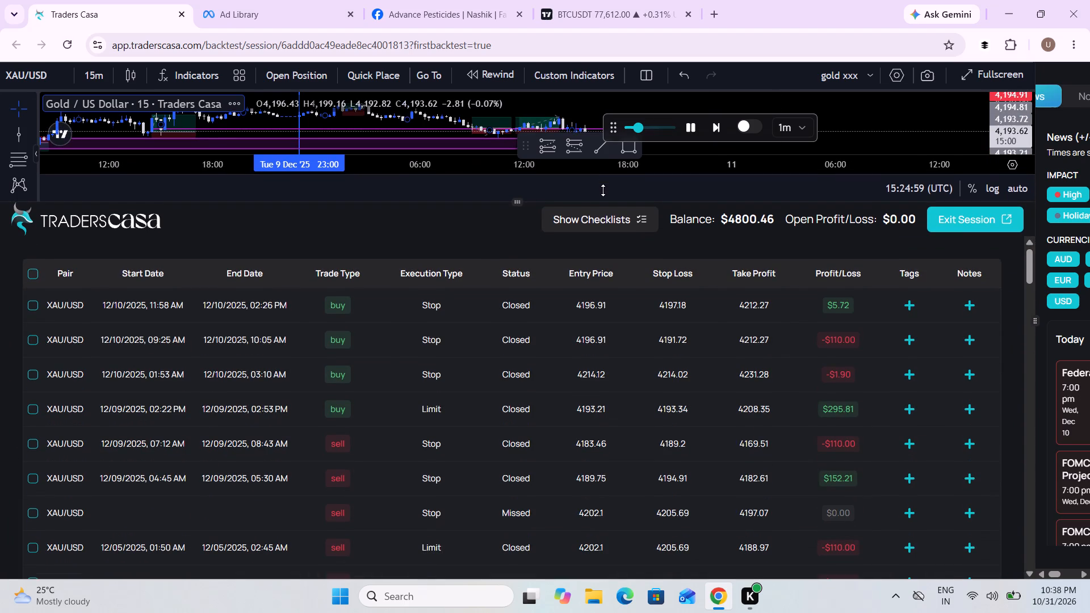
drag(603, 190, 598, 220)
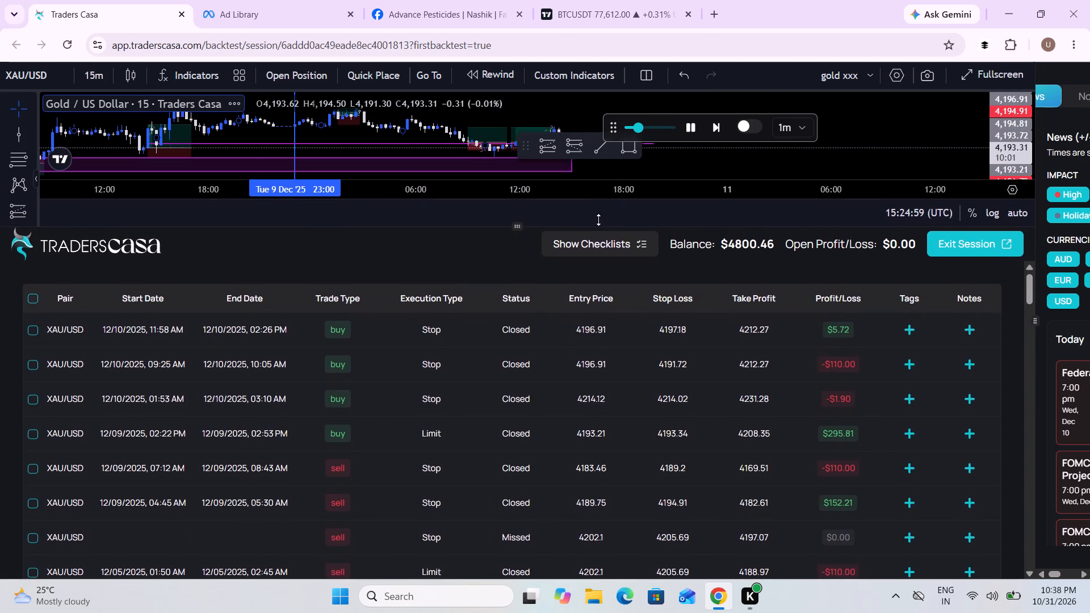
drag(598, 220, 662, 612)
Measure the price range from about 4,218.57 at 06:30 on 10 Dec down to about 4,187.86 at 07:00 on 11 Dec.
drag(687, 457, 593, 461)
scroll(593, 461, down, 1)
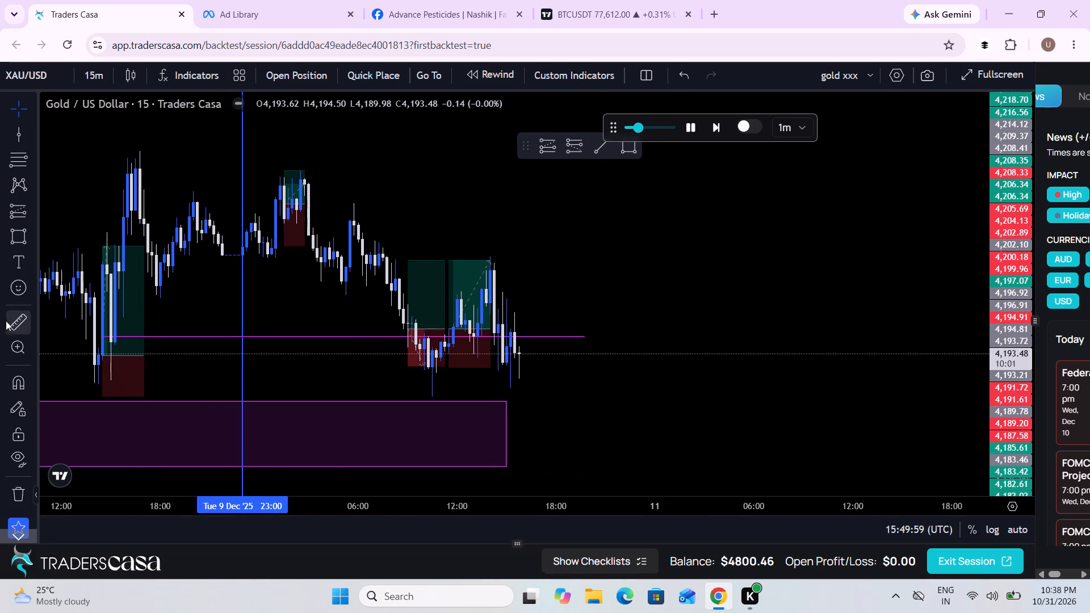
click(8, 318)
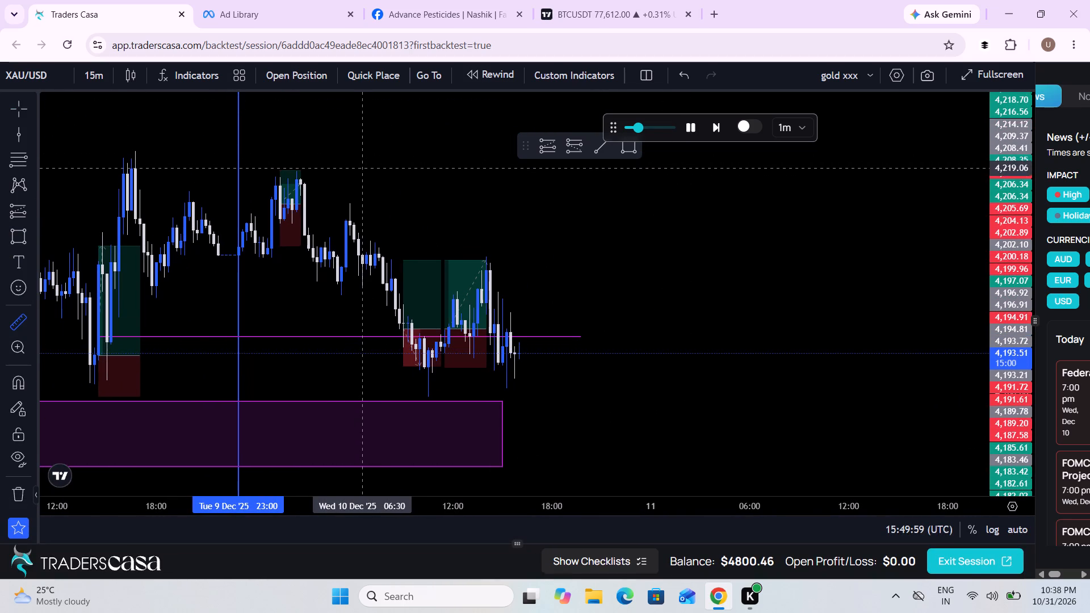
click(363, 171)
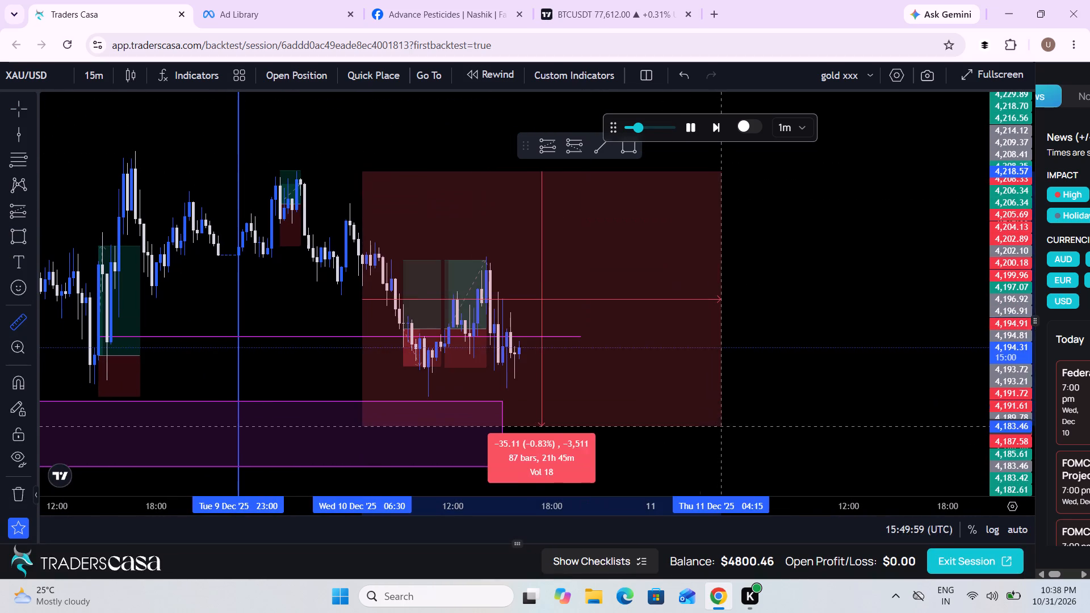
click(768, 394)
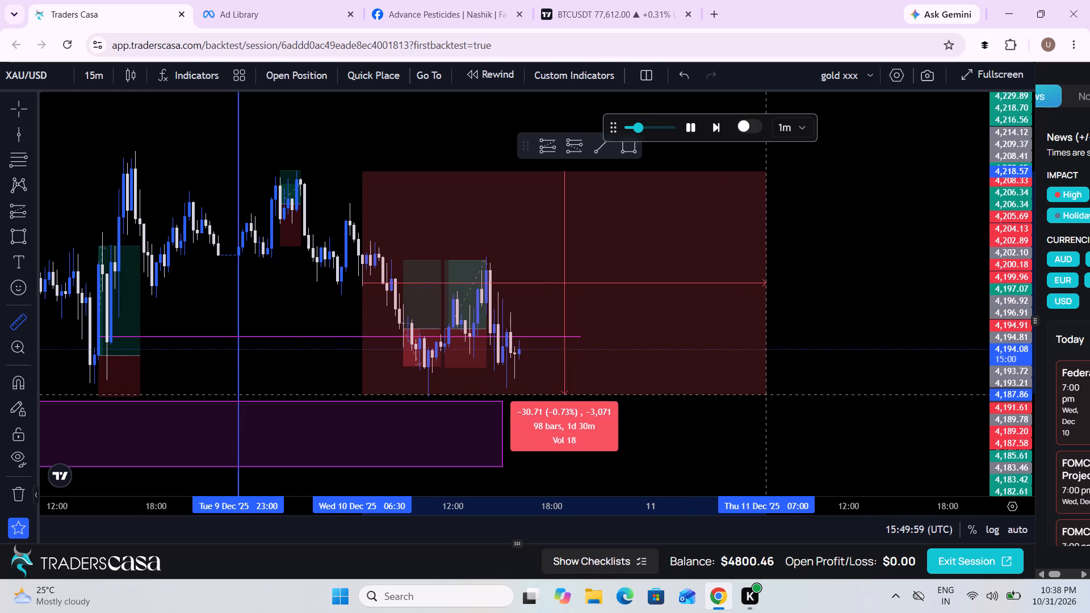
Pause the replay at about 16:22 on 10 Dec and inspect the latest candles within the measured range.
scroll(862, 350, down, 2)
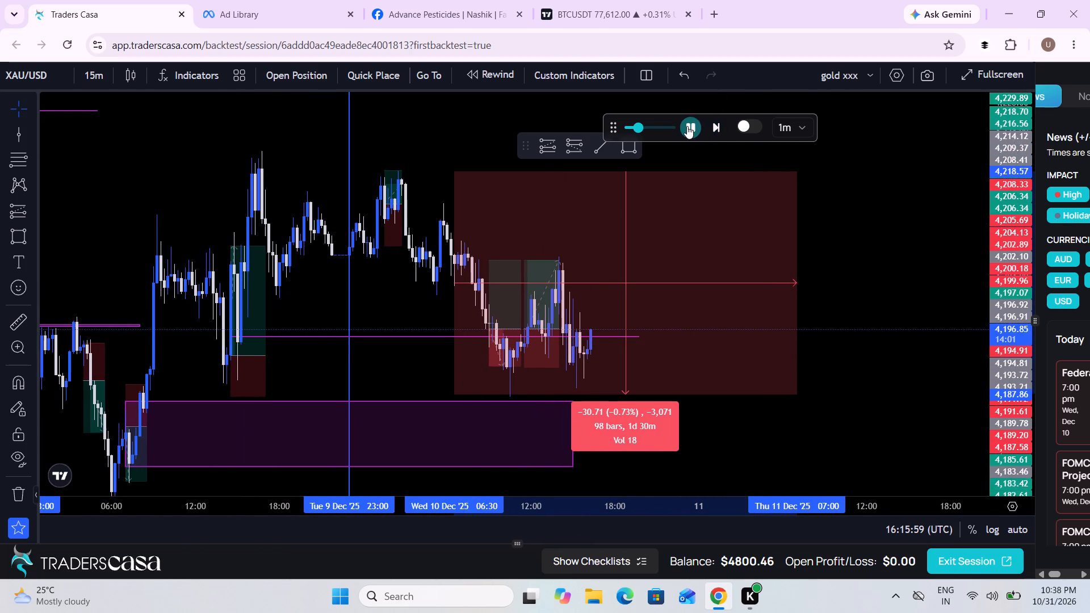
click(687, 126)
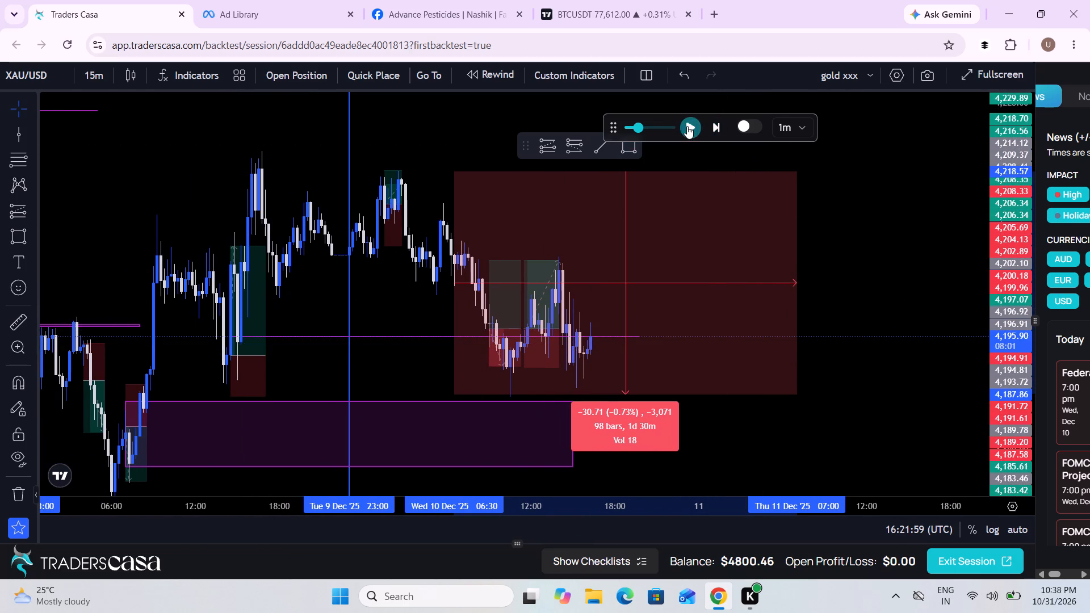
scroll(866, 209, up, 1)
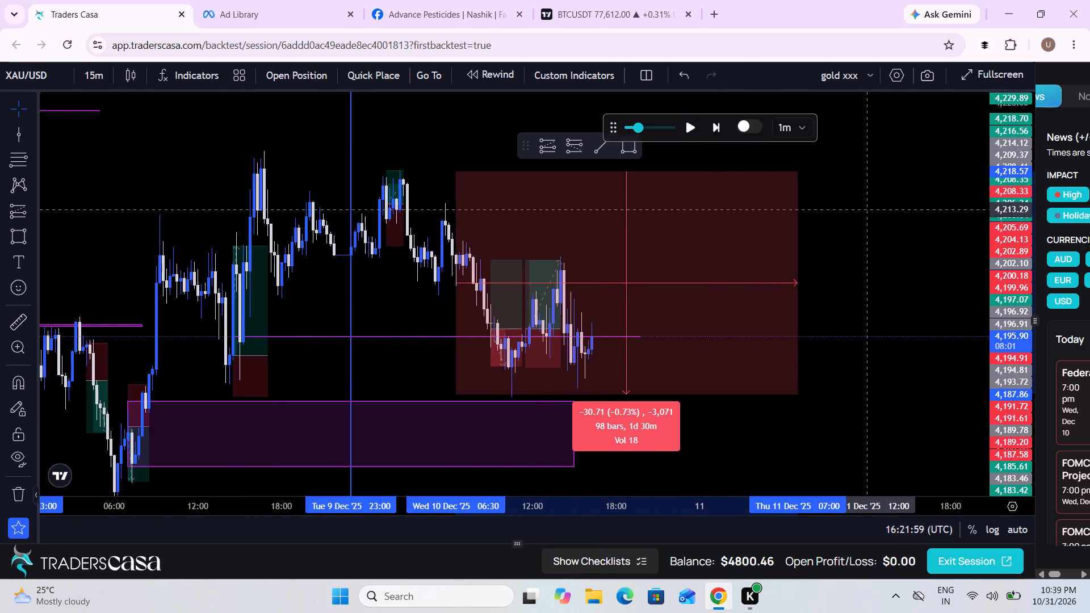
scroll(866, 209, up, 1)
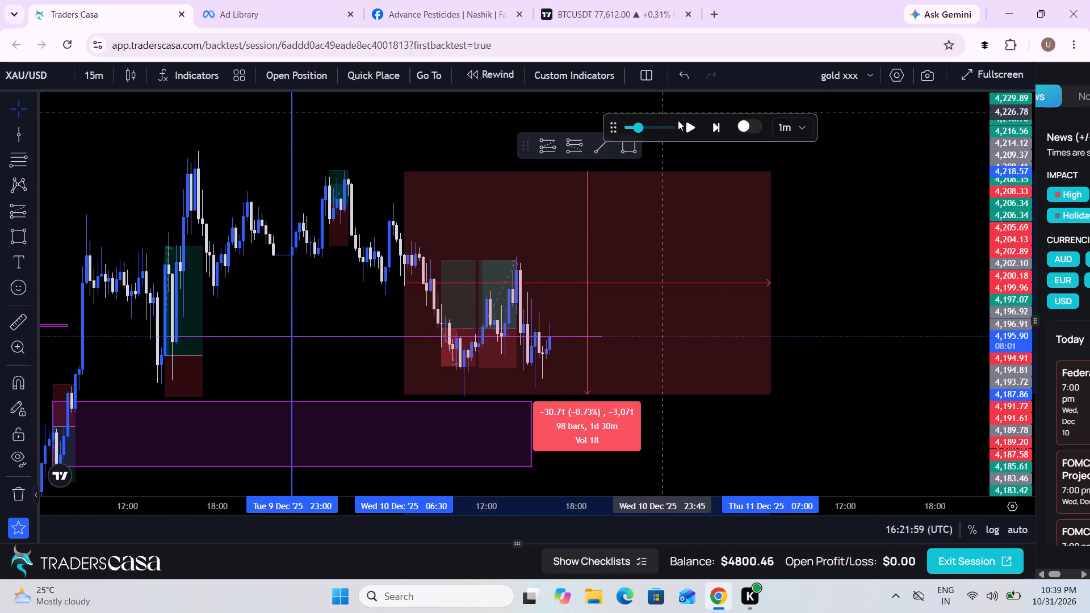
Resume the replay from about 16:22 on 10 Dec and follow price to about 16:47.
click(694, 130)
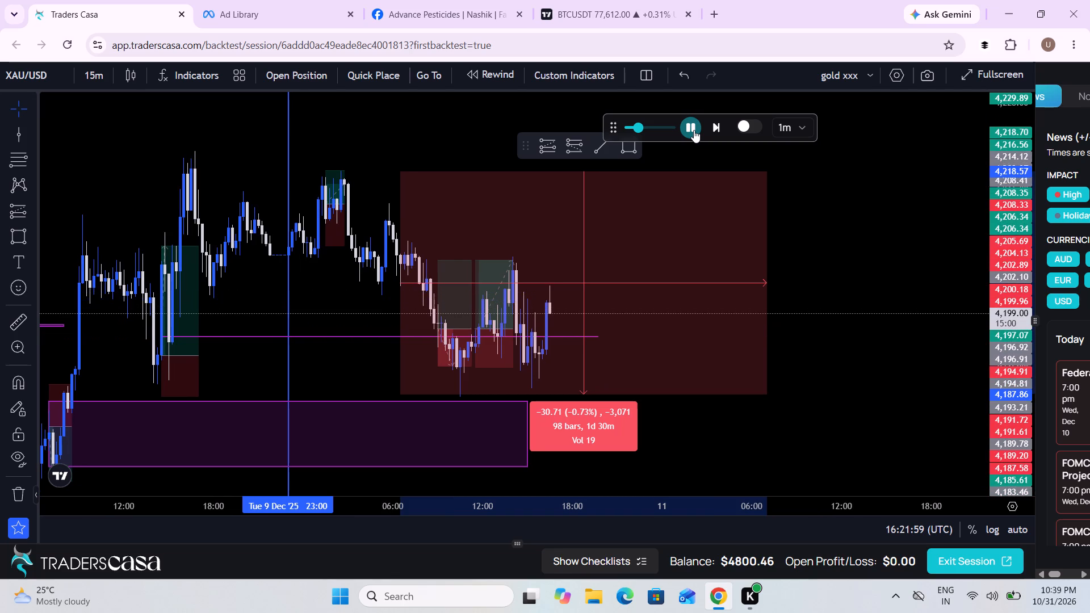
scroll(806, 225, down, 5)
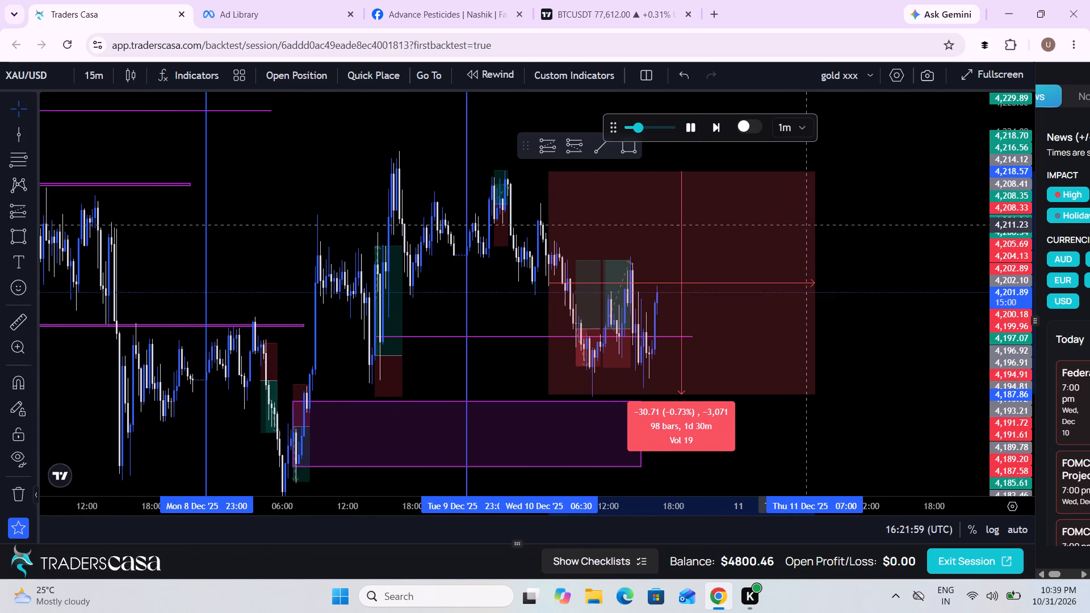
scroll(806, 225, down, 1)
Review the recent gold price action on the 1-hour timeframe.
click(94, 77)
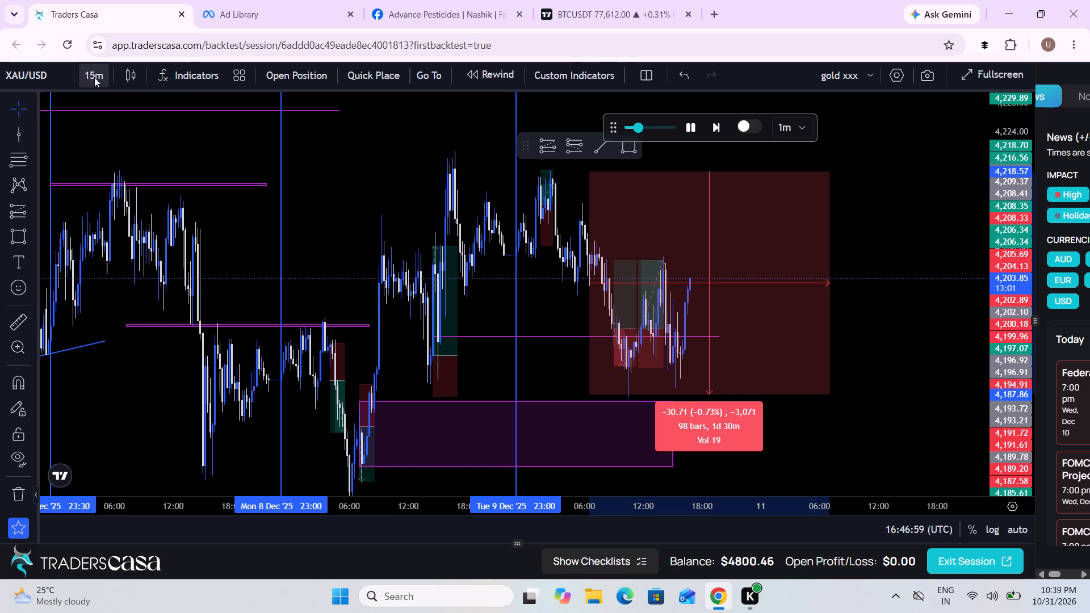
click(124, 341)
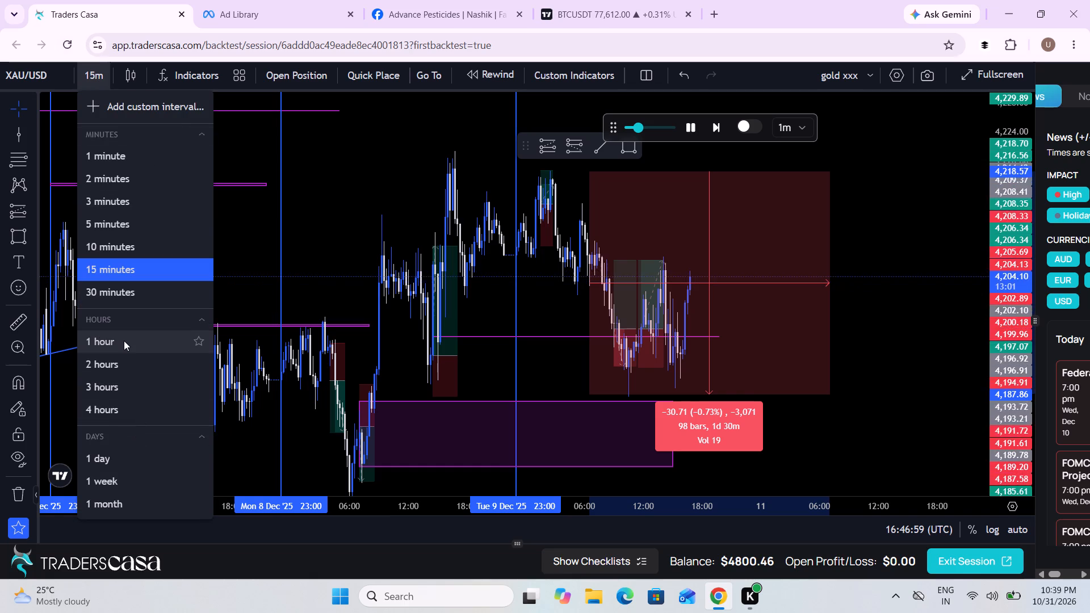
scroll(367, 320, up, 4)
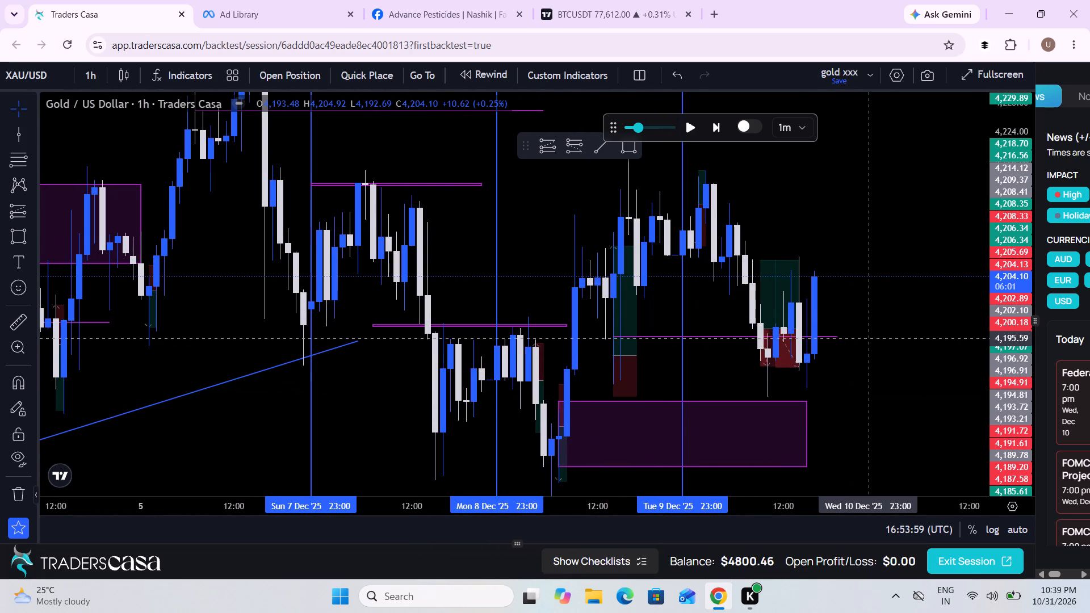
Switch the chart to the 5-minute timeframe and examine the 10 Dec price action up to the latest candles.
click(91, 72)
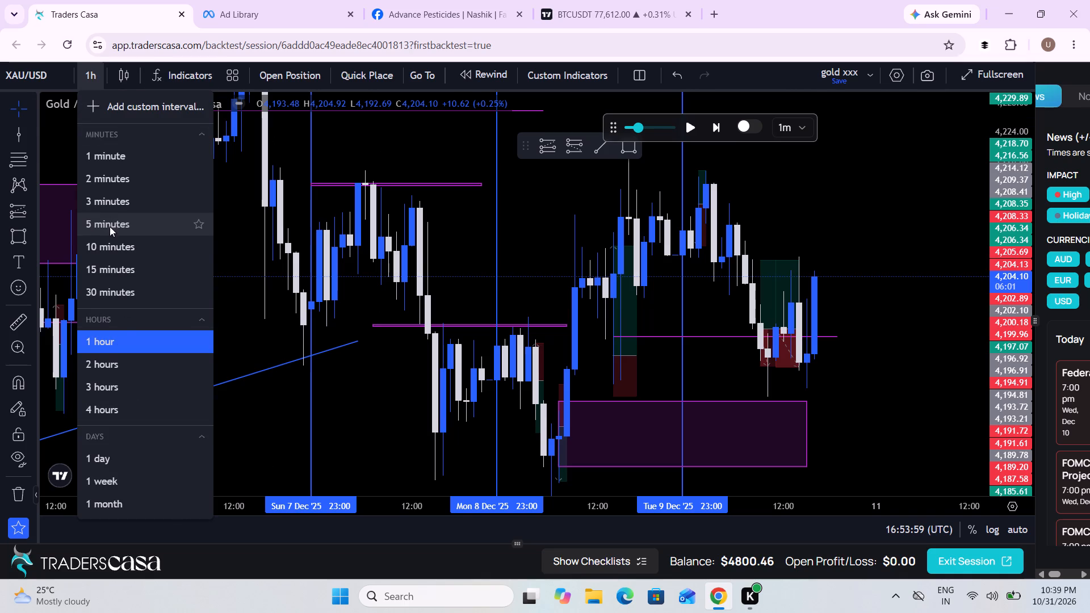
click(110, 224)
scroll(615, 383, down, 7)
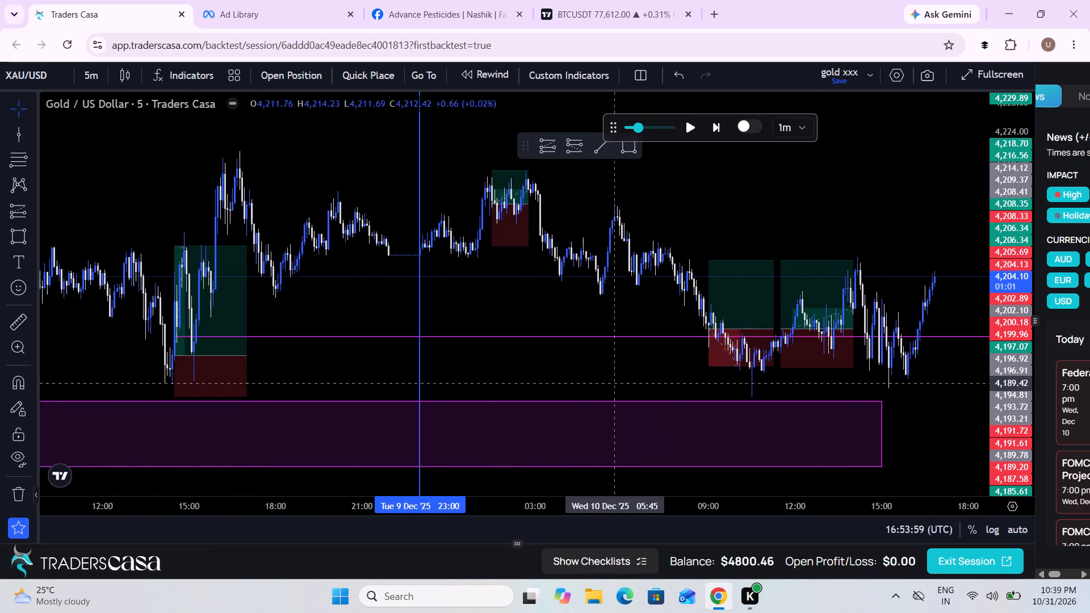
drag(941, 402, 672, 403)
scroll(672, 403, up, 5)
drag(672, 403, 634, 406)
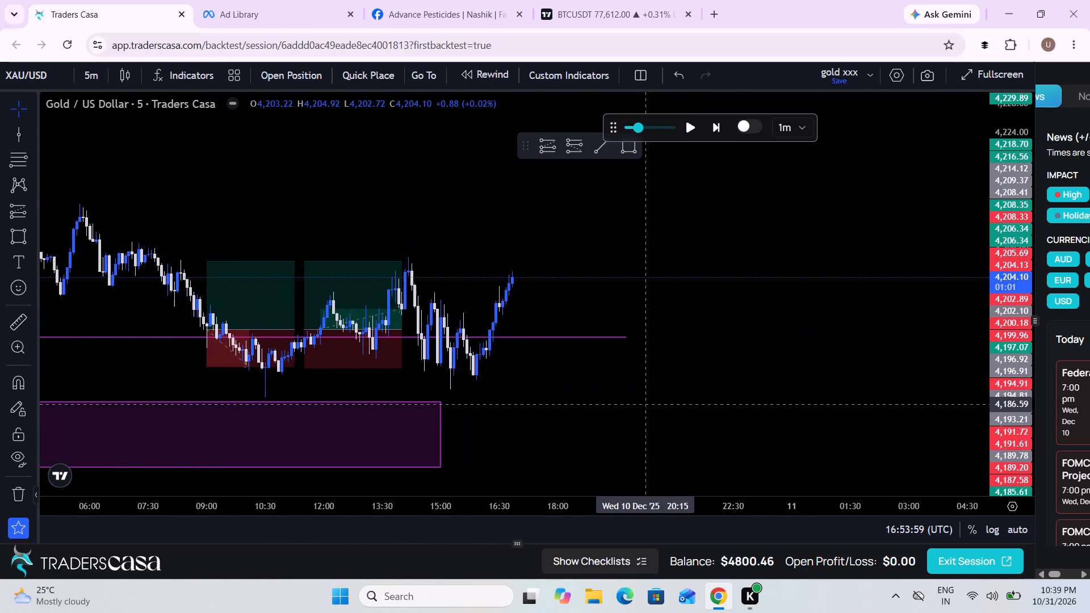
drag(634, 406, 610, 408)
scroll(610, 408, down, 7)
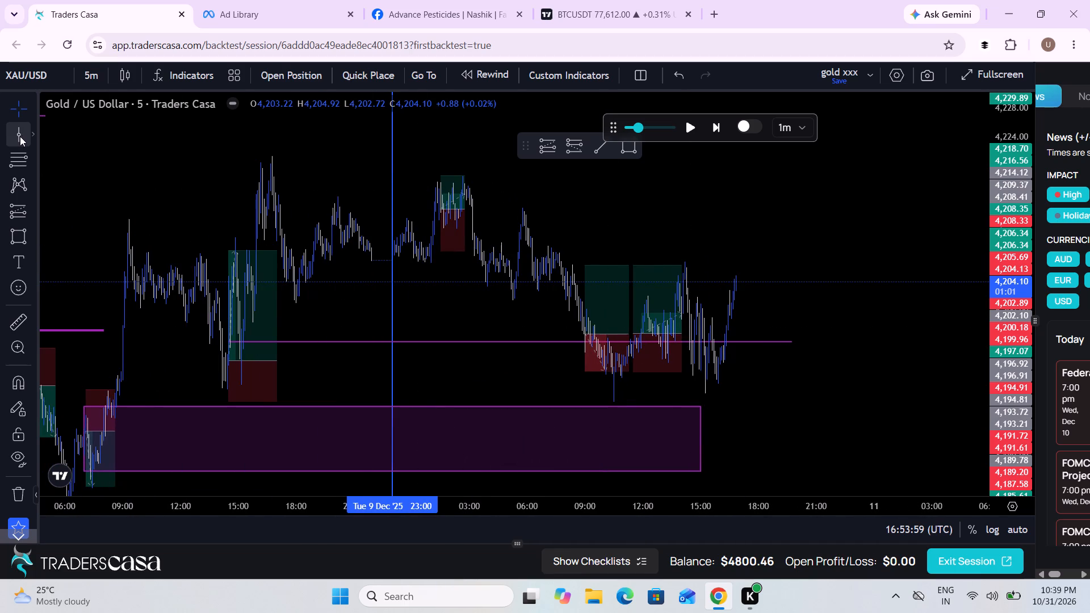
Add a vertical day-separator line at 23:00 on Wednesday 10 December.
click(20, 136)
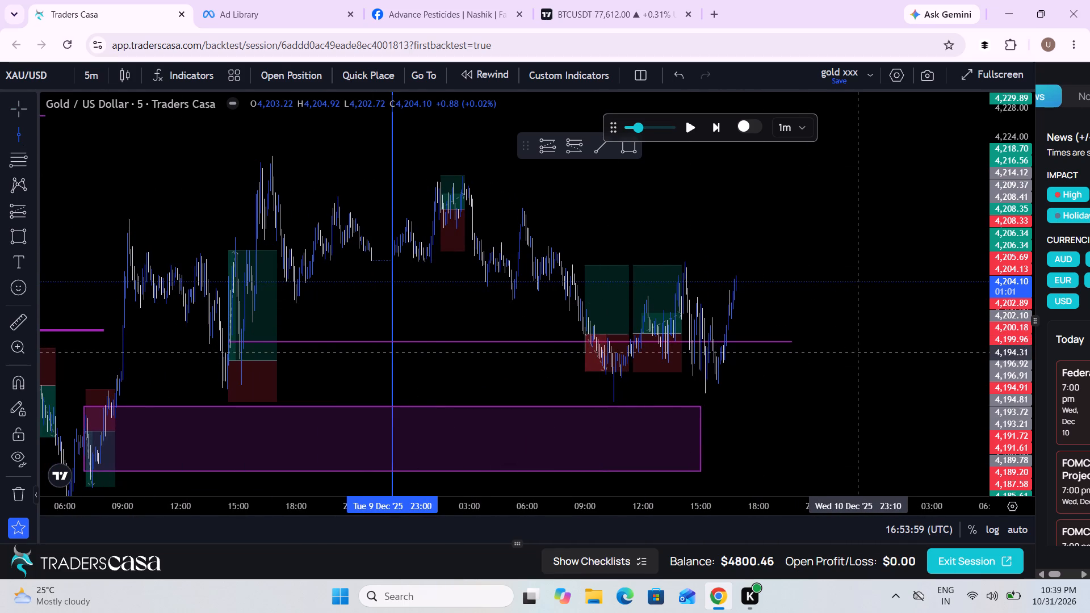
click(855, 355)
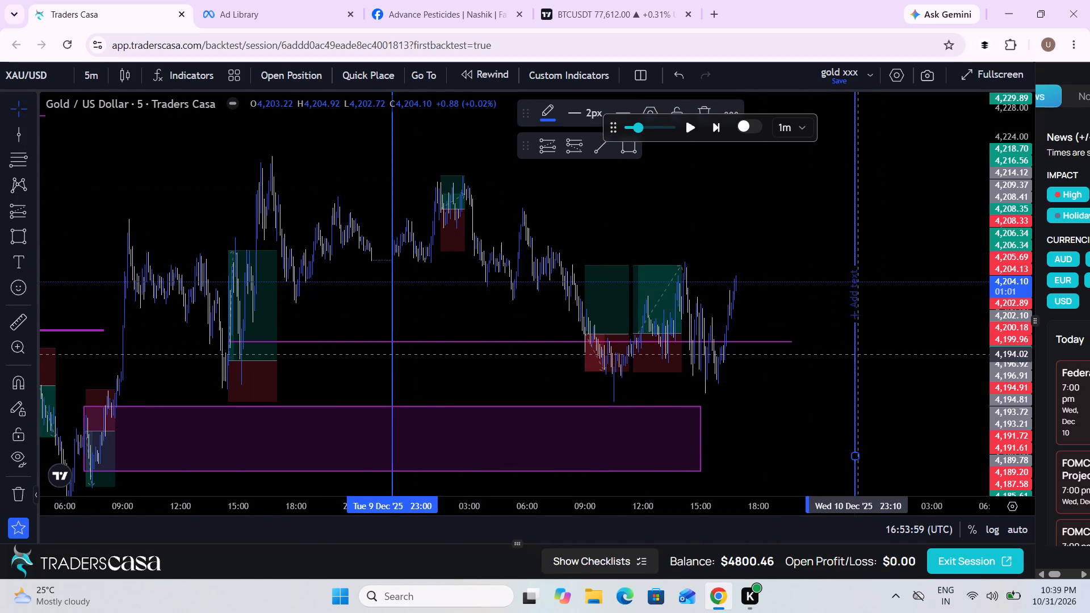
Resume the replay from about 16:54 on 10 Dec at a faster speed and pause it at about 19:45.
drag(884, 341, 745, 361)
scroll(745, 361, up, 3)
drag(745, 361, 830, 414)
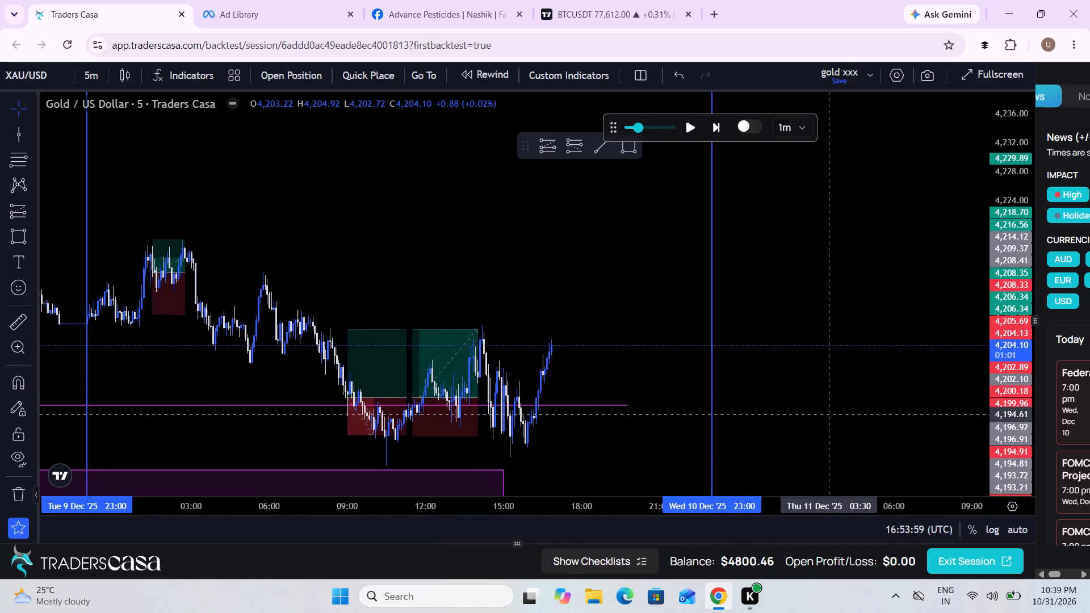
click(686, 124)
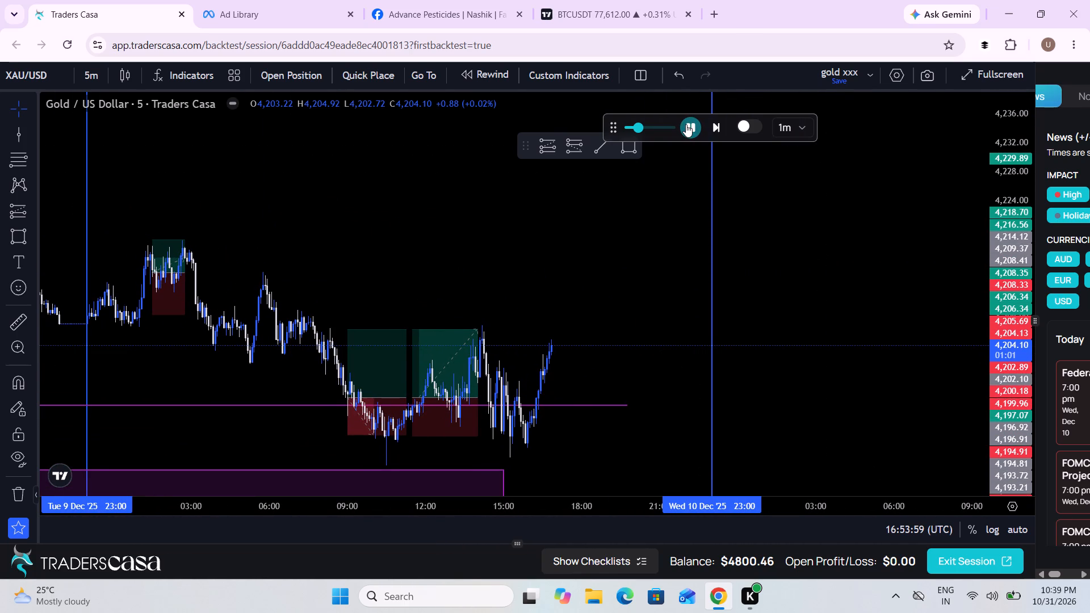
drag(804, 282, 665, 242)
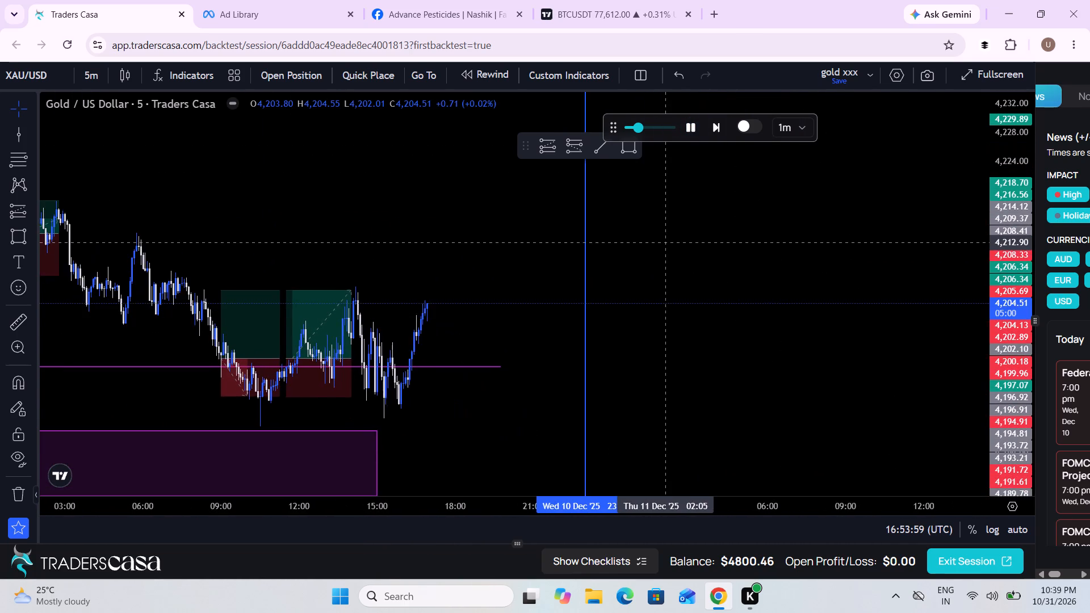
scroll(665, 242, down, 1)
drag(665, 242, 799, 251)
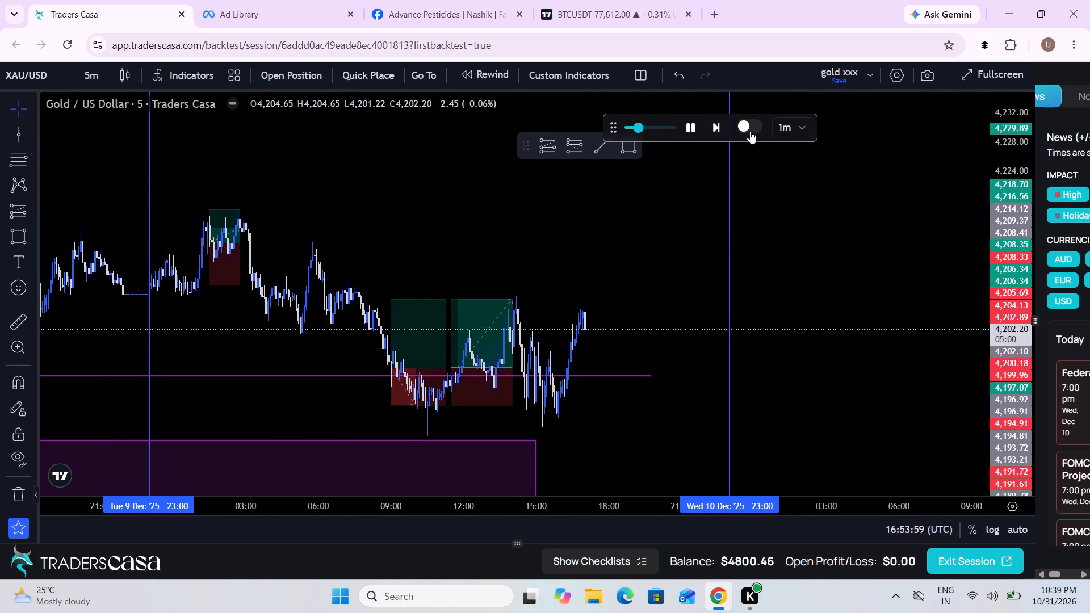
click(648, 125)
click(652, 128)
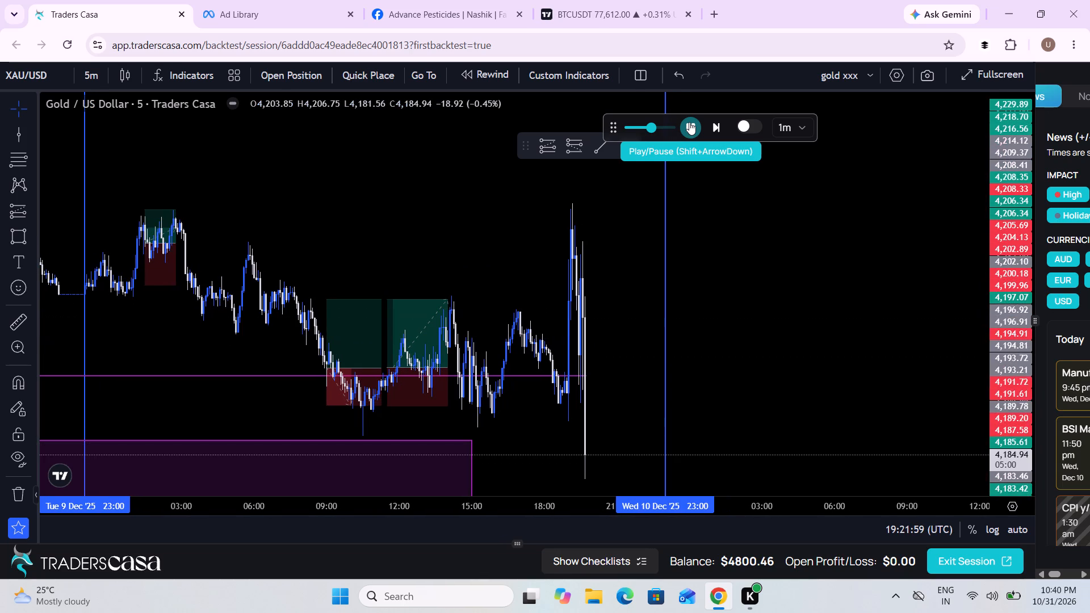
click(689, 122)
Resume the replay from about 19:45 on 10 Dec and follow price to about 20:41.
drag(823, 352, 774, 269)
scroll(774, 269, down, 1)
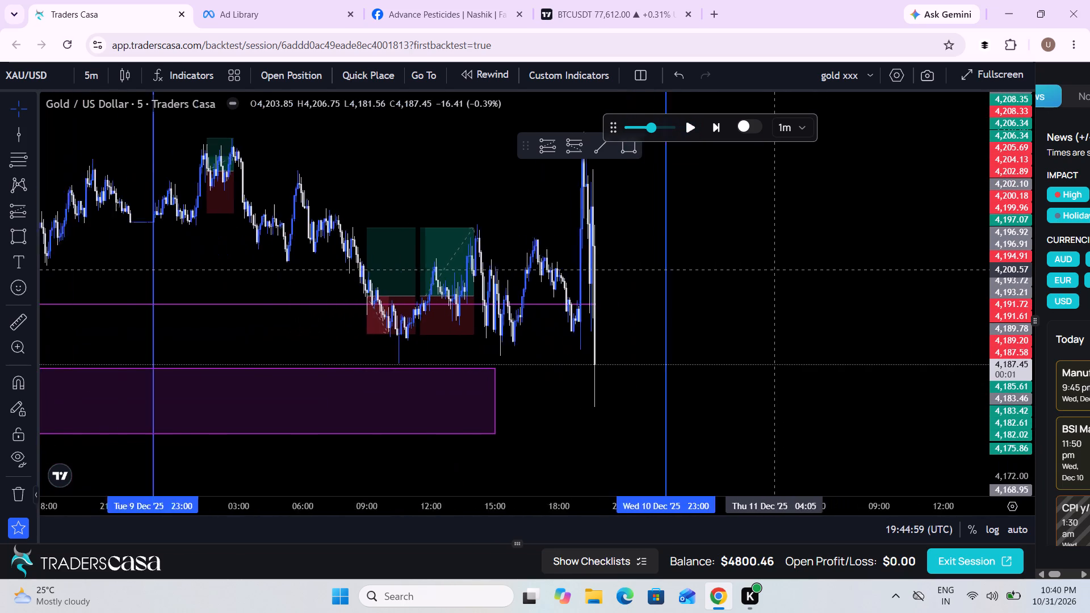
scroll(774, 269, down, 2)
drag(774, 269, 720, 270)
click(685, 131)
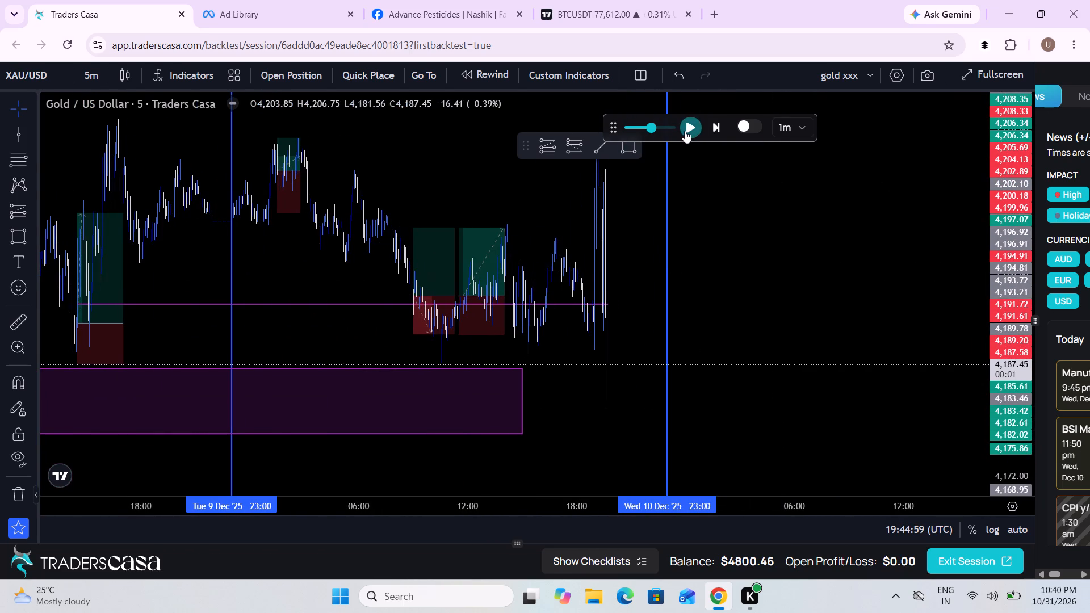
scroll(791, 292, up, 3)
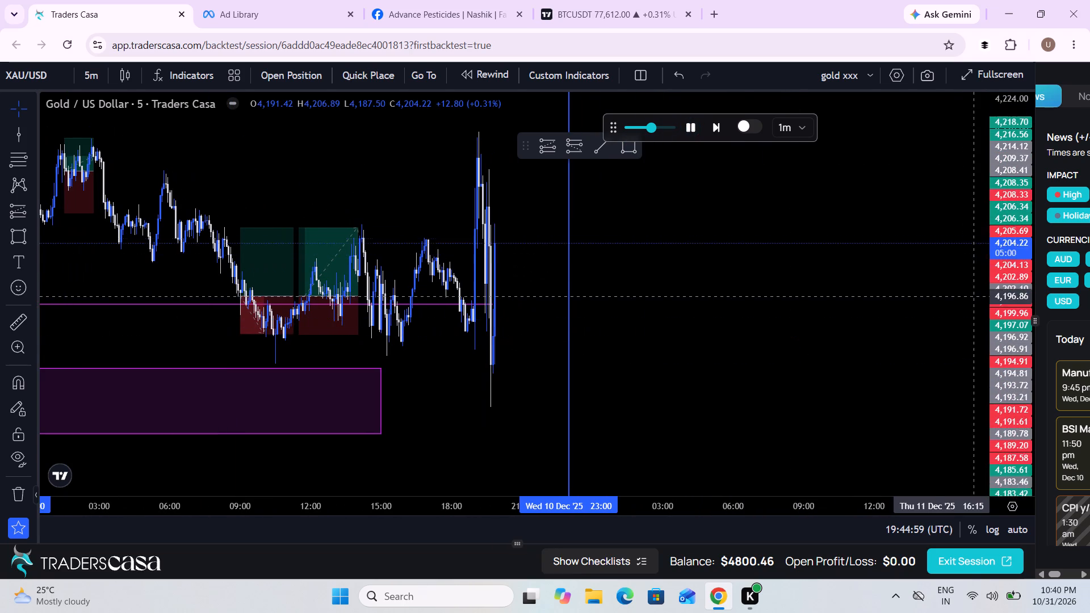
drag(1012, 237, 1014, 341)
drag(753, 316, 865, 382)
scroll(865, 382, up, 2)
drag(733, 350, 833, 387)
scroll(833, 387, down, 3)
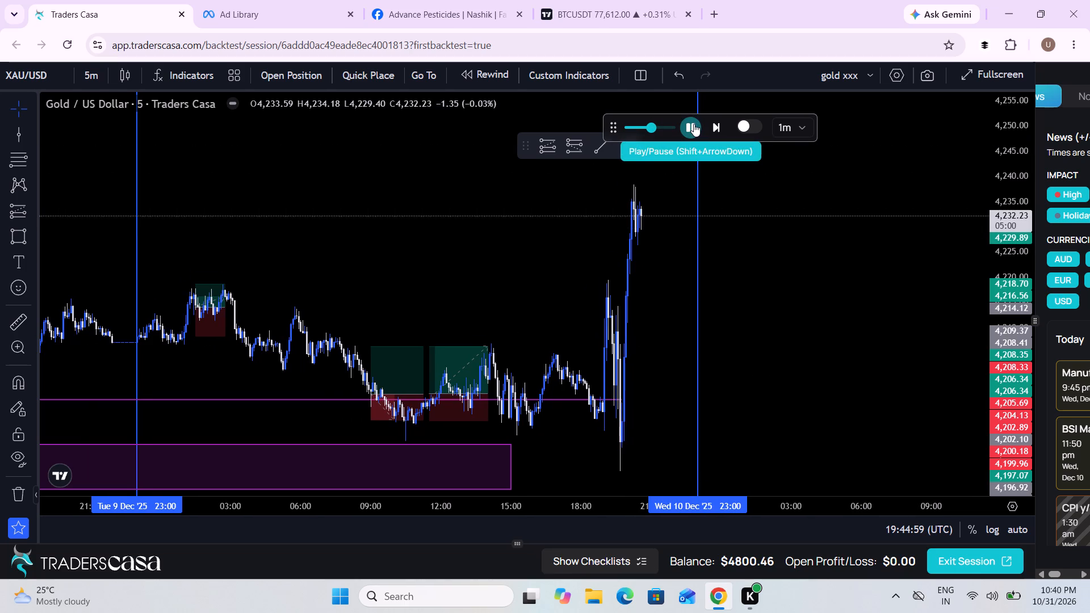
Examine the 5-minute candles as the running replay advances from about 20:41 to about 21:37 on 10 Dec.
scroll(802, 263, down, 2)
drag(802, 263, 753, 267)
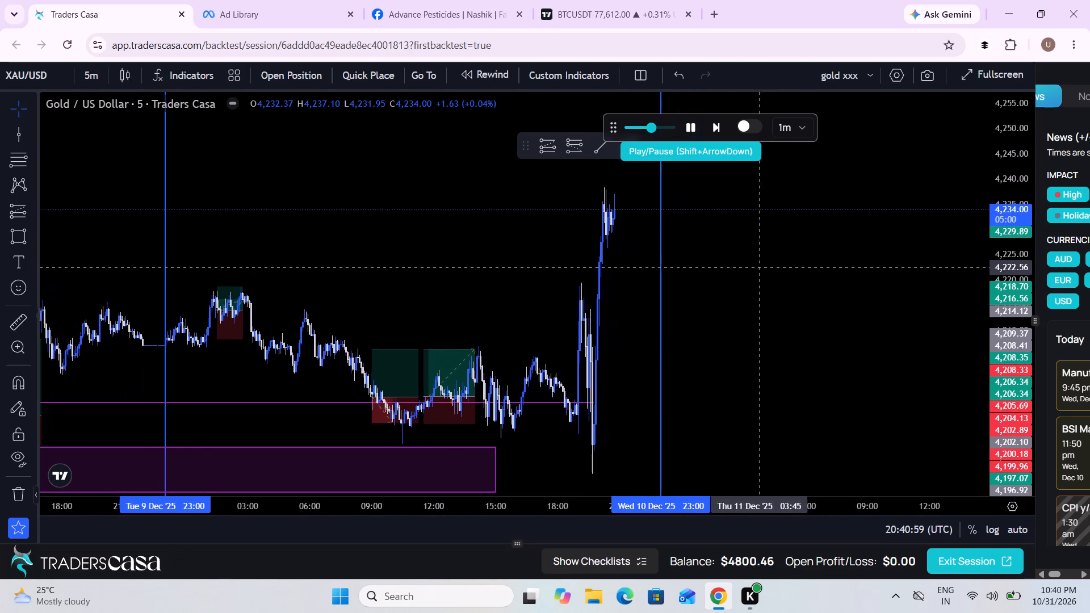
drag(753, 267, 730, 268)
scroll(730, 268, up, 3)
drag(730, 268, 689, 245)
scroll(689, 245, up, 2)
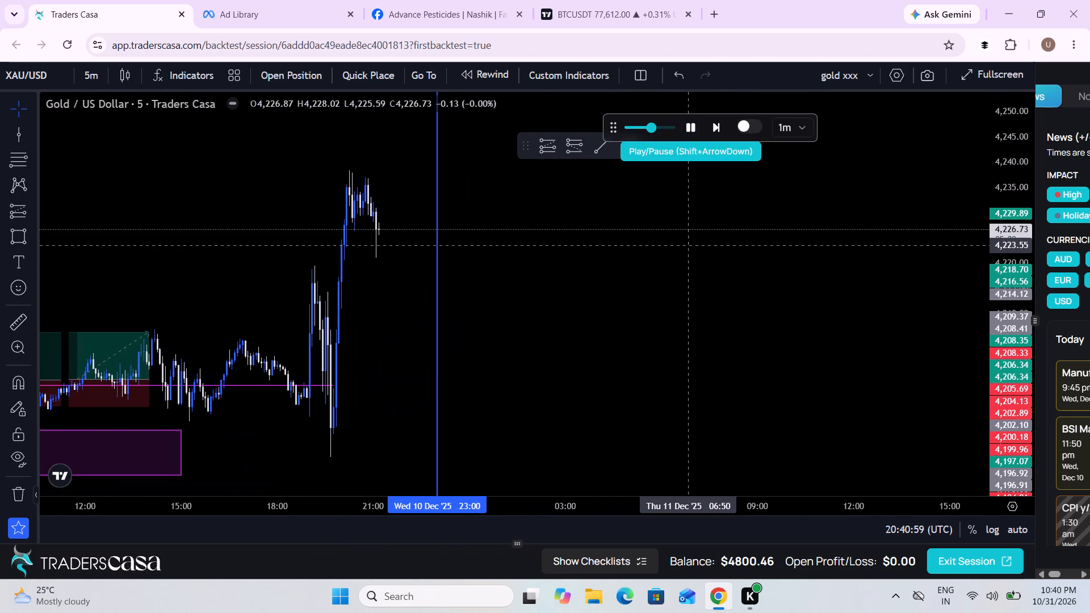
scroll(689, 245, up, 2)
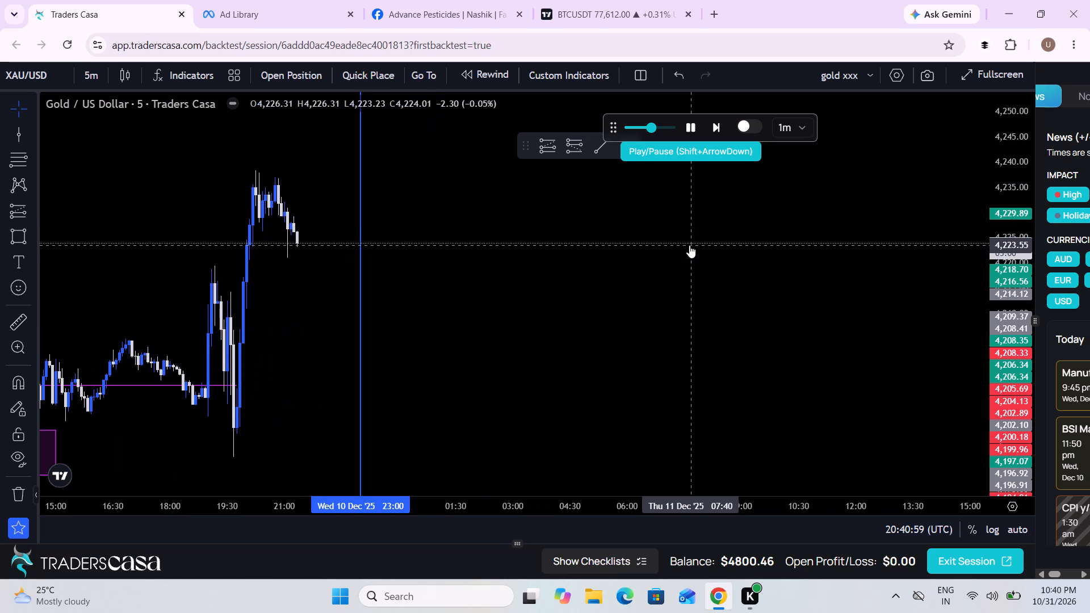
scroll(689, 245, up, 1)
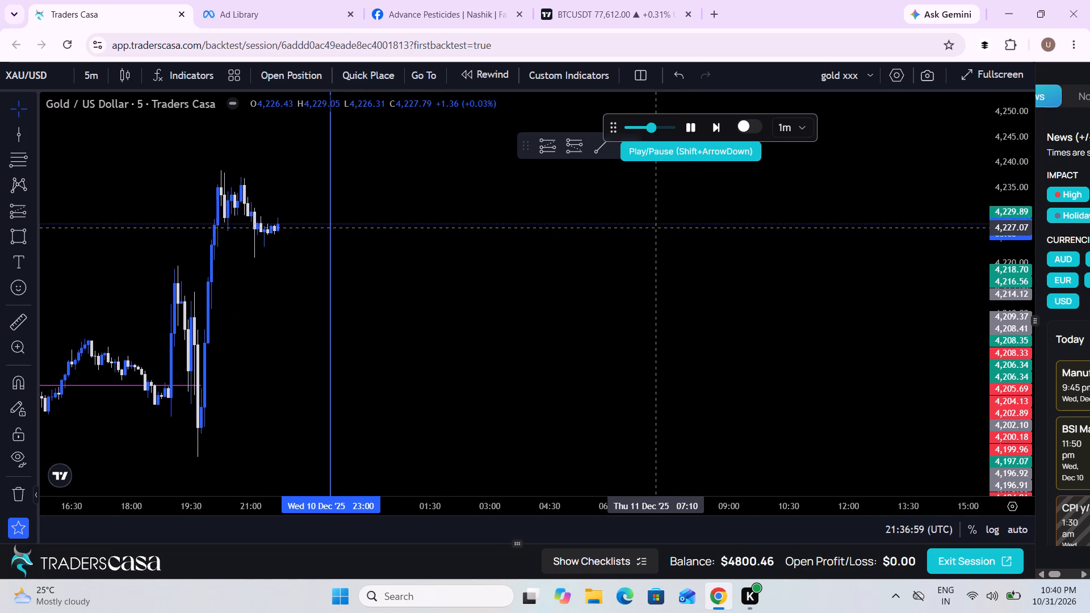
drag(618, 241, 821, 242)
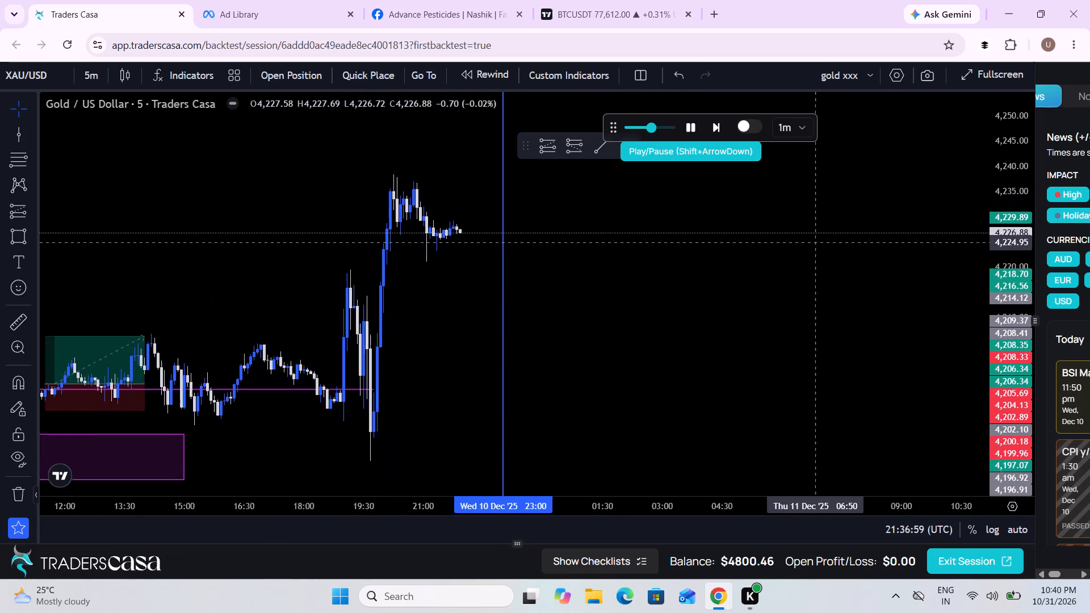
drag(821, 242, 823, 241)
scroll(823, 241, down, 4)
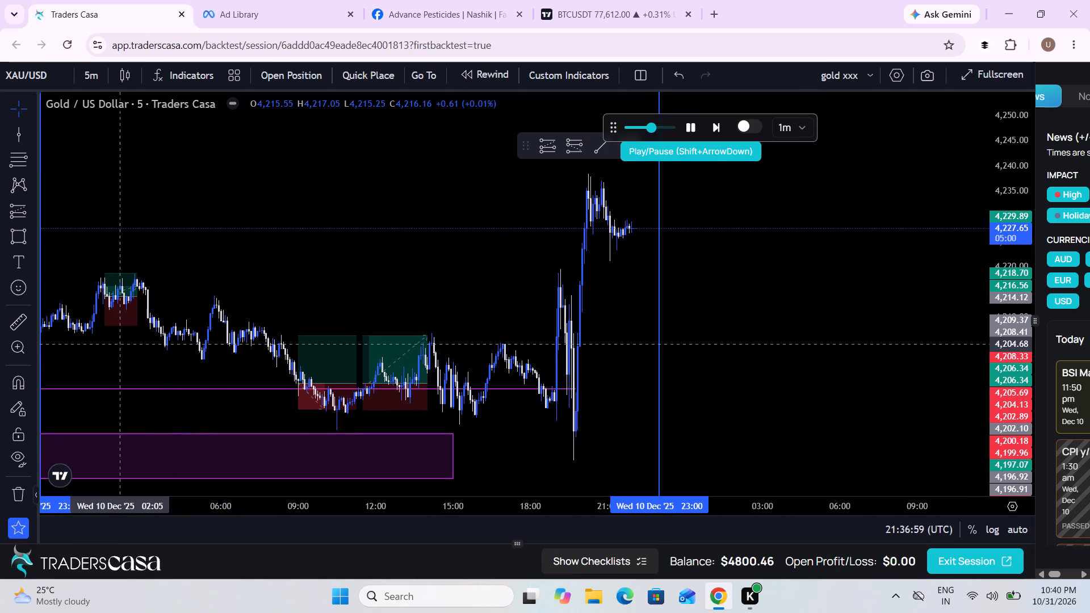
Measure the evening rally on 10 Dec from its low near 4,181.60 up to its high near 4,238.33.
click(19, 314)
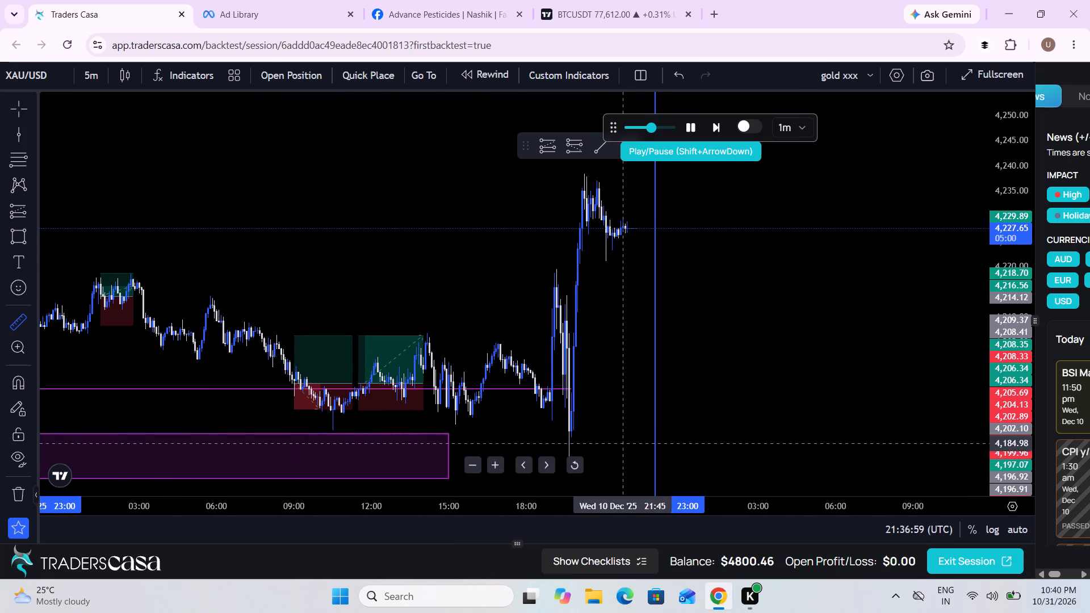
scroll(598, 456, right, 2)
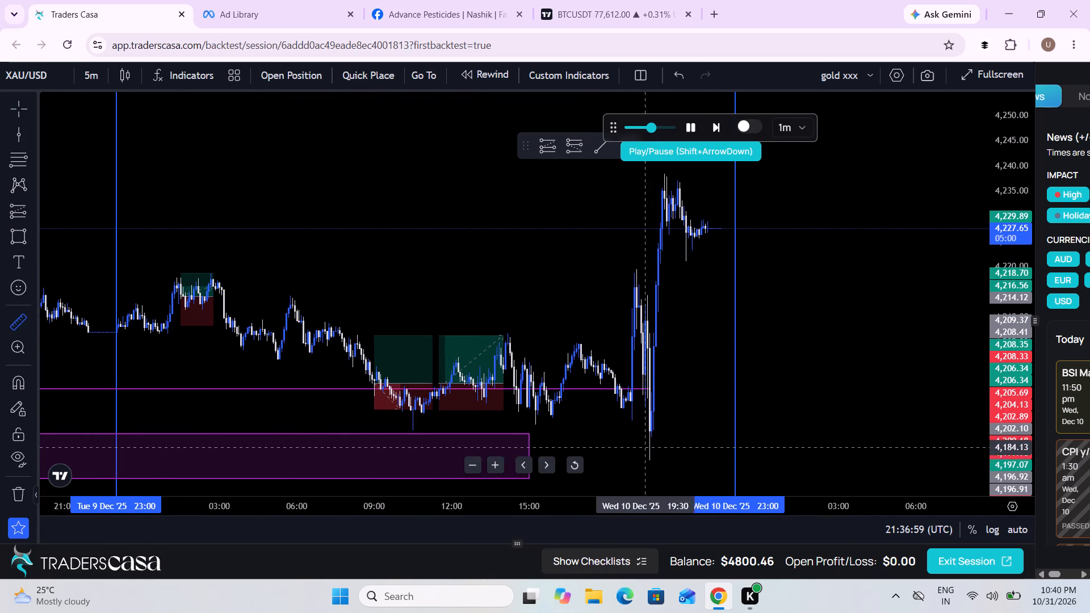
click(697, 460)
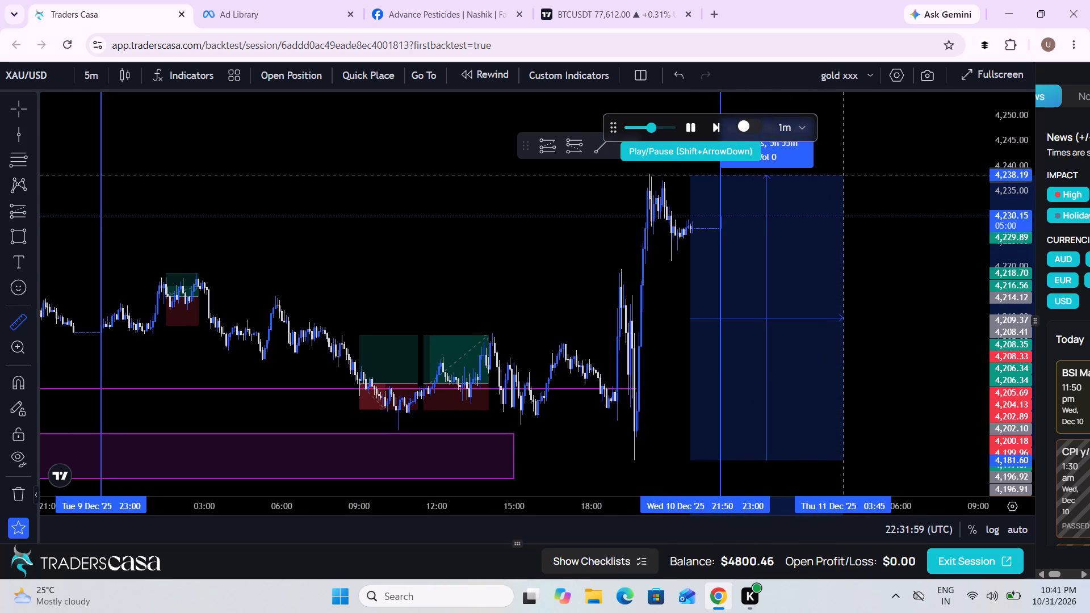
click(844, 174)
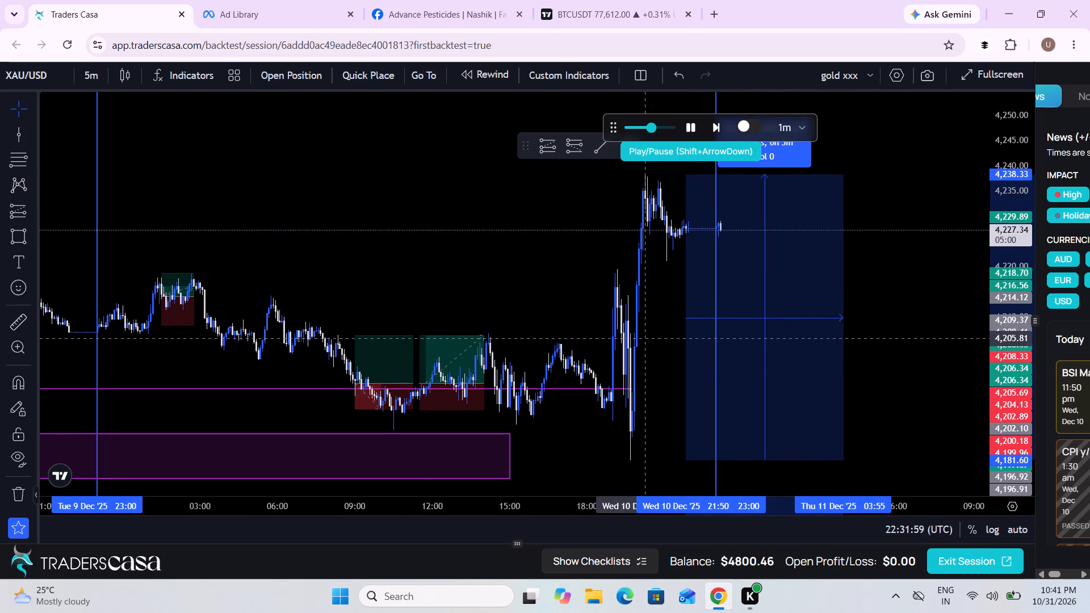
Draw a thin rectangle zone near 4,210, running from 20:35 on 10 Dec to about 09:05 on 11 Dec.
click(22, 241)
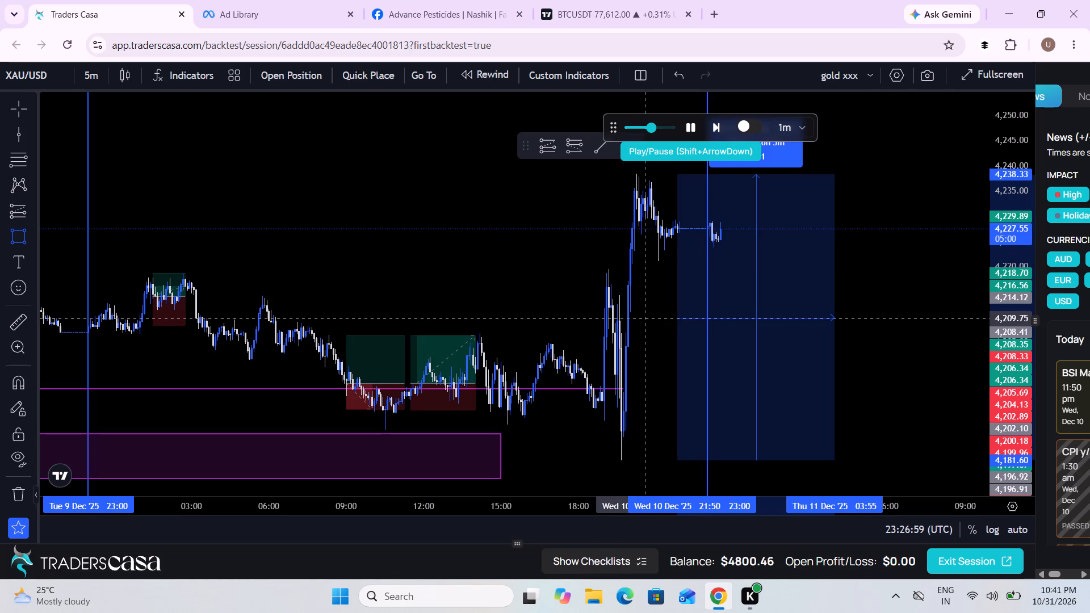
click(643, 319)
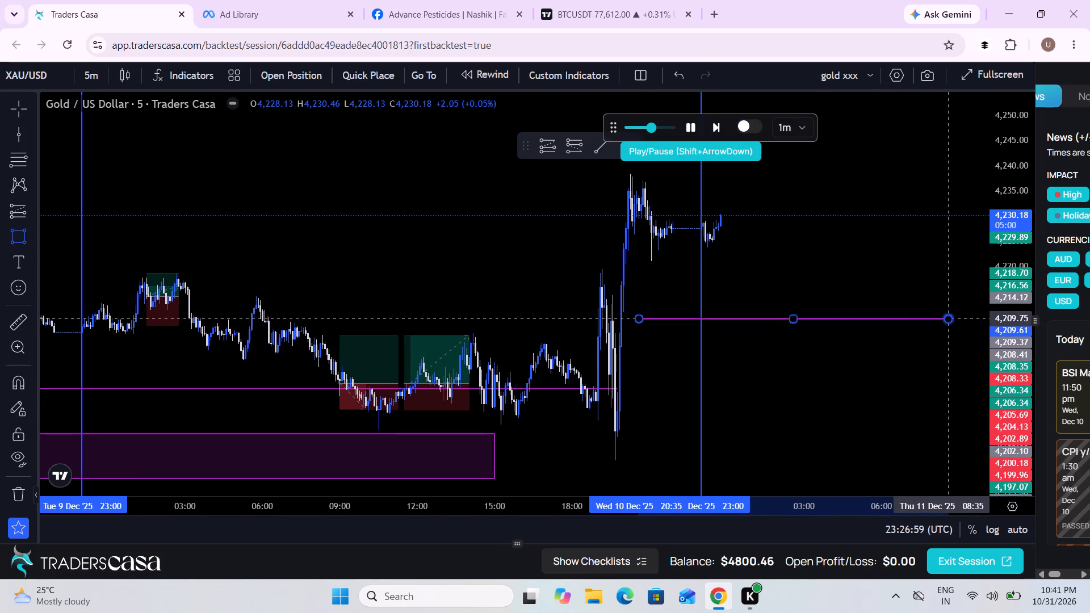
click(957, 317)
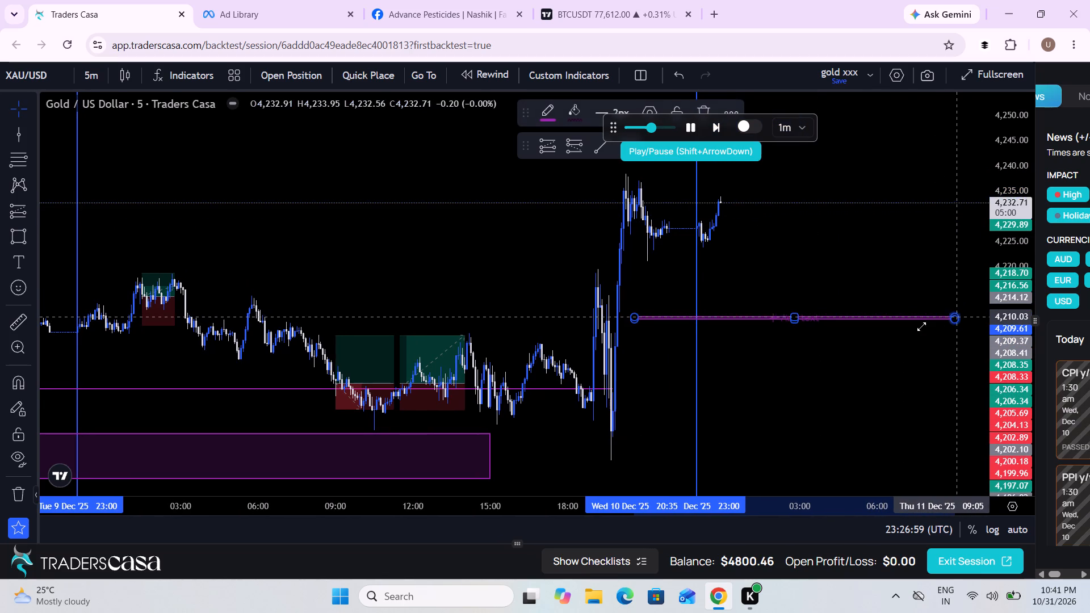
Follow price as the replay continues from about 23:27 on 10 Dec and pause it at about 01:06 on 11 Dec.
drag(765, 275, 775, 333)
scroll(775, 333, up, 4)
drag(775, 333, 660, 356)
scroll(660, 356, up, 1)
scroll(660, 356, down, 2)
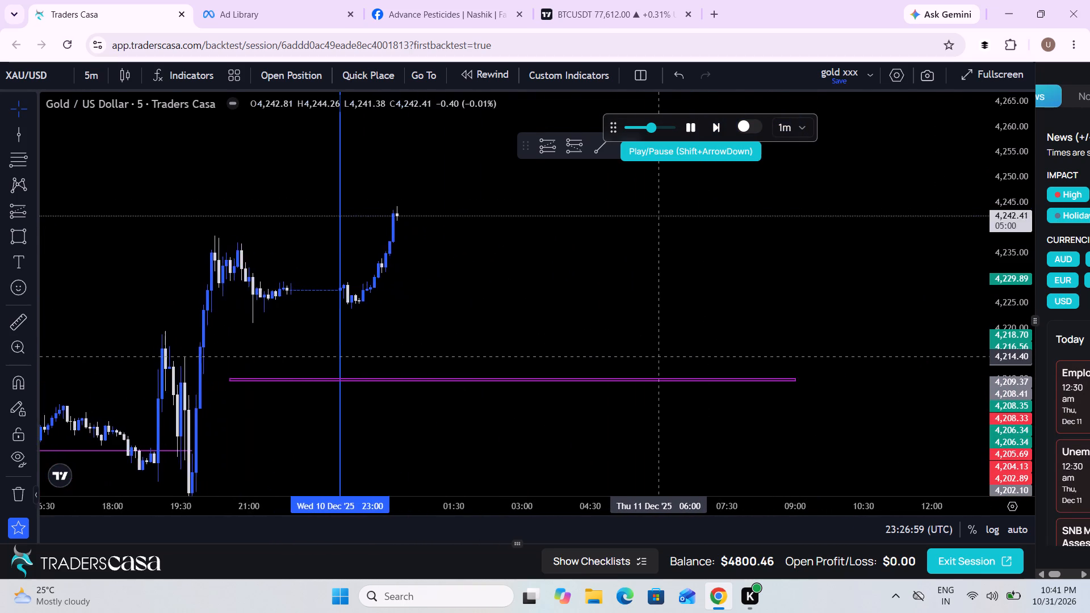
scroll(660, 356, down, 2)
drag(712, 321, 735, 473)
scroll(735, 473, down, 3)
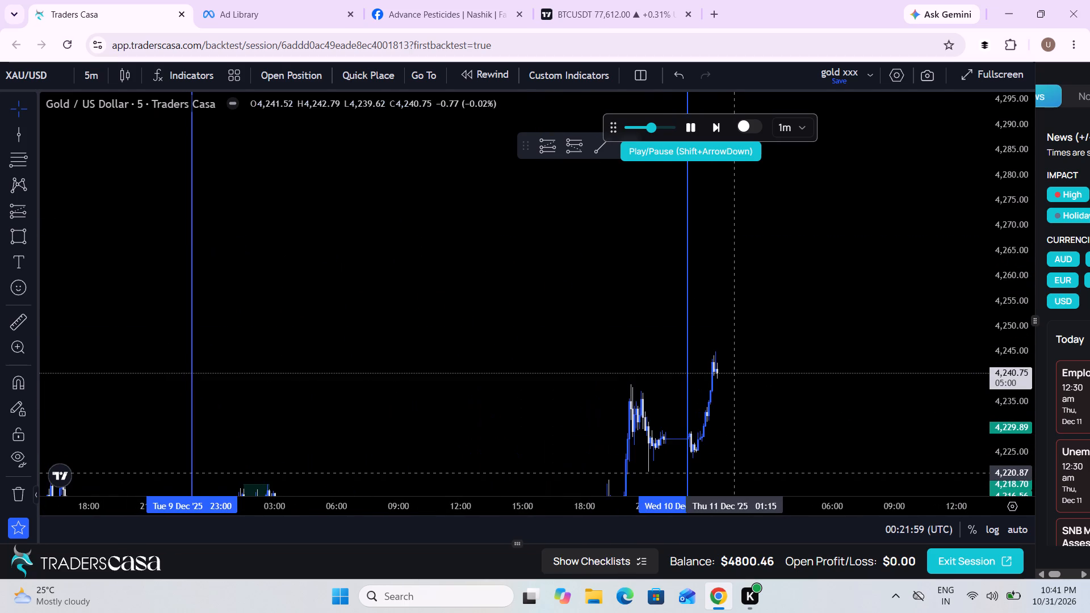
scroll(735, 473, up, 3)
drag(733, 473, 779, 386)
scroll(779, 386, up, 2)
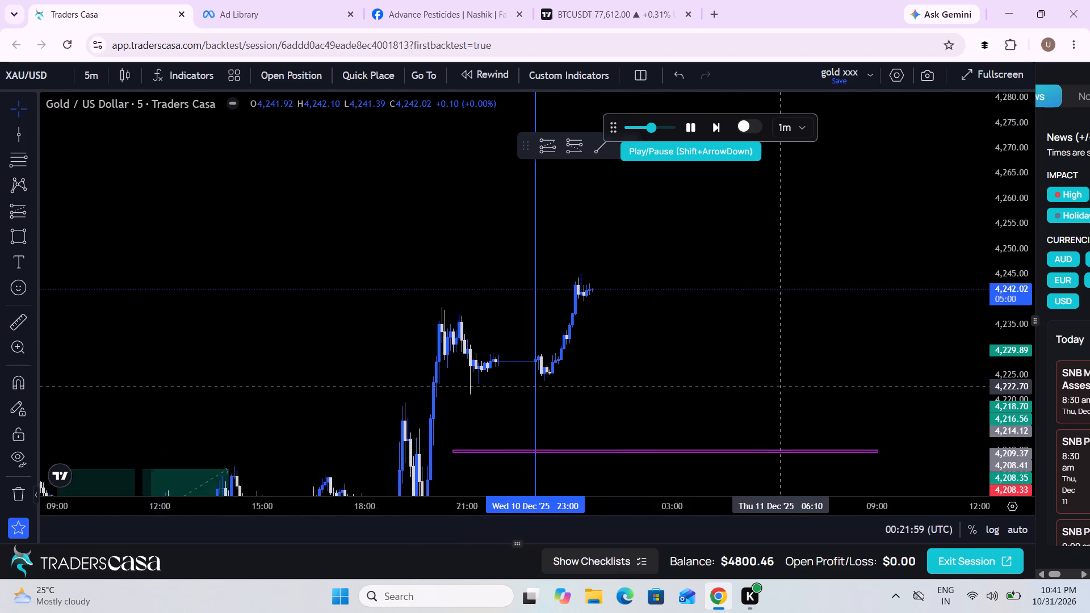
scroll(779, 386, up, 1)
drag(1016, 387, 1000, 309)
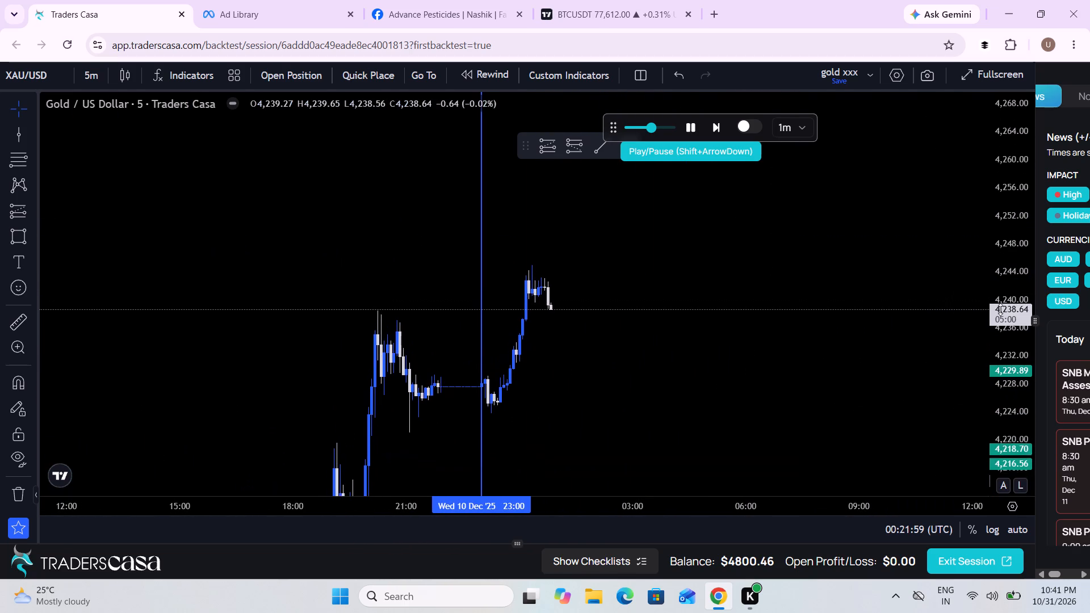
drag(1000, 309, 1000, 309)
click(686, 116)
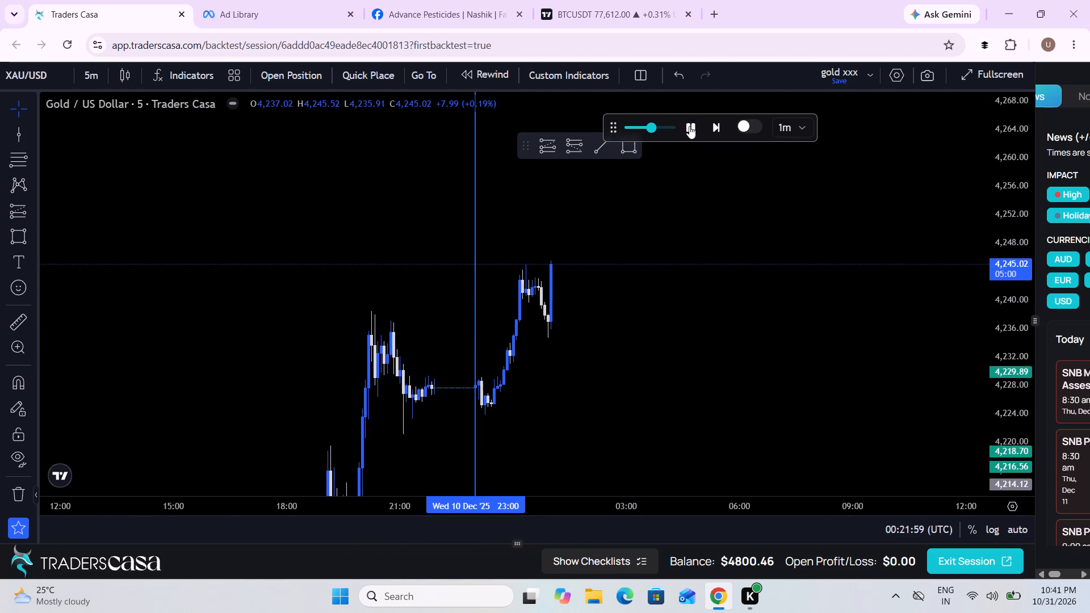
click(689, 127)
Measure the latest upswing from about 4,224.14 to about 4,244.98.
scroll(604, 274, up, 3)
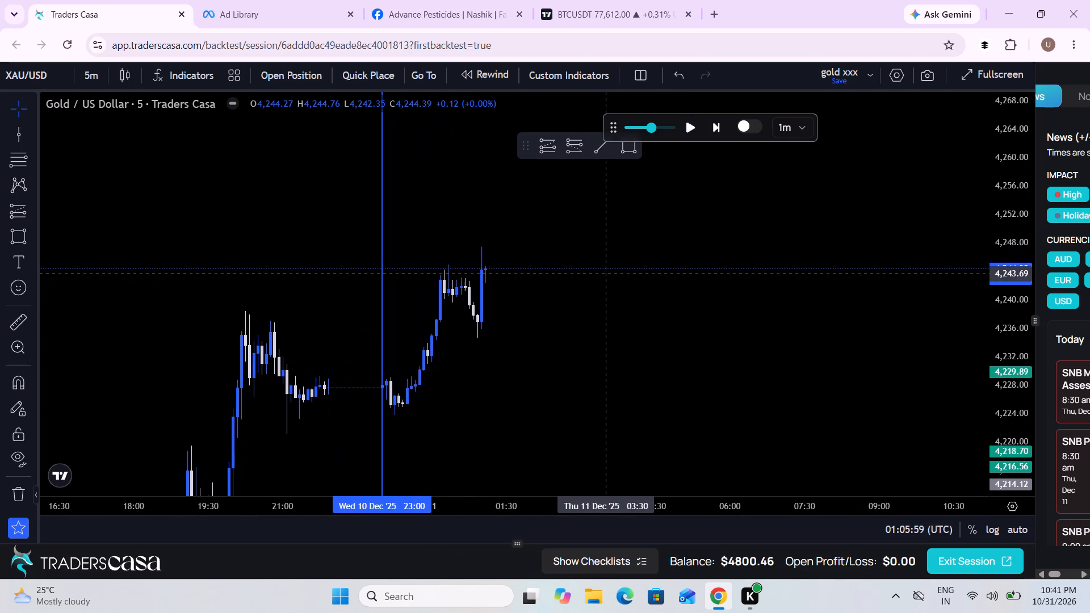
click(5, 322)
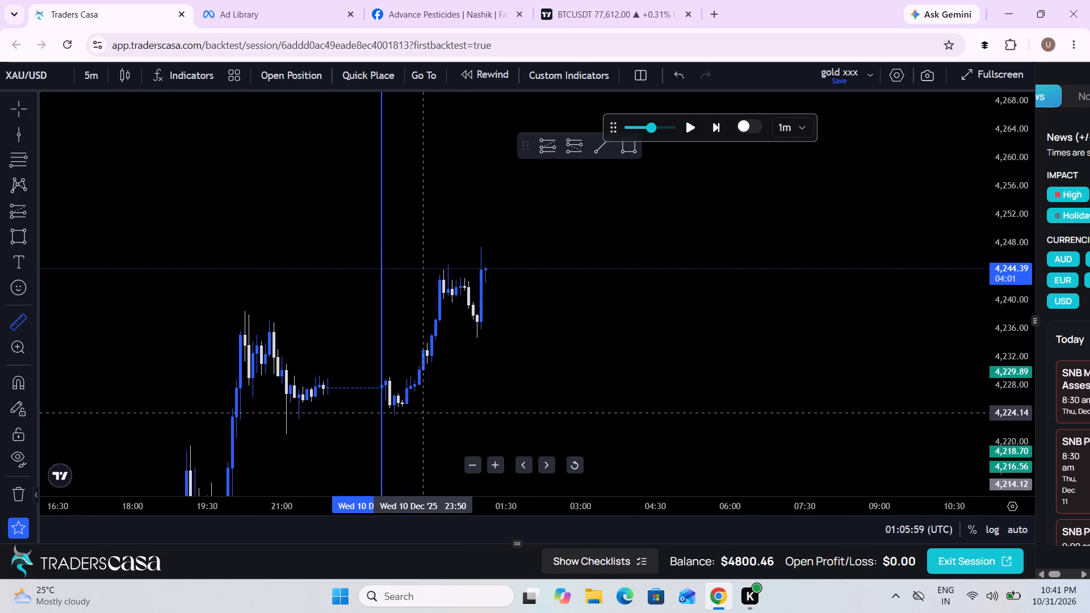
click(422, 413)
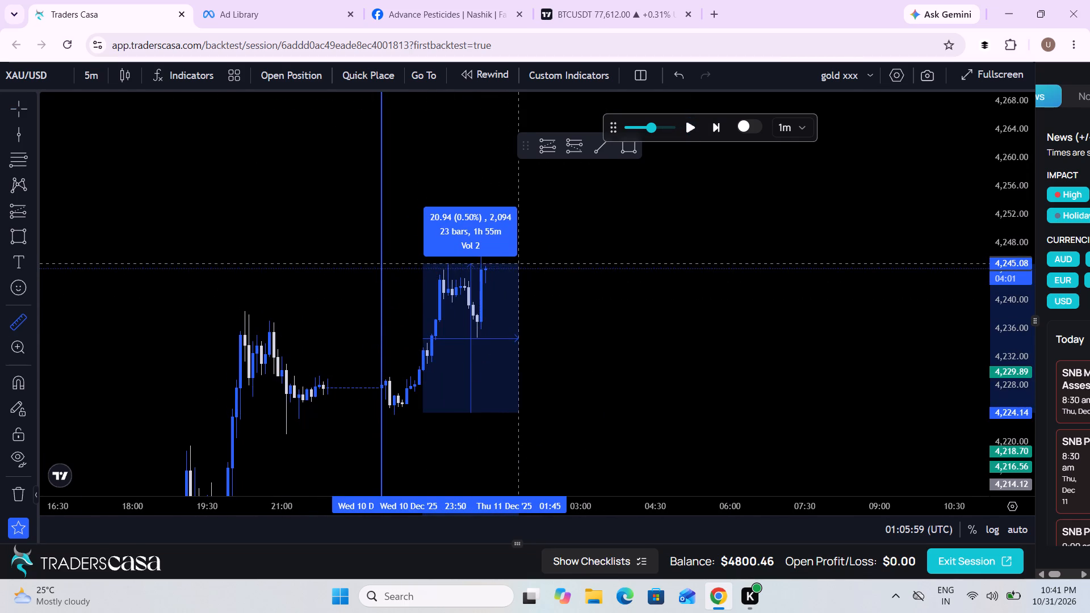
click(520, 264)
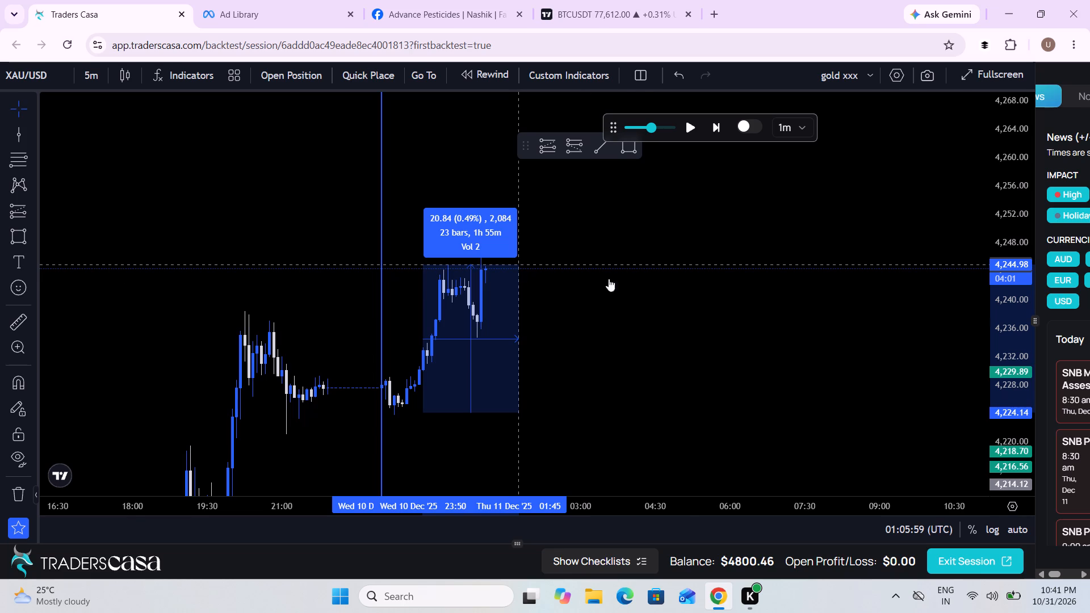
Follow price as the replay continues from about 01:06 on 11 Dec and pause it at about 01:36.
scroll(643, 295, up, 4)
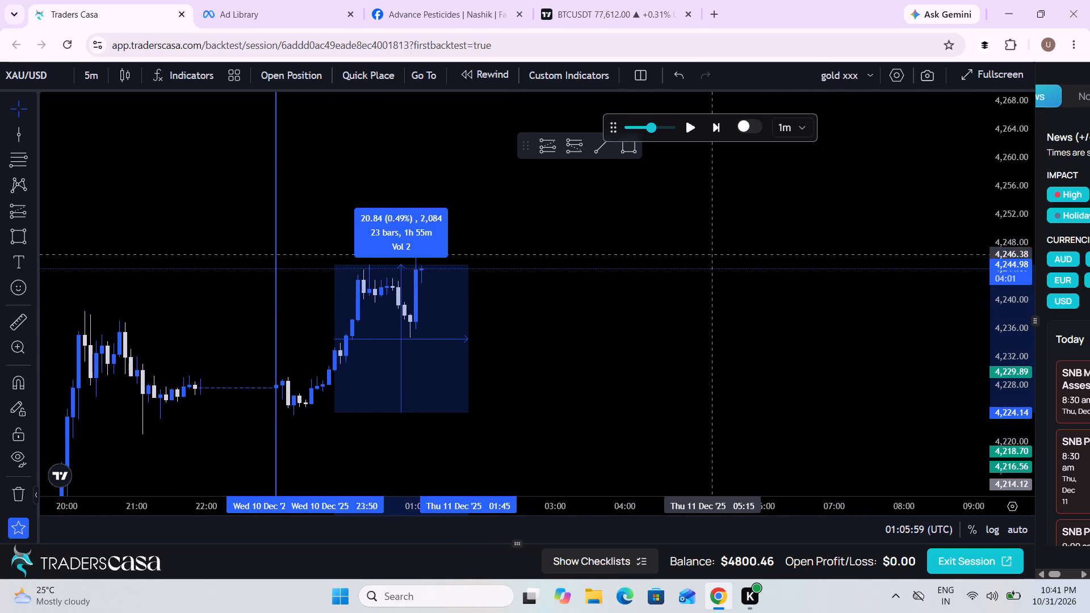
click(690, 132)
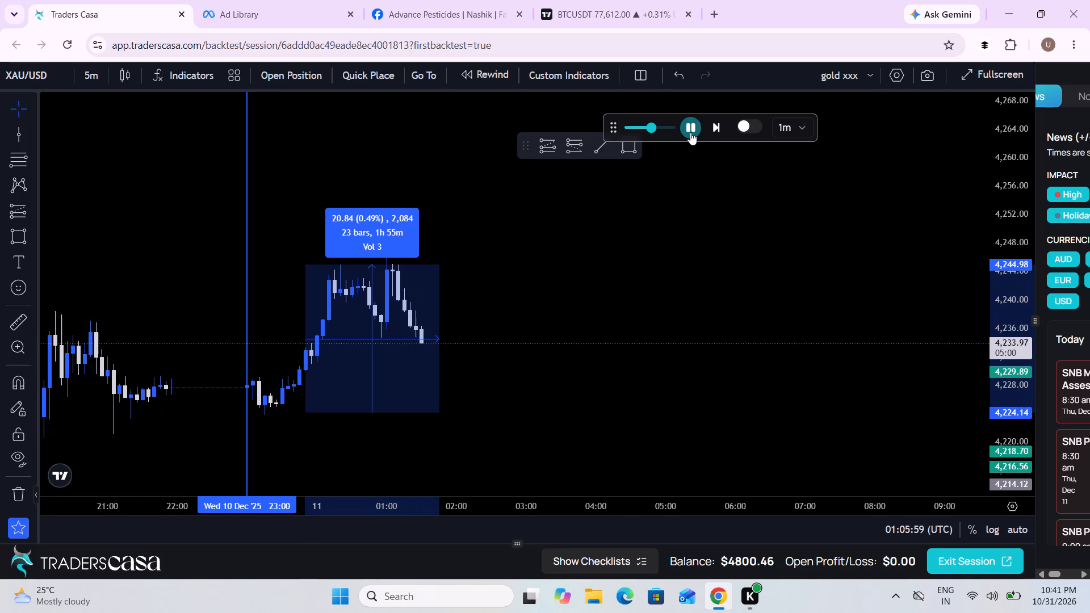
click(690, 132)
scroll(560, 293, down, 1)
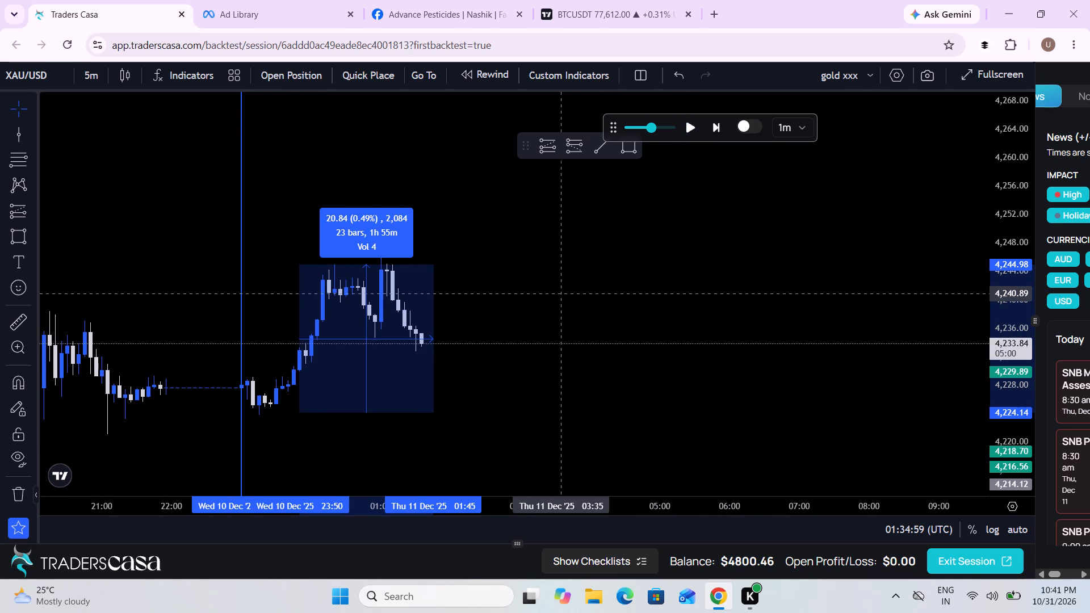
scroll(560, 293, down, 1)
Clear the old measurement and measure the upswing from about 4,223.84 to the 11 Dec high near 4,247.38.
click(599, 285)
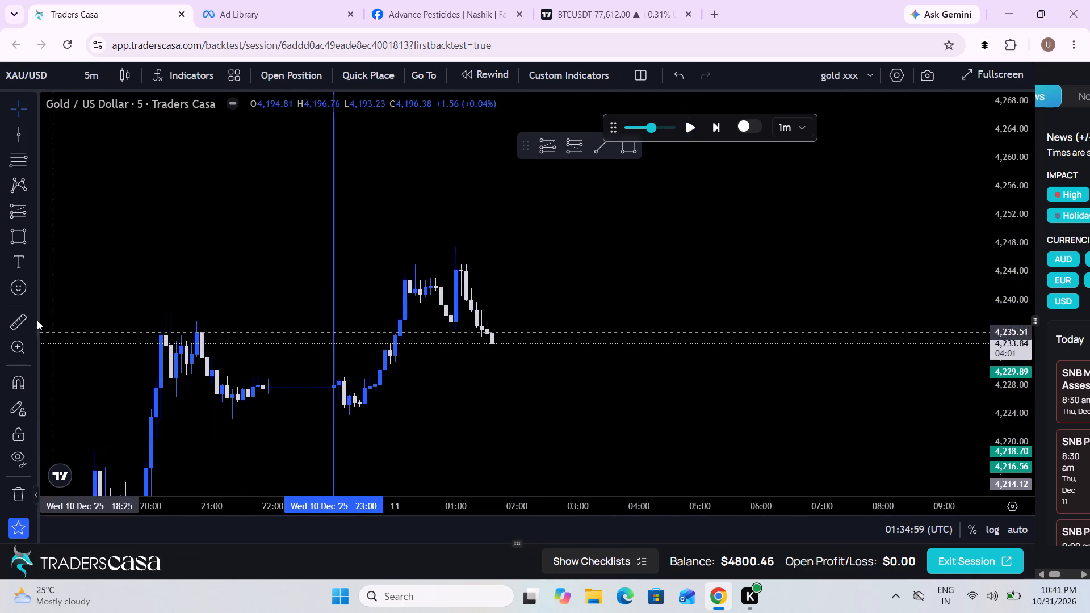
click(18, 314)
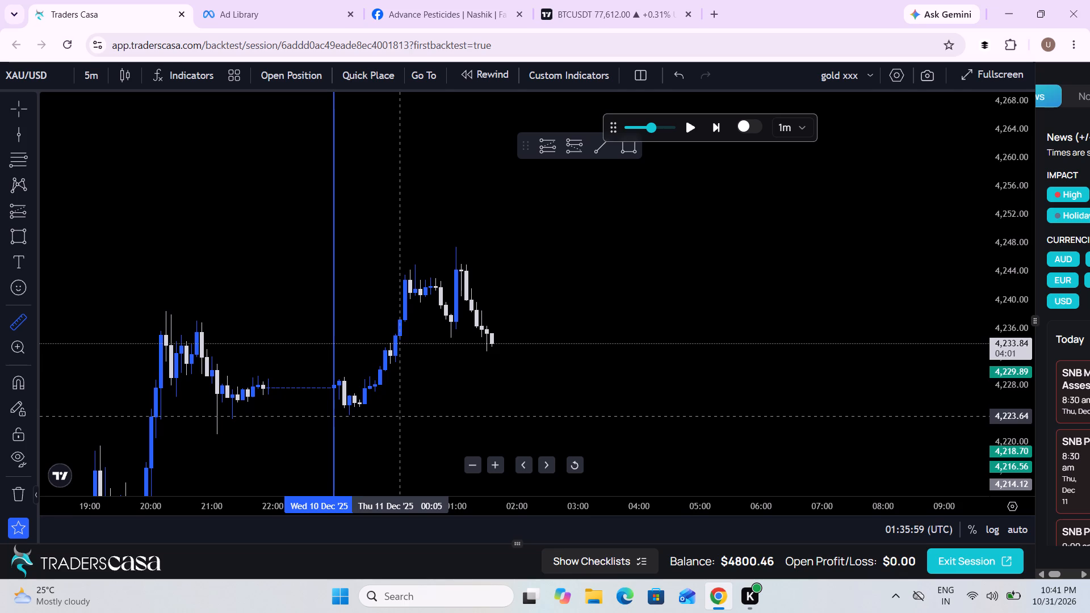
click(400, 414)
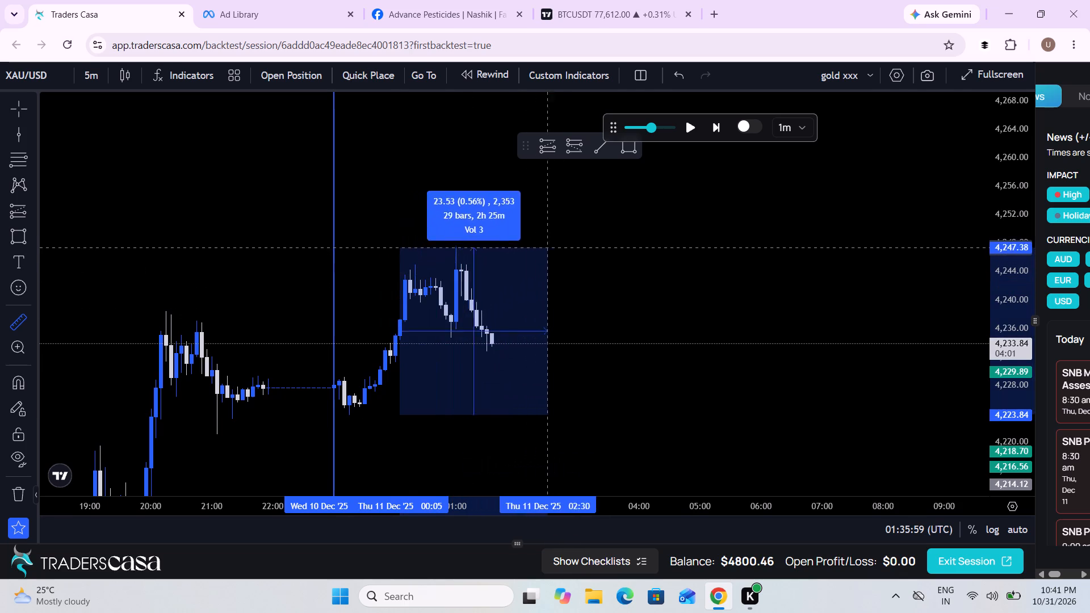
click(605, 247)
scroll(605, 247, up, 4)
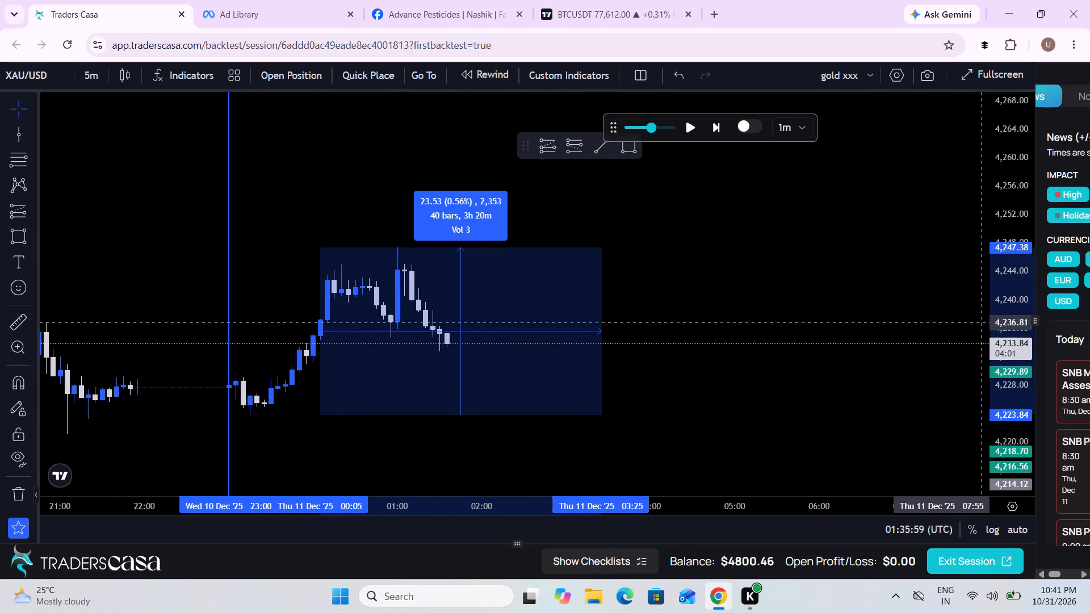
Draw a long position beside the latest candle with entry 4,236.58, stop 4,231.30 and target about 4,256.64.
drag(1016, 390, 969, 140)
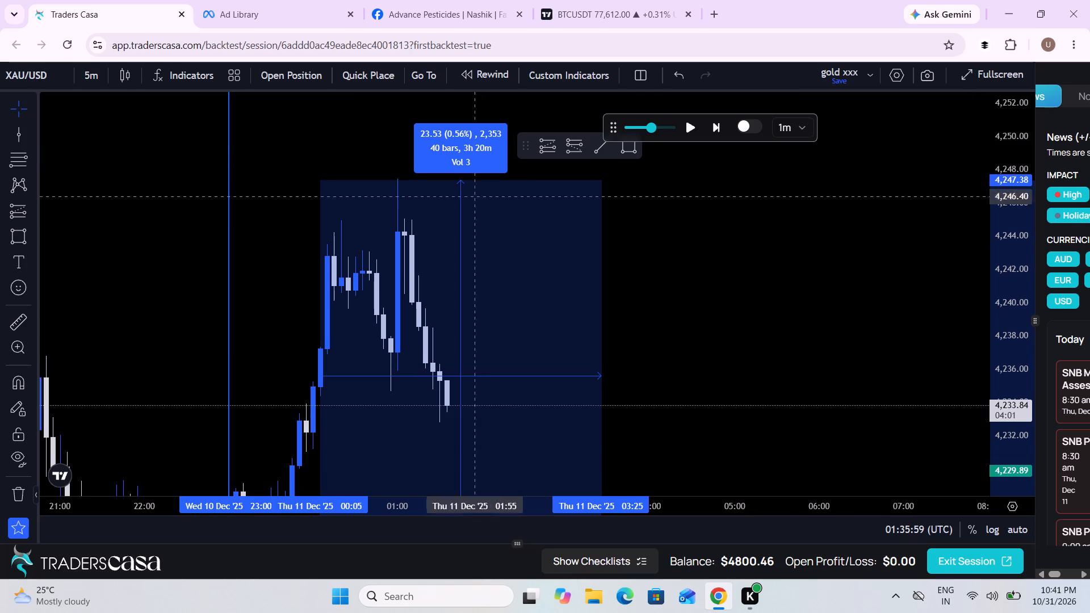
click(20, 211)
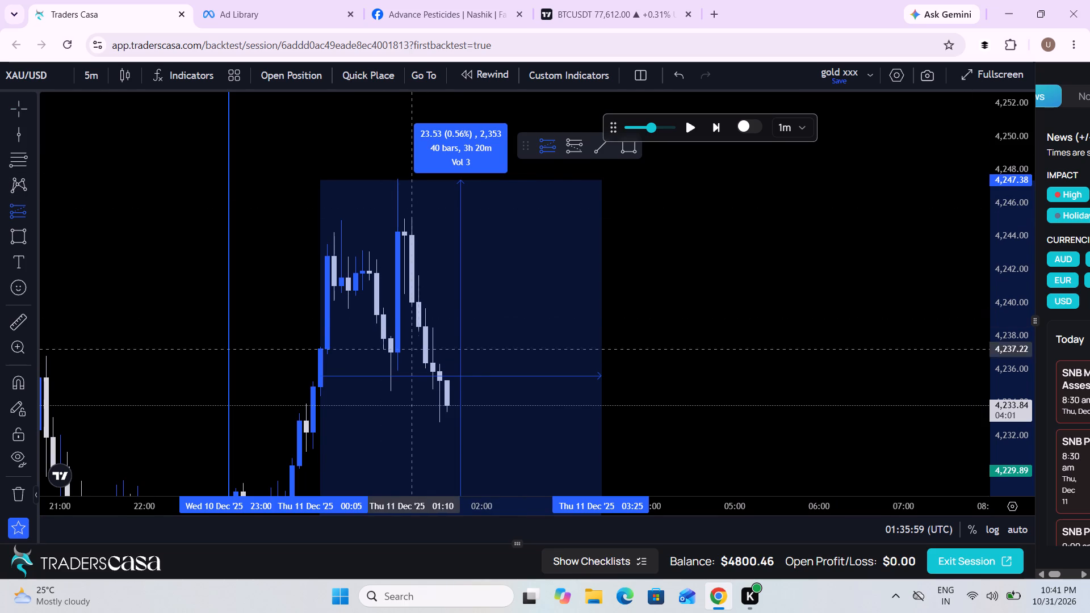
click(457, 359)
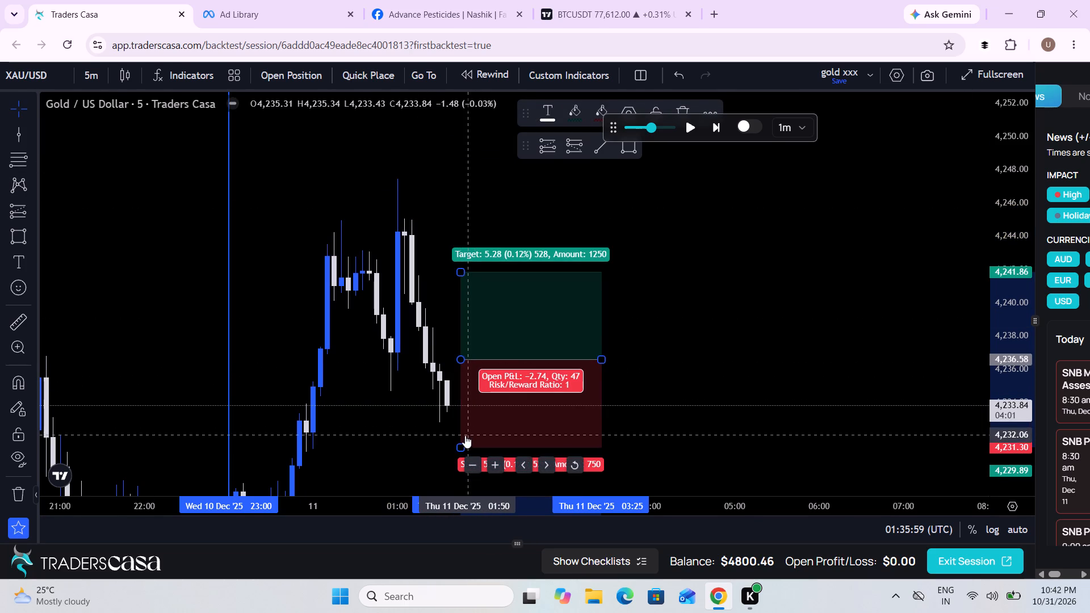
drag(710, 381, 875, 353)
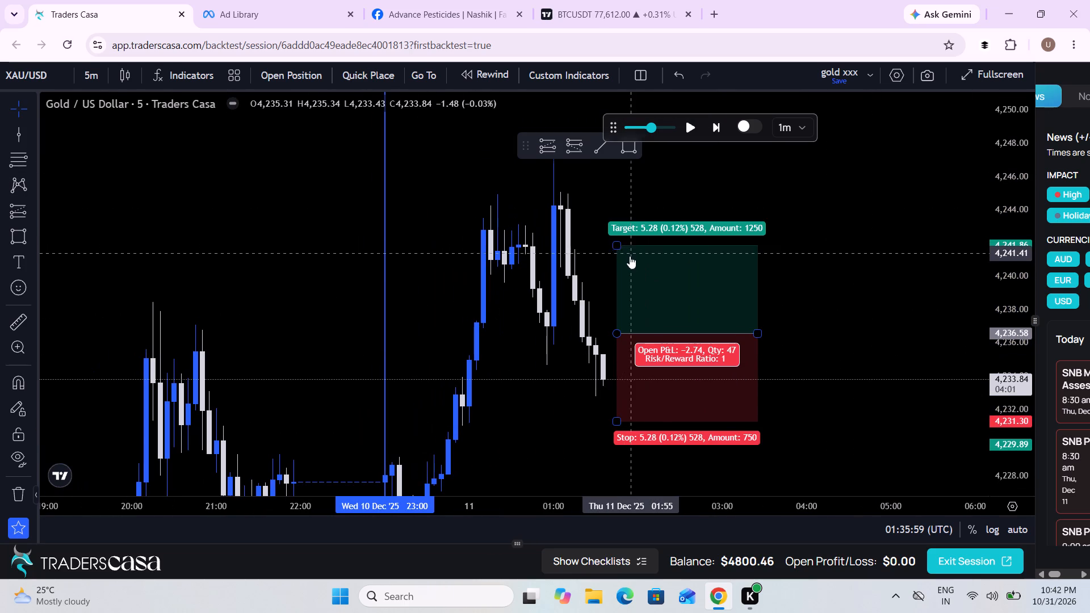
drag(617, 246, 611, 184)
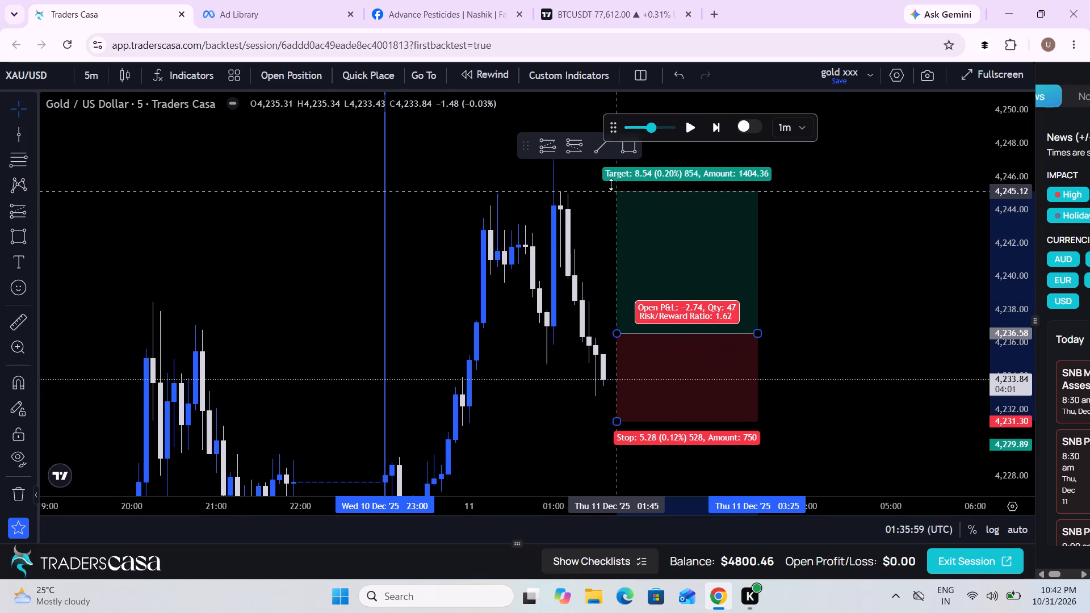
drag(611, 184, 613, 115)
drag(854, 234, 783, 463)
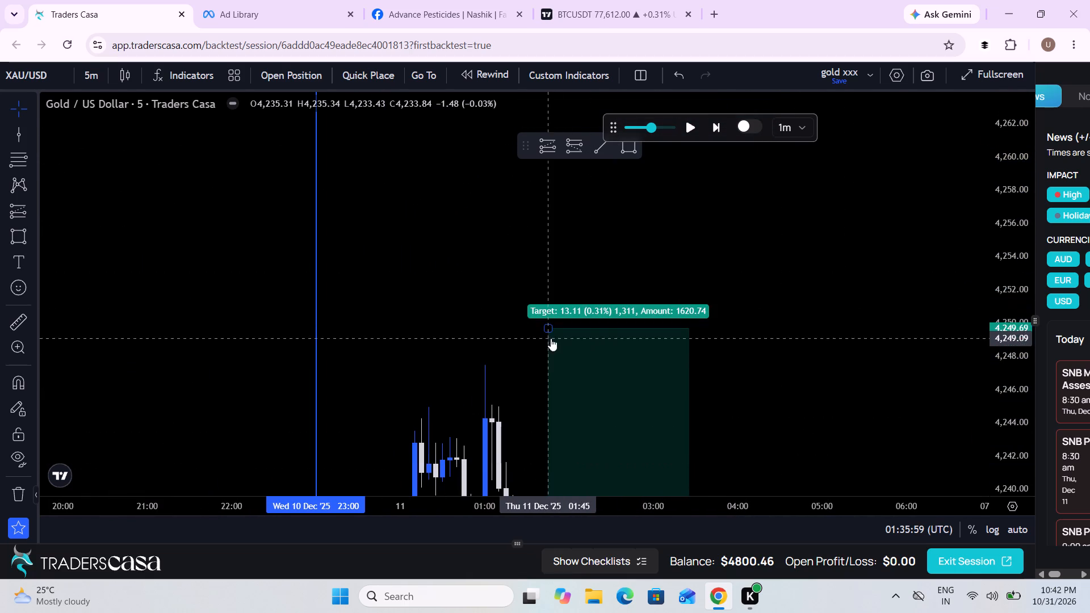
click(553, 324)
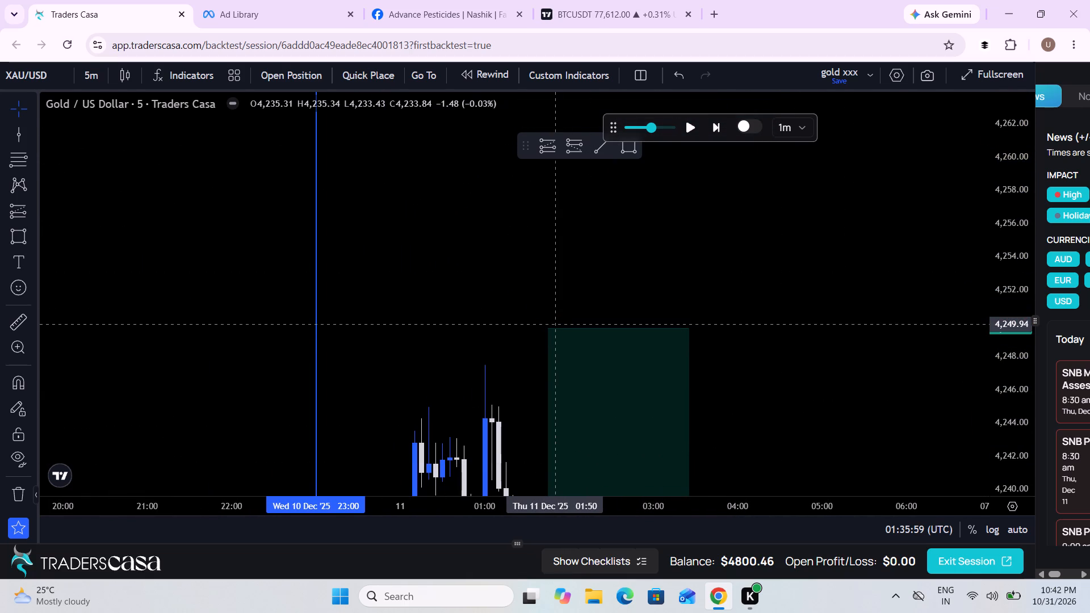
drag(546, 330, 530, 232)
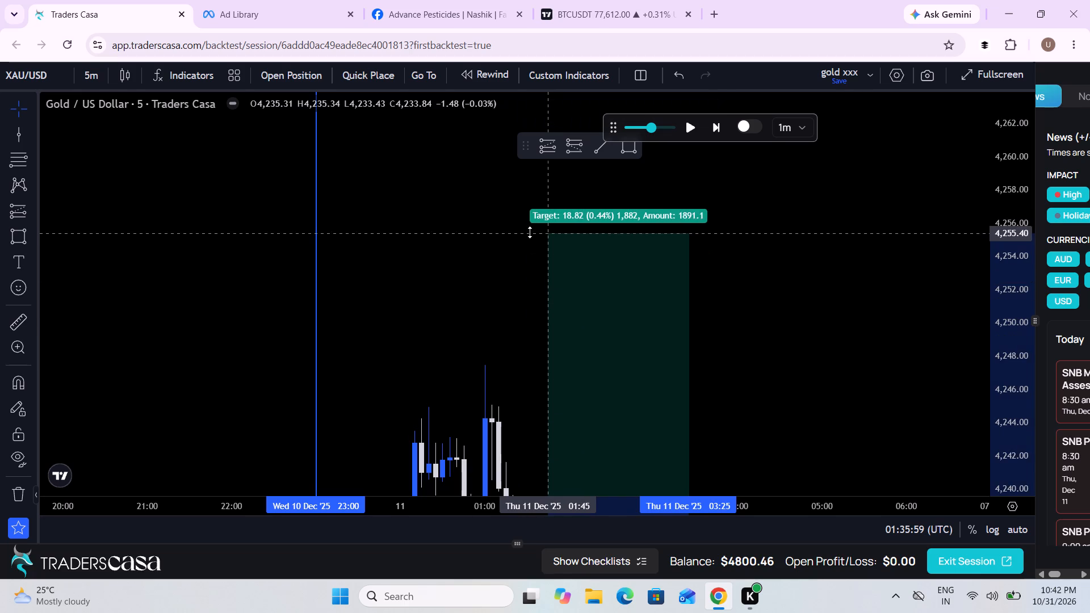
drag(530, 232, 548, 212)
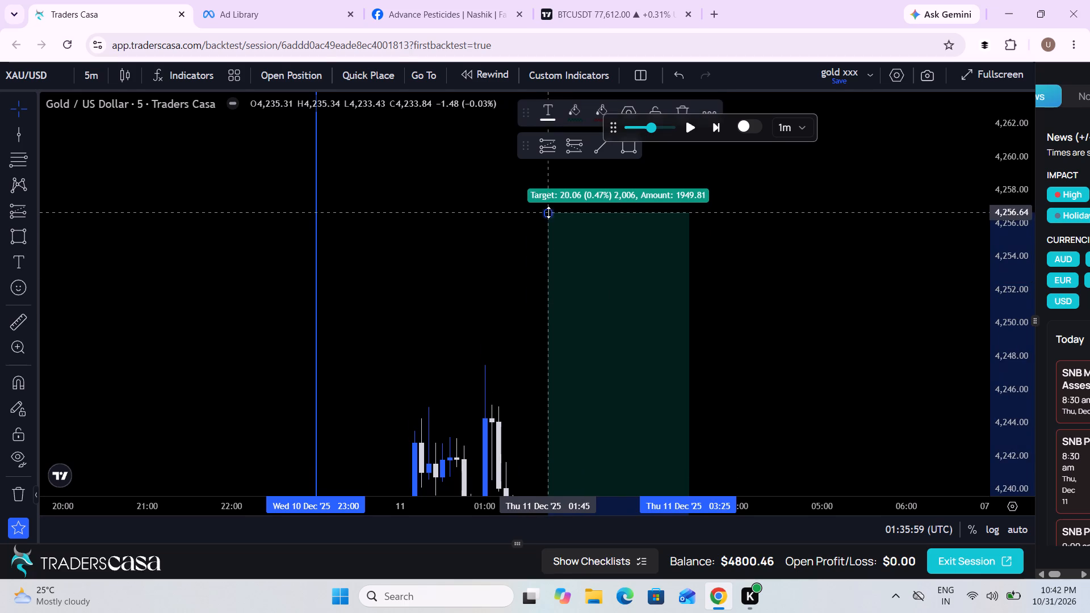
Place a buy stop order from the long position: entry 4236.58, take profit 4256.64, stop loss 4231.3, risk 2.2%.
click(305, 74)
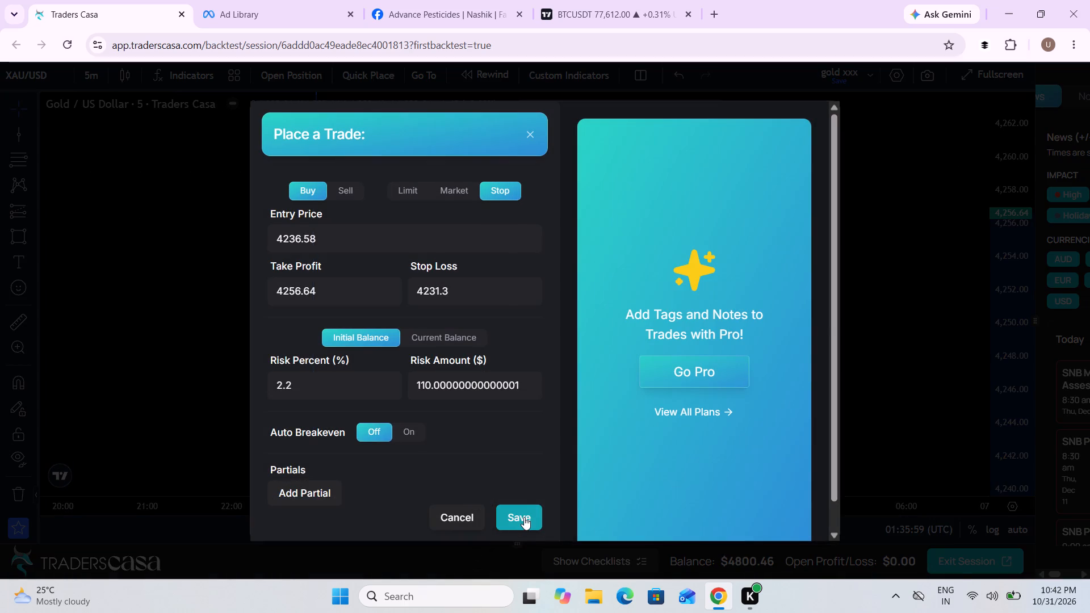
click(524, 517)
Follow the trade as the replay continues from about 01:36 on 11 Dec and pause it at about 02:27.
click(888, 429)
drag(888, 429, 791, 215)
scroll(791, 215, down, 4)
drag(1022, 249, 1015, 402)
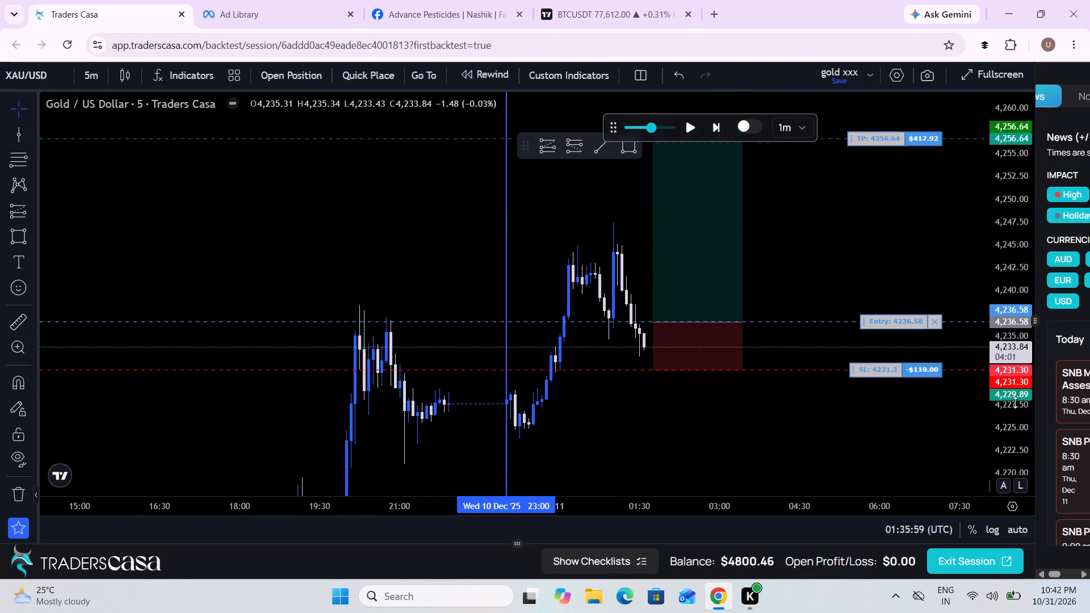
drag(1015, 402, 1015, 403)
drag(803, 462, 762, 536)
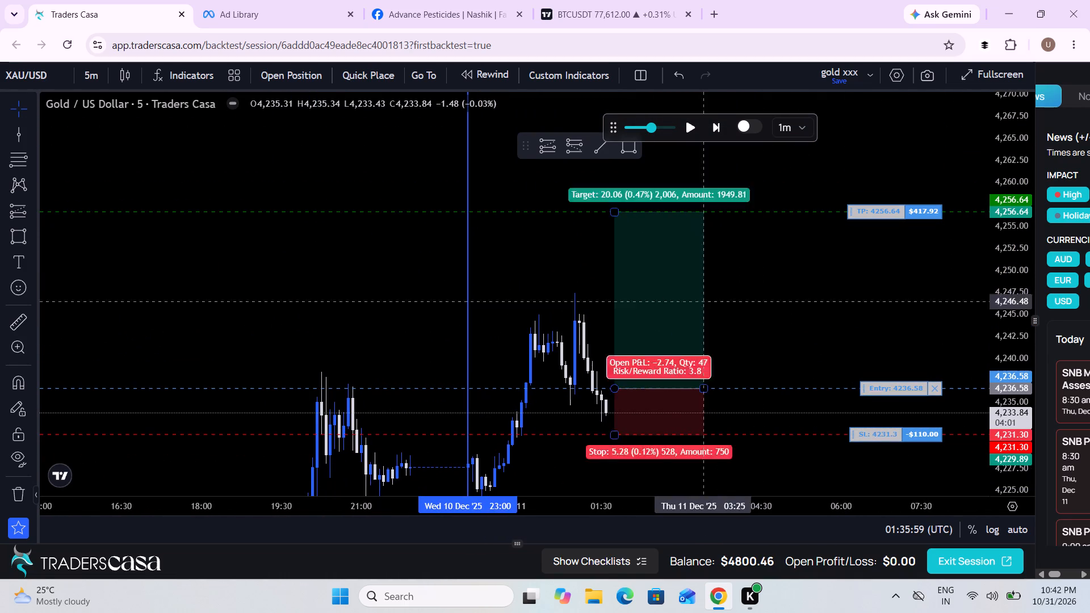
click(691, 131)
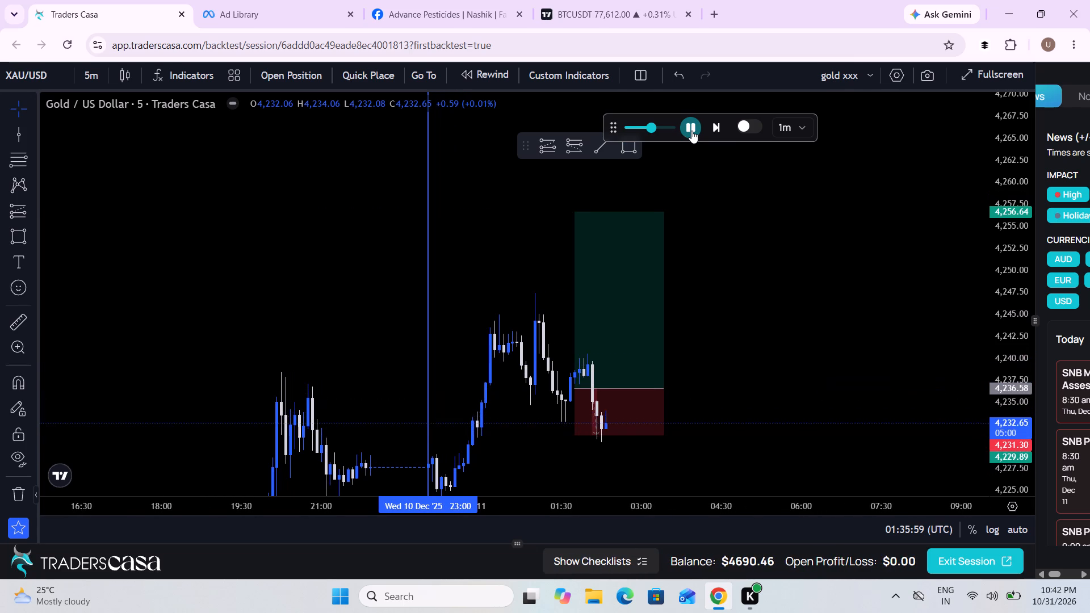
click(691, 131)
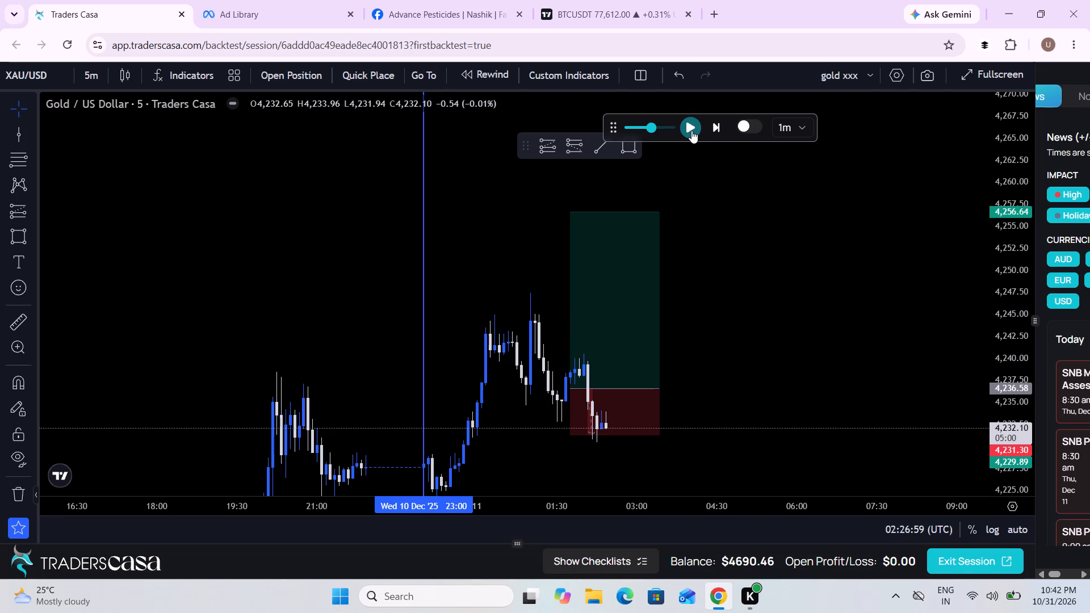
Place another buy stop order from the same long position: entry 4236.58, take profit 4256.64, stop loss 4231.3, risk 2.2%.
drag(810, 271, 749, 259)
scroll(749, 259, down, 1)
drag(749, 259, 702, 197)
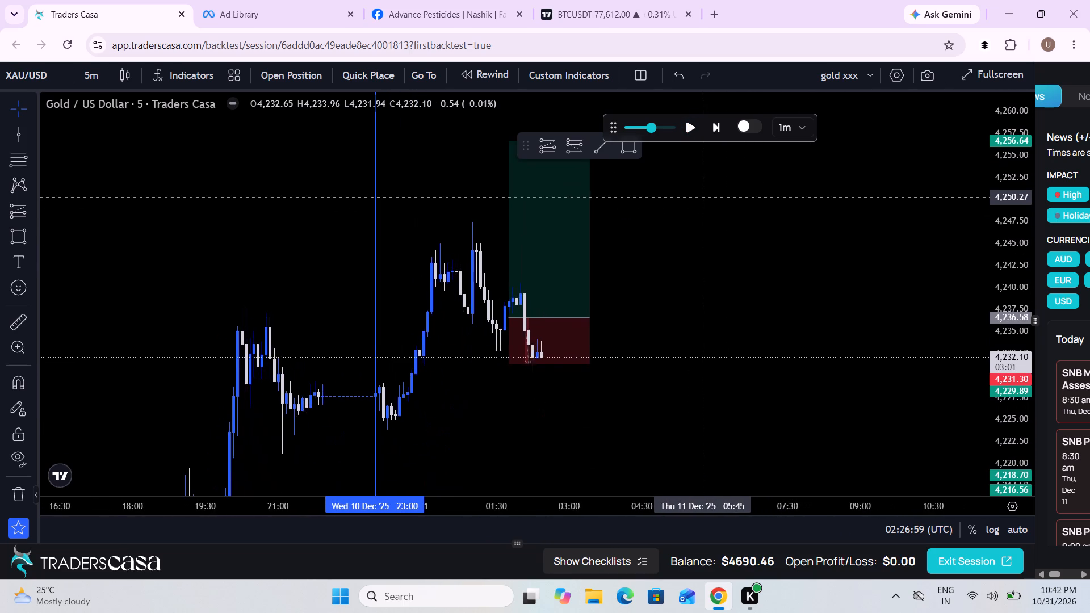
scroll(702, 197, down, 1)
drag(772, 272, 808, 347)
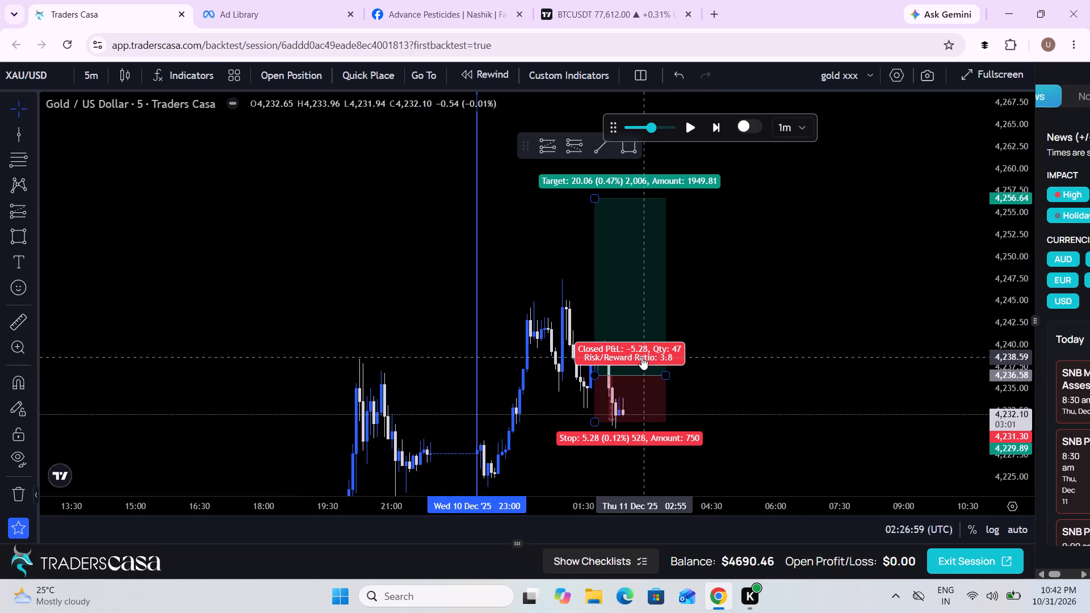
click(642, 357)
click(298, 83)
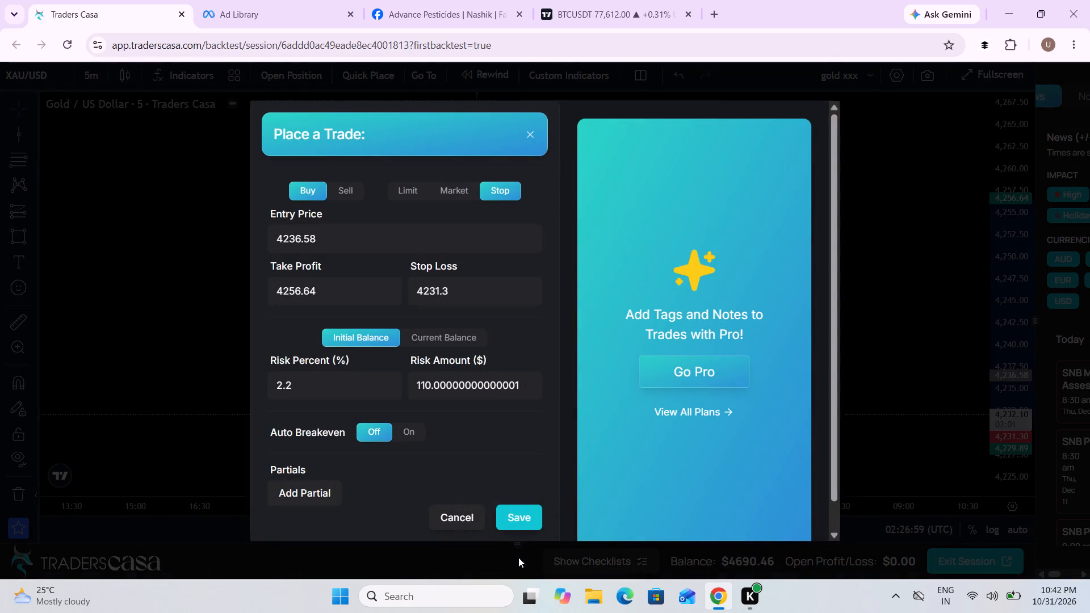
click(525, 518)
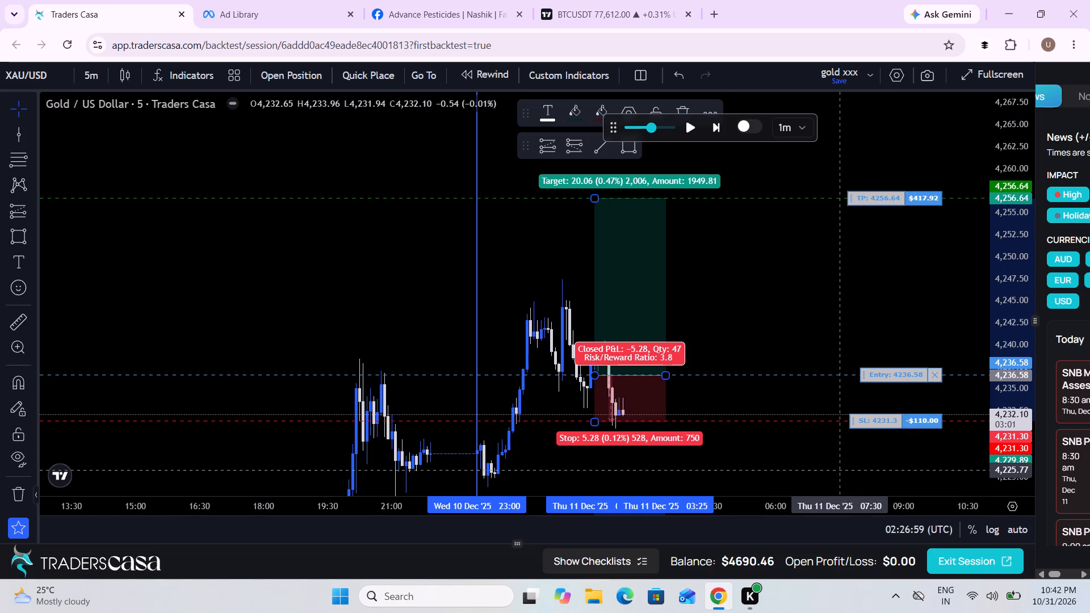
Follow price as the replay continues from about 02:27 on 11 Dec and pause it at about 02:50.
drag(834, 470, 883, 408)
scroll(883, 408, up, 3)
drag(818, 398, 808, 423)
click(687, 130)
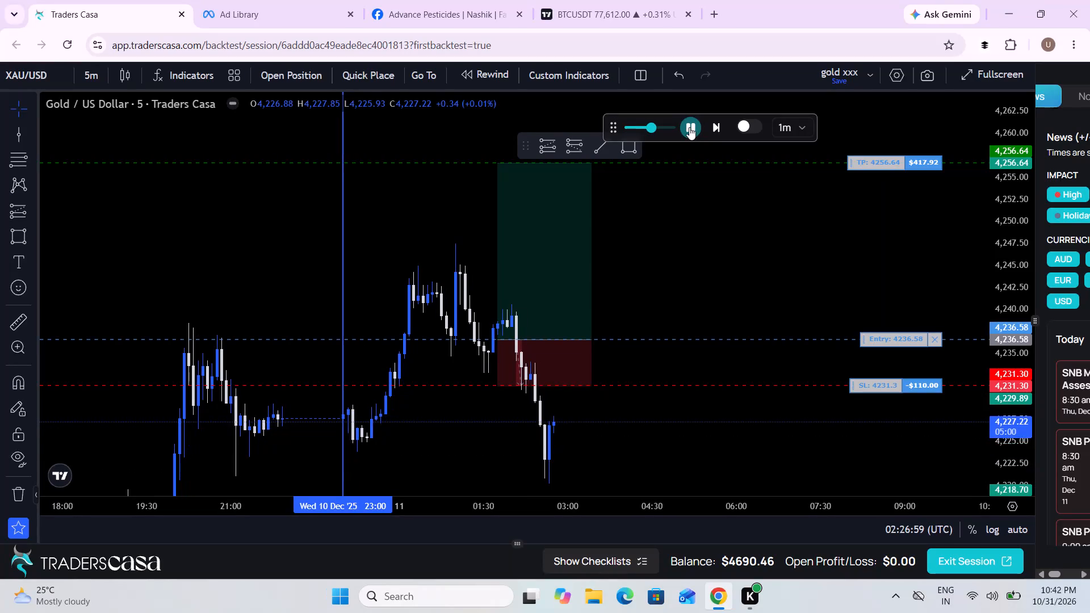
click(689, 127)
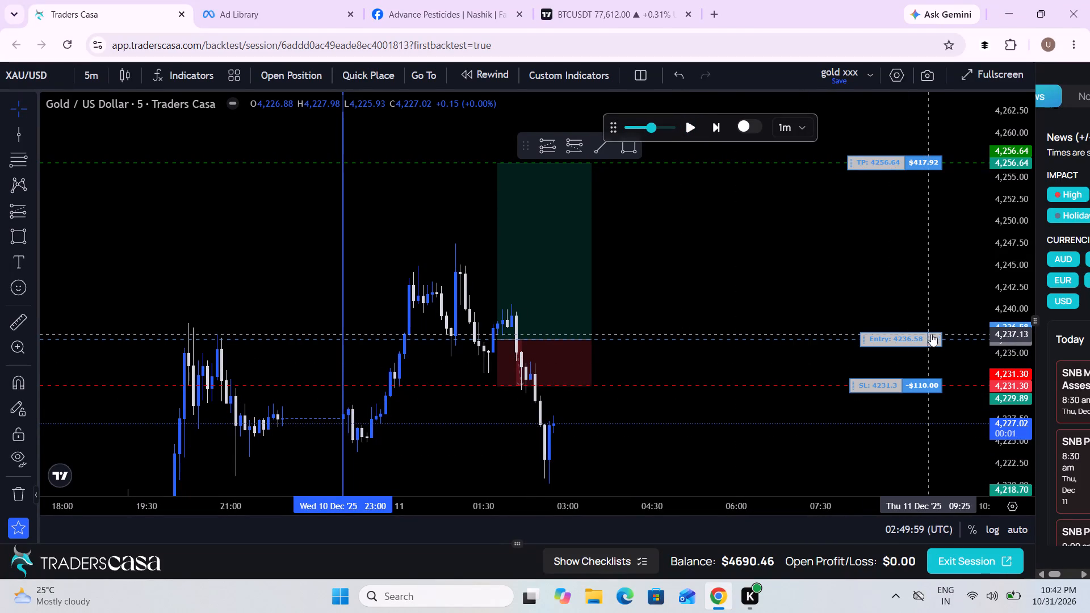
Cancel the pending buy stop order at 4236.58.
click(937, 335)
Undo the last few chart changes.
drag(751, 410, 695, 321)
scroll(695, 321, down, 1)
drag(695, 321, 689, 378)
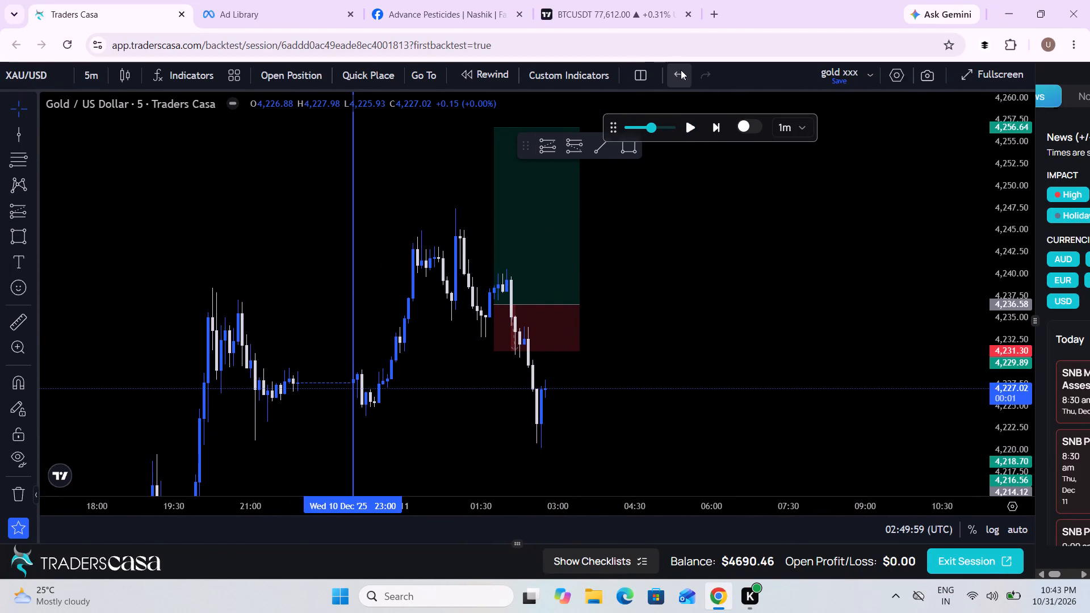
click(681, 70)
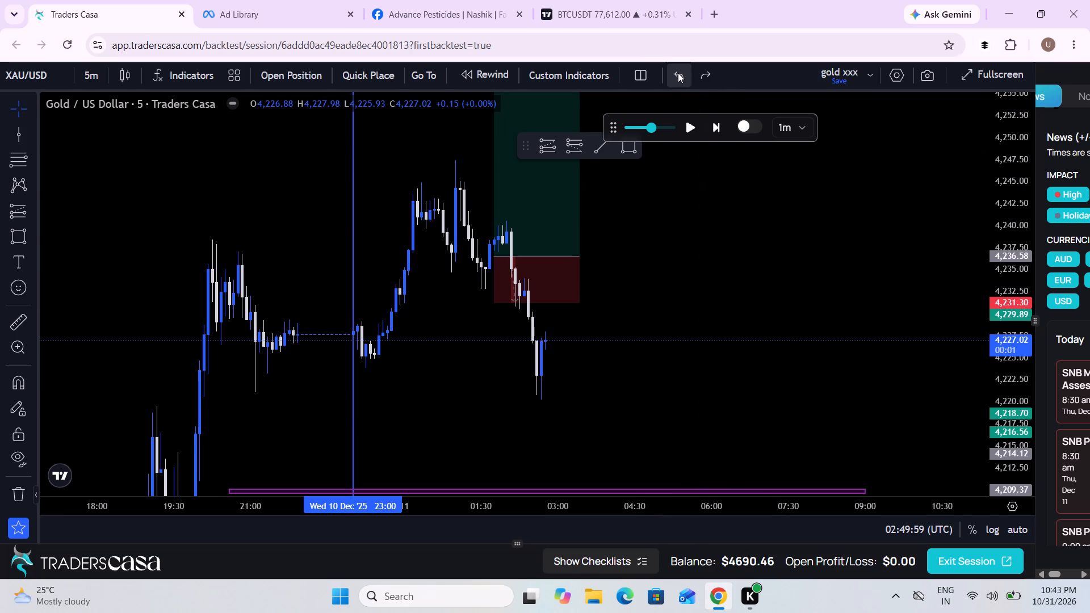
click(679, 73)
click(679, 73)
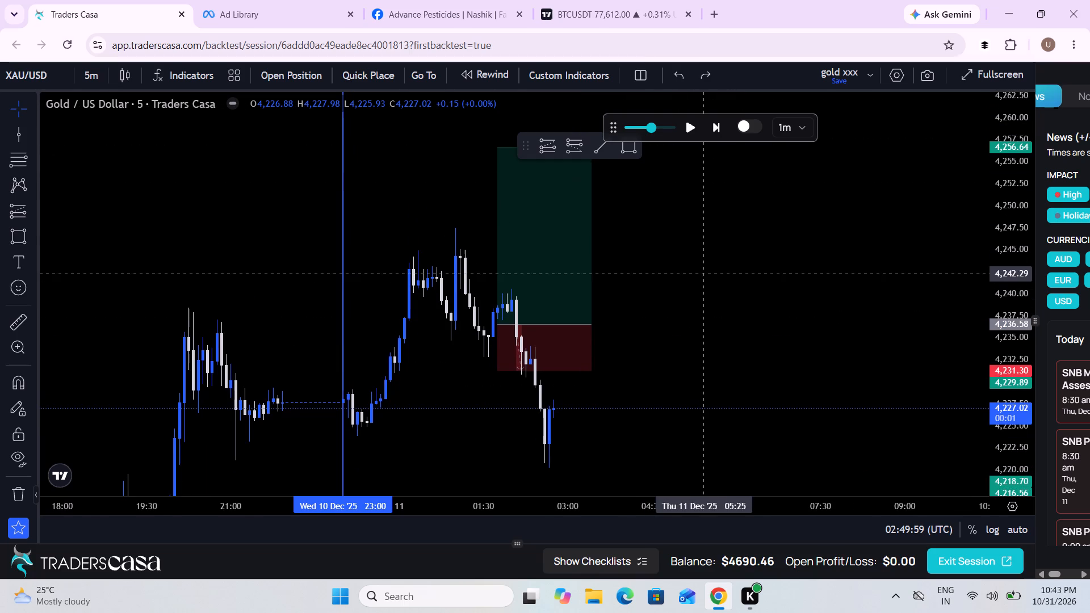
Measure the 11 Dec downswing from the high near 4,247.53 to the low near 4,220.21.
drag(702, 283, 634, 235)
scroll(634, 235, down, 3)
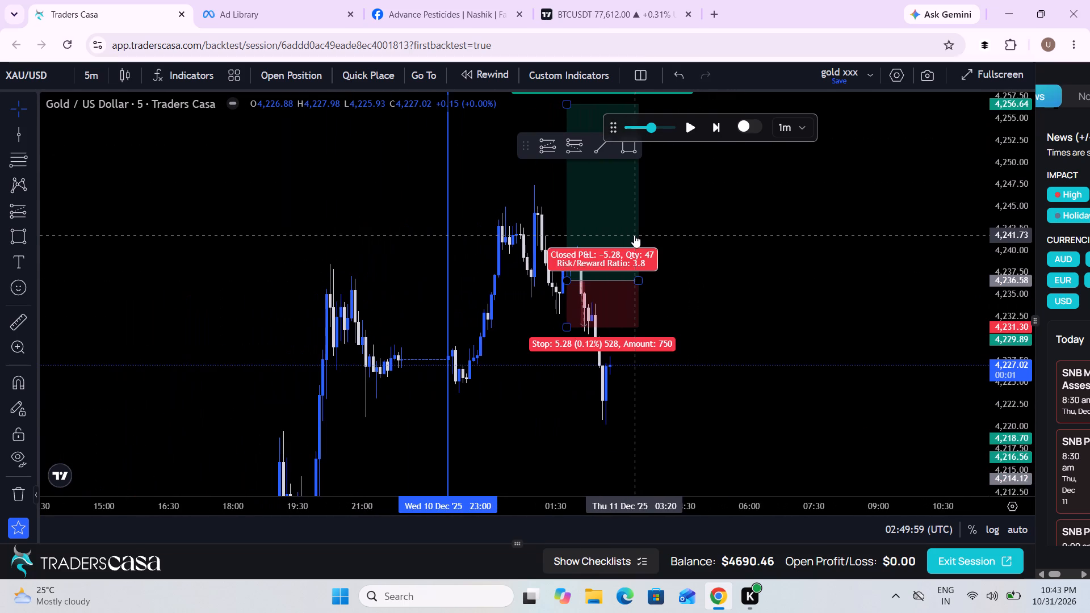
scroll(754, 395, up, 2)
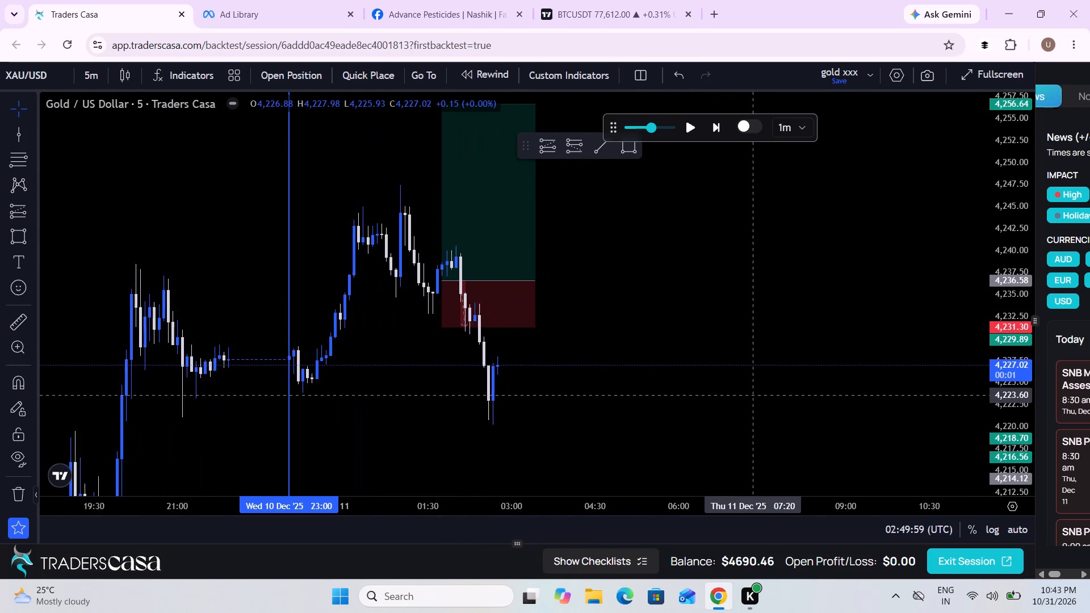
scroll(754, 395, up, 1)
click(11, 318)
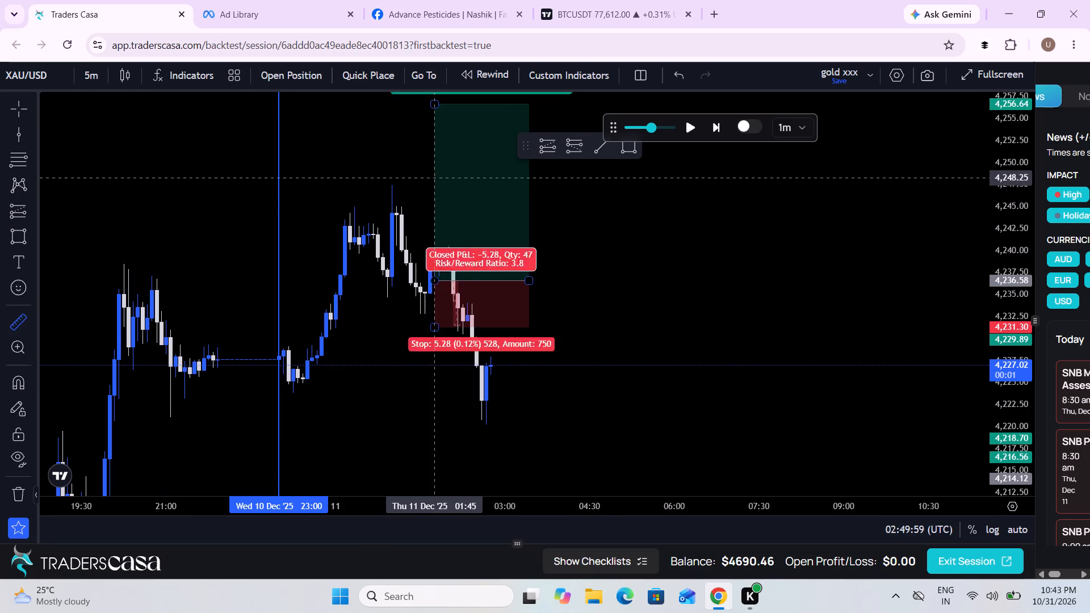
click(425, 184)
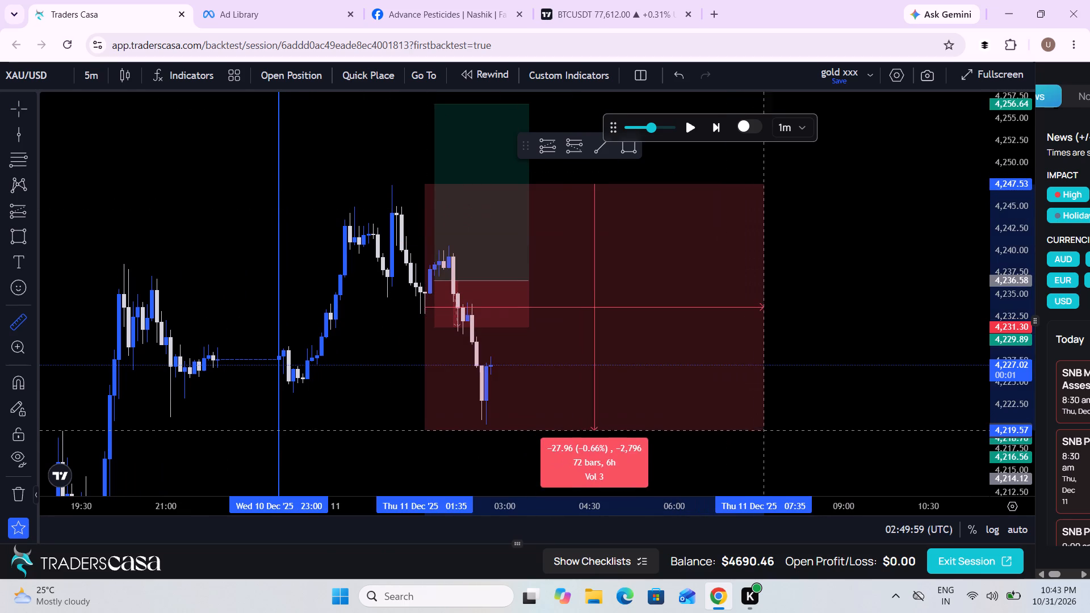
click(774, 425)
scroll(774, 425, up, 2)
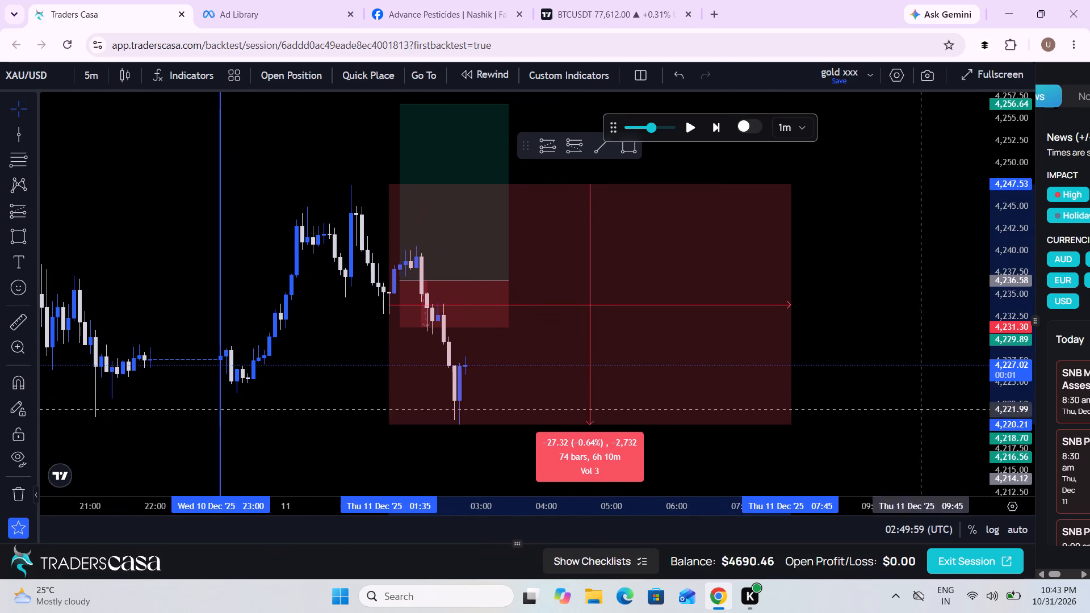
Switch the gold chart to the 1-hour timeframe.
drag(1017, 414, 977, 236)
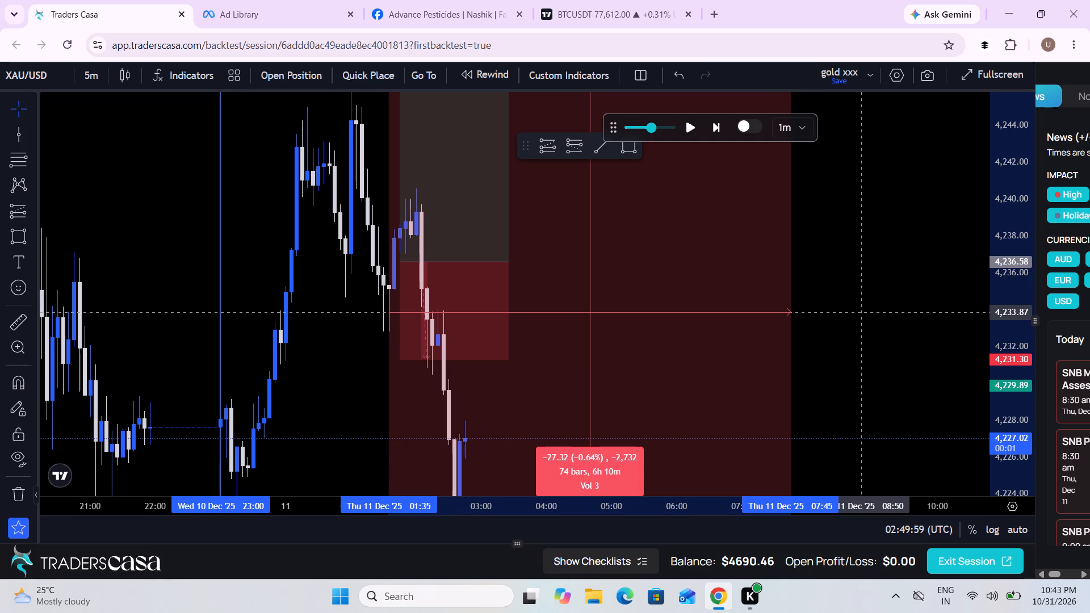
click(81, 70)
scroll(194, 384, down, 1)
click(129, 336)
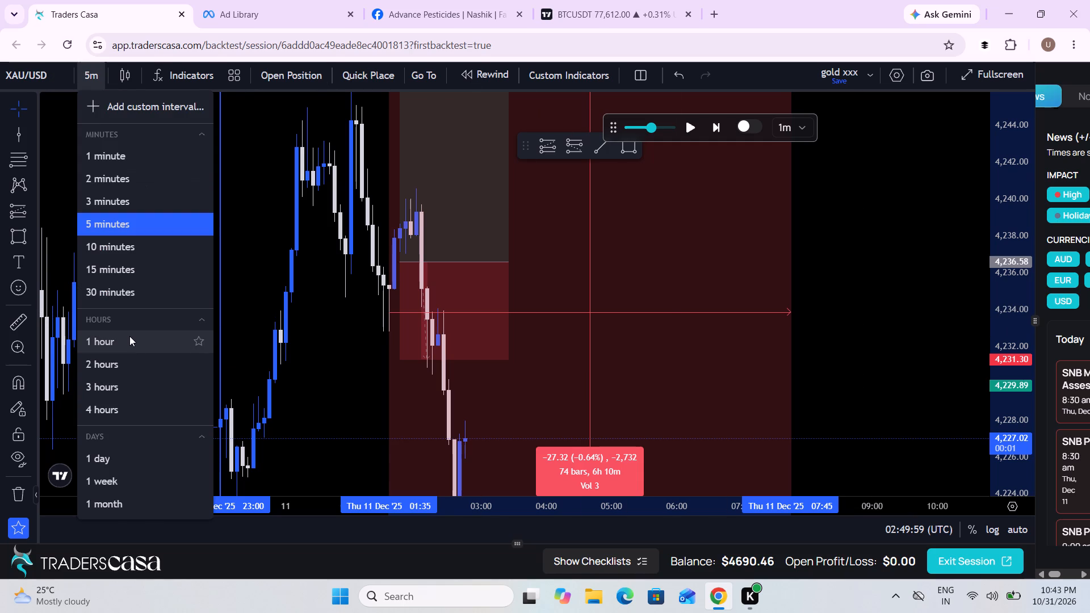
Examine the 10–11 Dec hourly candles relative to the purple zone near 4,209.
scroll(442, 344, up, 4)
drag(288, 342, 354, 328)
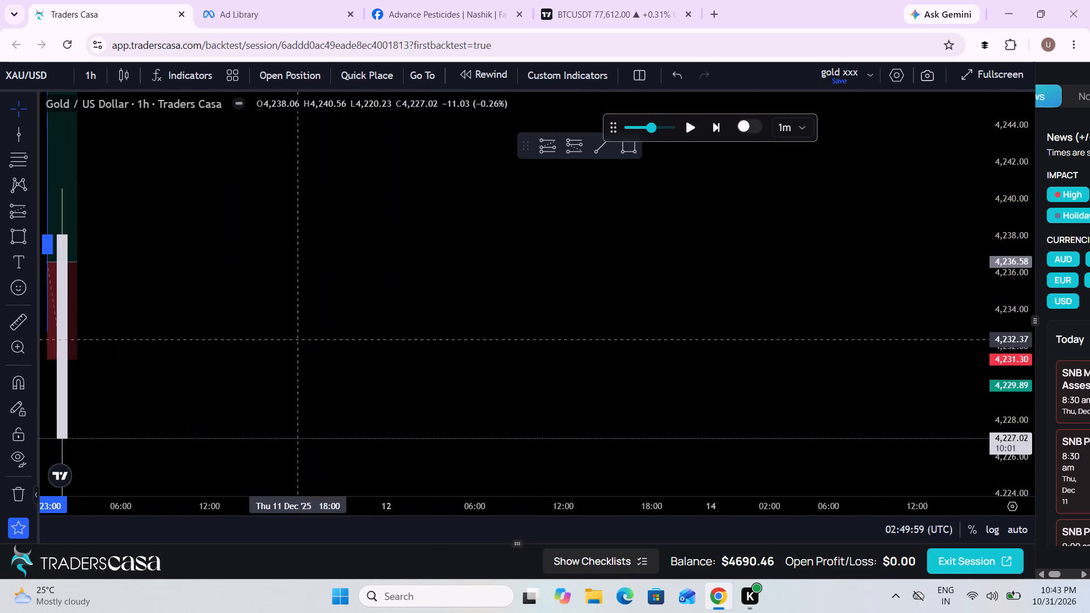
drag(354, 328, 899, 295)
drag(1017, 190, 969, 459)
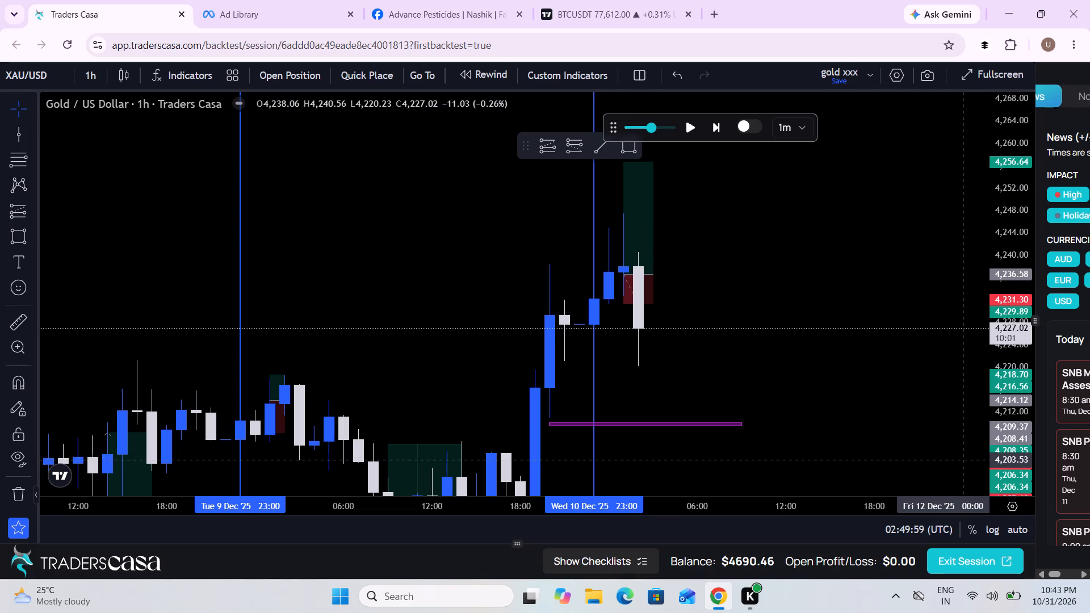
click(706, 349)
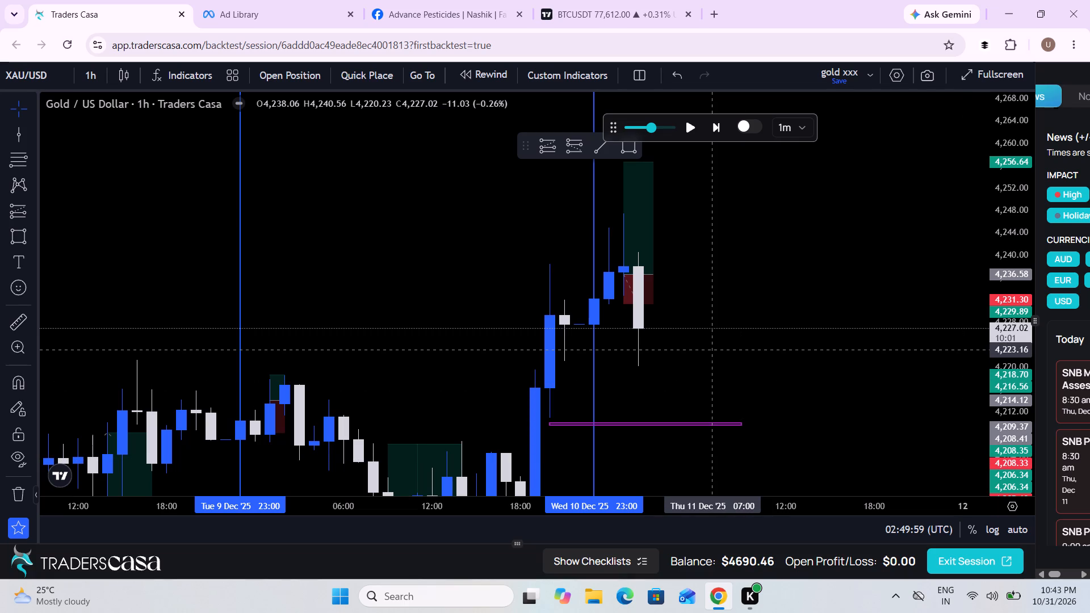
scroll(706, 349, up, 1)
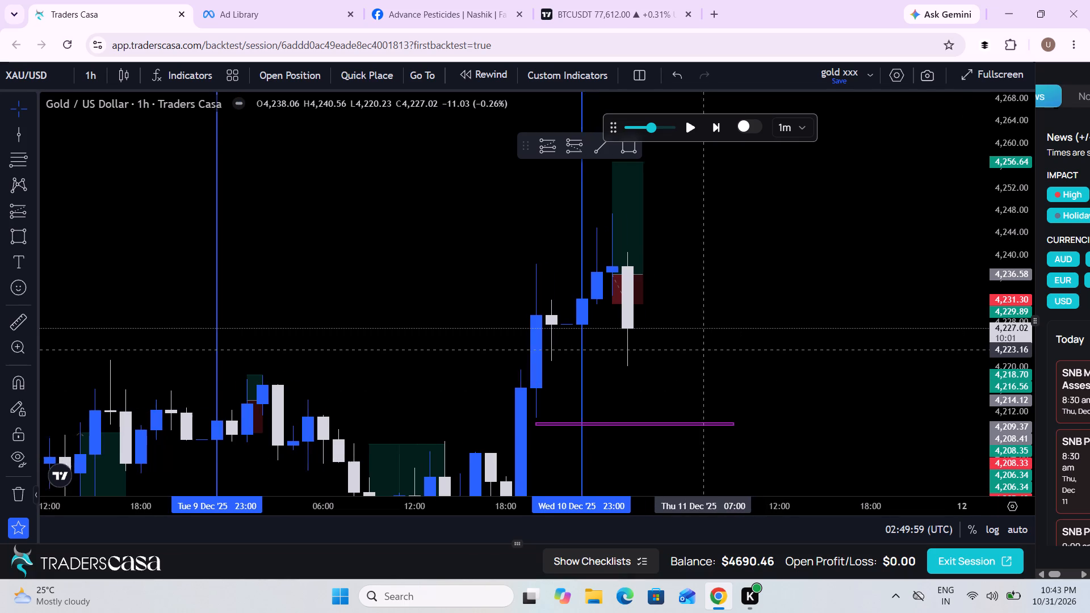
scroll(706, 349, up, 2)
scroll(592, 330, right, 1)
drag(598, 330, 473, 268)
scroll(473, 268, up, 2)
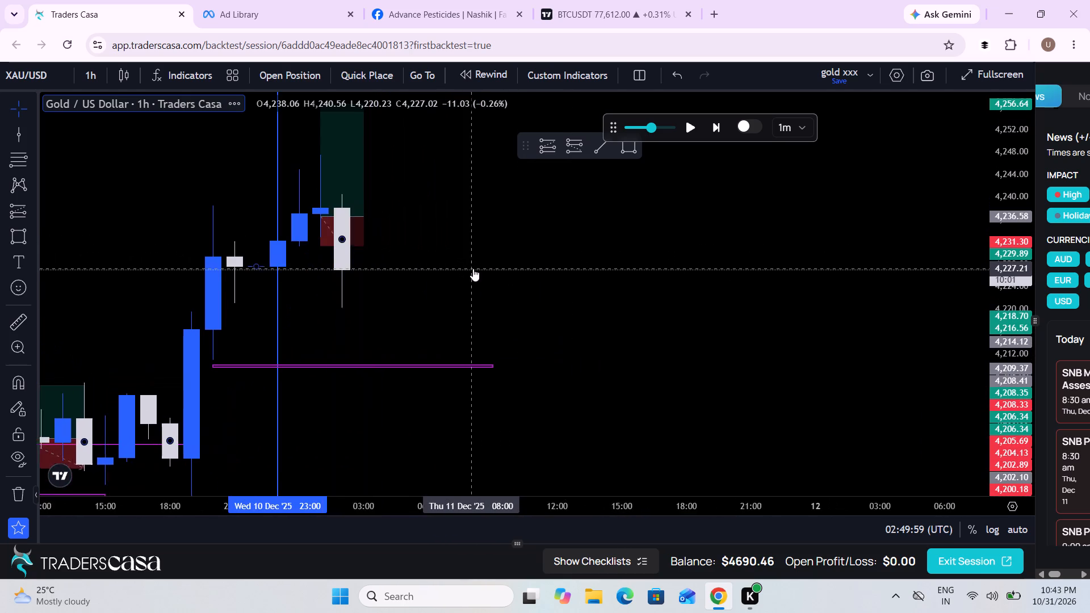
scroll(473, 268, up, 2)
drag(388, 303, 516, 367)
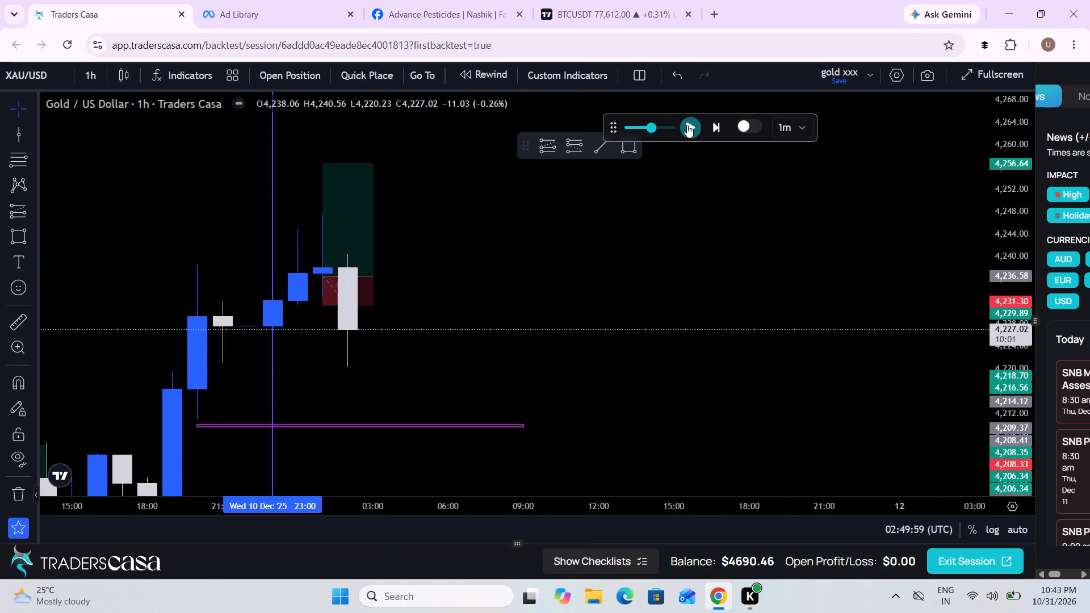
Resume the replay from about 02:50 on 11 Dec and pause it at about 03:05.
click(686, 125)
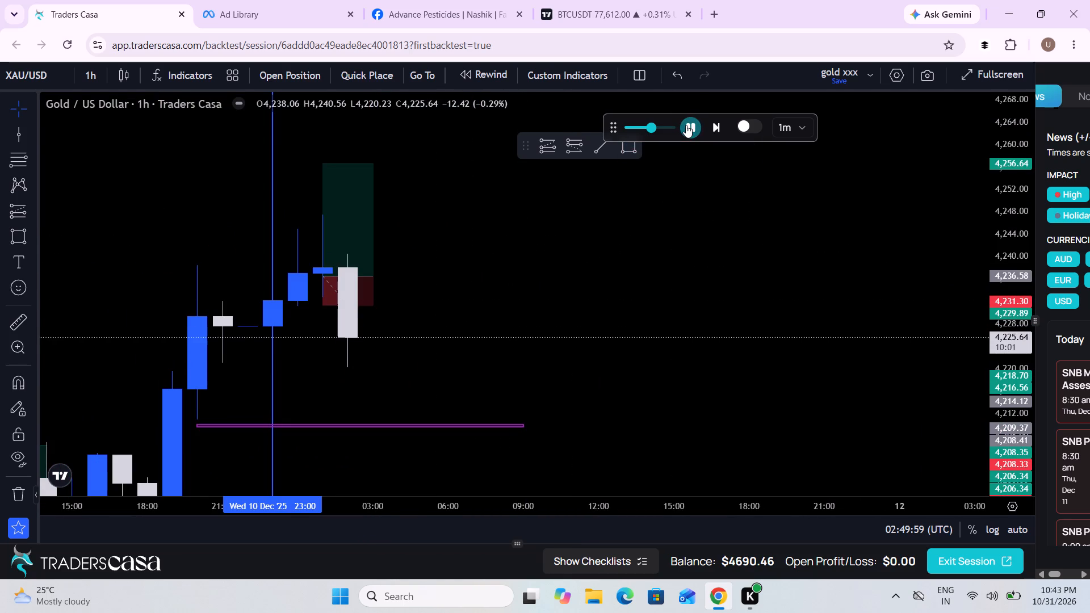
click(686, 125)
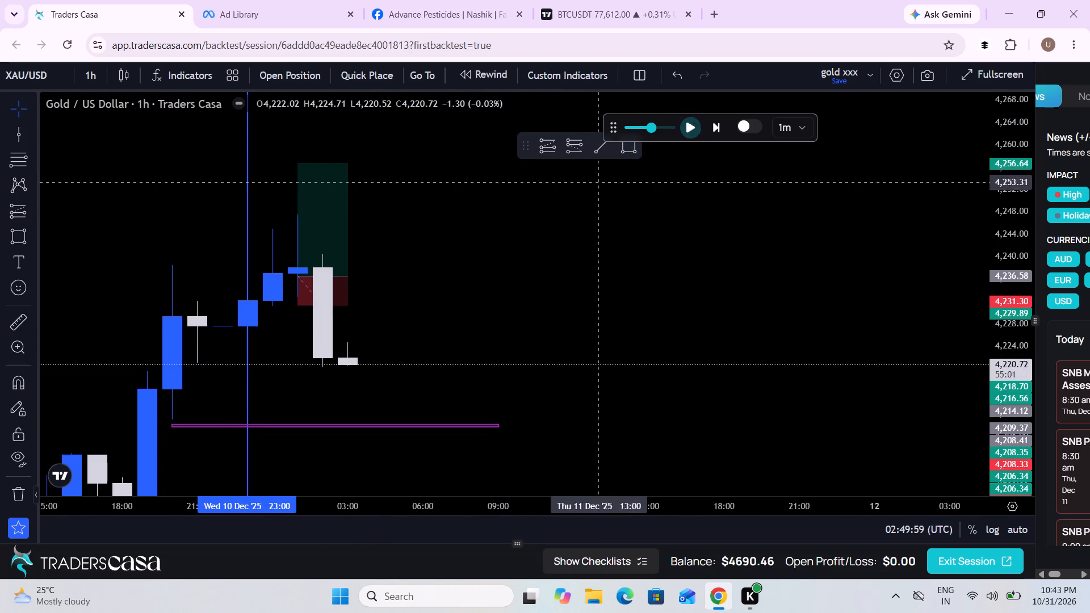
Measure the 11 Dec decline on the hourly chart from about 4,247.48 to about 4,220.37.
scroll(470, 396, up, 3)
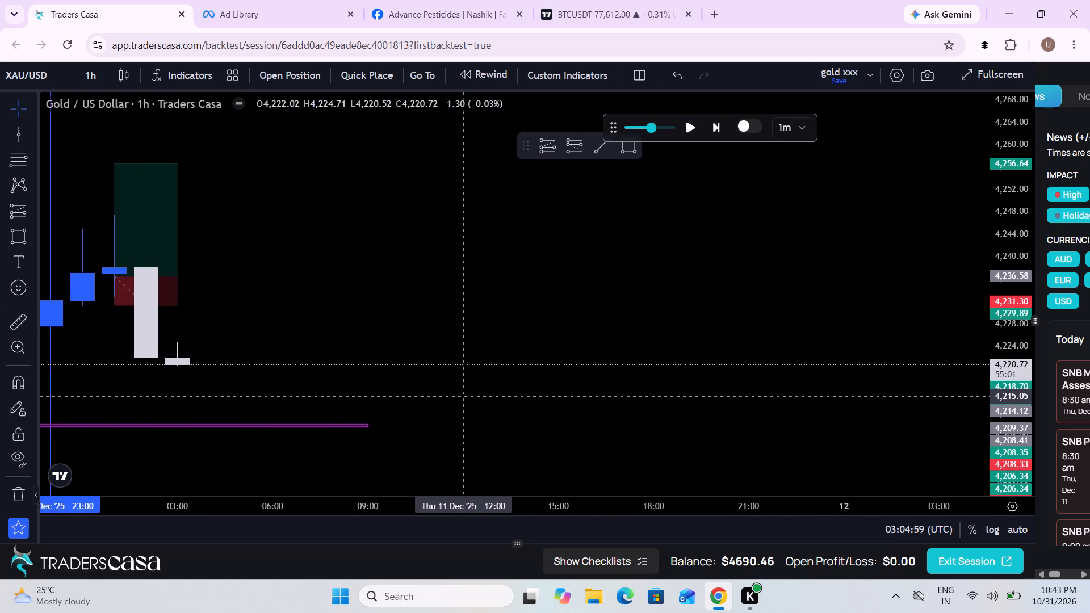
drag(362, 382, 689, 343)
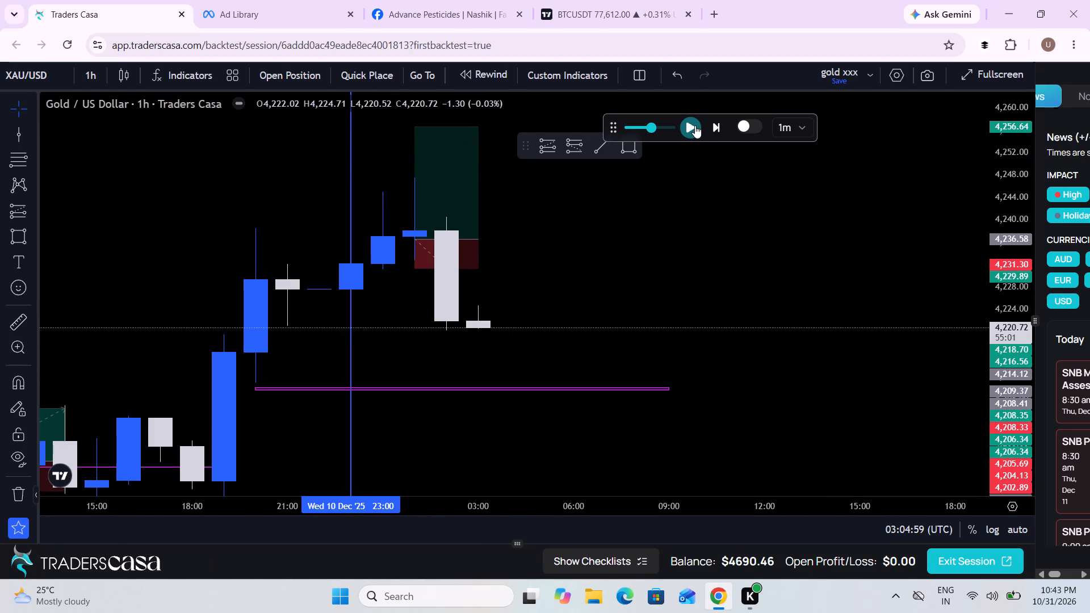
click(11, 320)
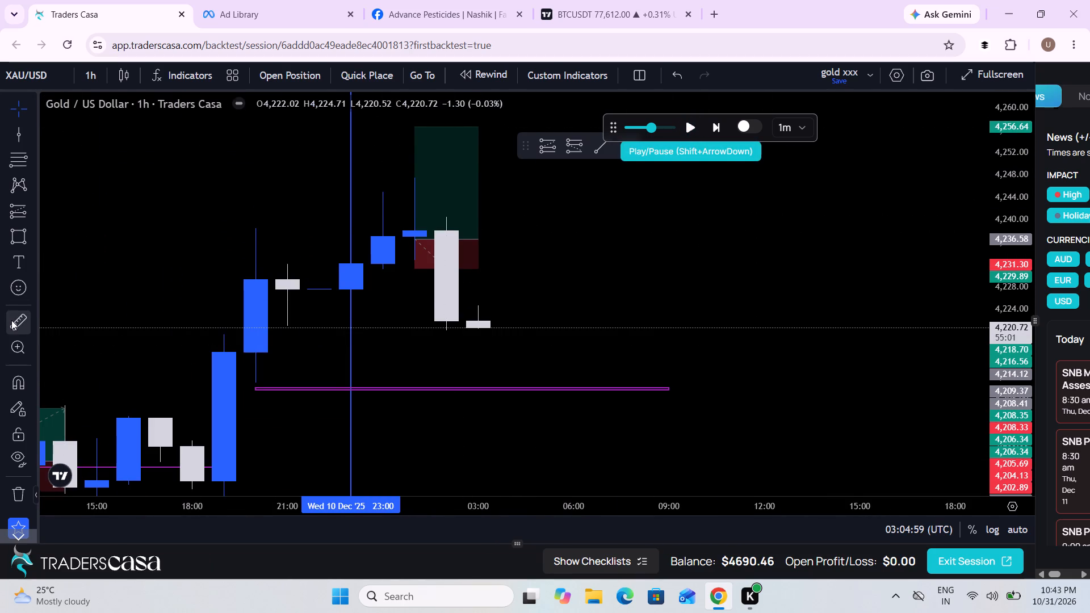
click(540, 178)
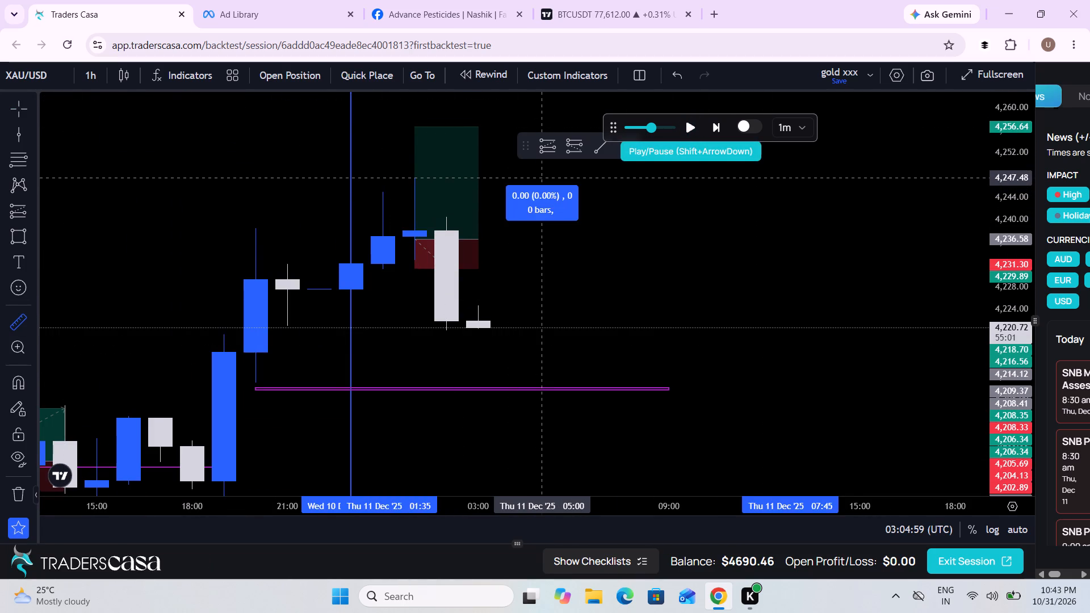
click(740, 330)
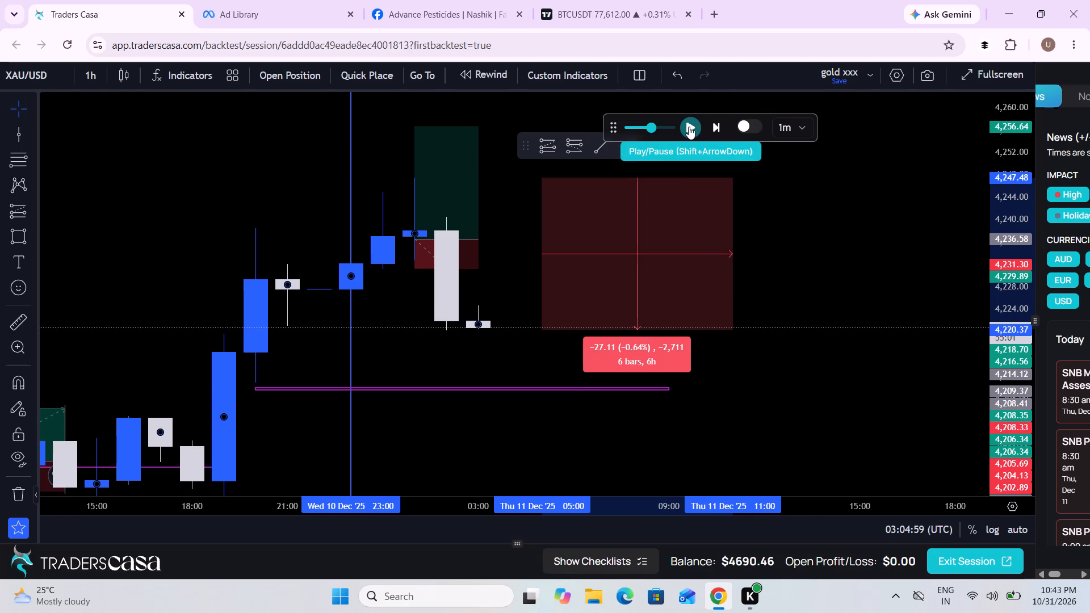
Continue the replay from about 03:05 and pause it at about 03:17 on 11 Dec.
click(689, 127)
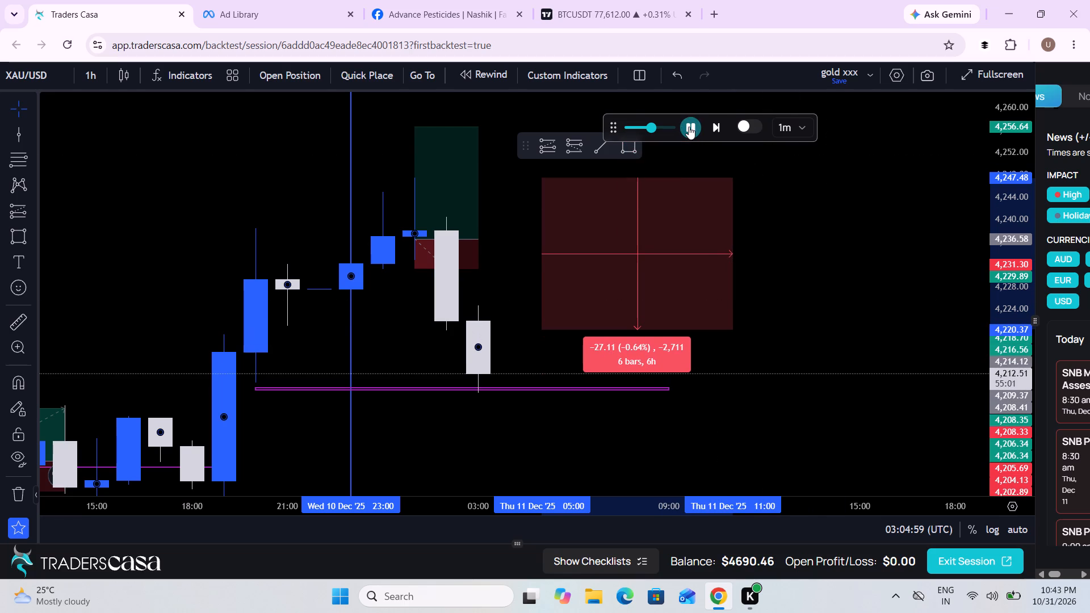
click(689, 127)
Review the hourly price action around the purple zone, and switch the chart back to the 5-minute timeframe.
drag(846, 256, 781, 177)
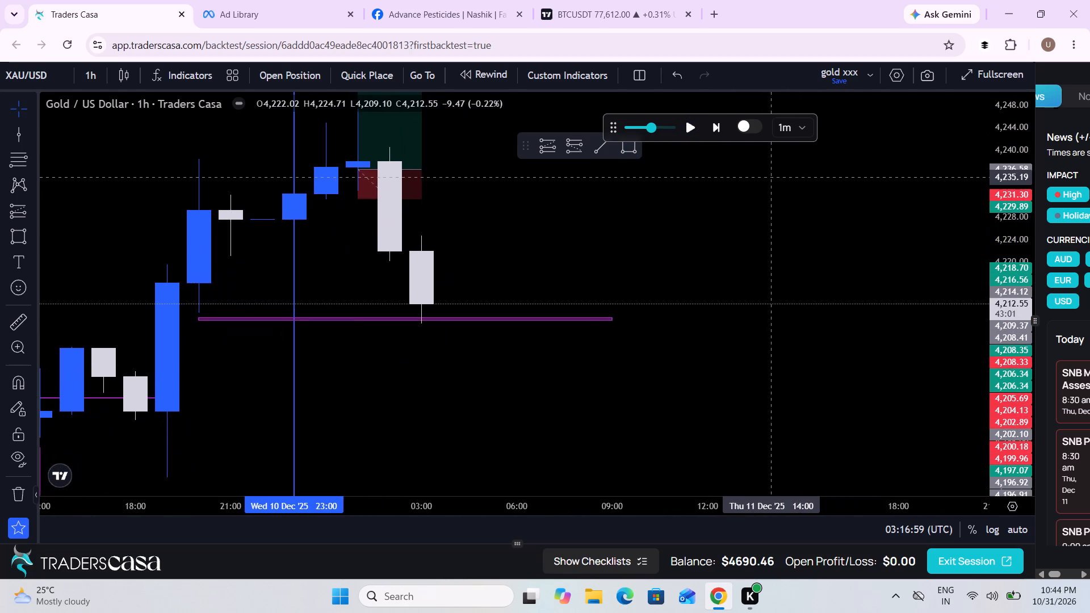
scroll(781, 177, down, 3)
drag(829, 265, 799, 266)
scroll(799, 266, up, 1)
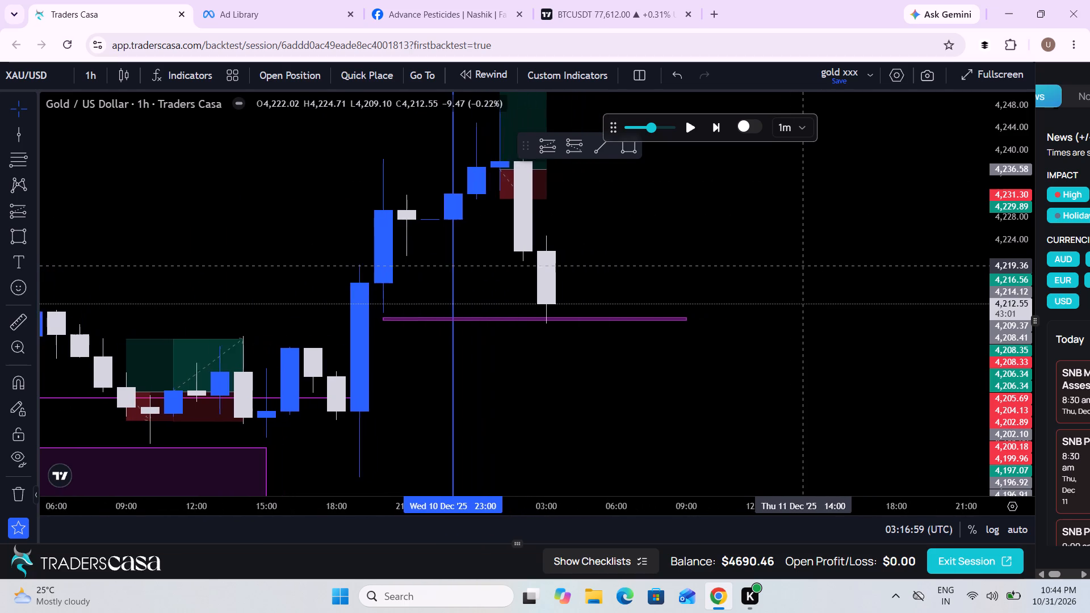
scroll(799, 266, up, 1)
scroll(799, 266, down, 5)
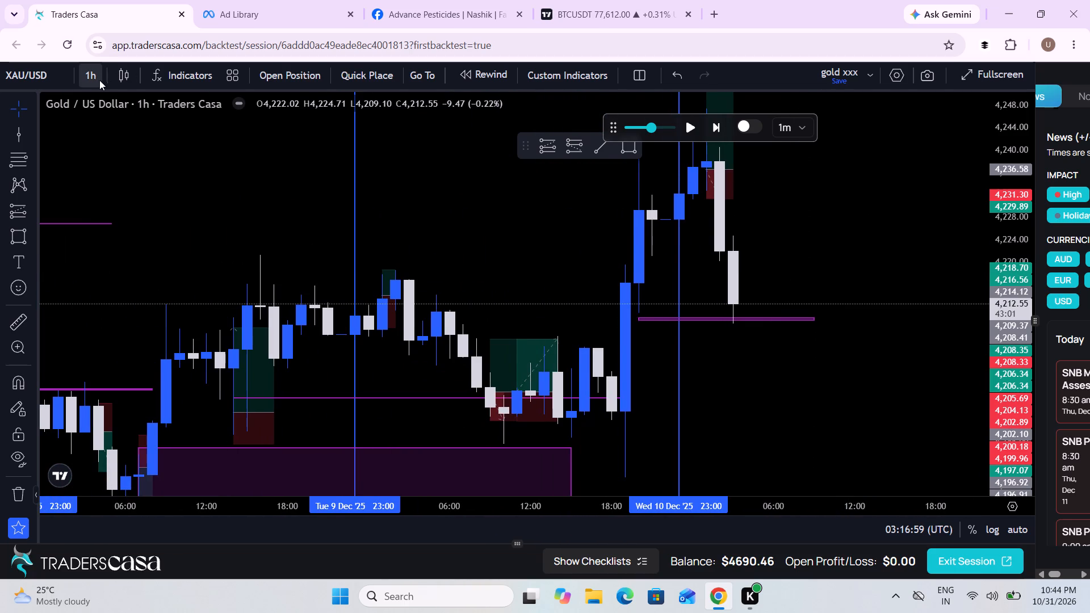
click(99, 80)
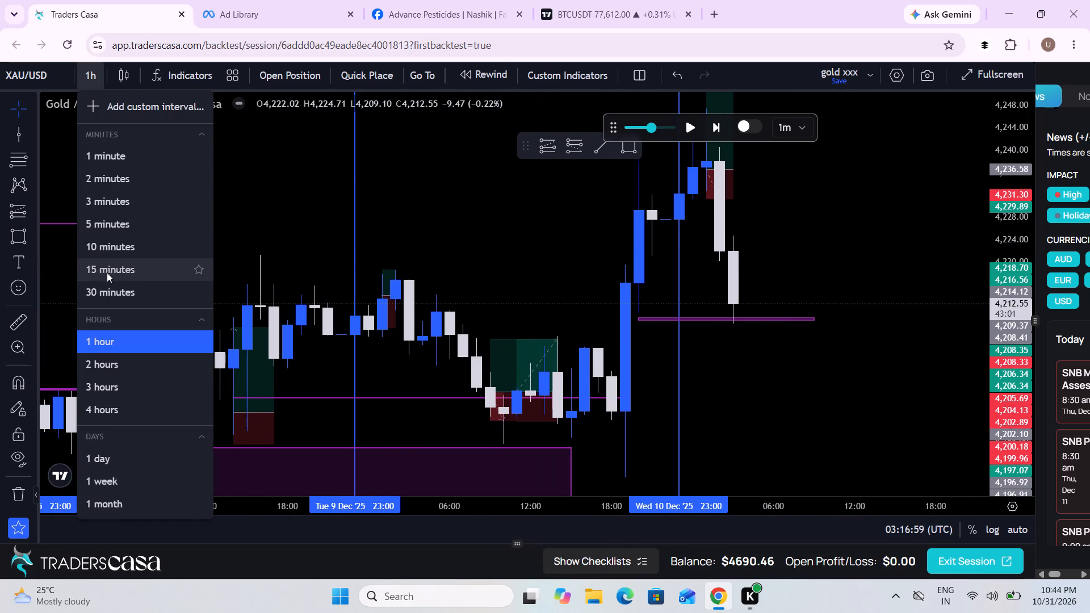
click(106, 219)
Follow price at the purple zone as the replay runs from about 03:17, and pause it at about 03:32.
scroll(534, 359, down, 7)
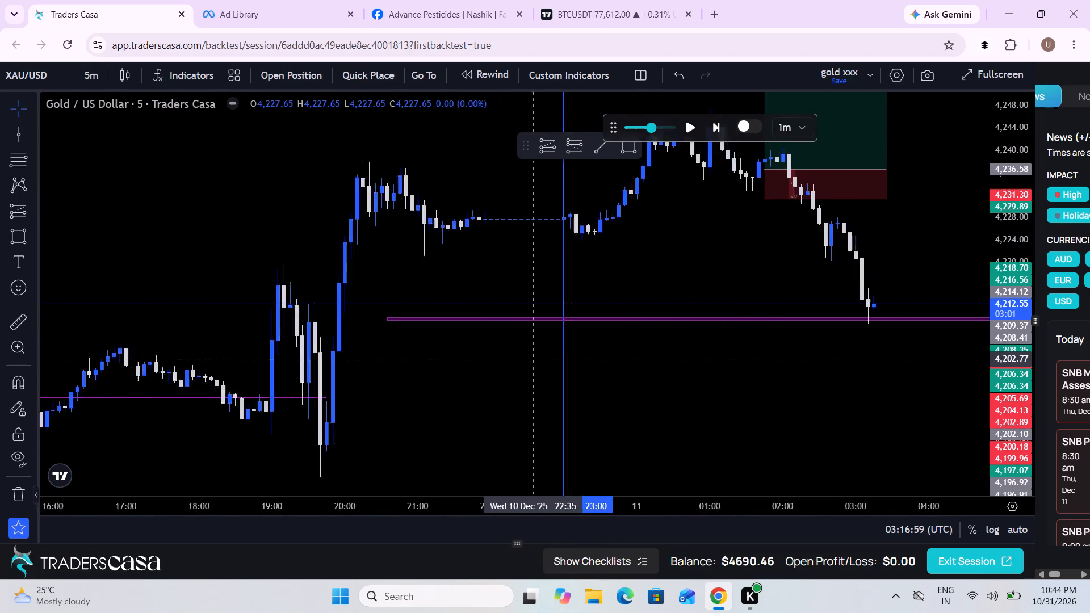
scroll(534, 359, down, 1)
drag(916, 377, 699, 362)
scroll(699, 362, up, 1)
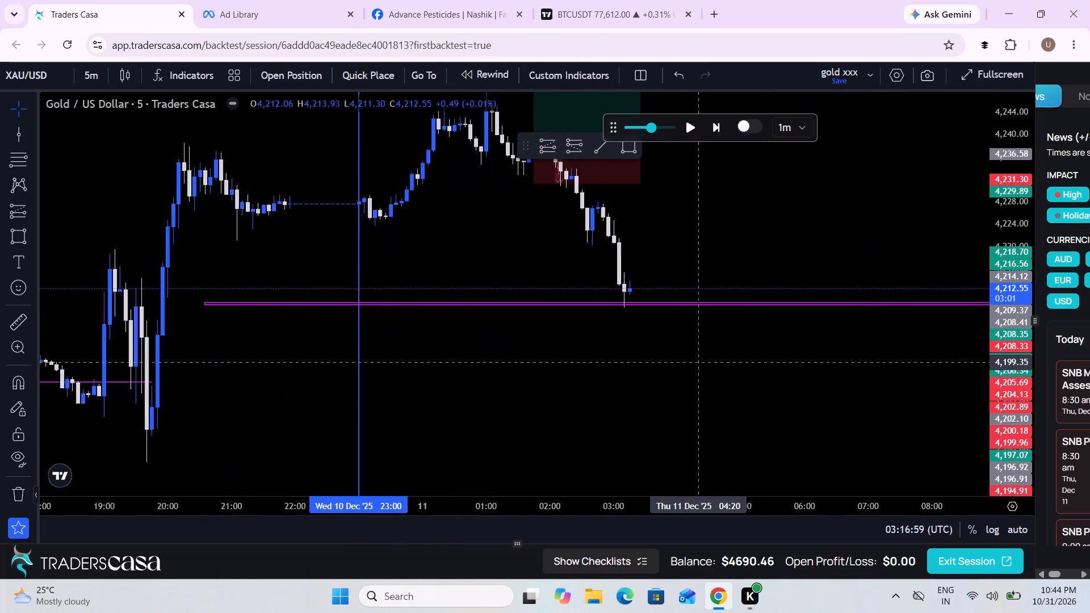
scroll(699, 362, up, 1)
drag(1000, 410, 972, 359)
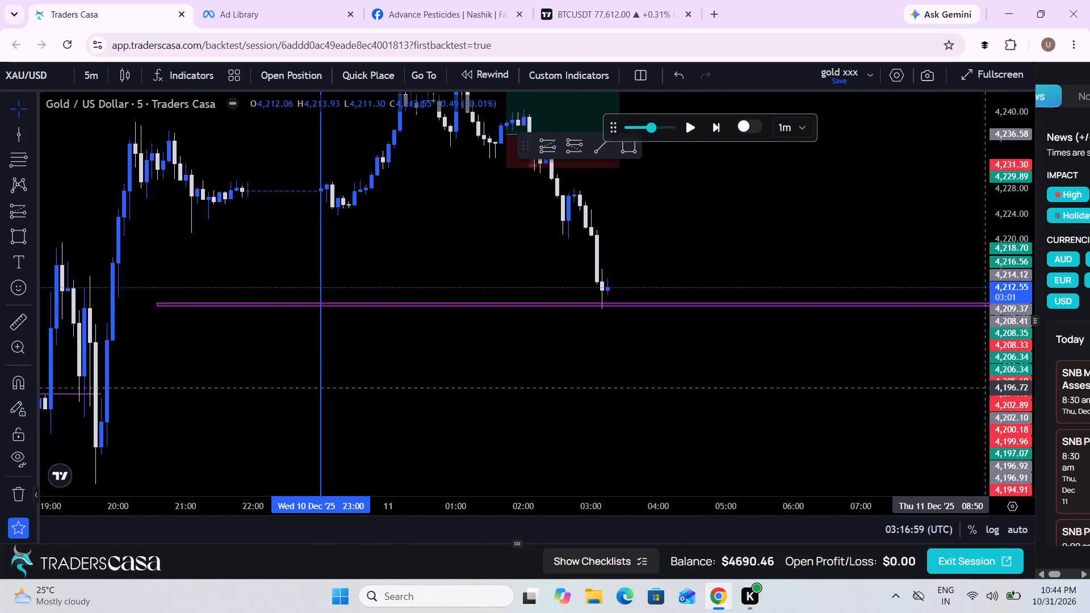
drag(972, 359, 926, 174)
drag(760, 212, 744, 303)
scroll(744, 303, up, 3)
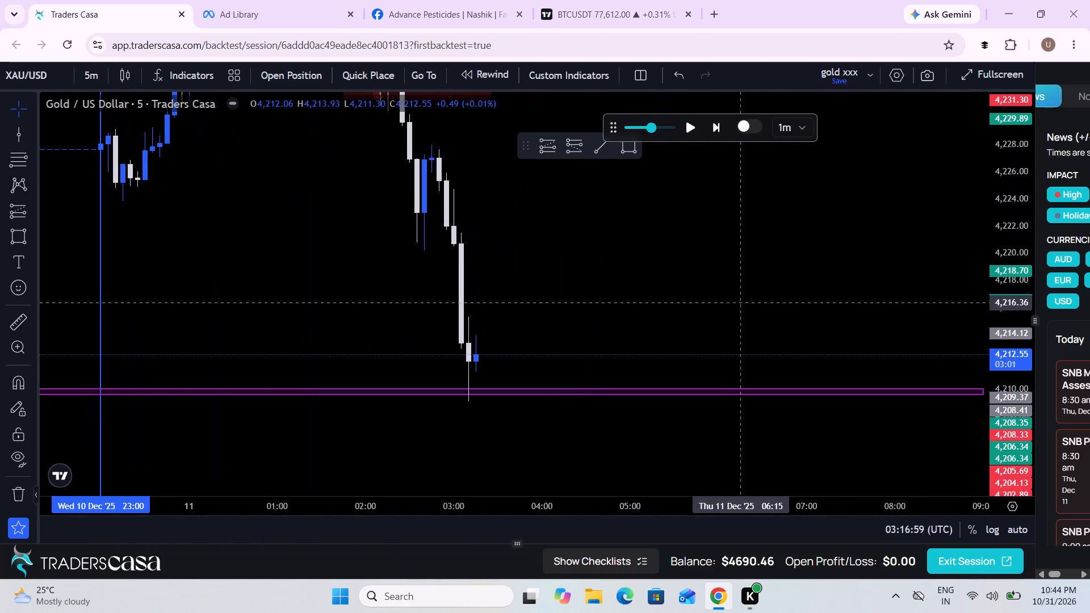
click(691, 134)
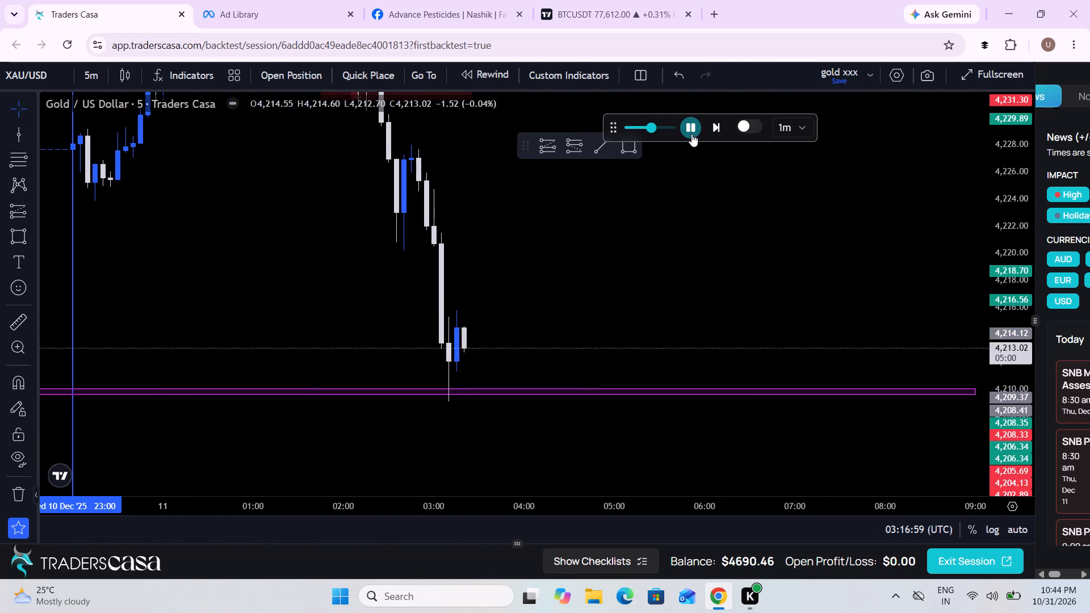
click(691, 134)
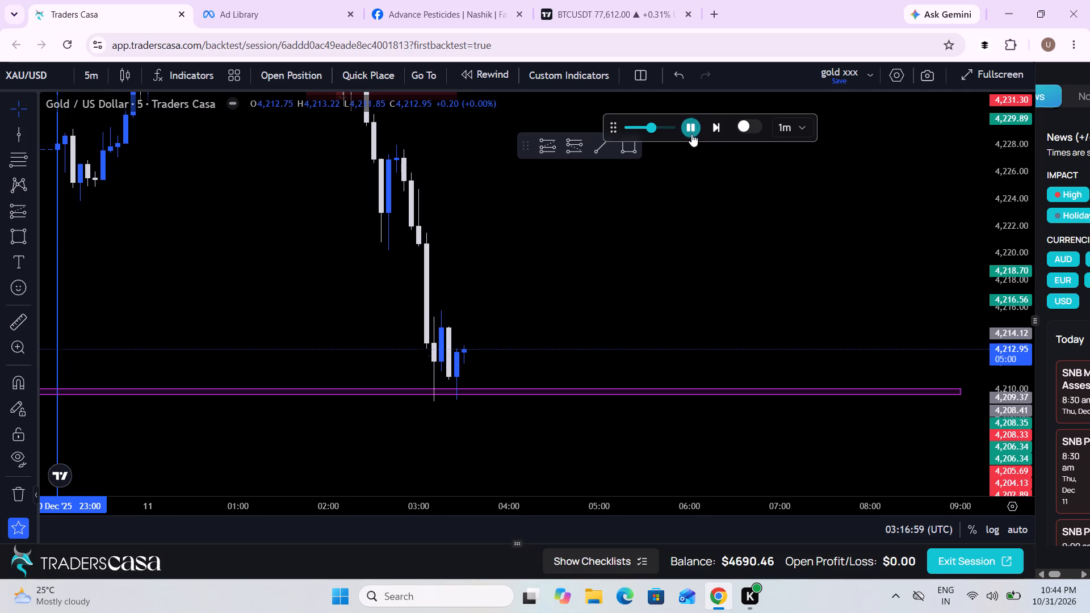
Draw a long position from the 03:30 candle with entry about 4,213.01, stop about 4,207.90 and target about 4,229.88.
drag(482, 290, 539, 262)
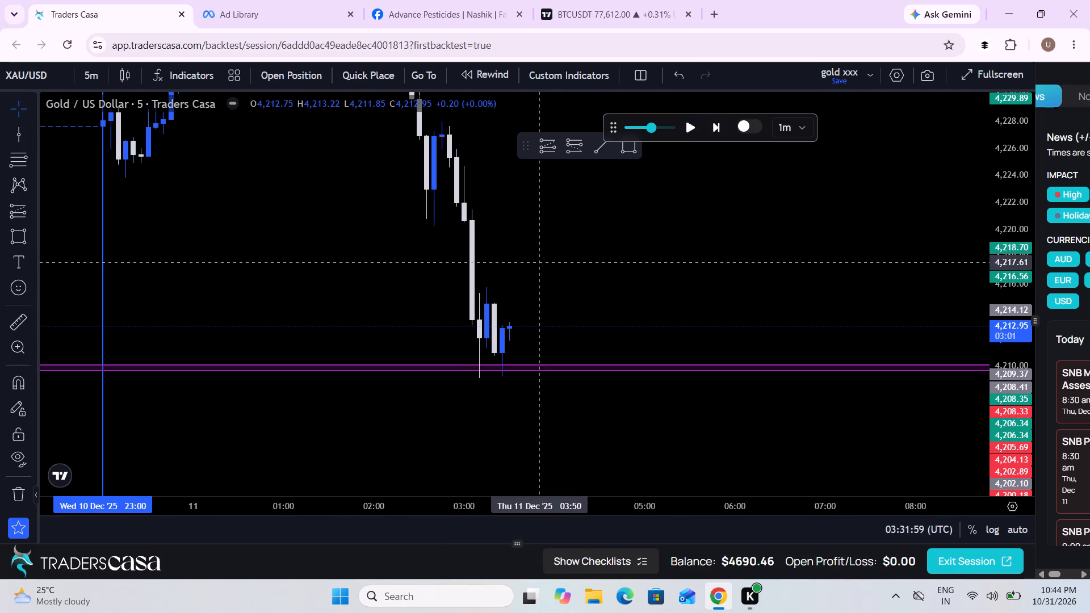
click(25, 212)
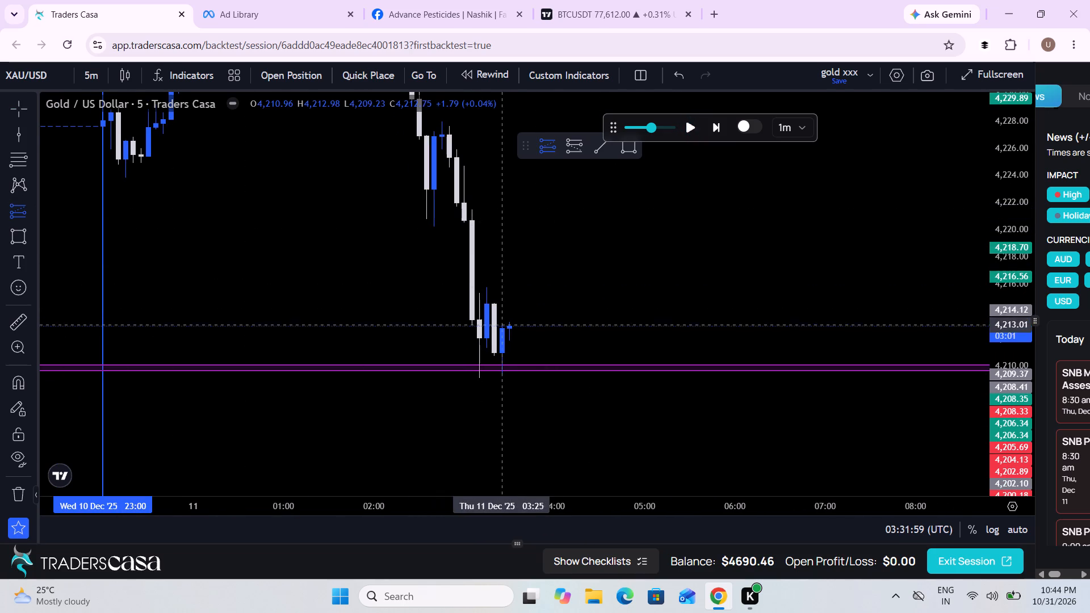
click(512, 325)
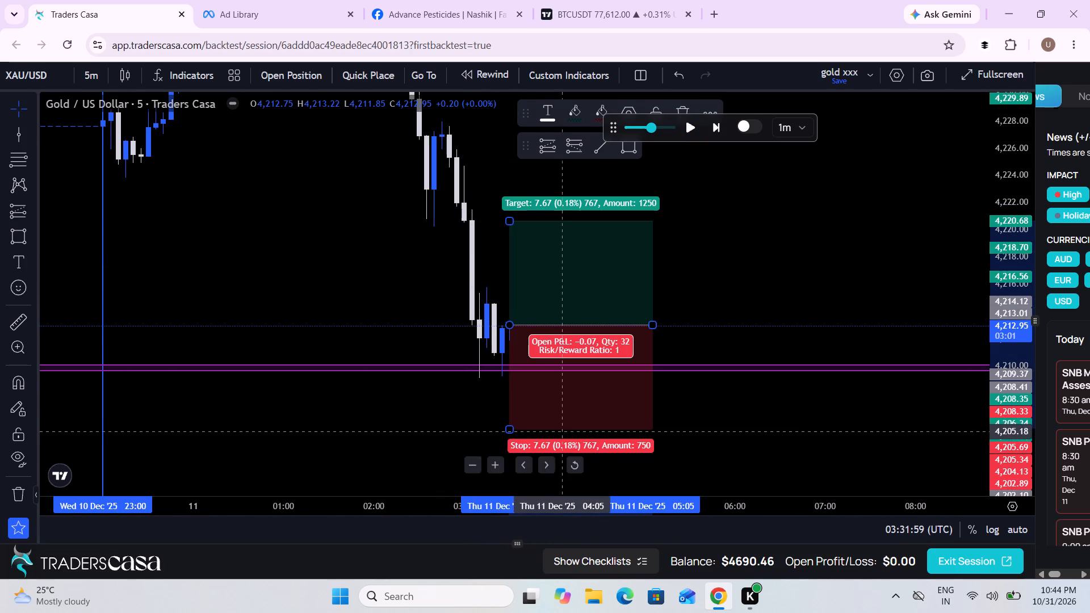
drag(509, 429, 509, 413)
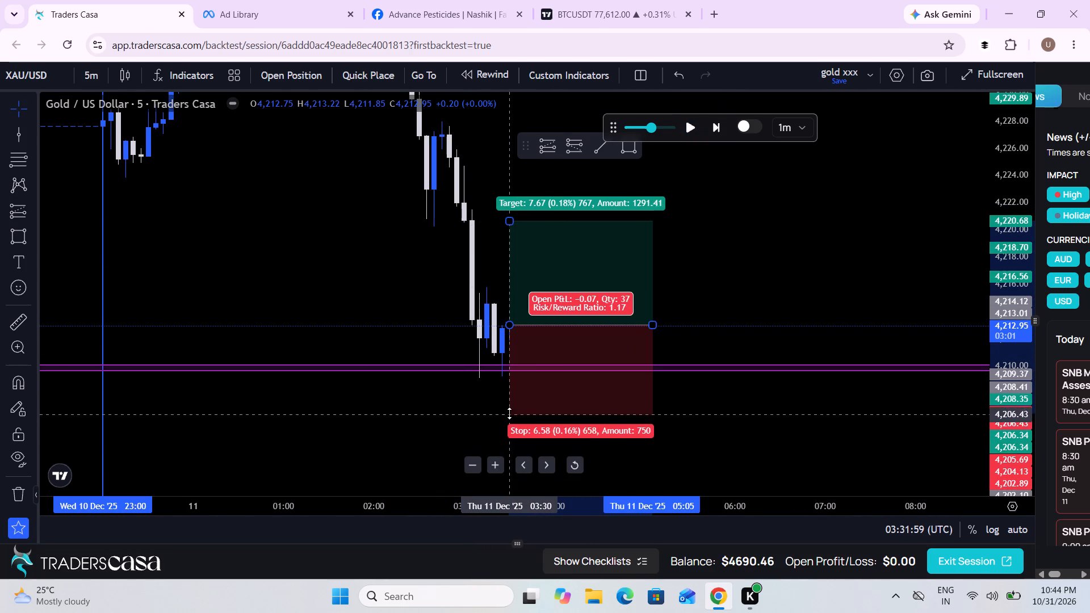
drag(509, 413, 513, 394)
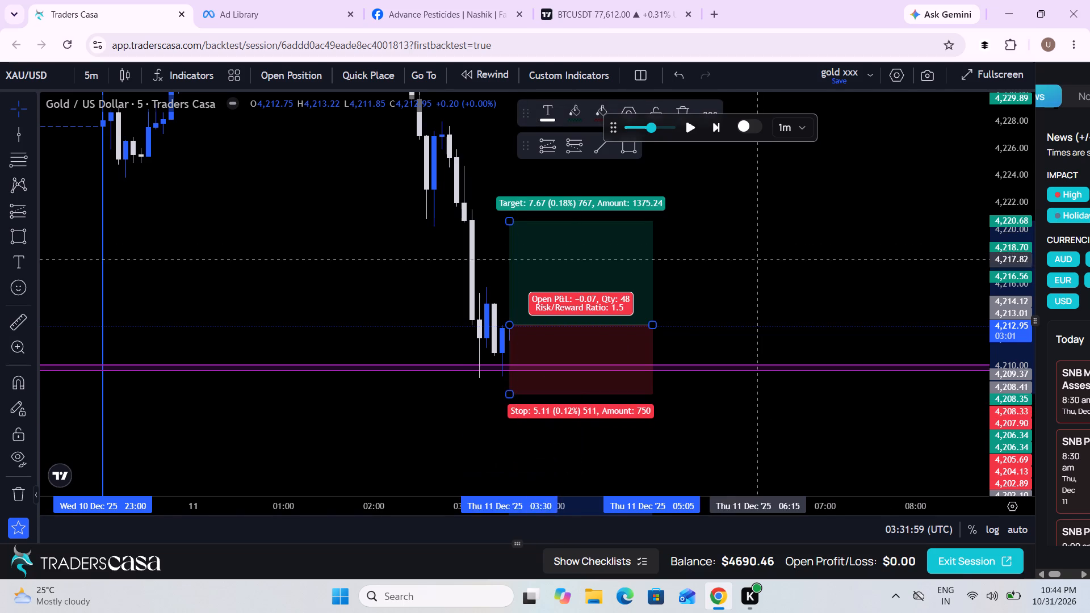
drag(771, 246, 636, 370)
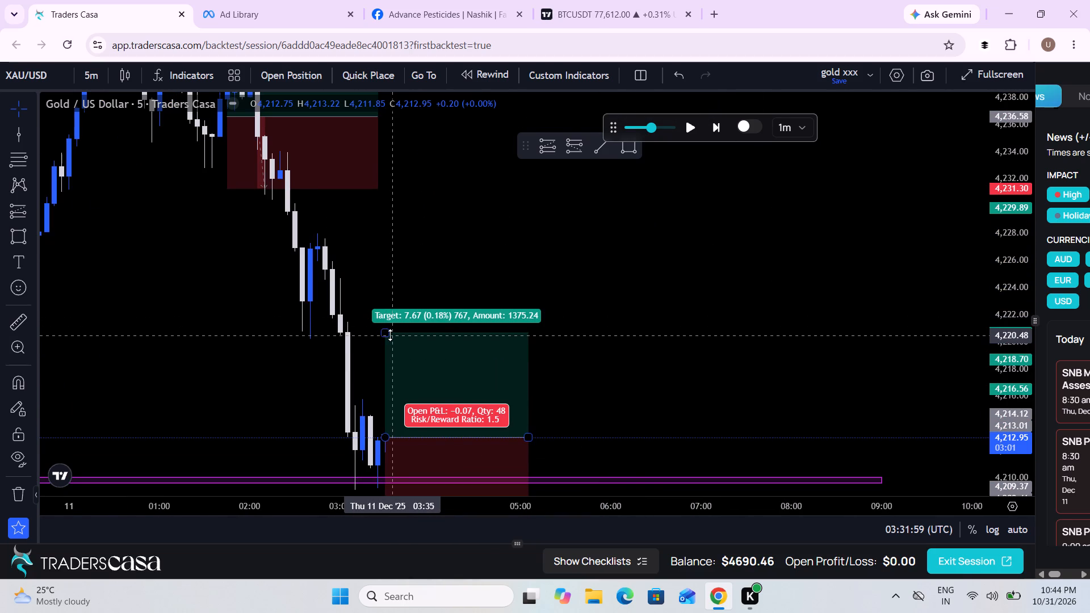
drag(385, 333, 370, 207)
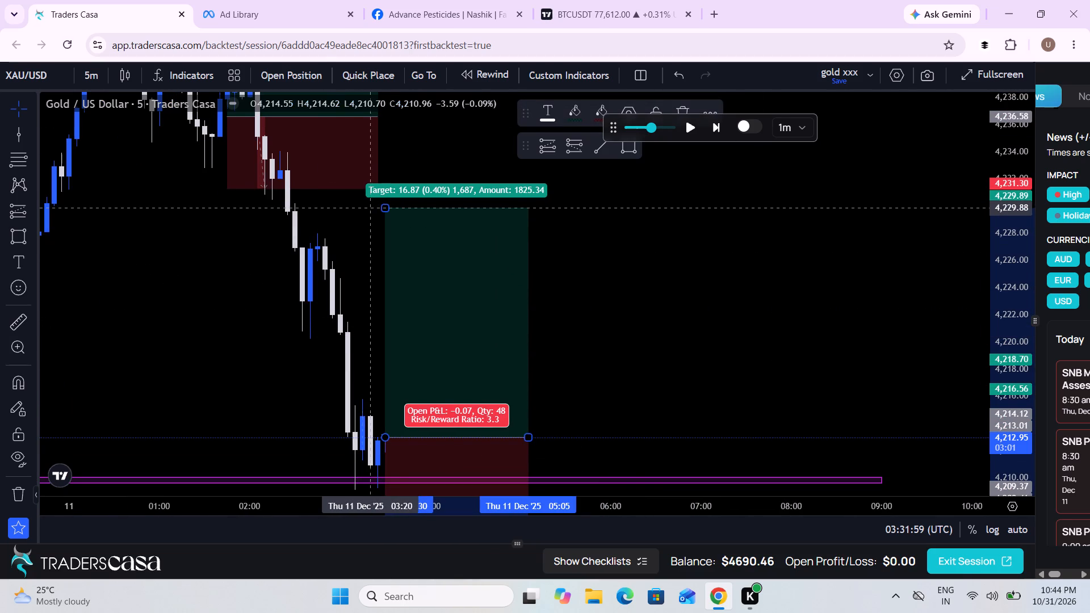
click(676, 291)
scroll(695, 293, down, 2)
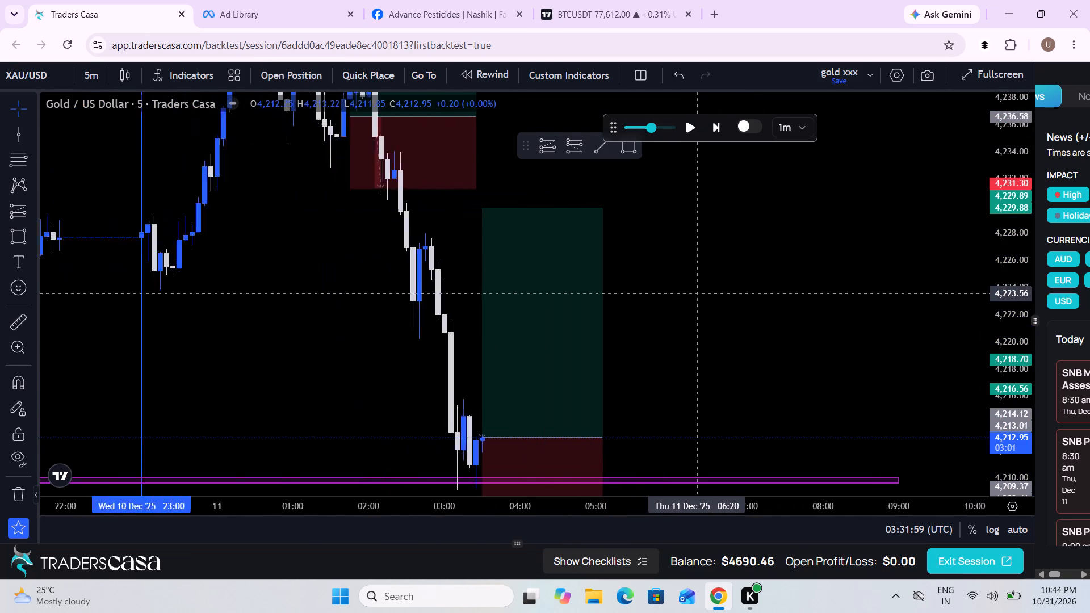
scroll(695, 293, down, 2)
drag(1015, 230, 947, 363)
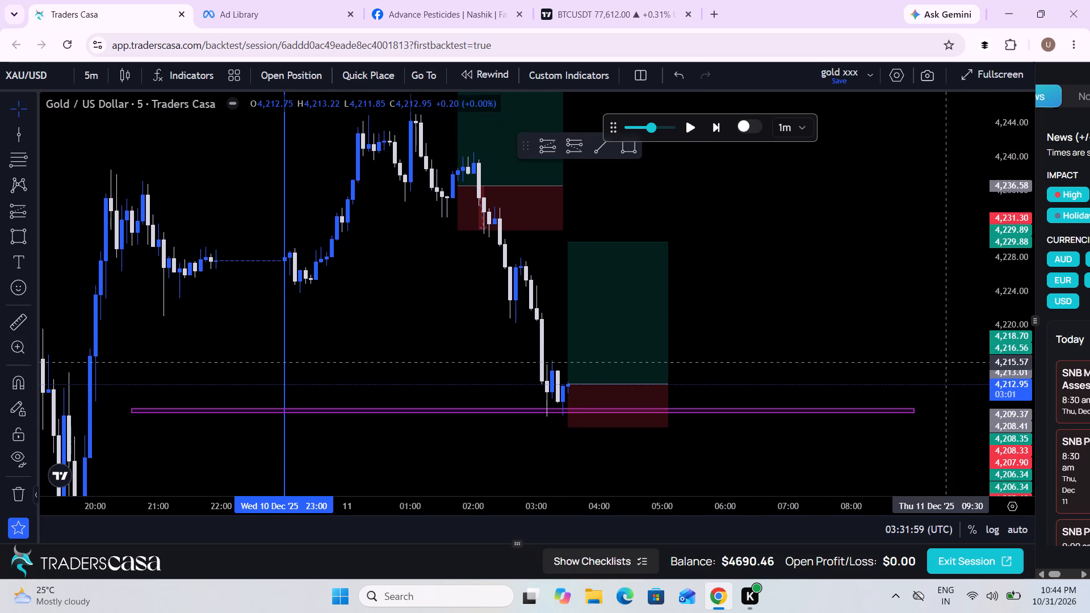
Measure the 11 Dec decline from the high near 4,247.48 down to the low near 4,209.14.
drag(947, 363, 952, 373)
drag(832, 325, 803, 371)
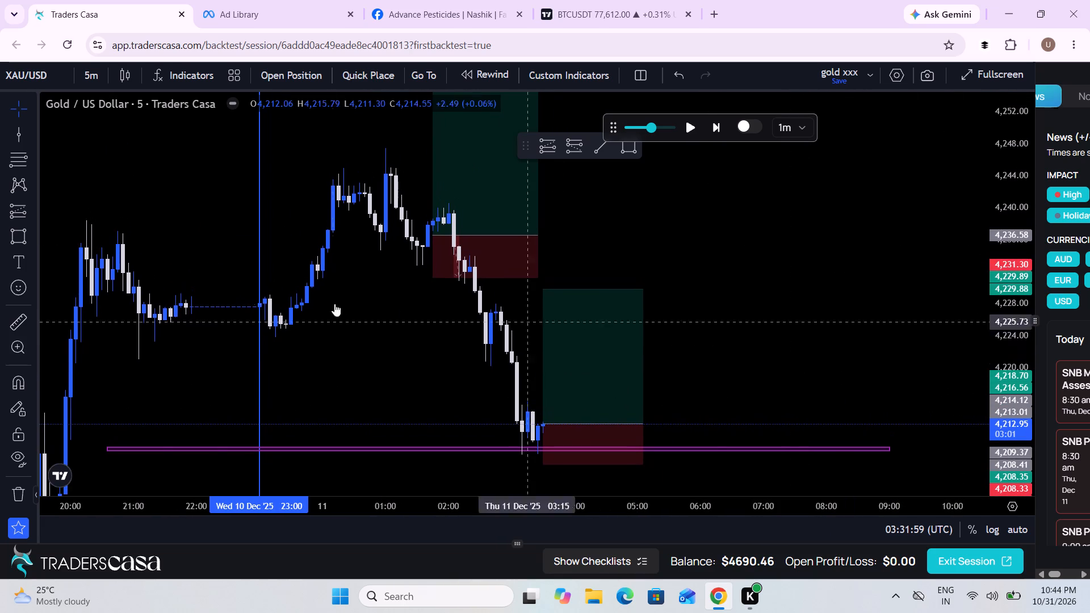
click(12, 320)
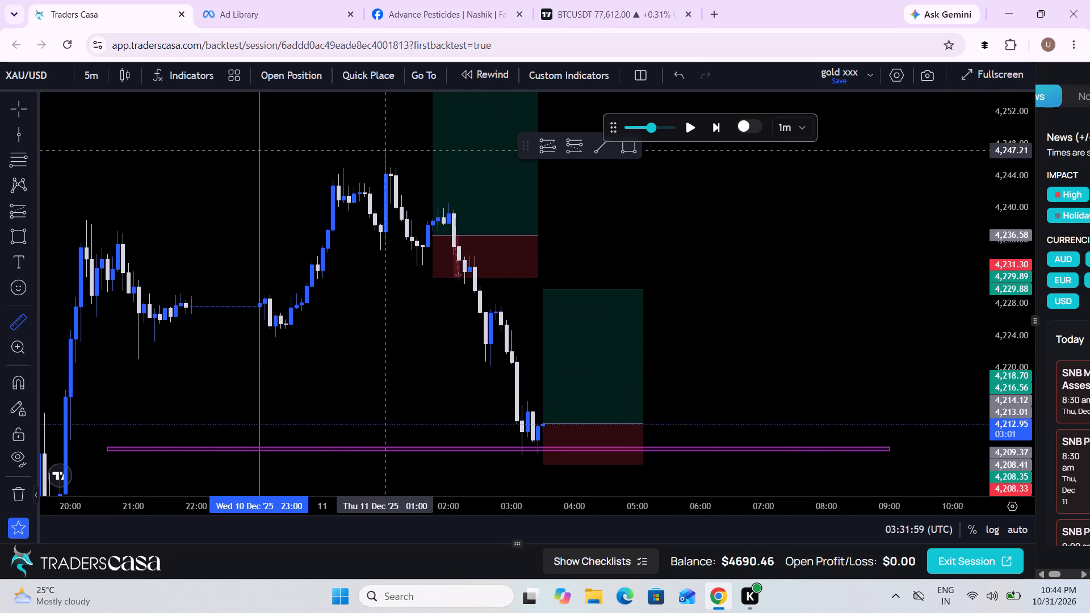
click(396, 148)
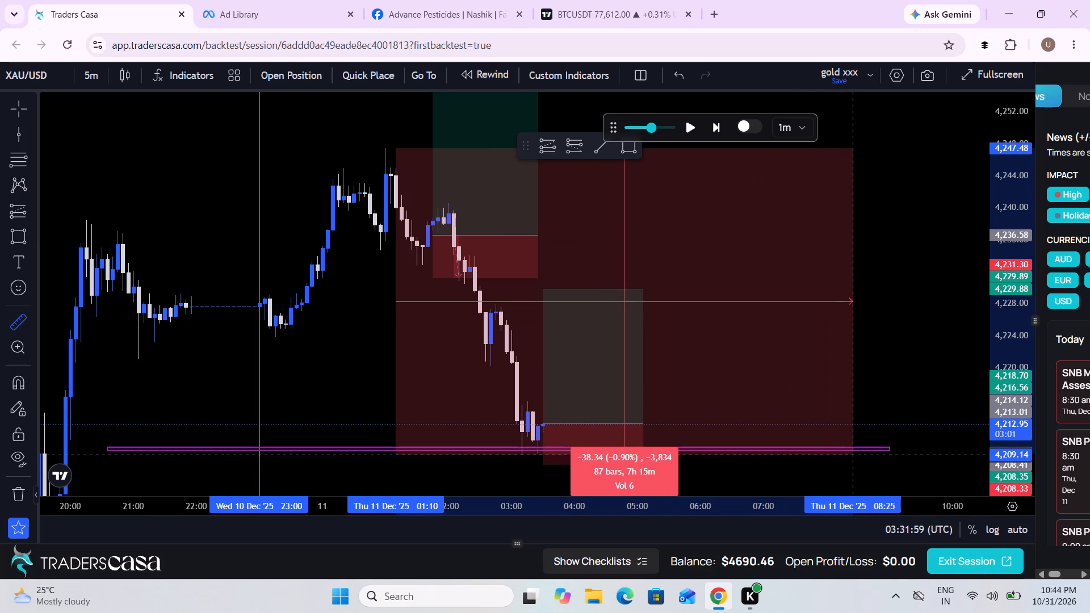
click(854, 455)
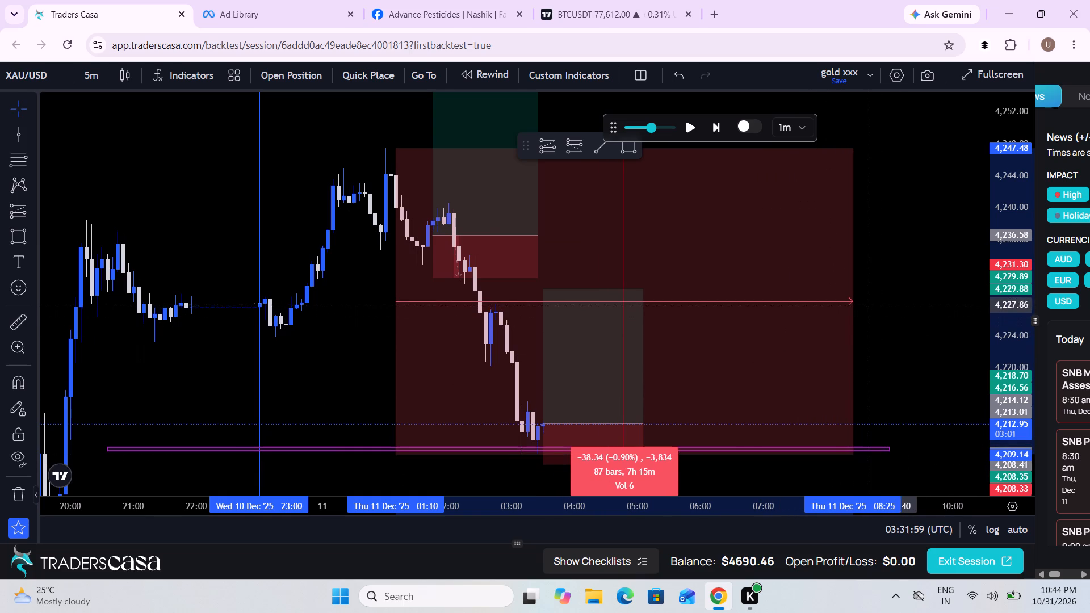
click(868, 302)
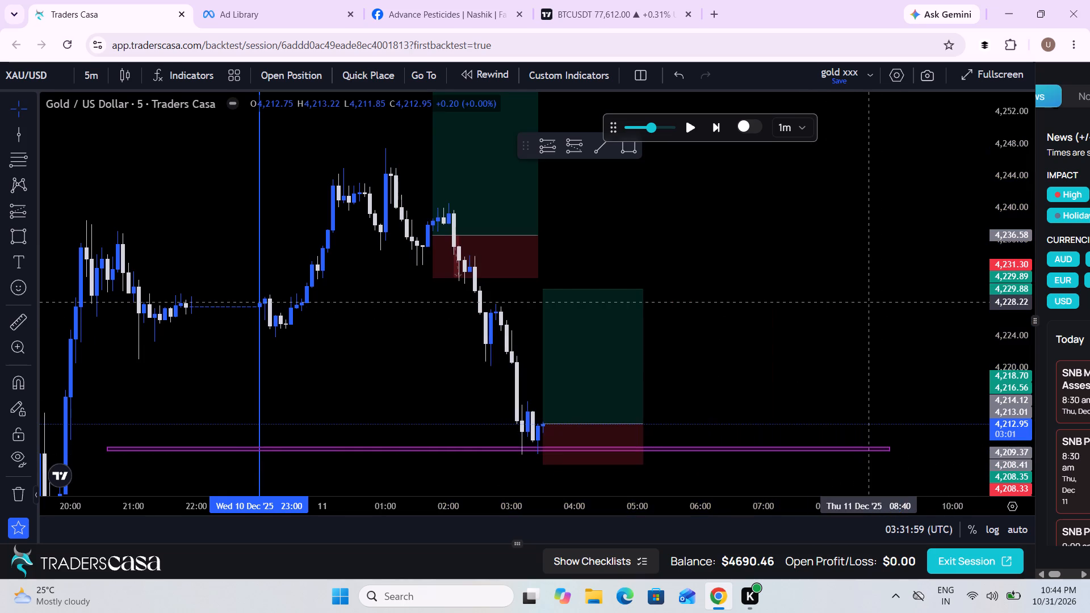
Lower the long position's target to 4,227.60 and place it as a buy stop at 4,213.01, stop loss 4,207.90, risking 2.2%.
drag(540, 287, 547, 306)
click(296, 81)
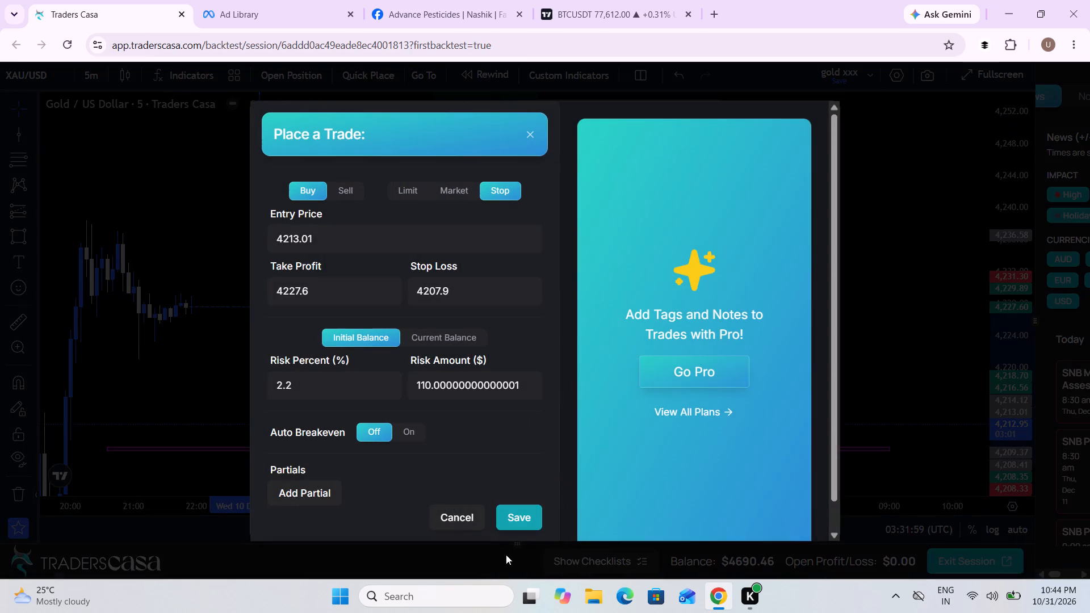
click(529, 524)
click(883, 377)
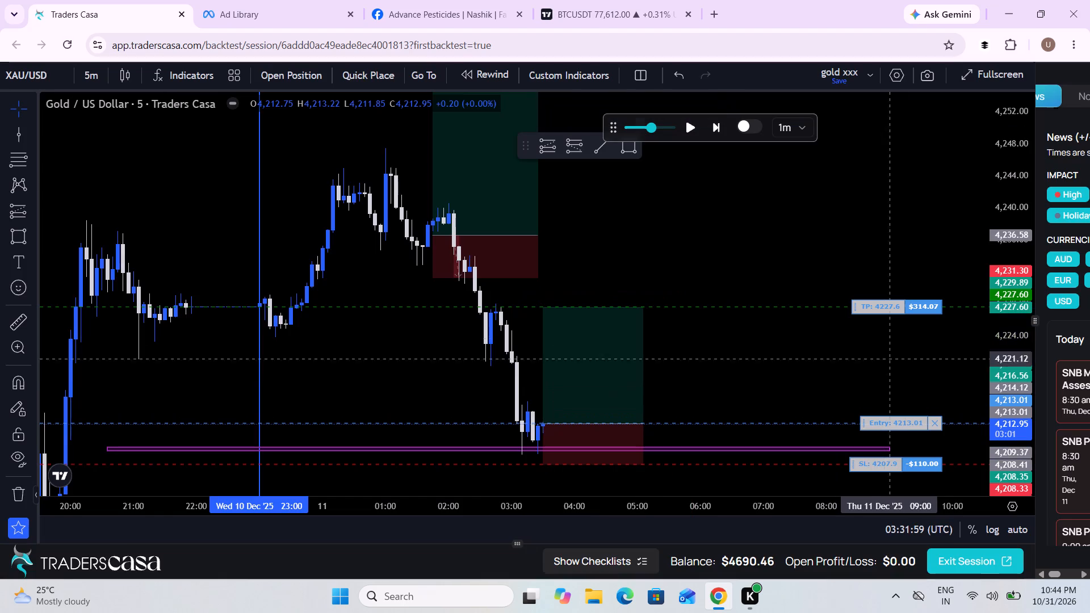
Run the replay from about 03:32, pausing at about 03:42 and again at about 03:49, to follow the open buy trade.
scroll(920, 320, up, 4)
click(691, 127)
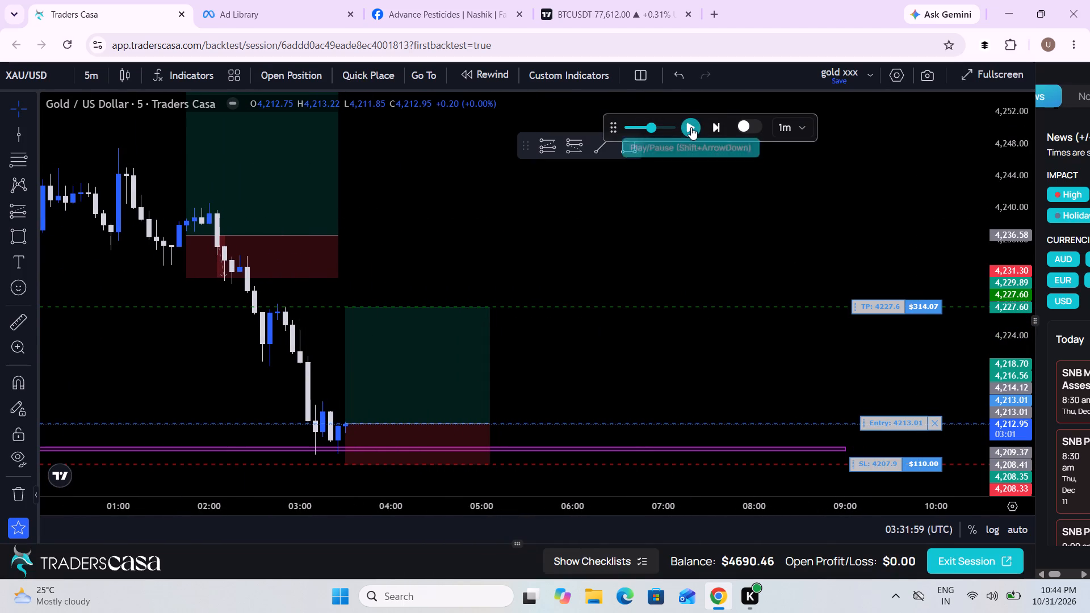
click(691, 127)
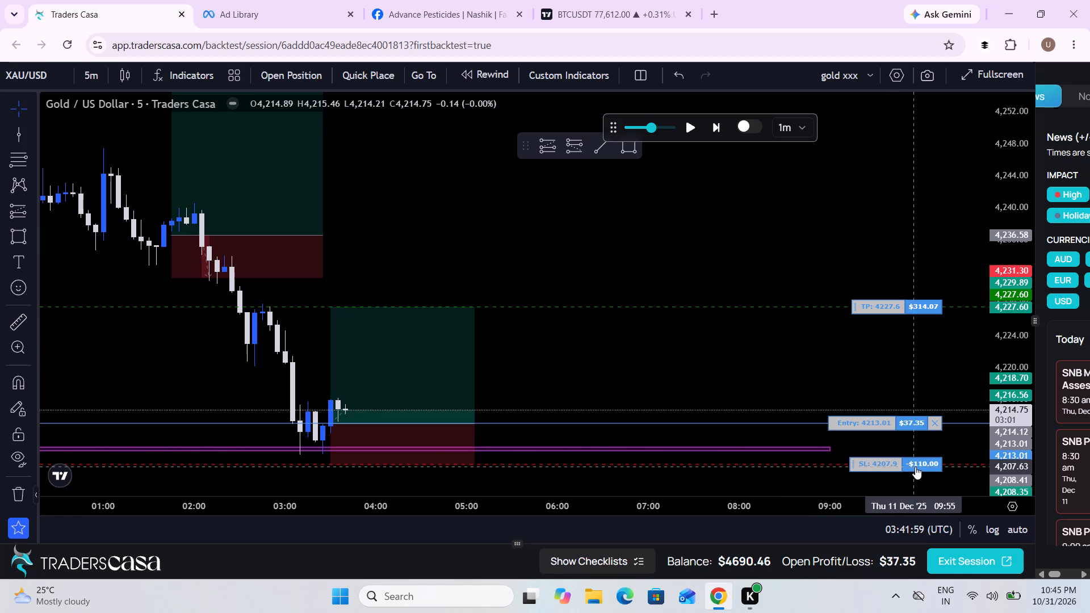
click(687, 134)
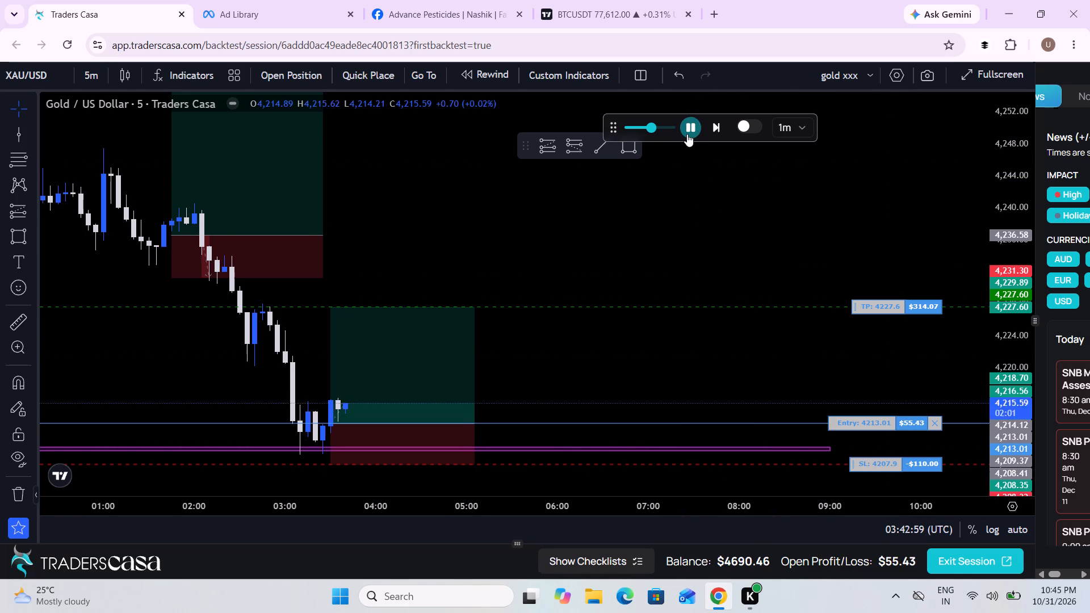
click(687, 134)
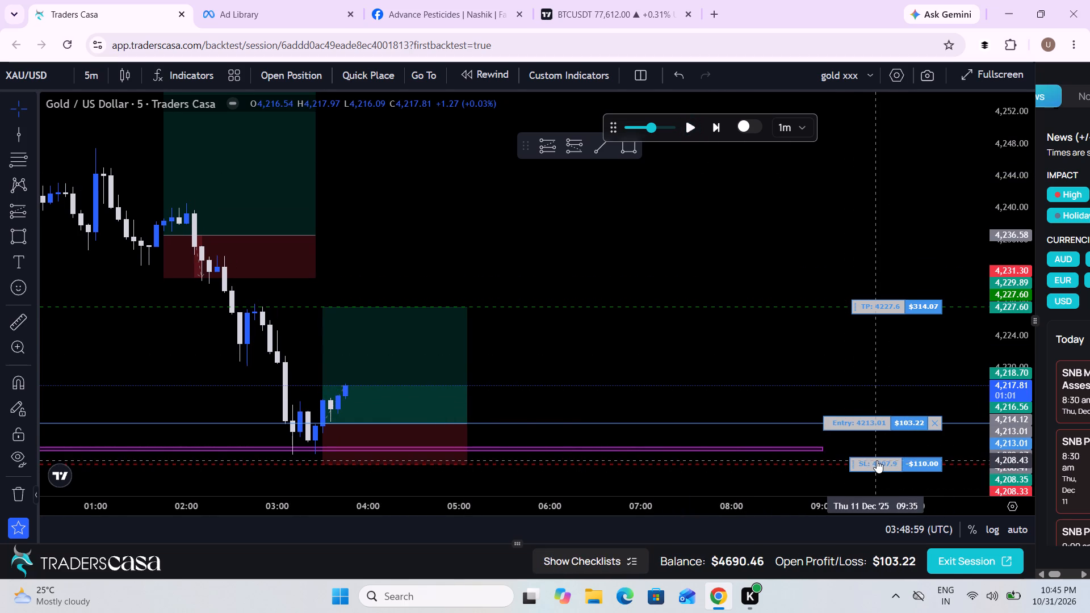
Move the open buy trade's stop loss up to 4,212.60, just below the entry.
drag(877, 460, 876, 427)
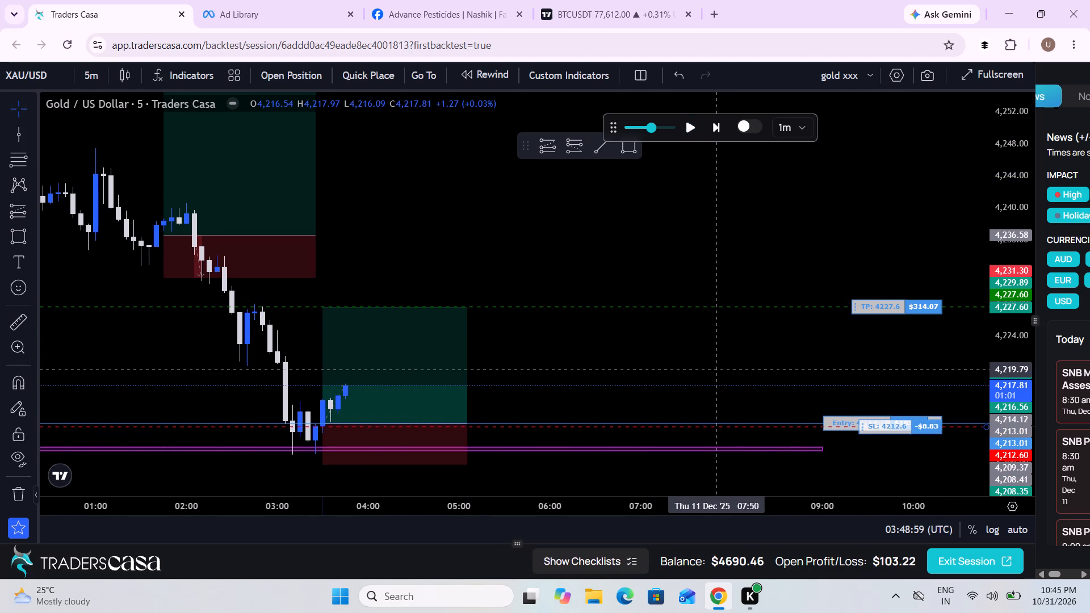
Widen the view around the trade and run the replay from about 03:49 to about 04:49.
drag(709, 368, 724, 364)
scroll(724, 364, down, 5)
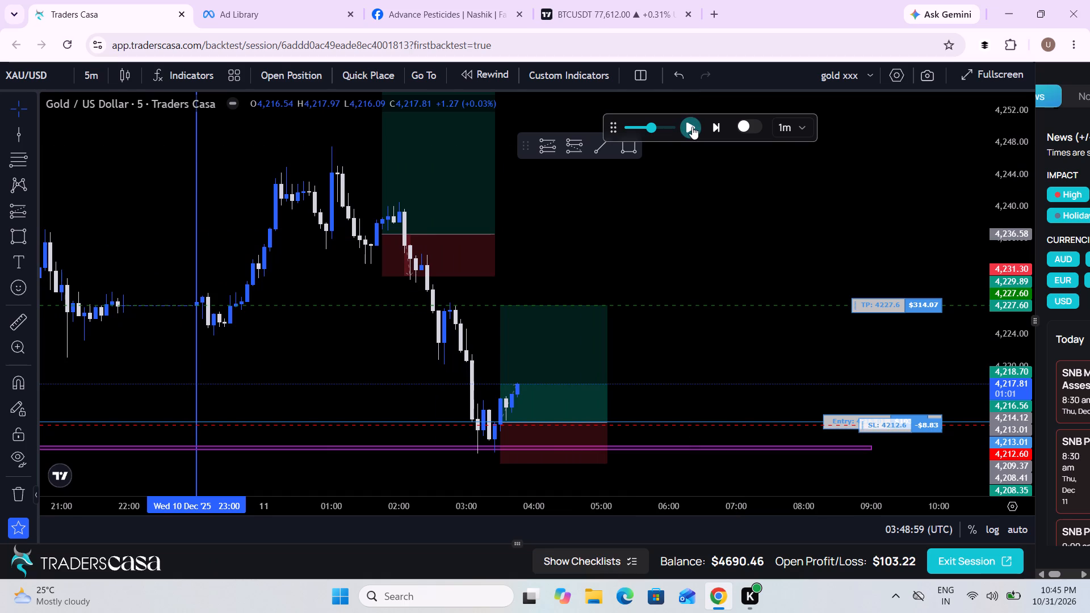
click(692, 127)
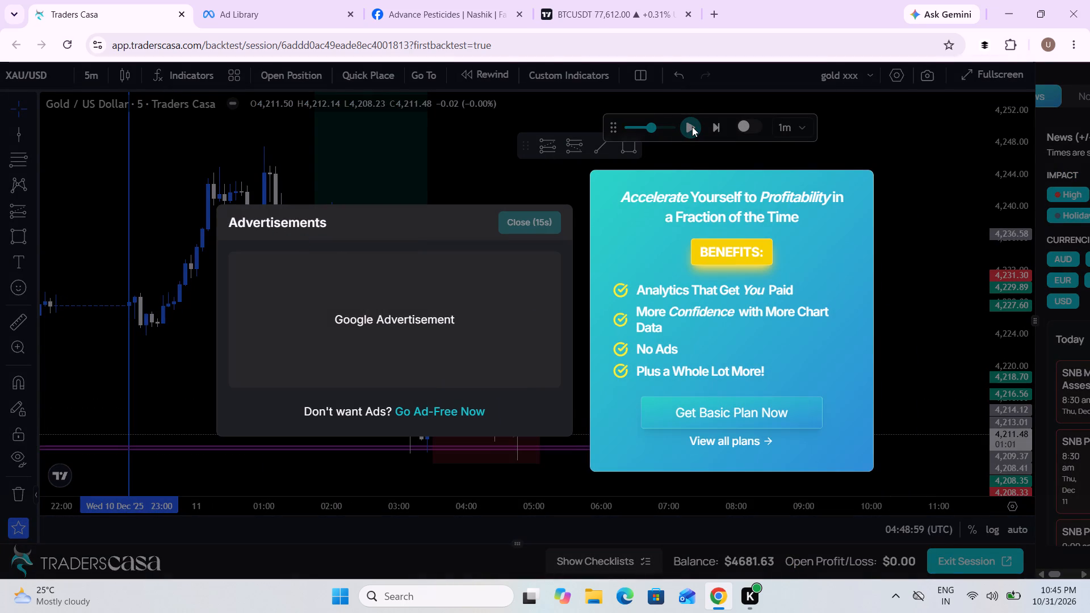
Wait for the advertisement countdown to end and close the advertisement.
scroll(692, 127, up, 2)
scroll(692, 127, down, 2)
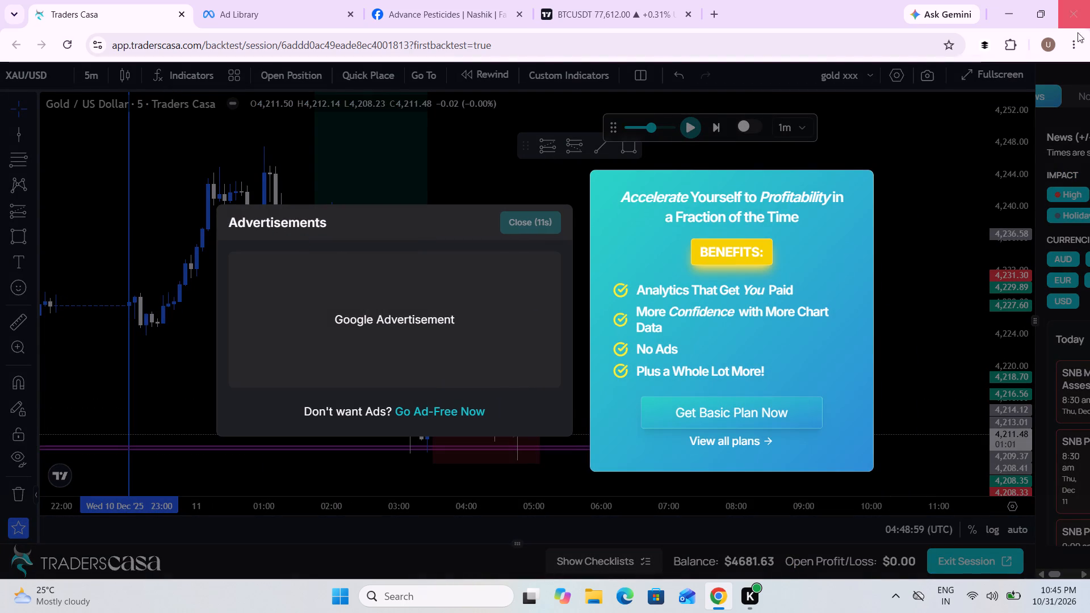
scroll(939, 174, down, 3)
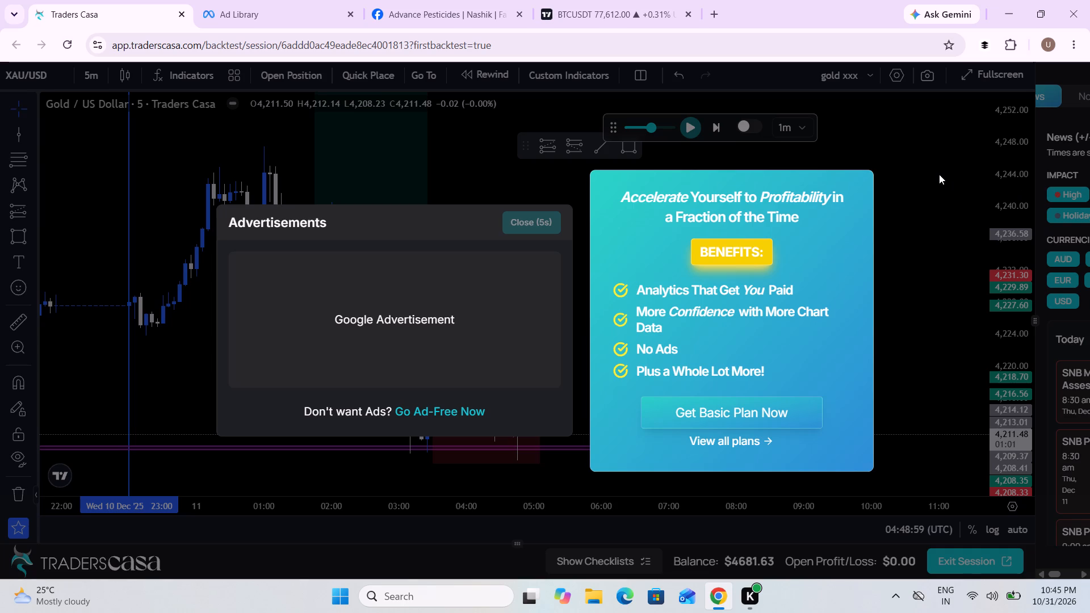
scroll(939, 174, down, 1)
scroll(928, 251, down, 1)
click(557, 217)
Place another buy stop from the drawn long position with entry 4,213.01, take profit 4,227.60, stop loss 4,207.90 and 2.2% risk.
drag(760, 400, 752, 397)
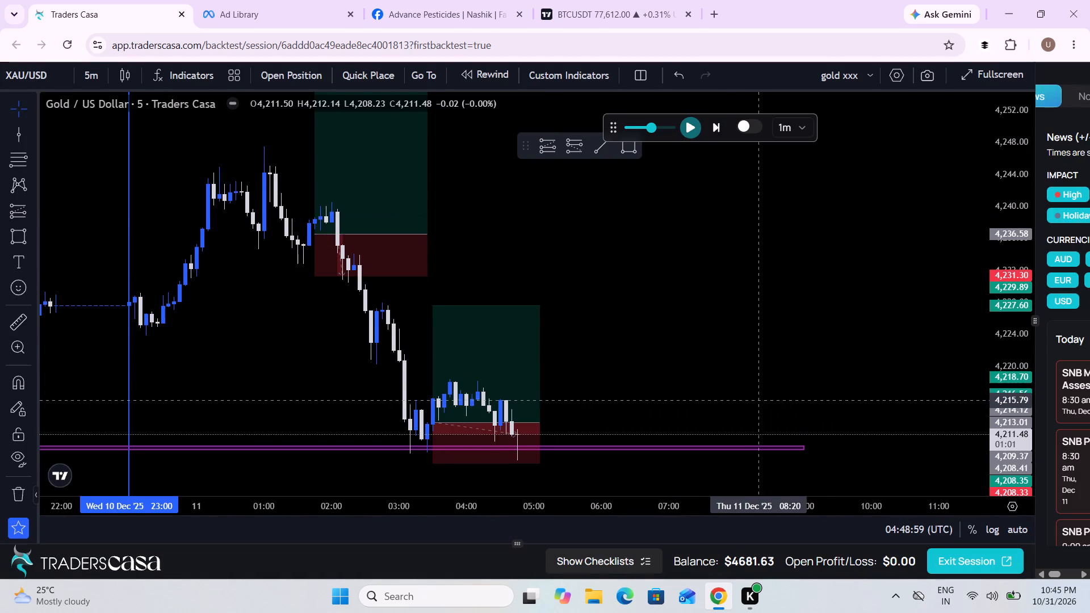
drag(752, 397, 663, 356)
scroll(663, 356, down, 3)
drag(693, 363, 605, 383)
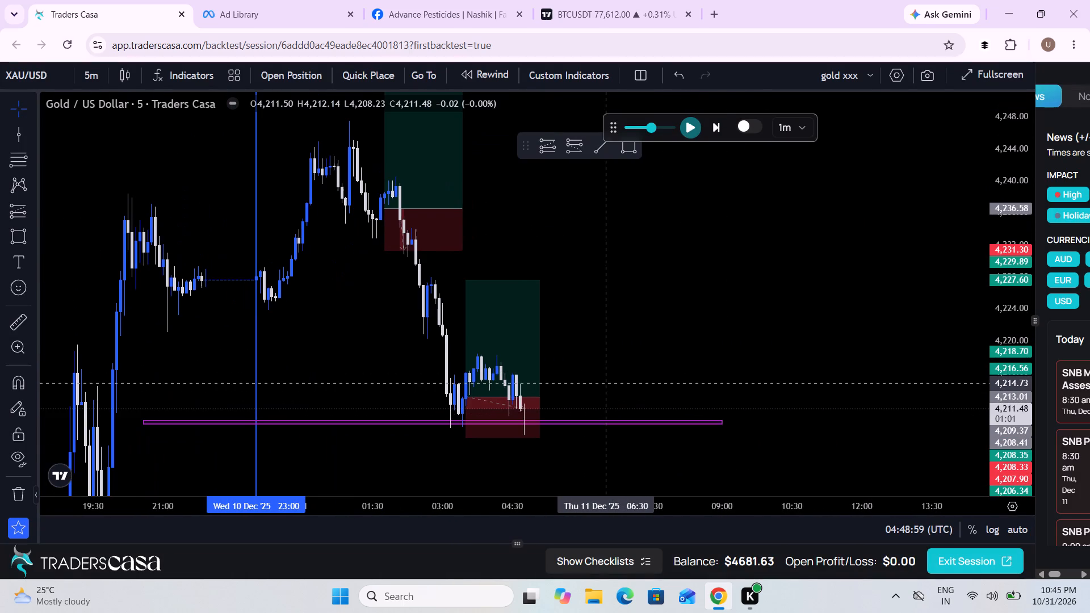
click(533, 398)
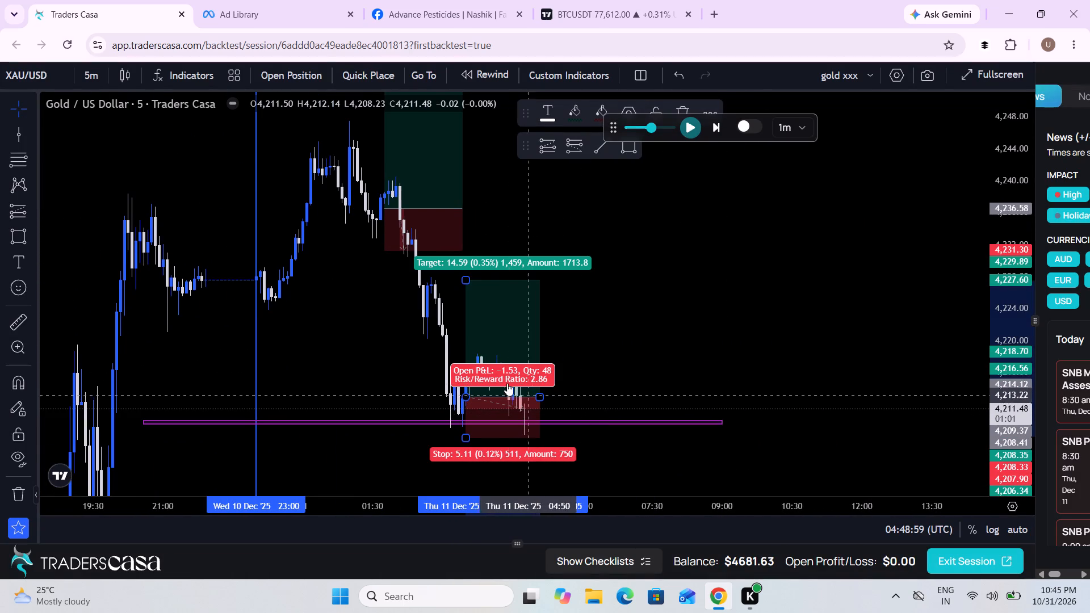
click(289, 69)
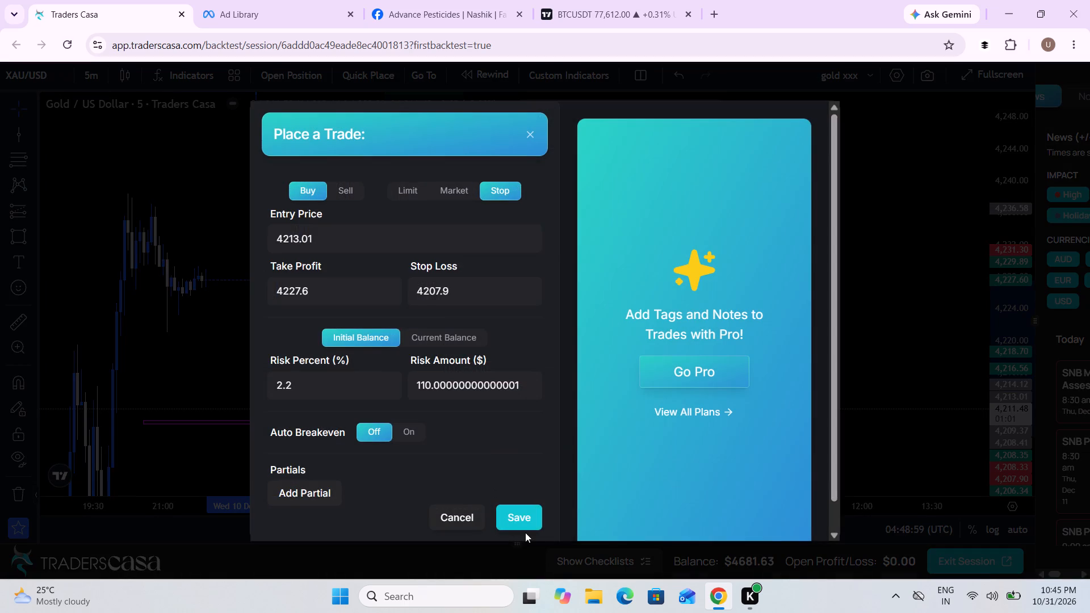
click(532, 524)
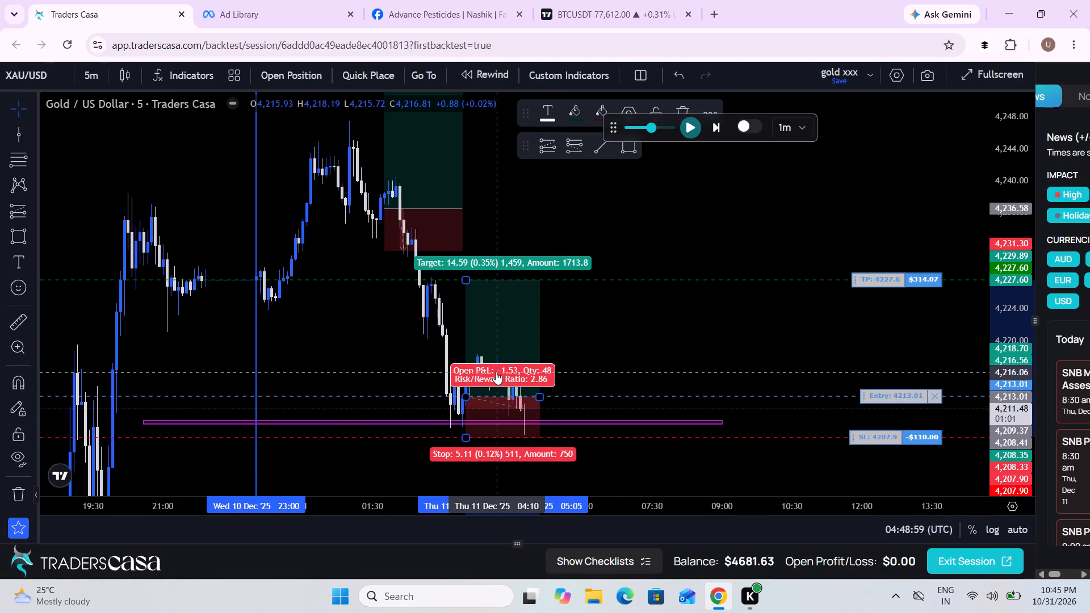
Run the replay from about 04:49, pause it at about 05:07, and deselect the long position drawing.
click(687, 126)
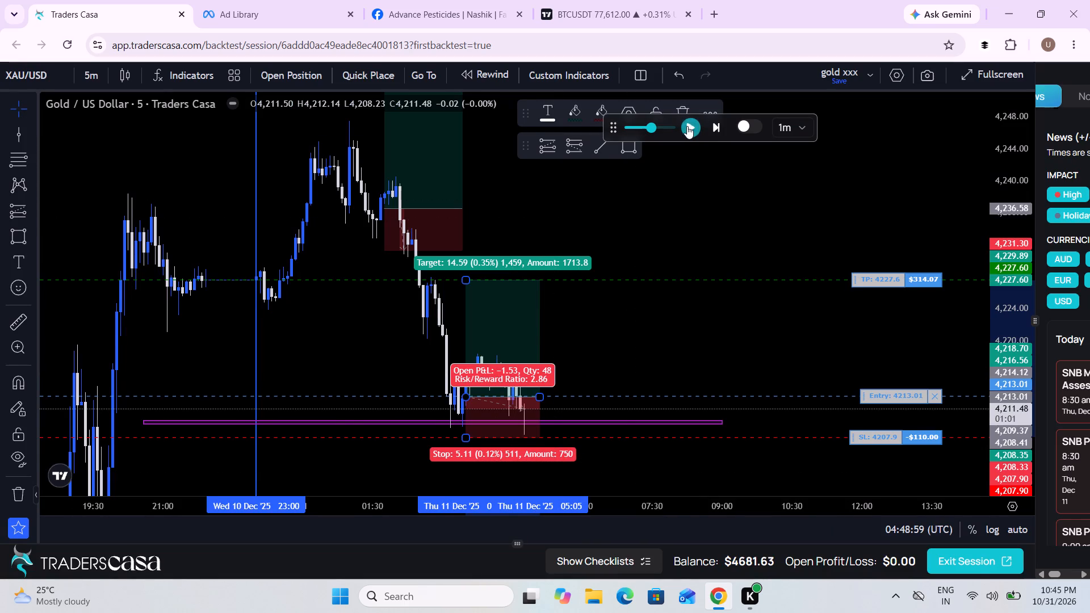
click(687, 126)
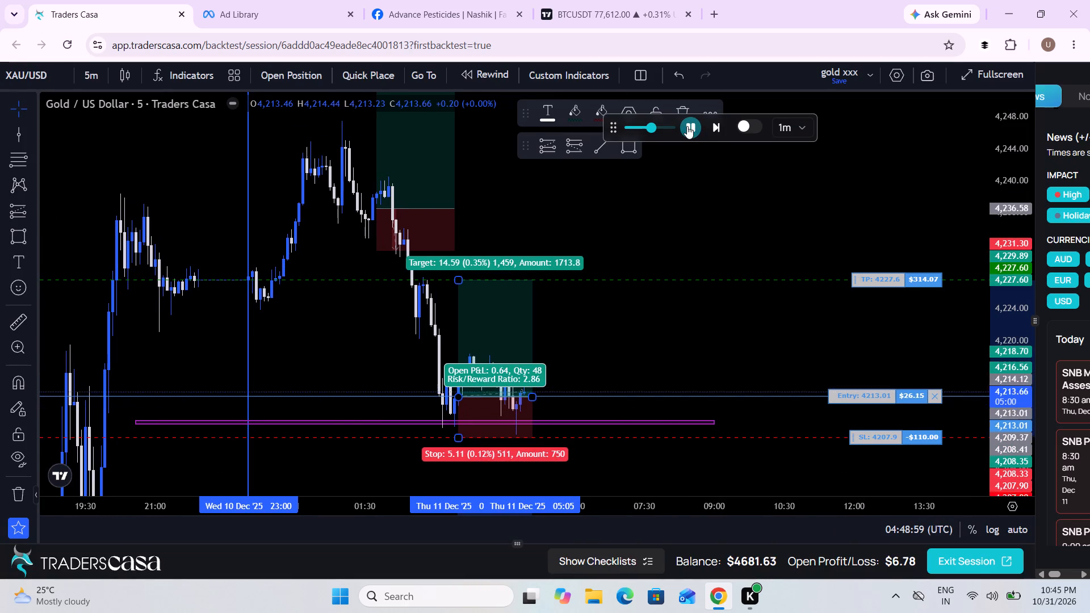
click(687, 126)
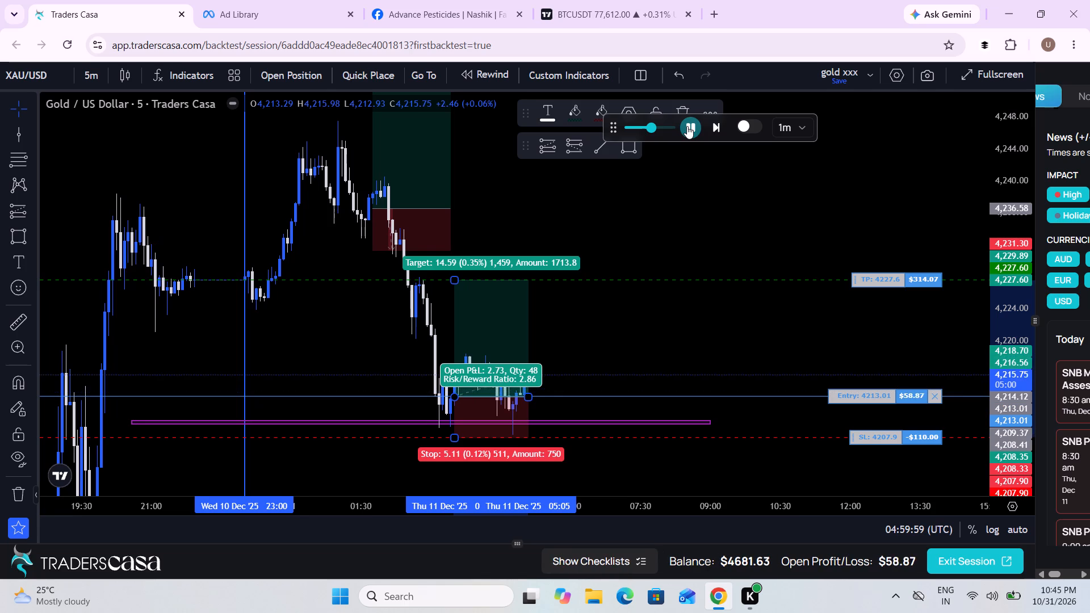
click(687, 126)
click(677, 328)
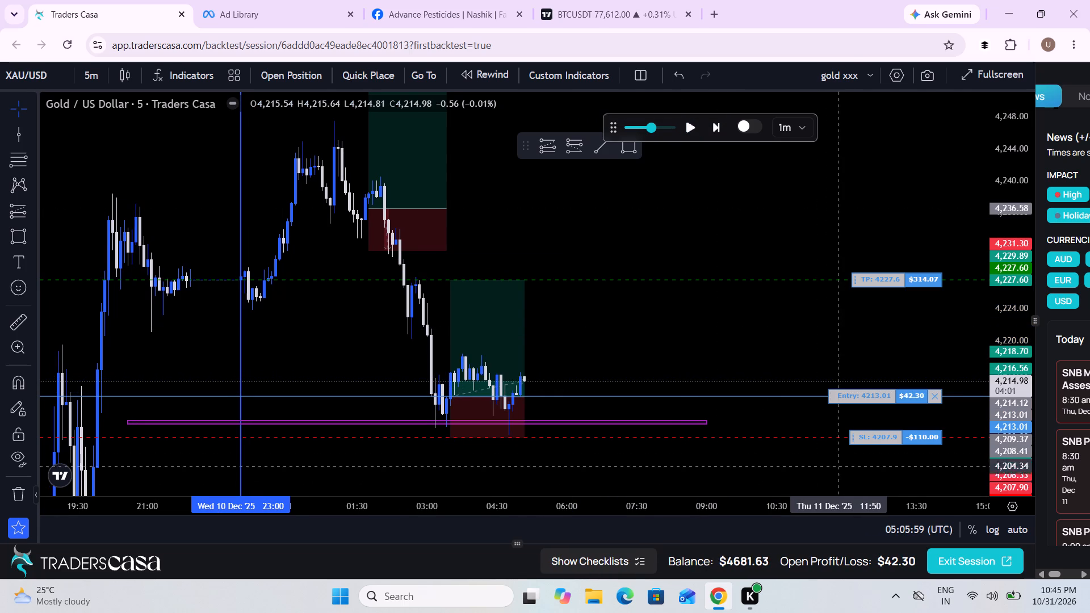
Move the second buy trade's stop loss up to 4,212.33, just below the entry.
drag(870, 437, 873, 402)
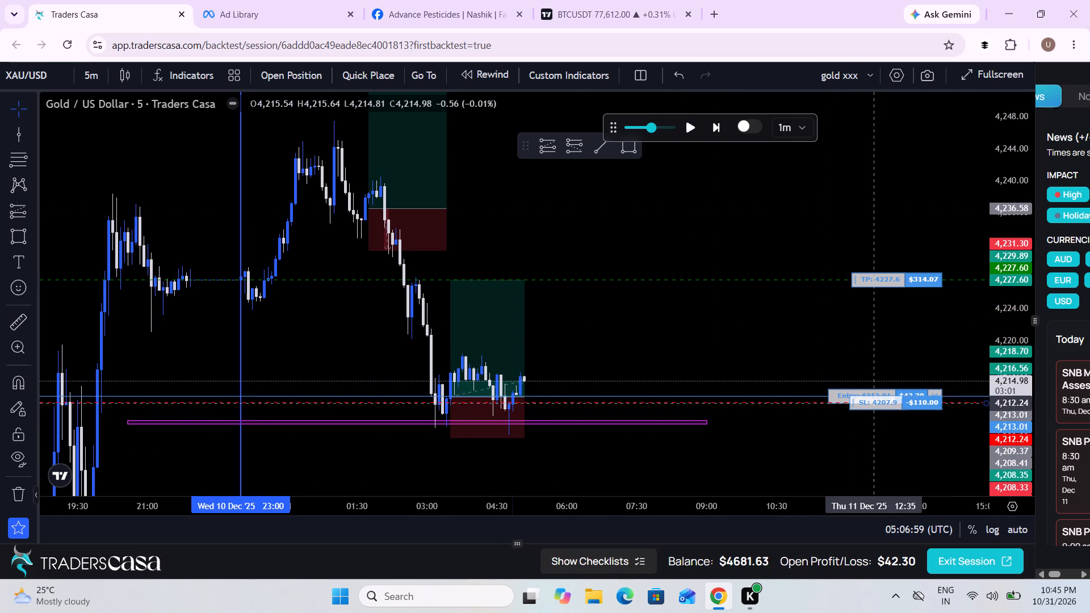
drag(873, 402, 876, 402)
Run the replay in short bursts from about 05:07 and pause it at about 05:33.
drag(752, 384, 769, 383)
scroll(769, 383, down, 1)
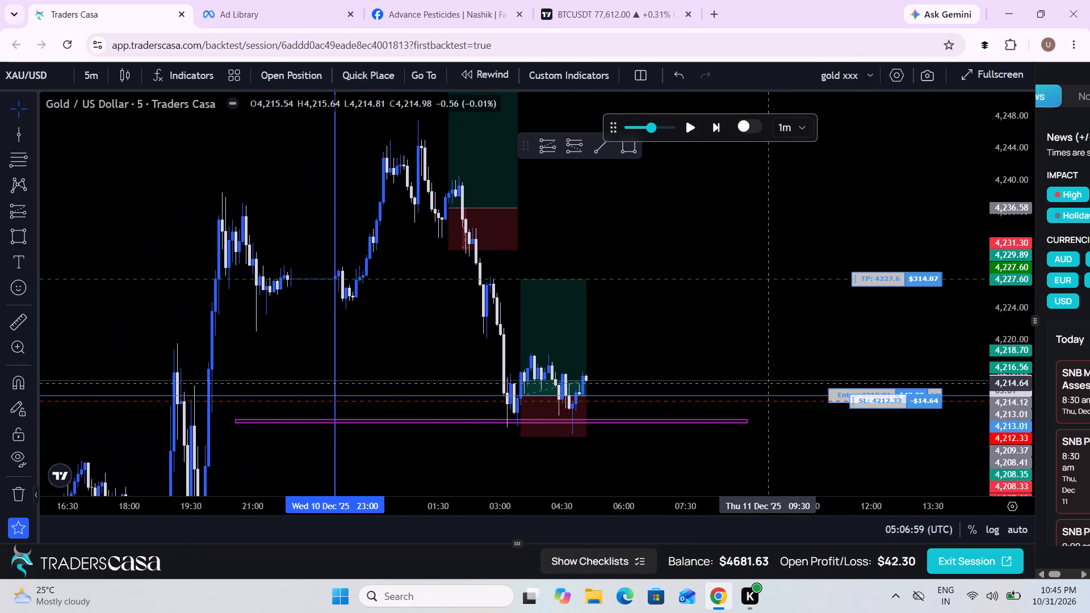
drag(1025, 448, 983, 307)
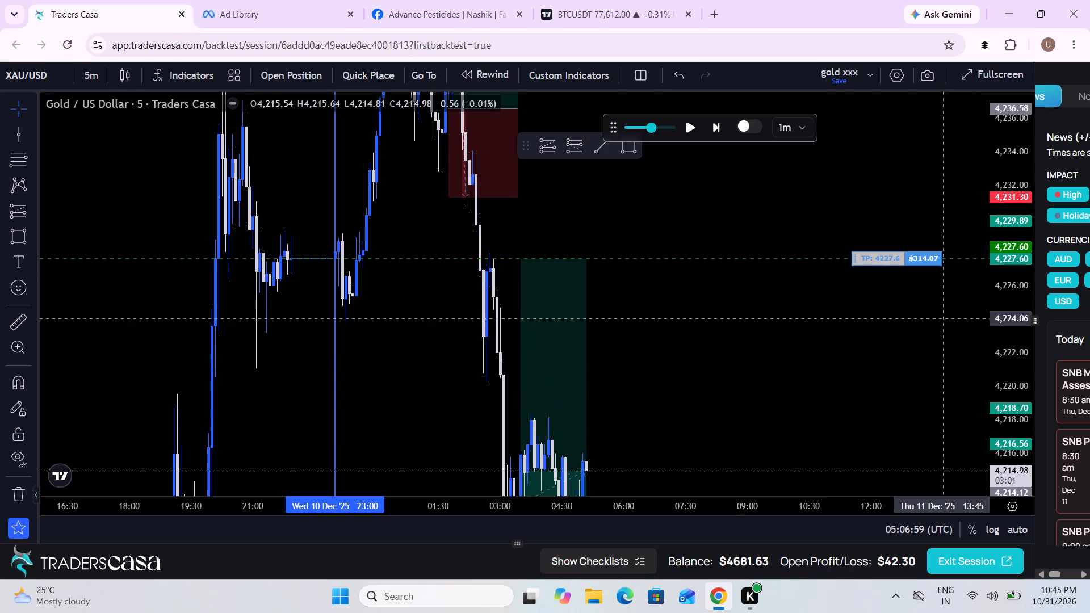
drag(855, 351, 853, 216)
scroll(853, 216, up, 3)
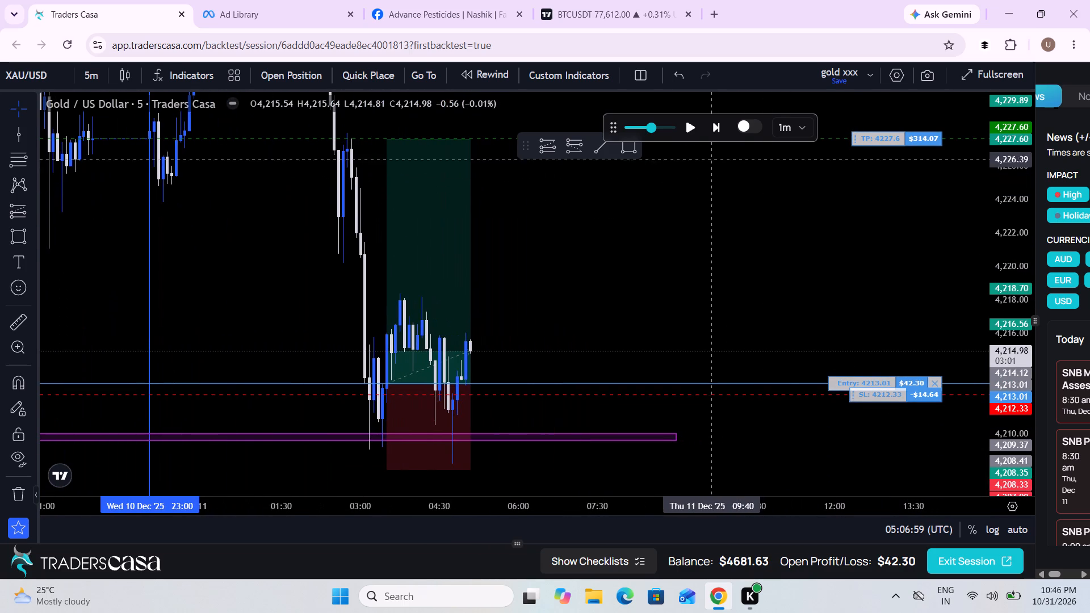
click(685, 125)
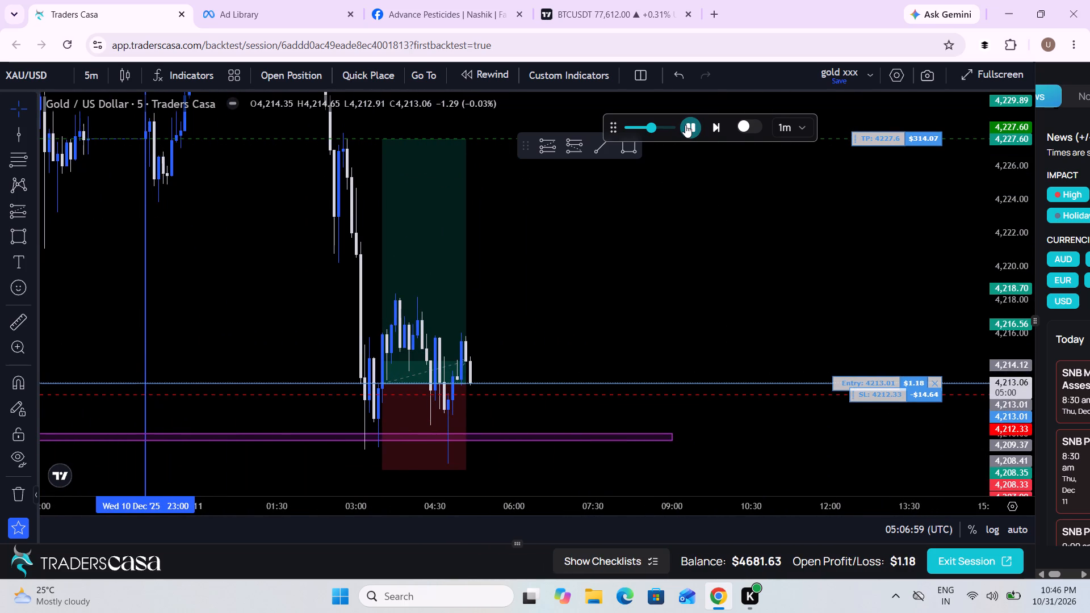
click(685, 125)
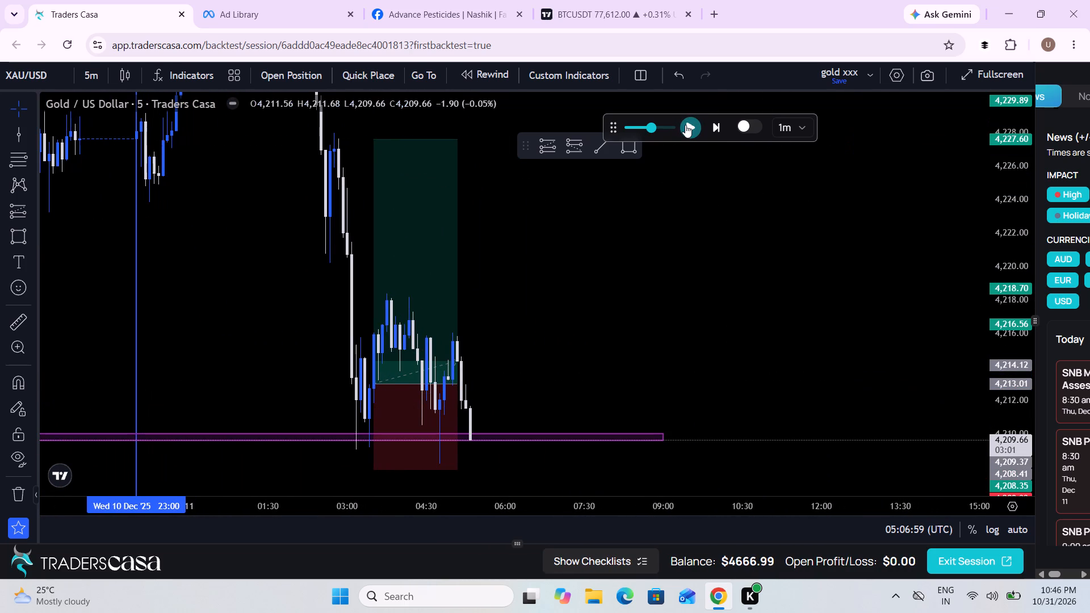
click(685, 125)
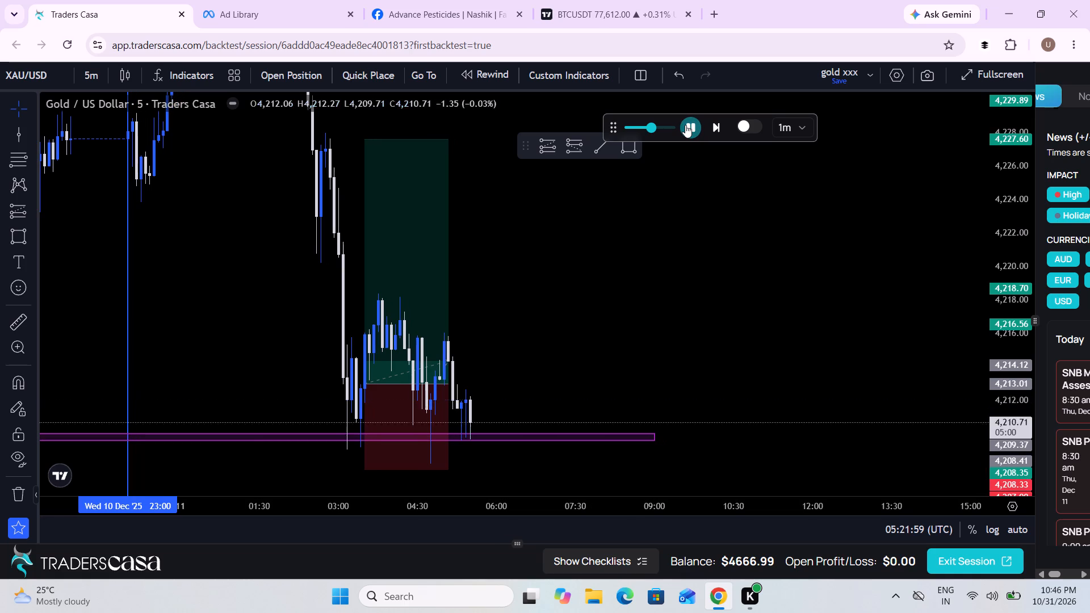
click(685, 125)
Draw a long position beside the latest candles with entry 4,213.14, target 4,226.32 and stop 4,208.33.
scroll(501, 266, down, 1)
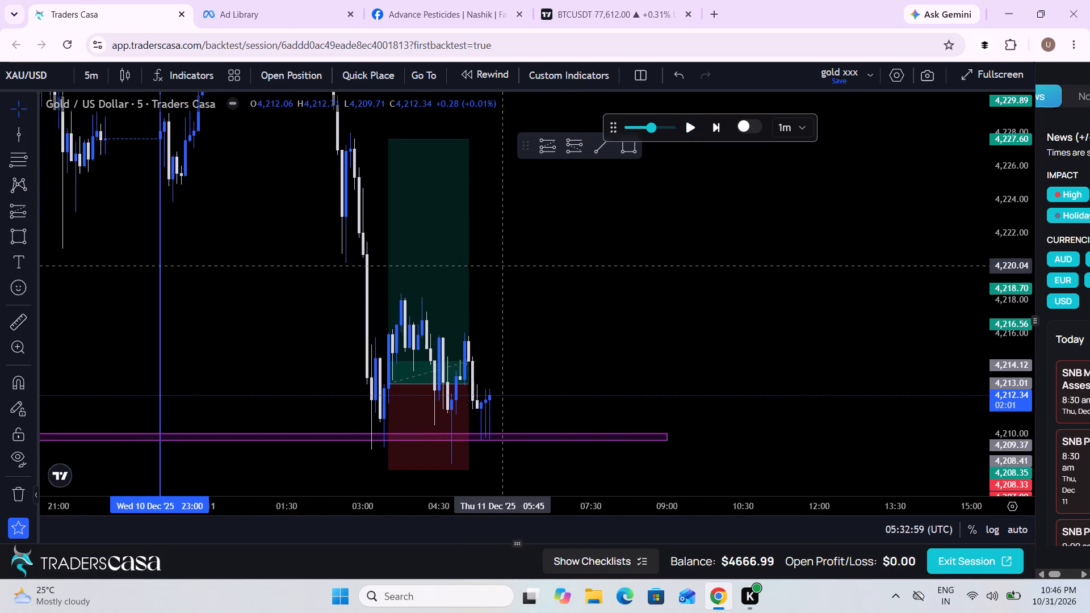
scroll(501, 266, down, 1)
drag(1015, 288, 980, 379)
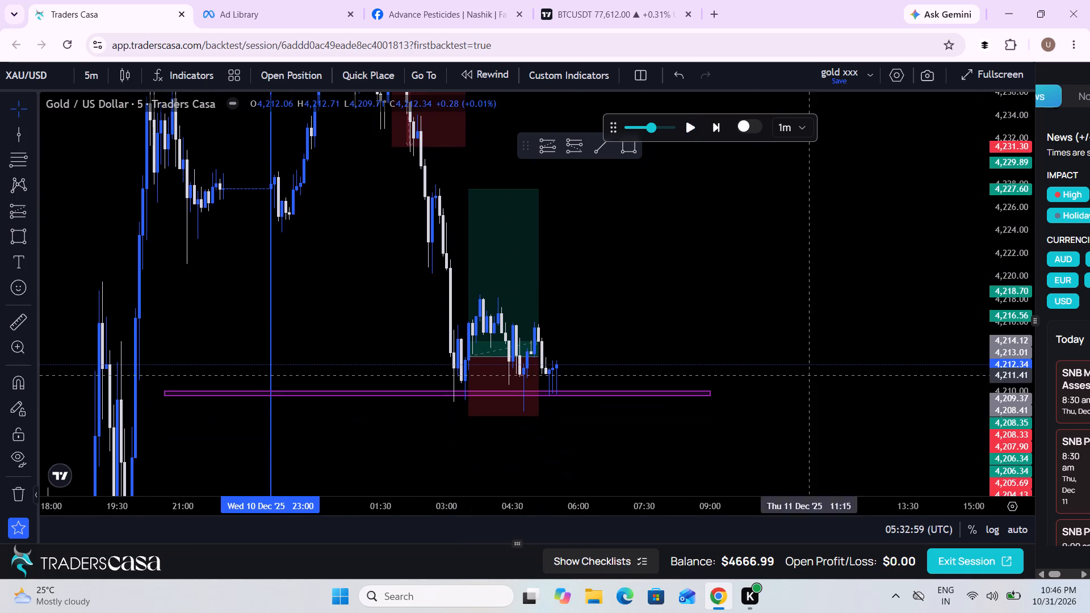
click(14, 209)
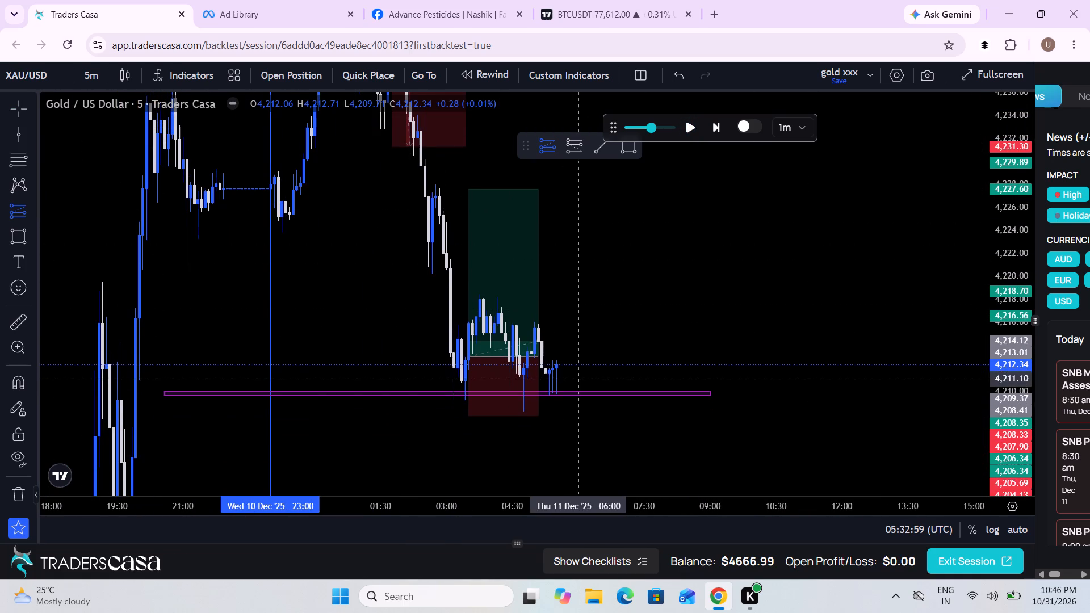
click(568, 355)
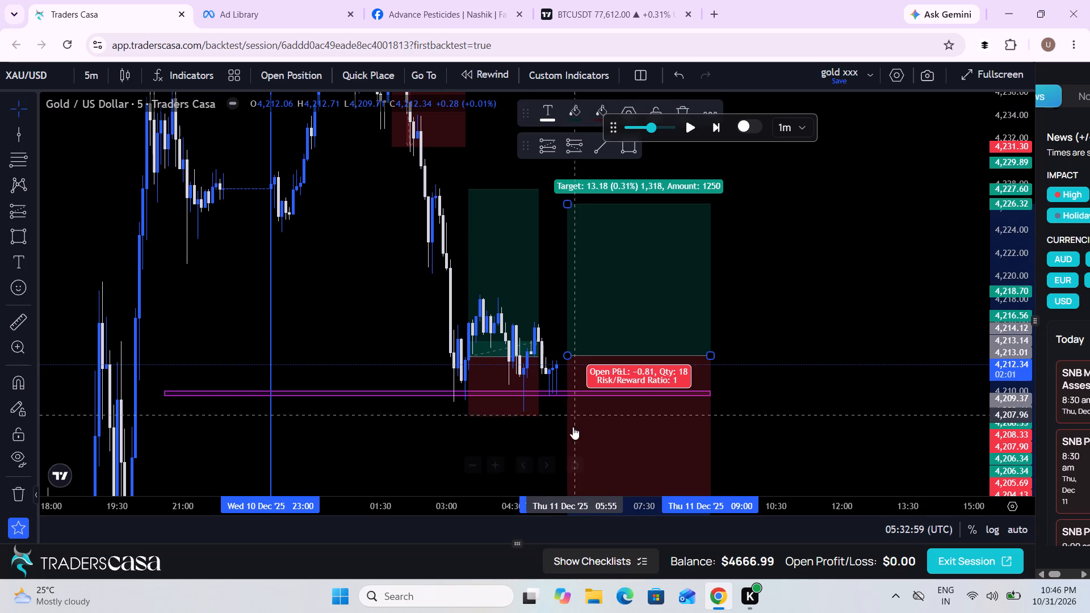
drag(537, 432, 502, 280)
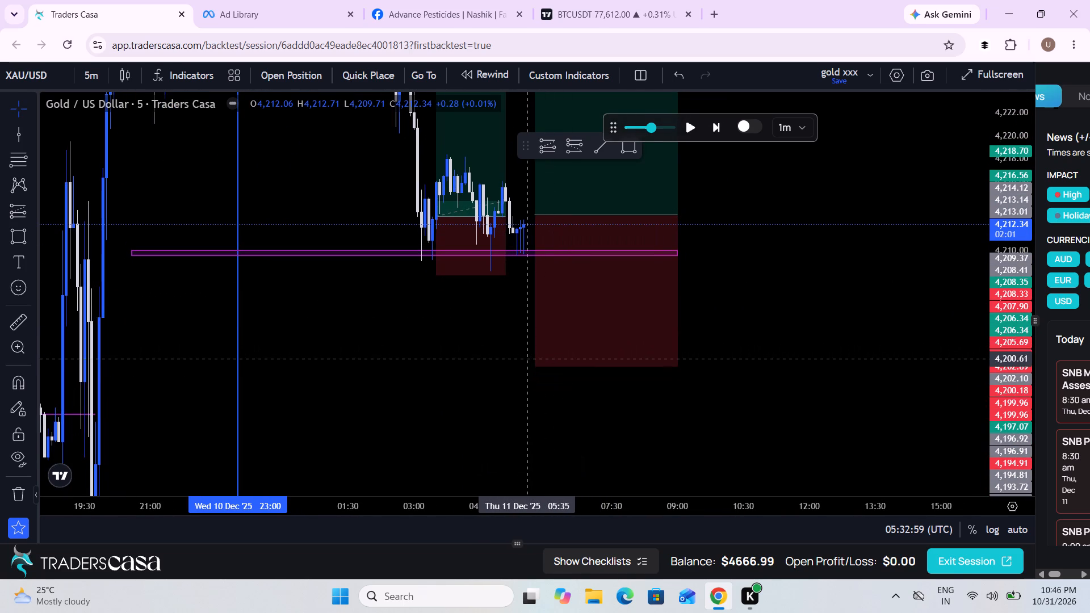
drag(538, 367, 538, 270)
Place a buy stop from the new long position with entry 4,213.14, take profit 4,226.32 and stop loss 4,208.33.
drag(846, 229, 837, 339)
scroll(837, 339, down, 2)
drag(837, 339, 820, 463)
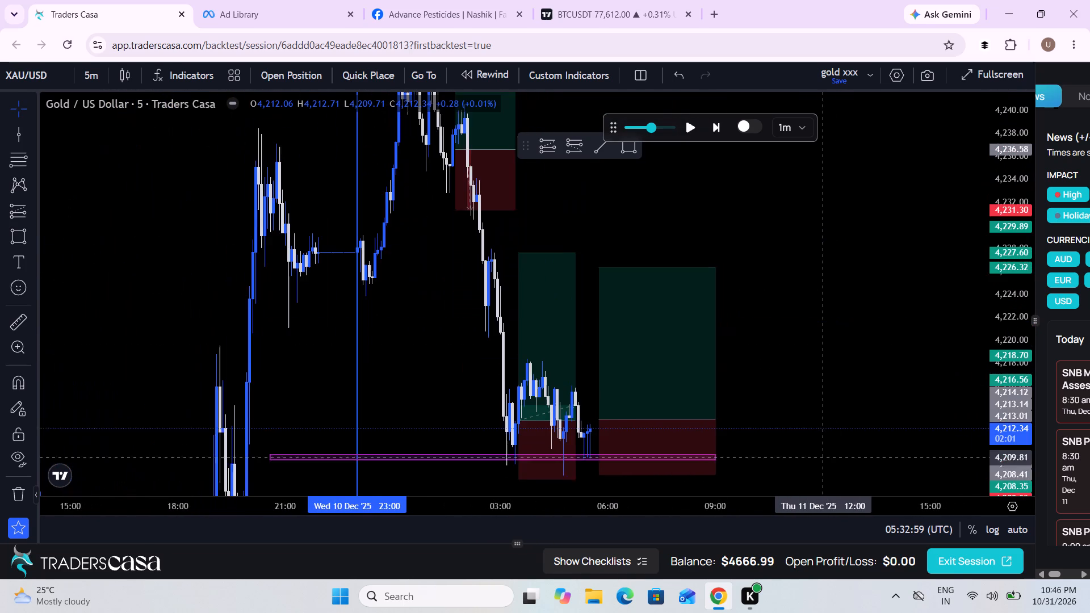
drag(820, 463, 819, 464)
click(693, 422)
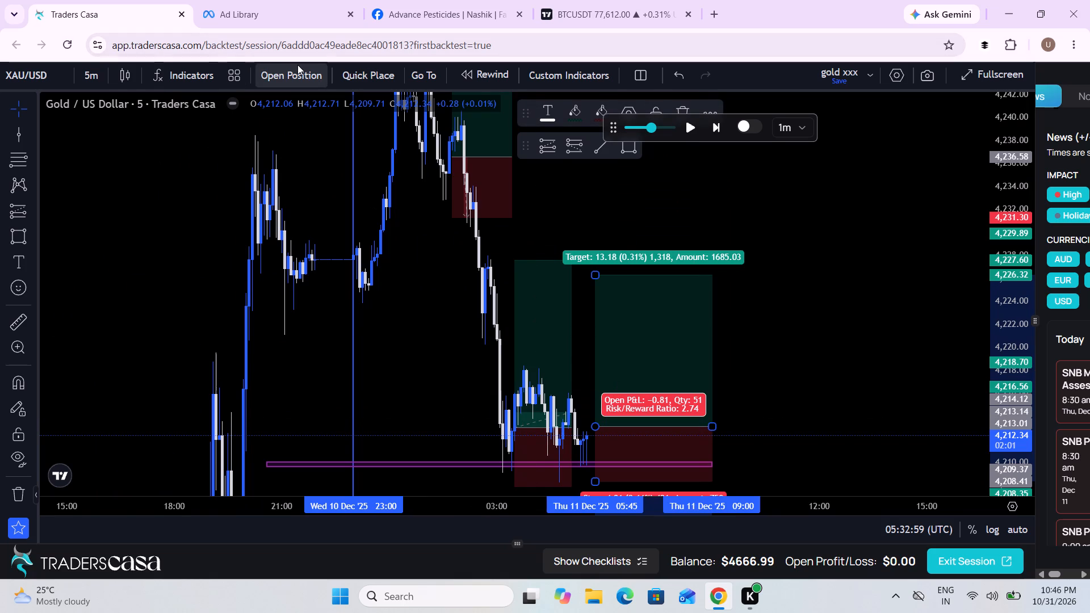
click(297, 65)
click(529, 513)
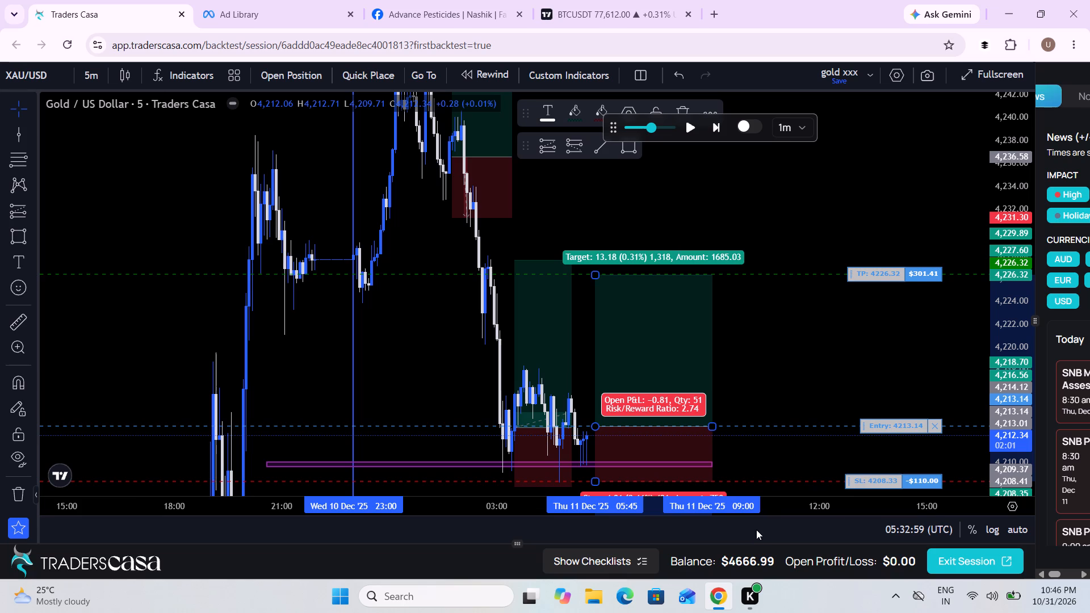
Run the replay in bursts from about 05:33 through the order's entry and pause it at about 07:47.
drag(795, 420, 778, 343)
scroll(778, 343, up, 1)
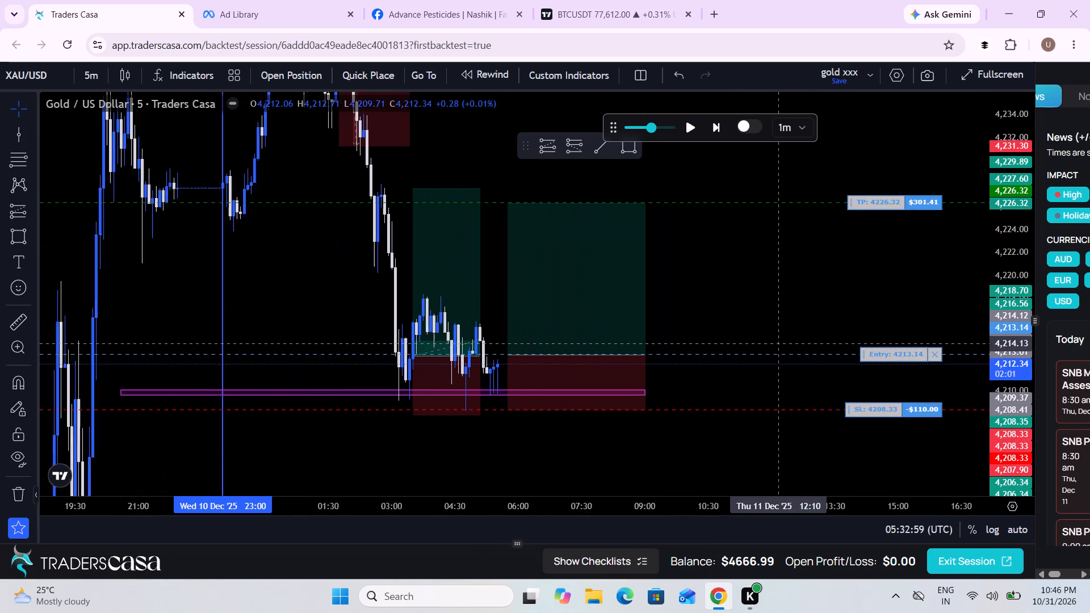
scroll(778, 343, up, 1)
click(691, 123)
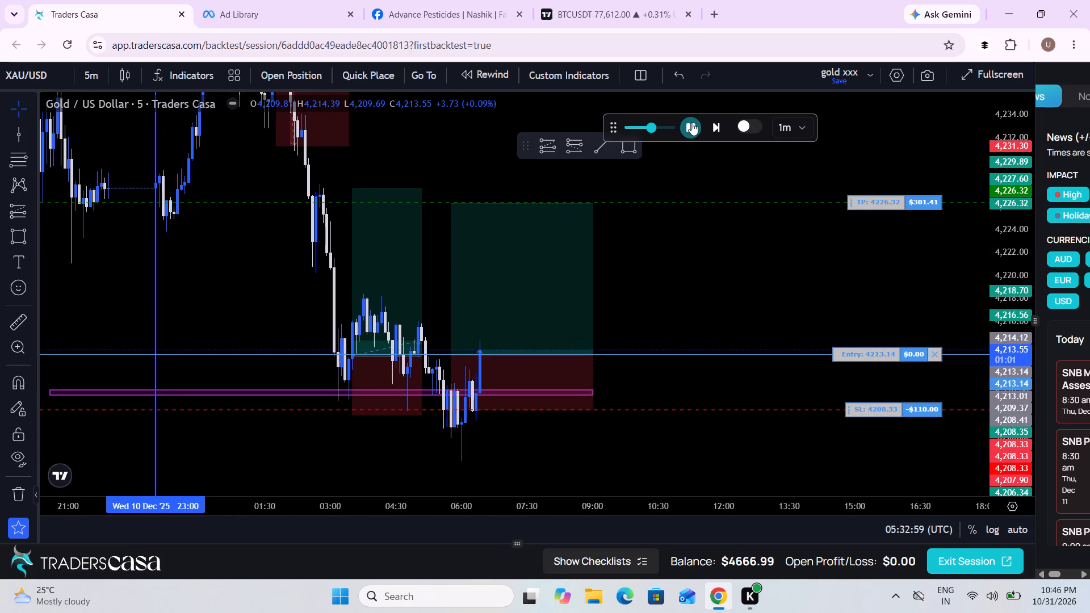
click(691, 123)
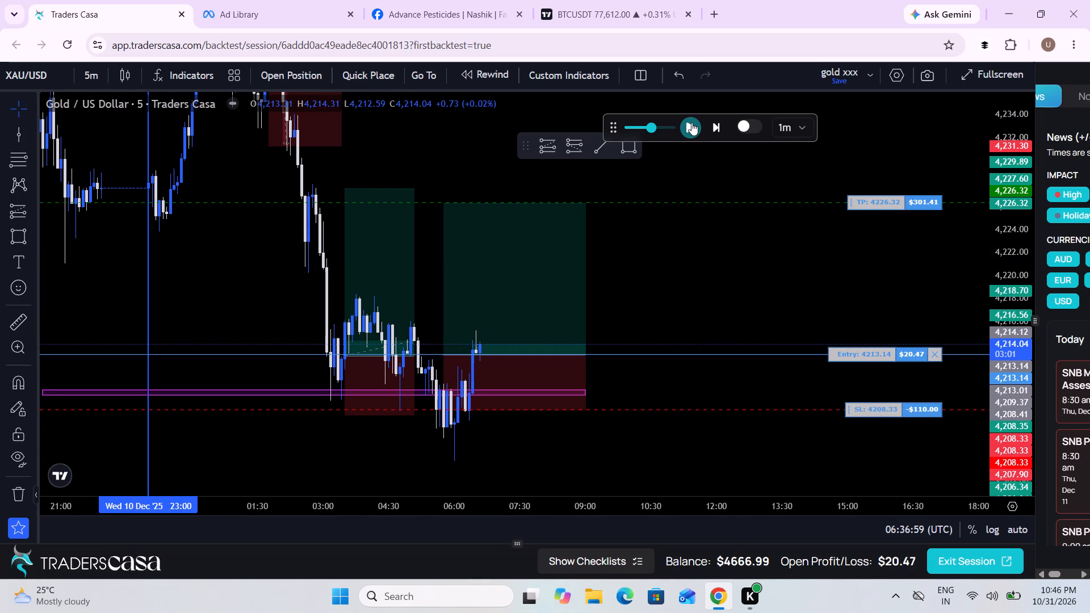
click(691, 123)
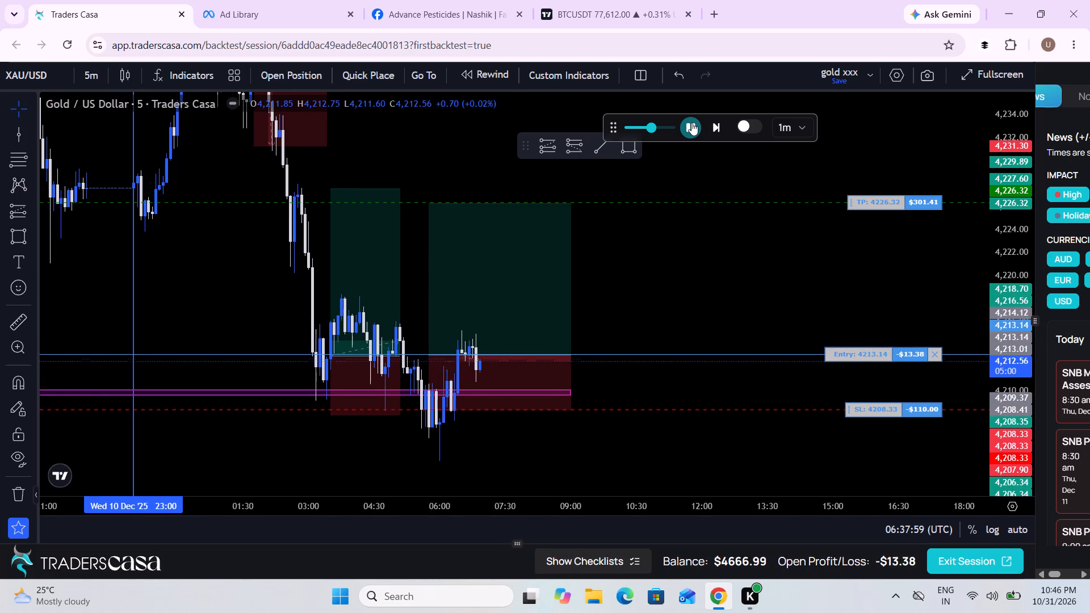
click(691, 123)
click(691, 123)
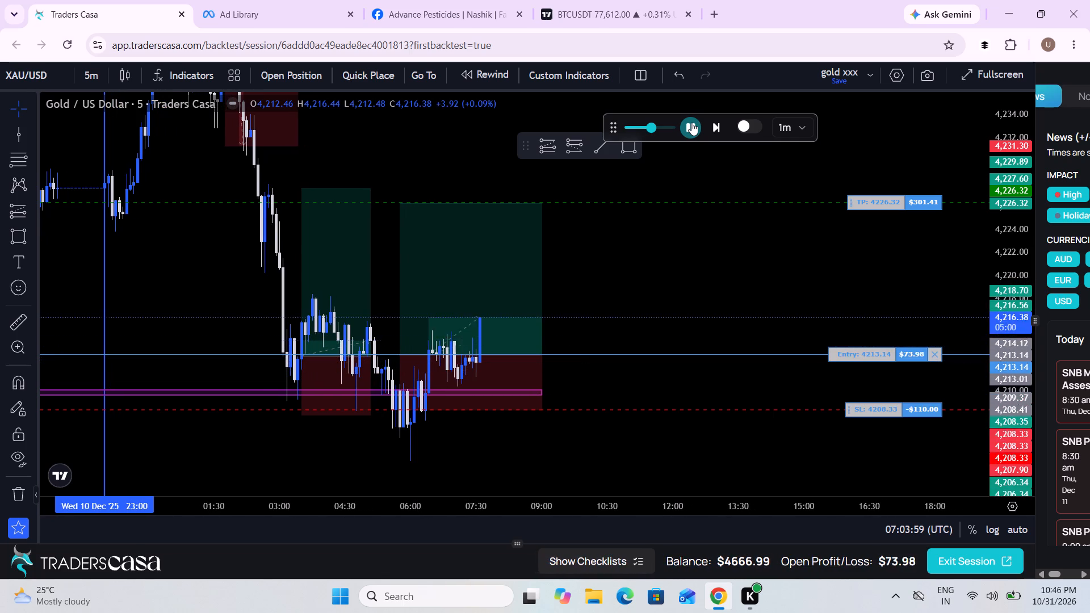
click(691, 123)
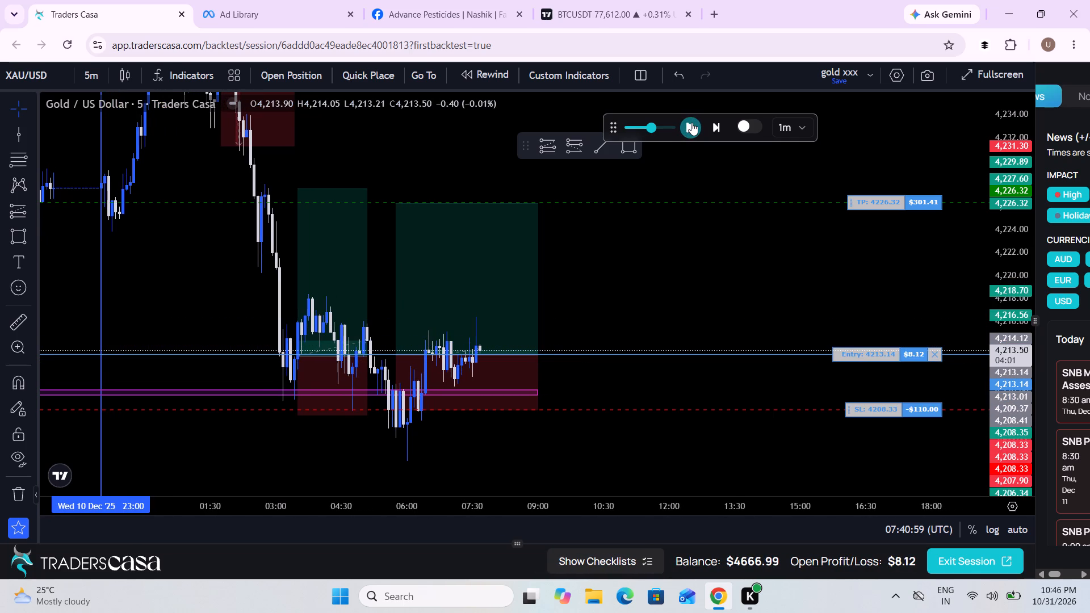
click(691, 123)
click(691, 123)
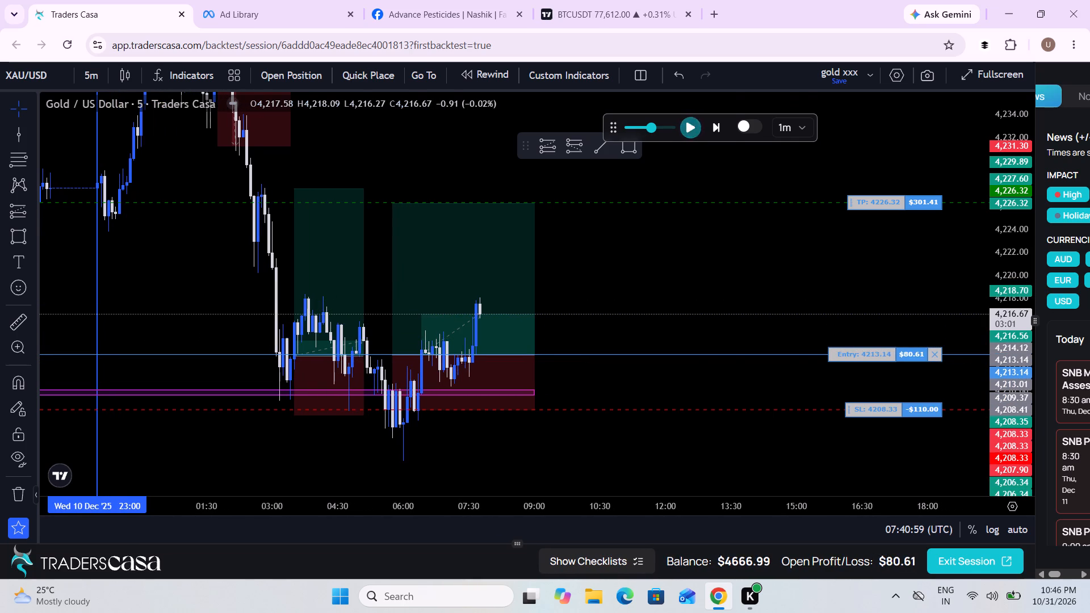
Move the open buy trade's stop loss up to 4,213.08, just below its entry.
drag(885, 404, 888, 363)
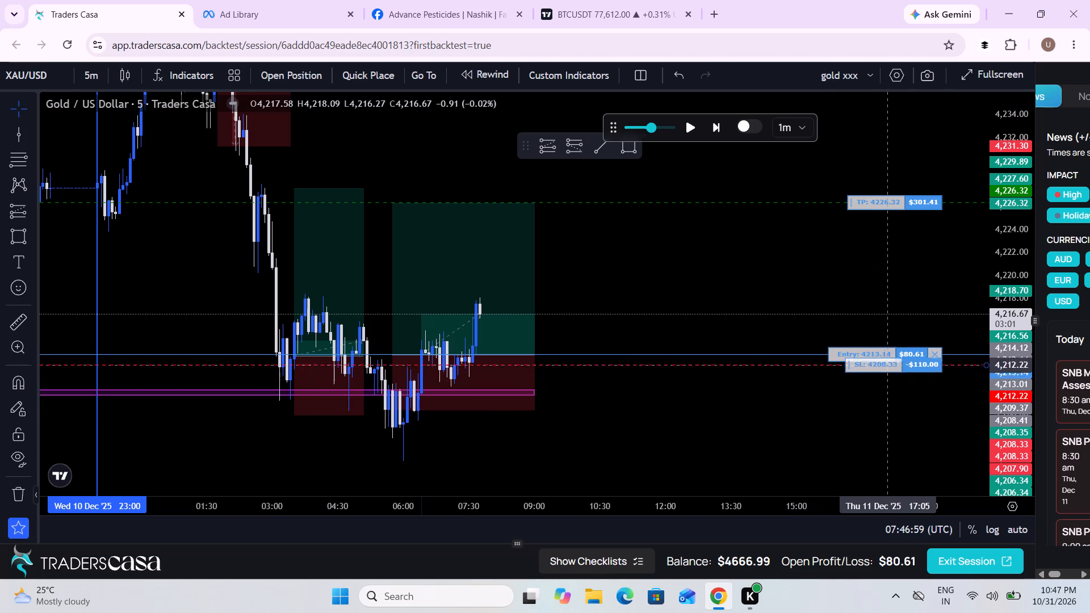
drag(888, 363, 888, 355)
Resume the replay from about 07:47 and follow the price action until about 09:40.
drag(720, 413, 883, 473)
scroll(883, 473, up, 2)
drag(812, 454, 716, 448)
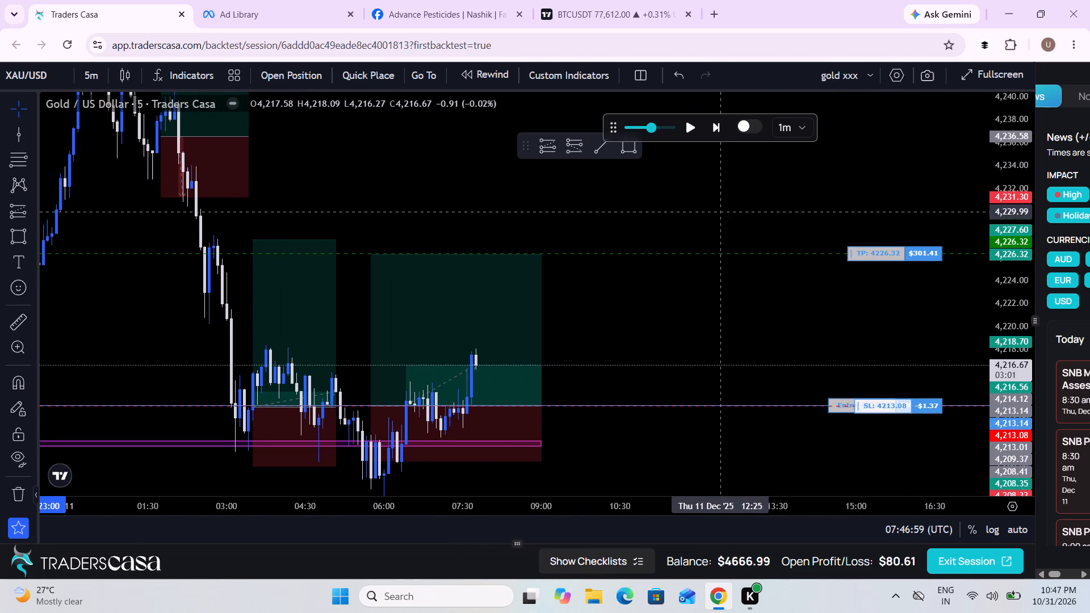
click(689, 124)
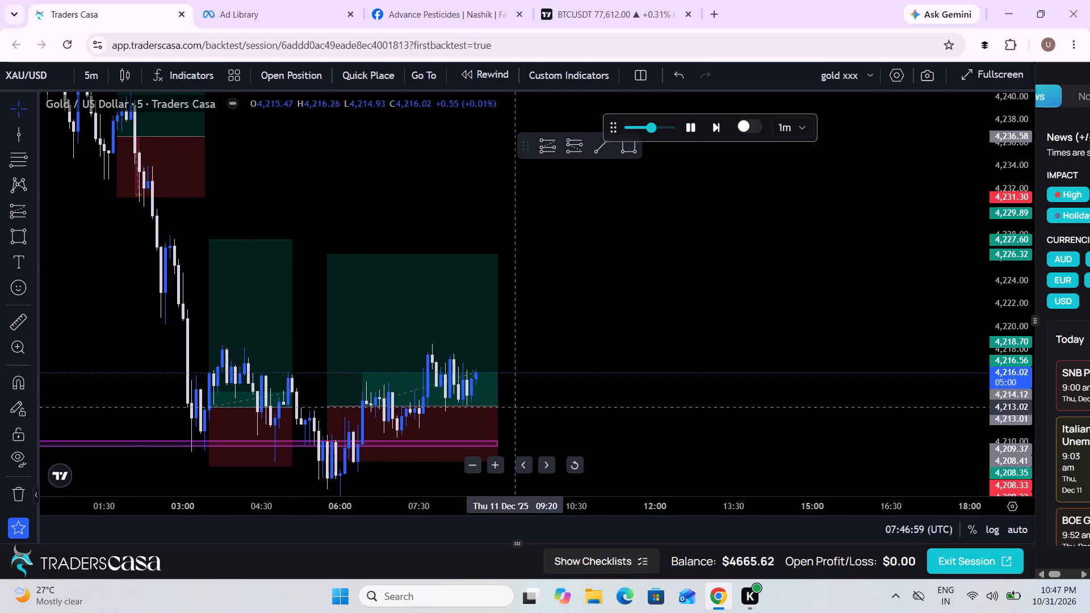
scroll(513, 407, left, 1)
scroll(513, 407, down, 2)
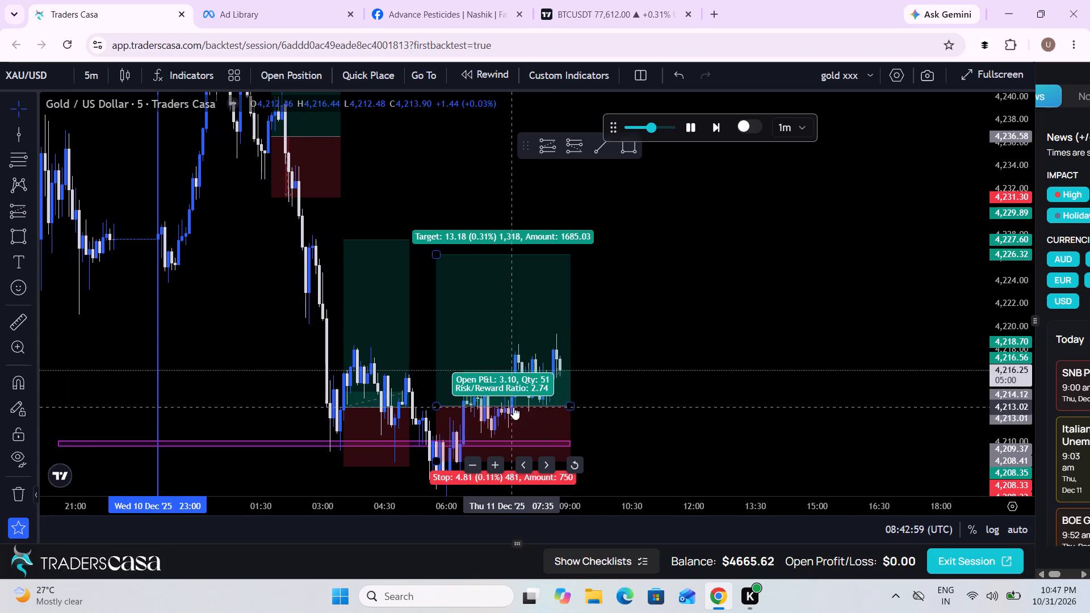
drag(627, 396, 485, 371)
scroll(485, 371, down, 1)
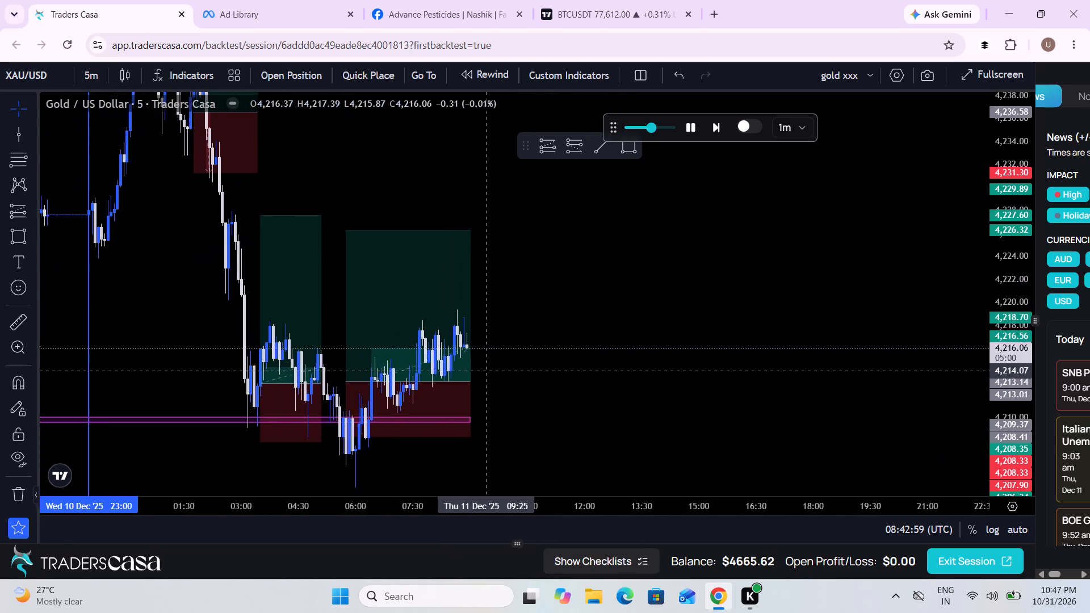
scroll(485, 371, down, 1)
drag(547, 372, 455, 380)
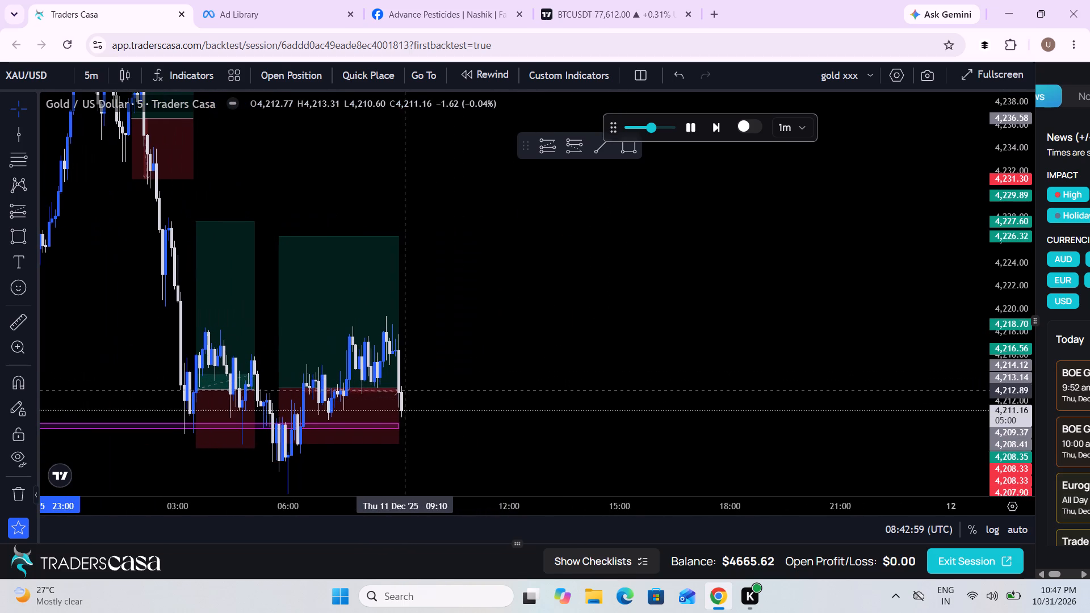
drag(528, 375, 457, 353)
scroll(457, 353, down, 3)
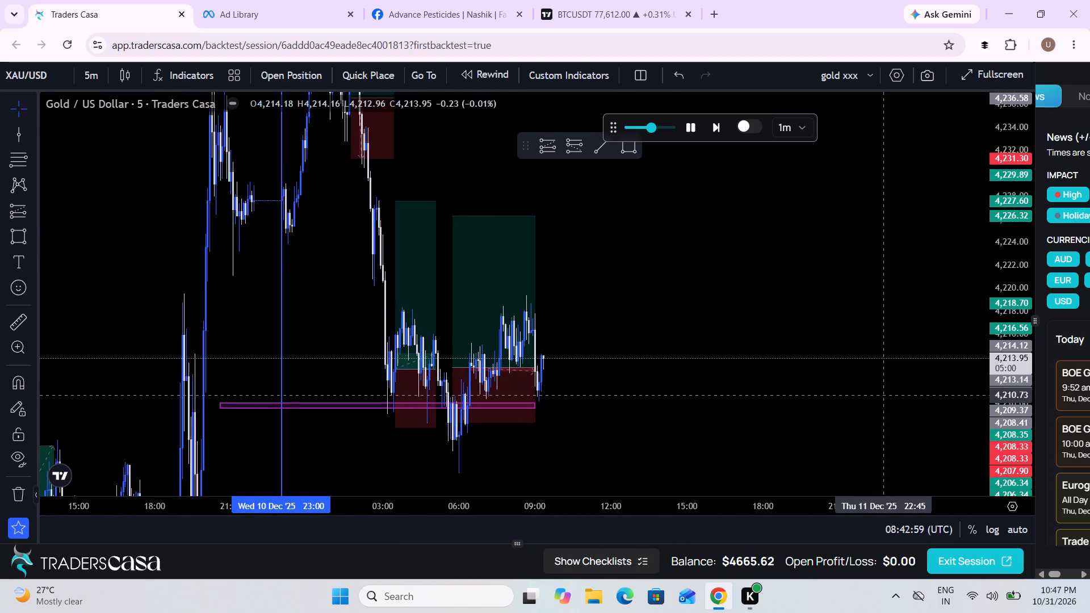
drag(1025, 262, 1011, 307)
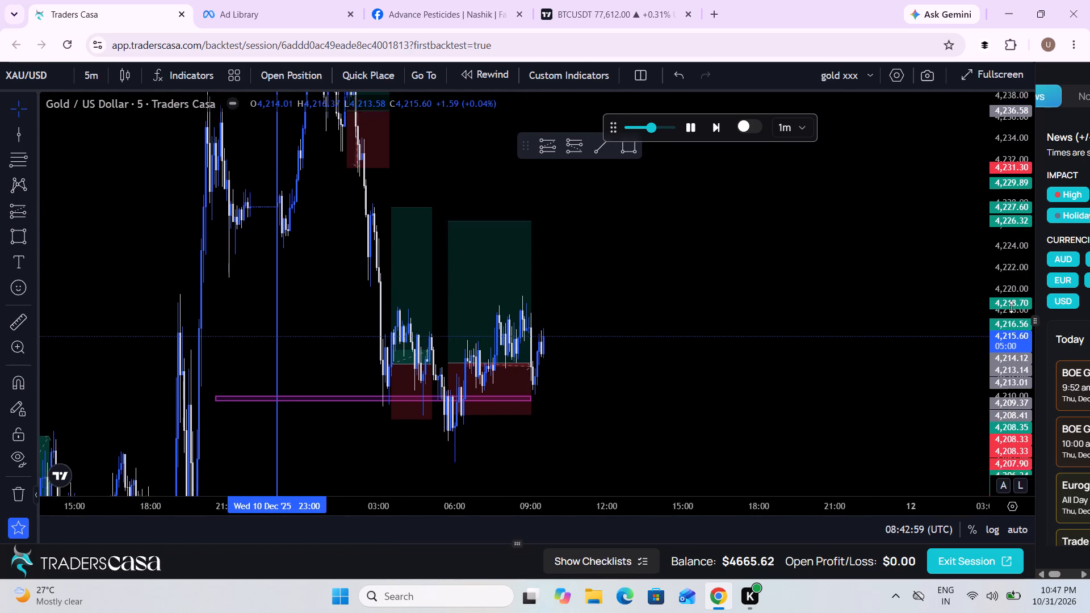
drag(1011, 307, 990, 405)
drag(732, 392, 667, 415)
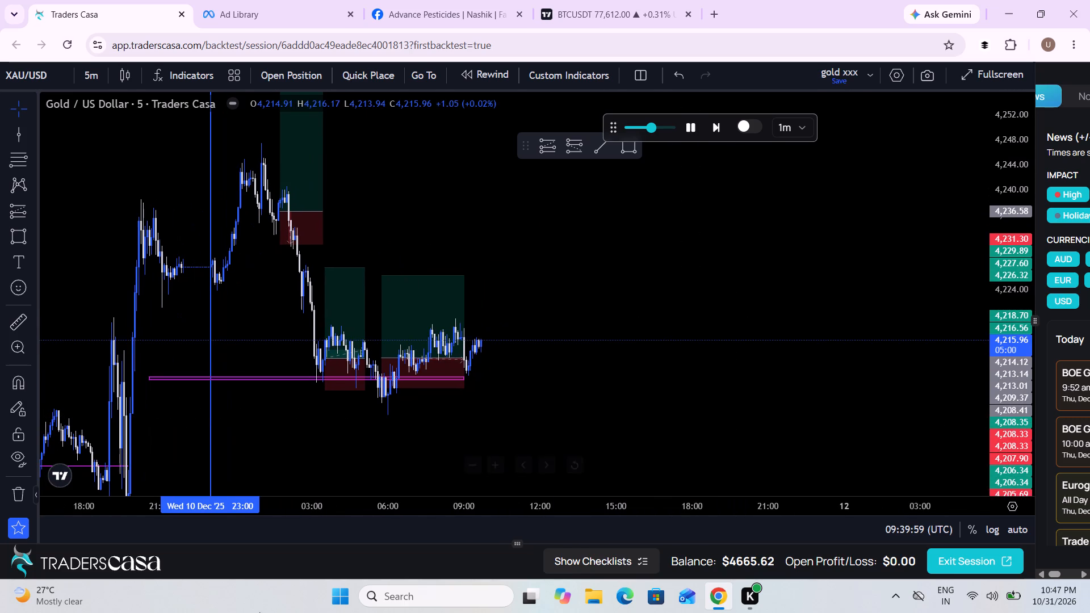
Mark the day separator with a vertical line at Thu 11 Dec 23:00.
click(20, 138)
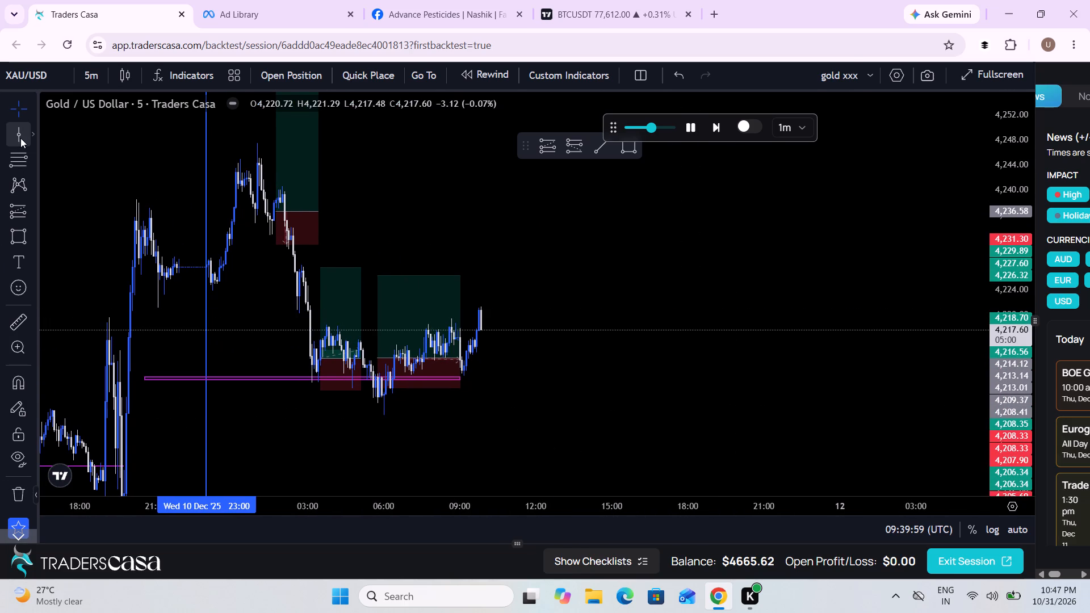
click(811, 429)
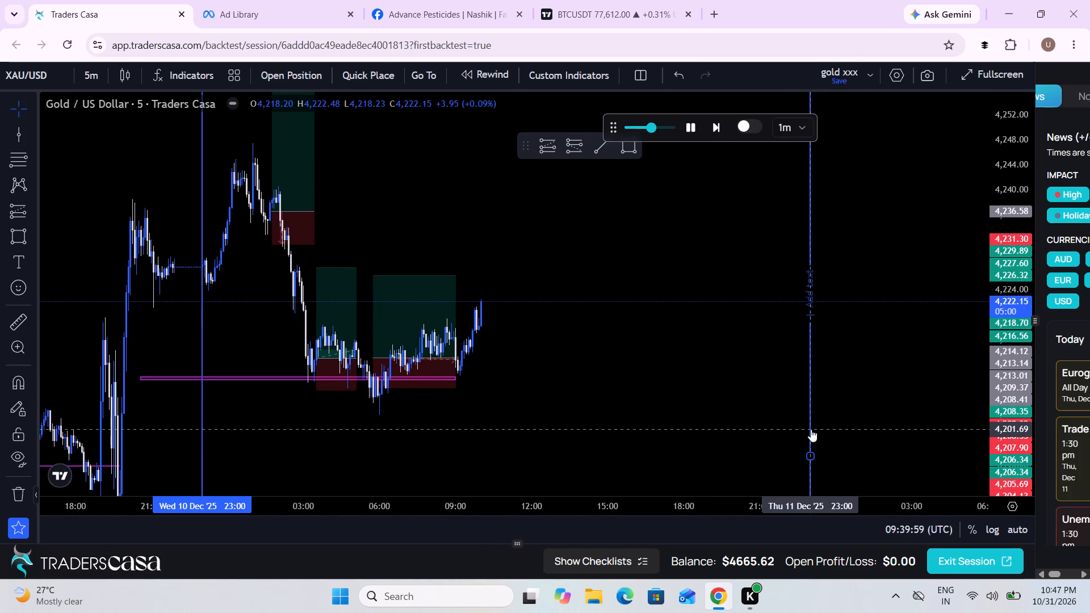
Let the replay run on and pause it at about 10:22.
drag(848, 392, 745, 417)
scroll(745, 417, down, 1)
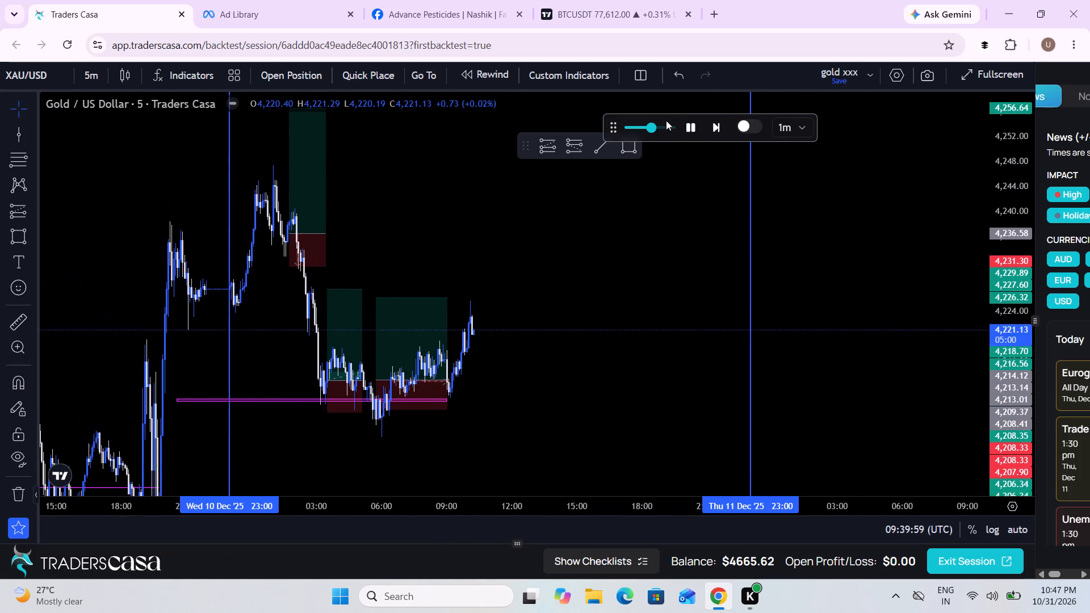
click(697, 128)
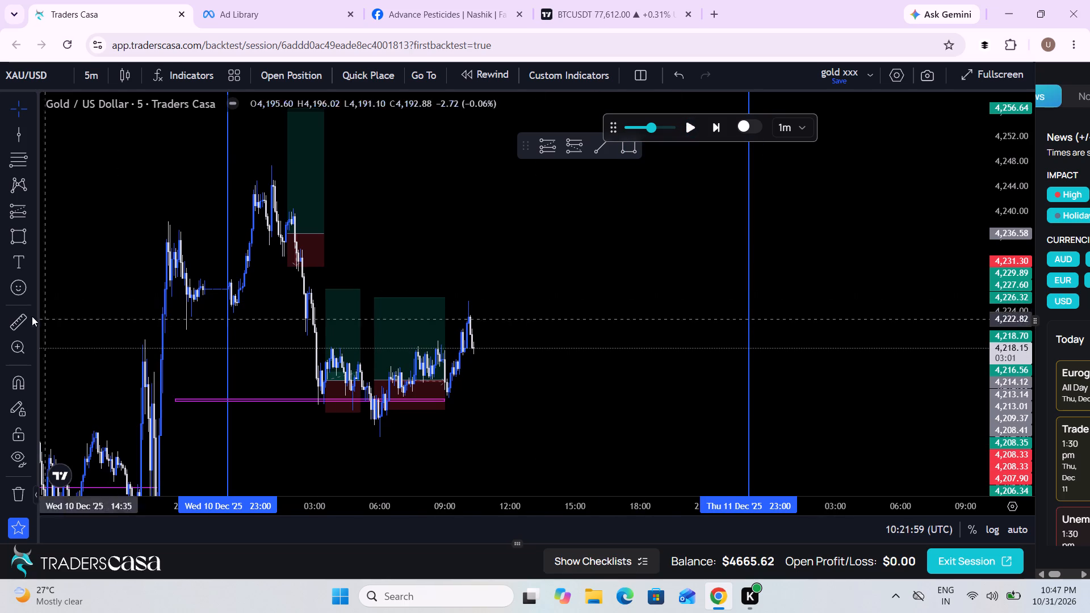
Measure the price range from about 4,247.48 down to 4,203.96, between 05:35 and 22:35 on Thu 11 Dec.
click(15, 318)
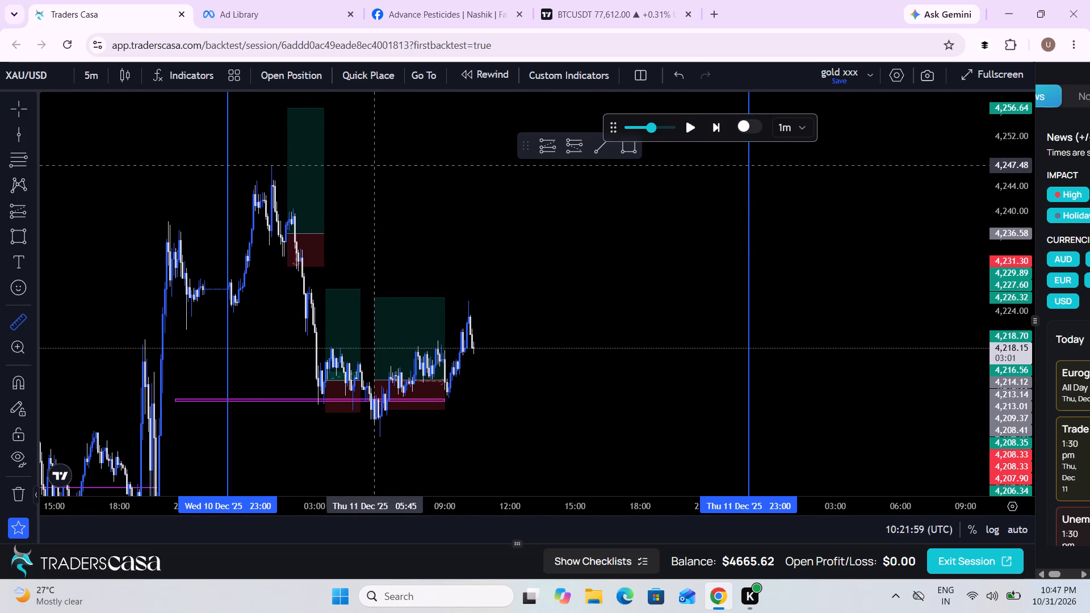
click(371, 165)
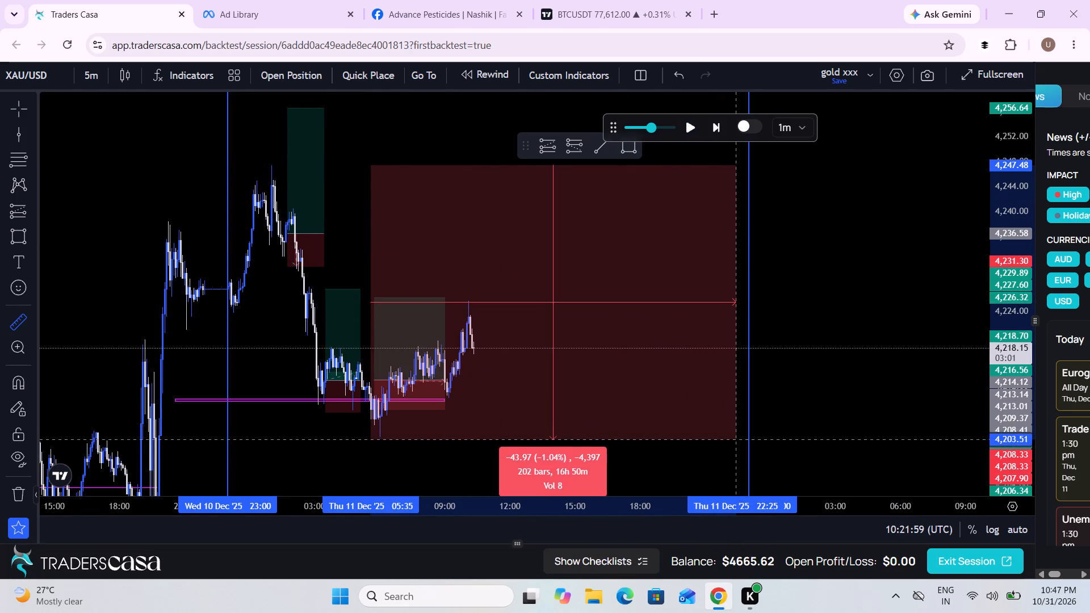
click(739, 436)
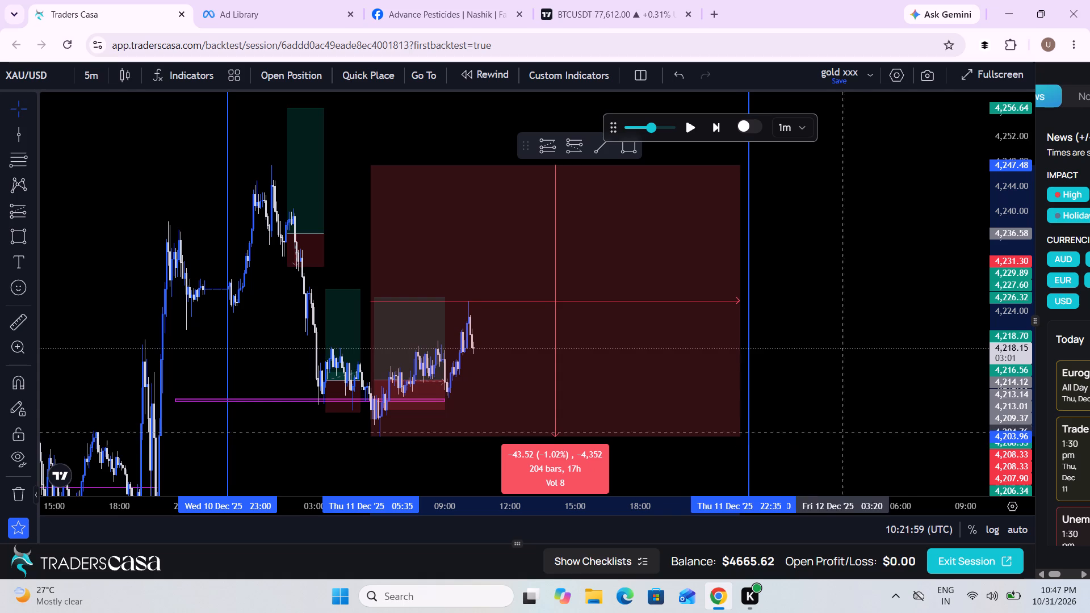
Resume the replay from about 10:22 and follow the price action, pausing finally at about 11:54.
scroll(862, 426, up, 4)
drag(1012, 436, 988, 292)
click(695, 127)
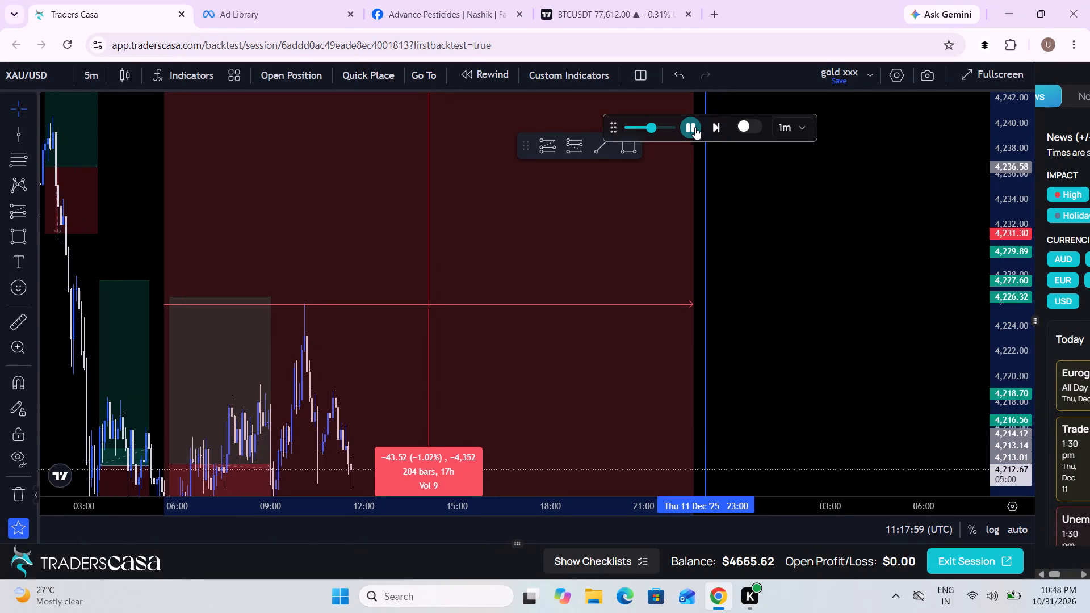
click(695, 127)
scroll(874, 220, down, 5)
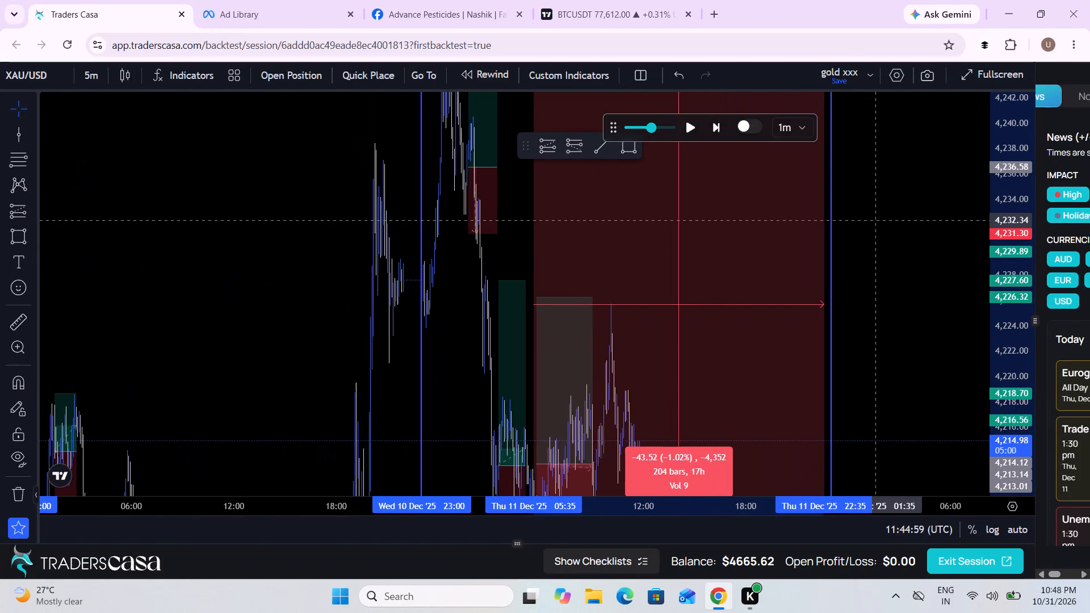
drag(1013, 251, 979, 389)
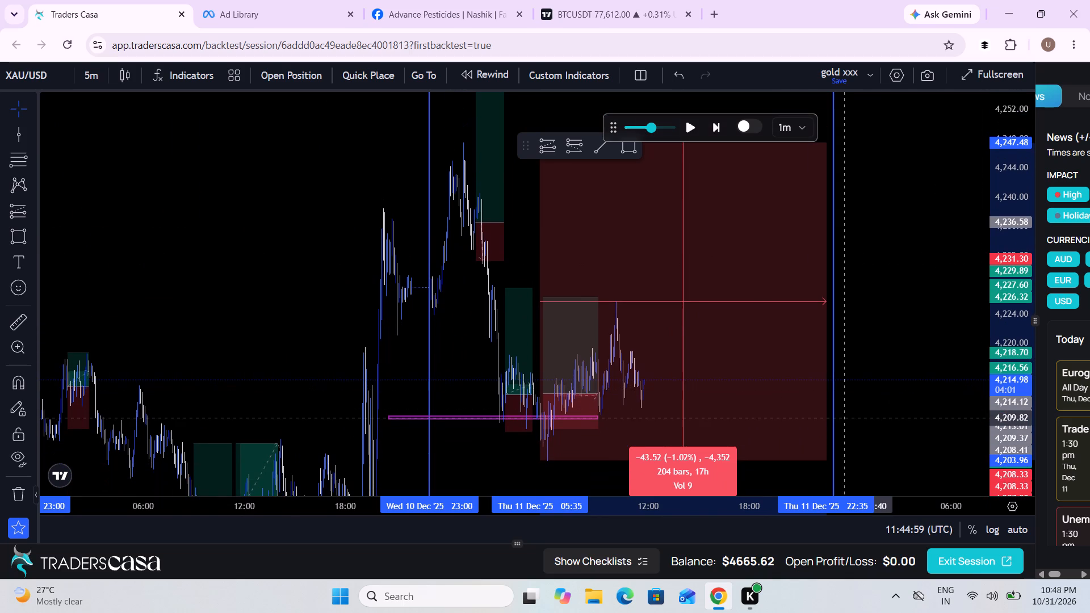
scroll(844, 418, up, 4)
click(690, 132)
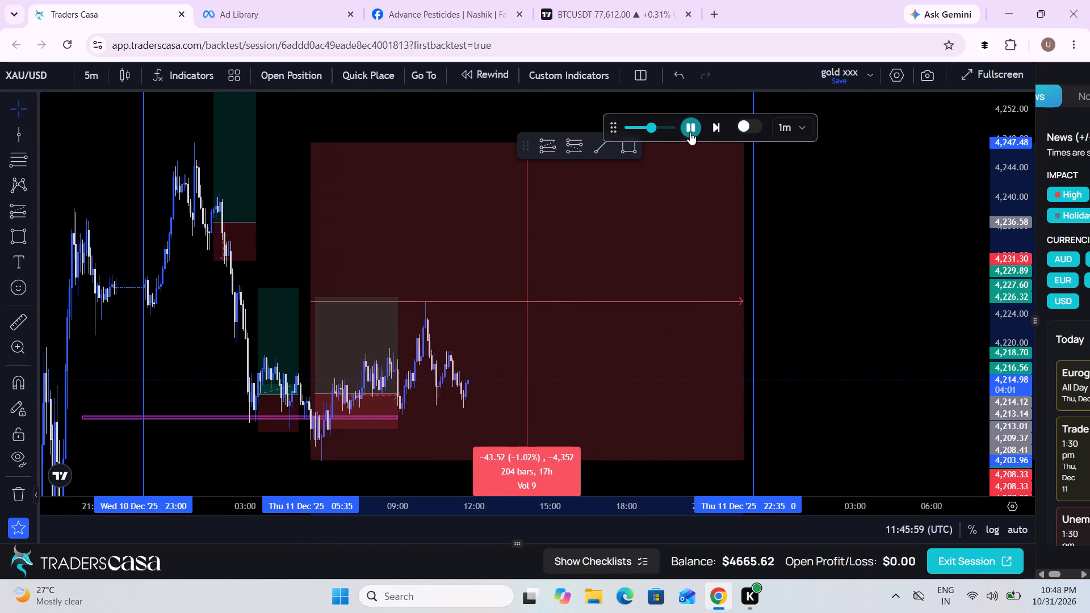
click(690, 132)
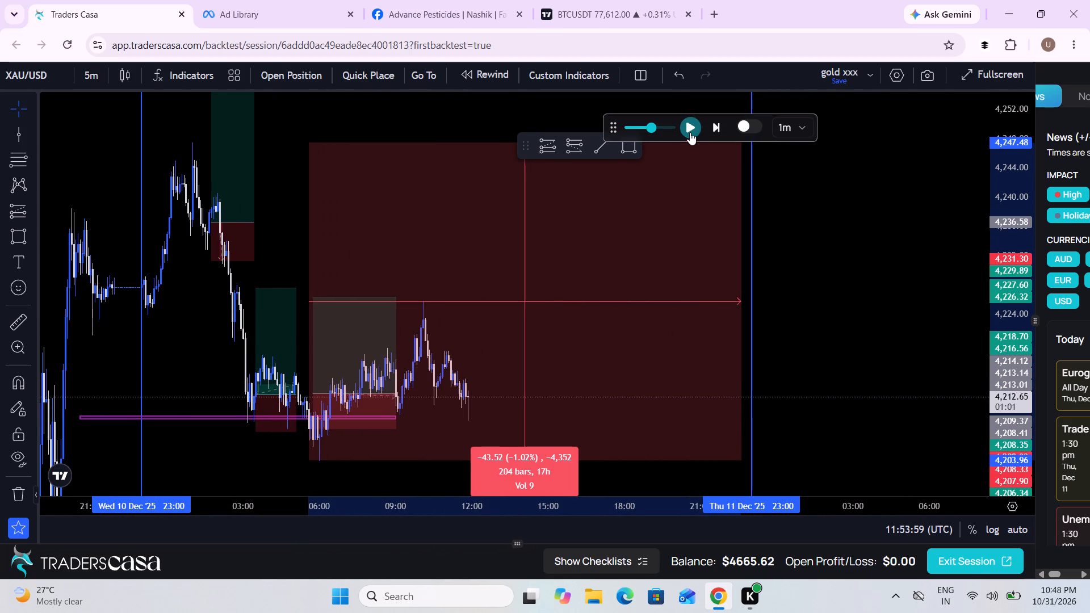
Draw a long position at the latest candle with entry 4,213.51, stop 4,208.07 and target 4,226.69.
click(12, 203)
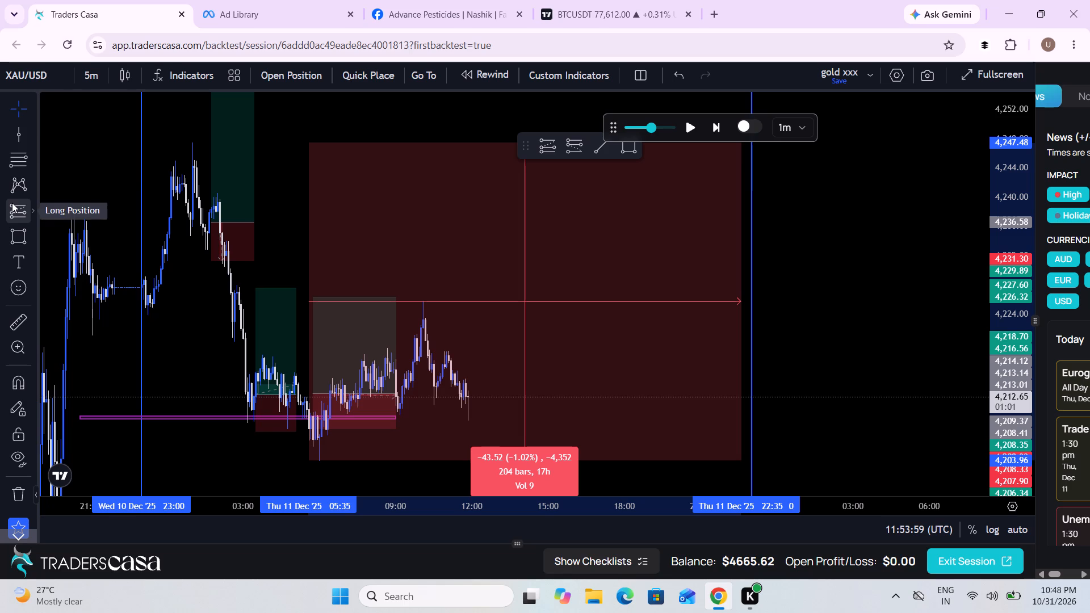
click(473, 391)
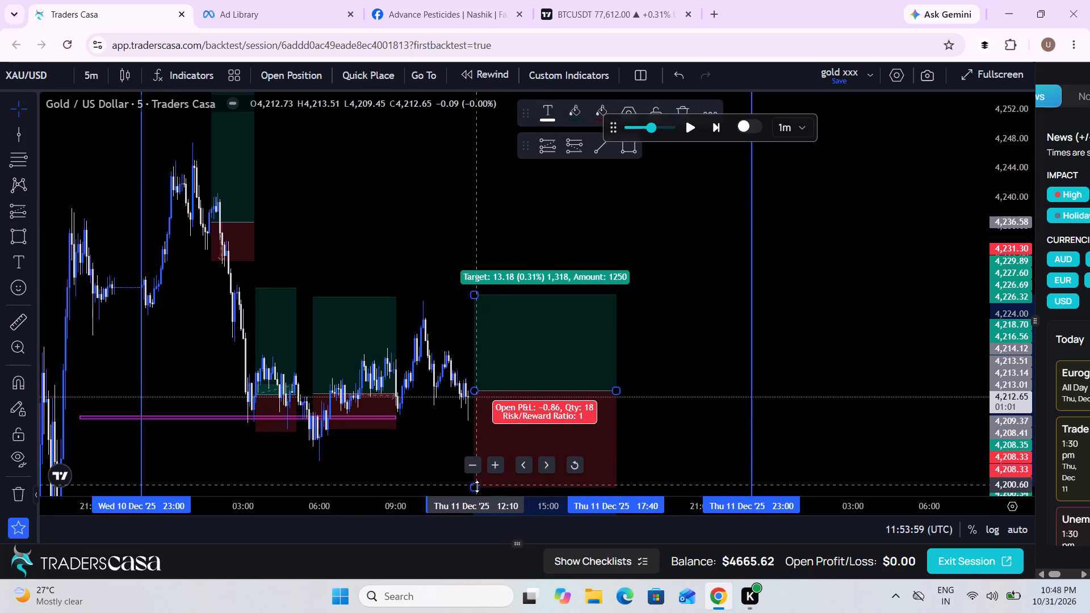
drag(476, 487, 479, 430)
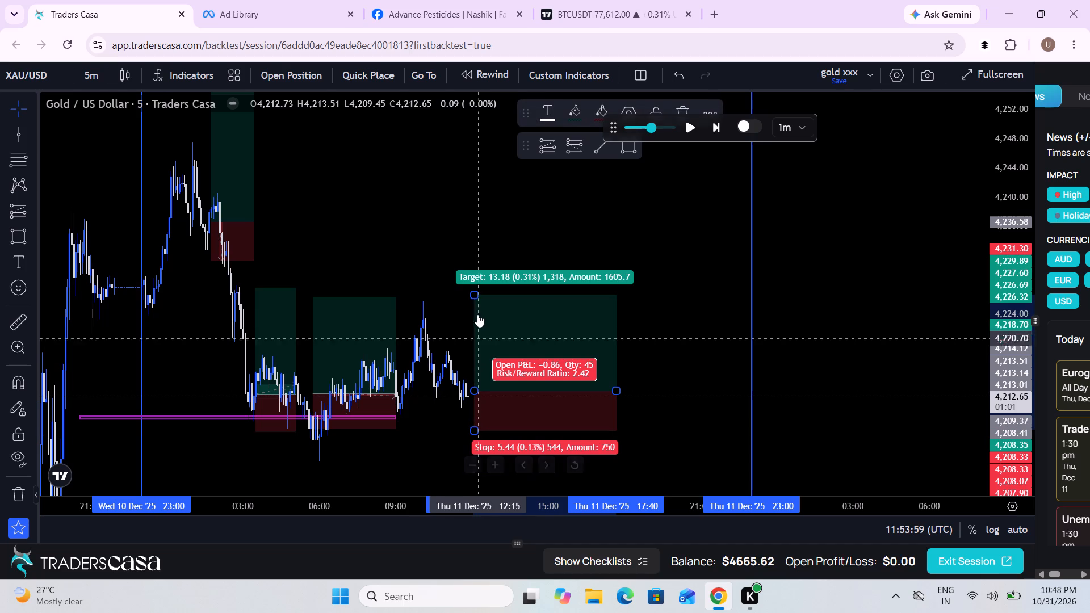
click(476, 295)
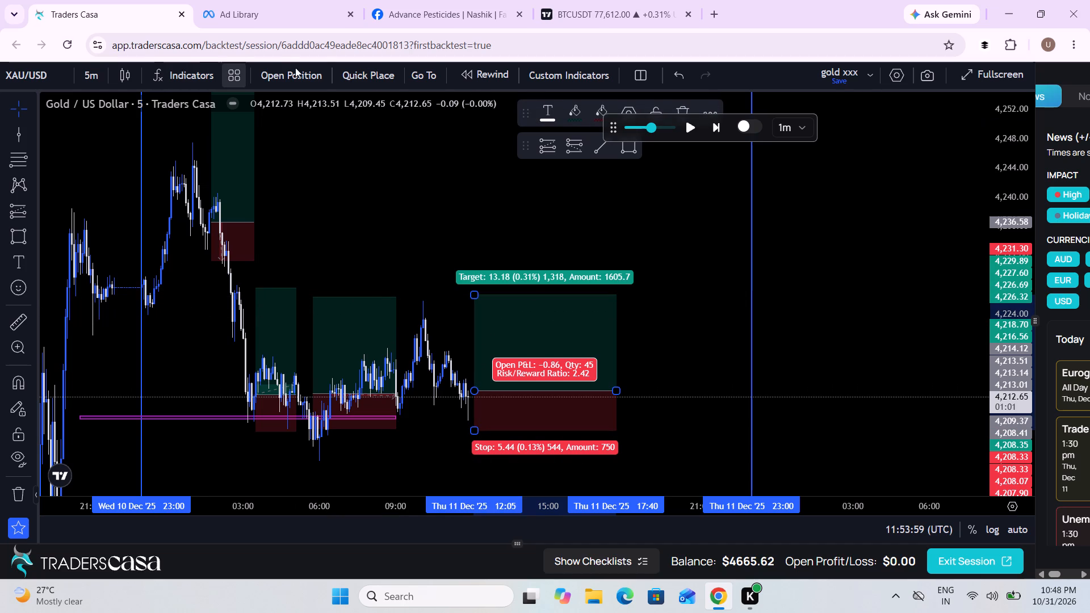
Place a buy stop order at 4213.51 with take profit 4226.69, stop loss 4208.07 and 2.2% risk.
click(297, 68)
click(516, 520)
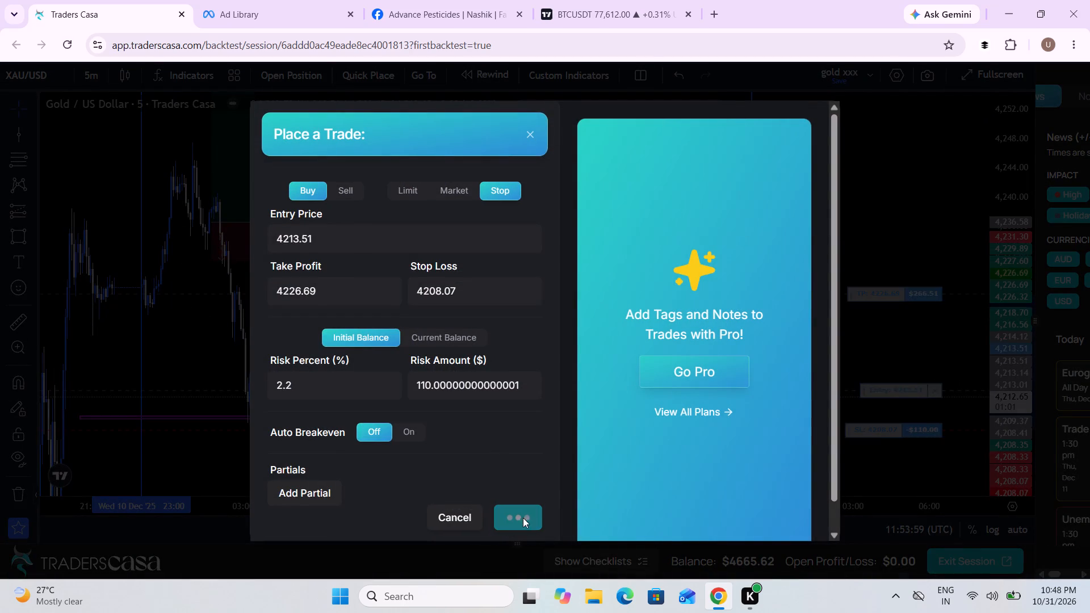
Run the replay with the buy stop order in place and pause it at about 12:30.
drag(697, 473, 773, 467)
scroll(773, 467, up, 3)
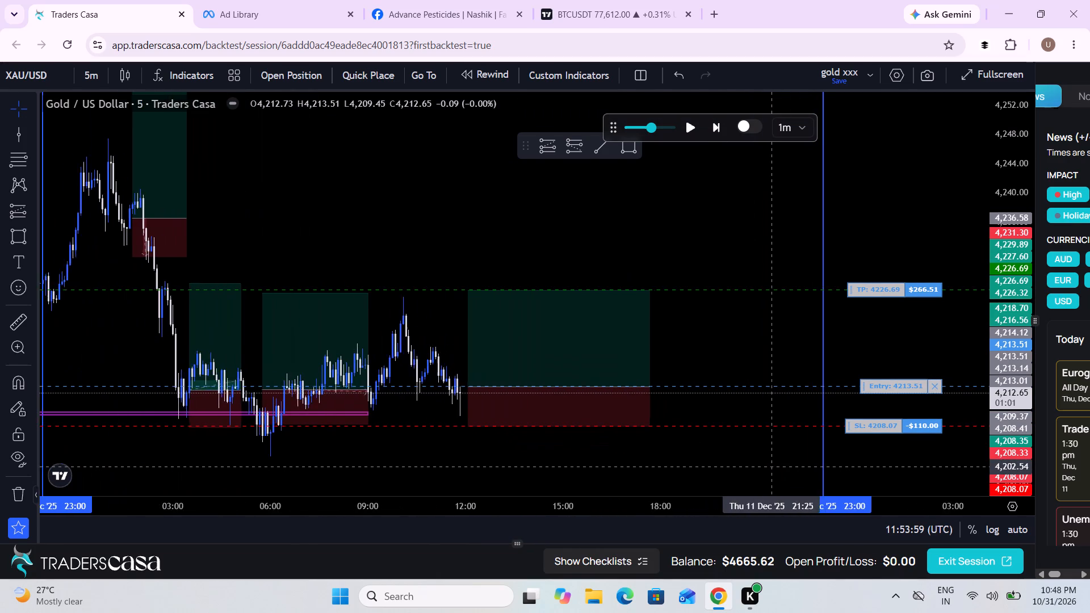
click(688, 130)
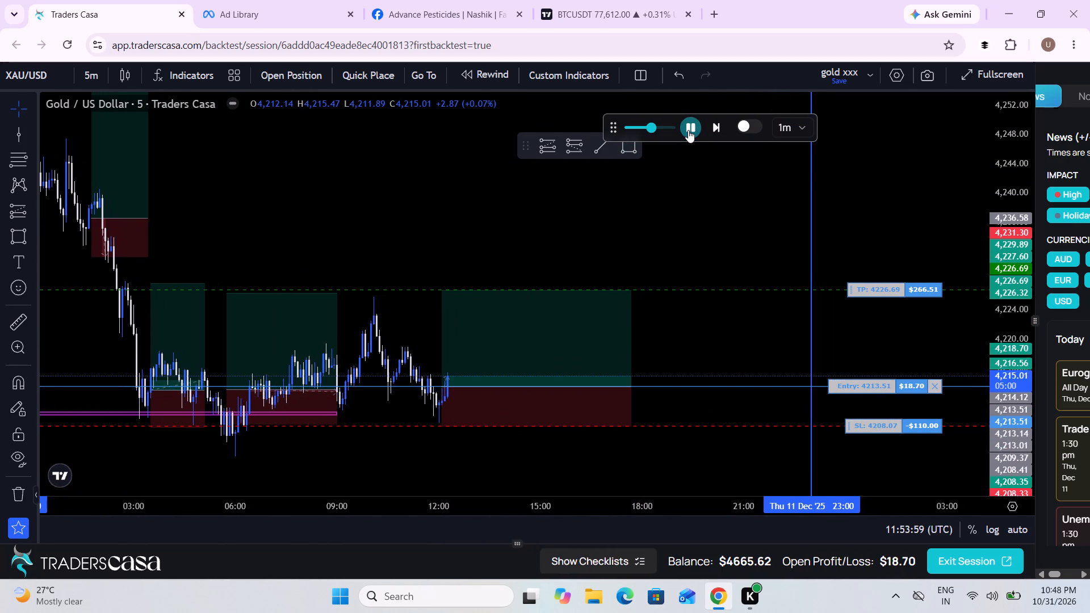
click(688, 130)
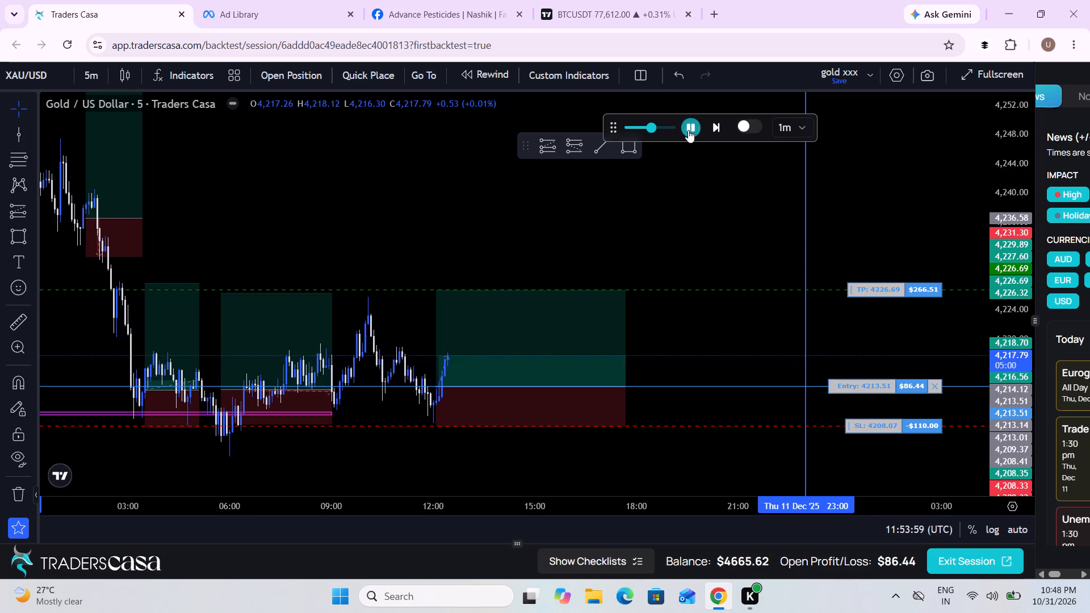
Move the open buy trade's stop loss up to its entry price of 4,213.51.
drag(906, 427, 895, 386)
drag(865, 391, 861, 351)
Resume the replay from about 12:30 to follow the open buy trade.
drag(780, 320, 870, 328)
scroll(870, 328, up, 2)
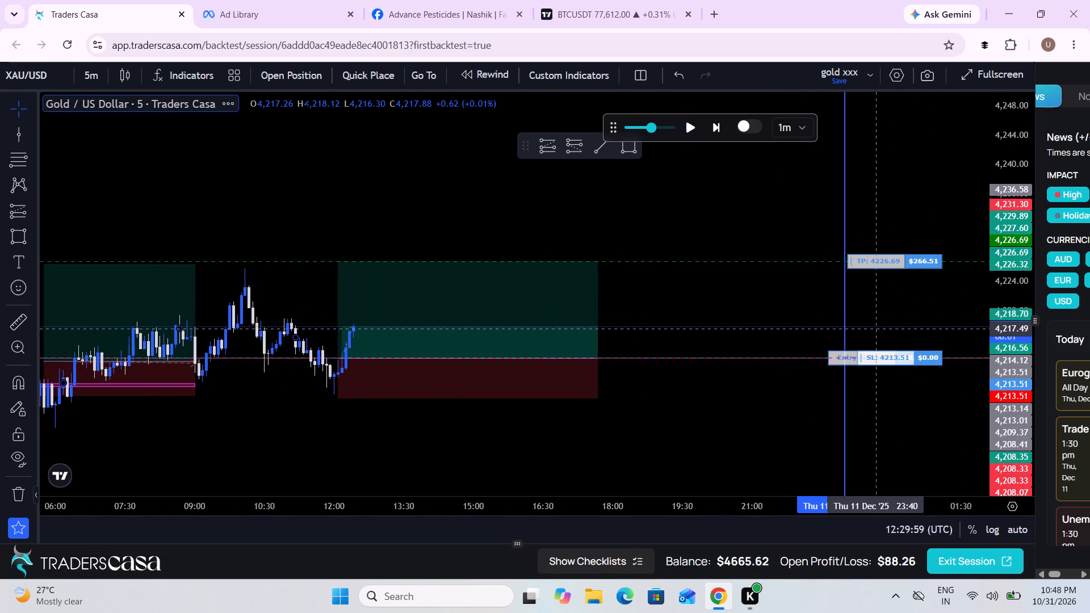
drag(996, 380, 962, 247)
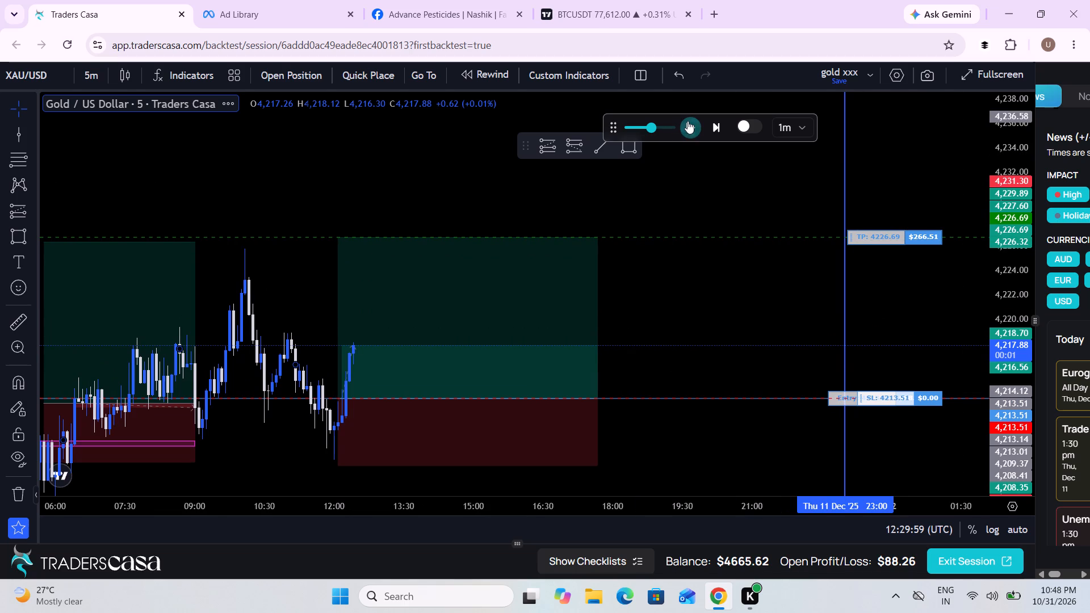
click(688, 121)
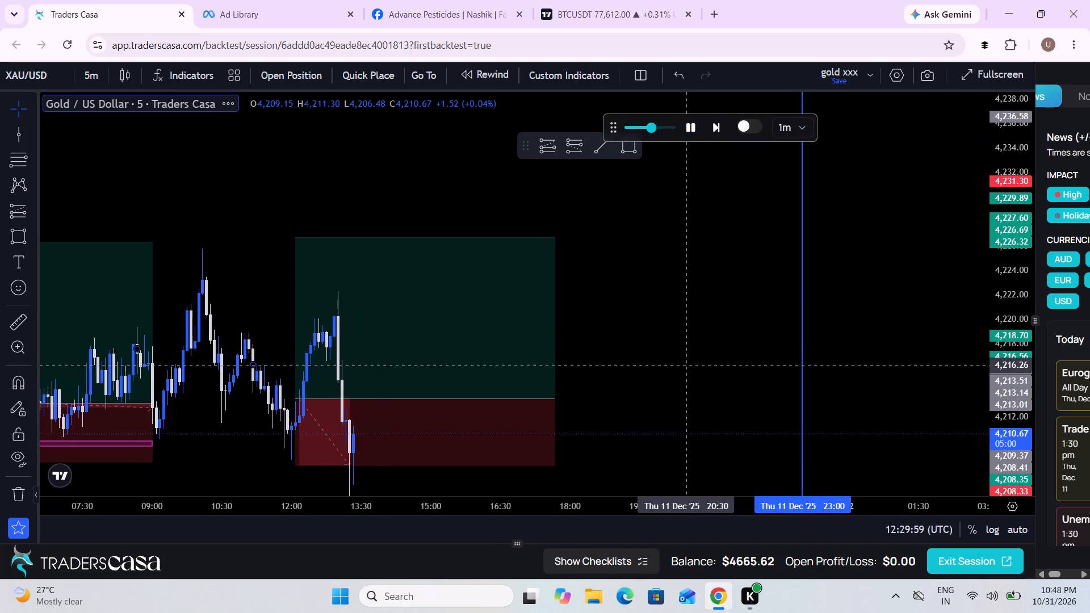
Shorten the latest long position drawing to end at about 12:55 and lower its target to 4,222.11.
drag(552, 397, 389, 423)
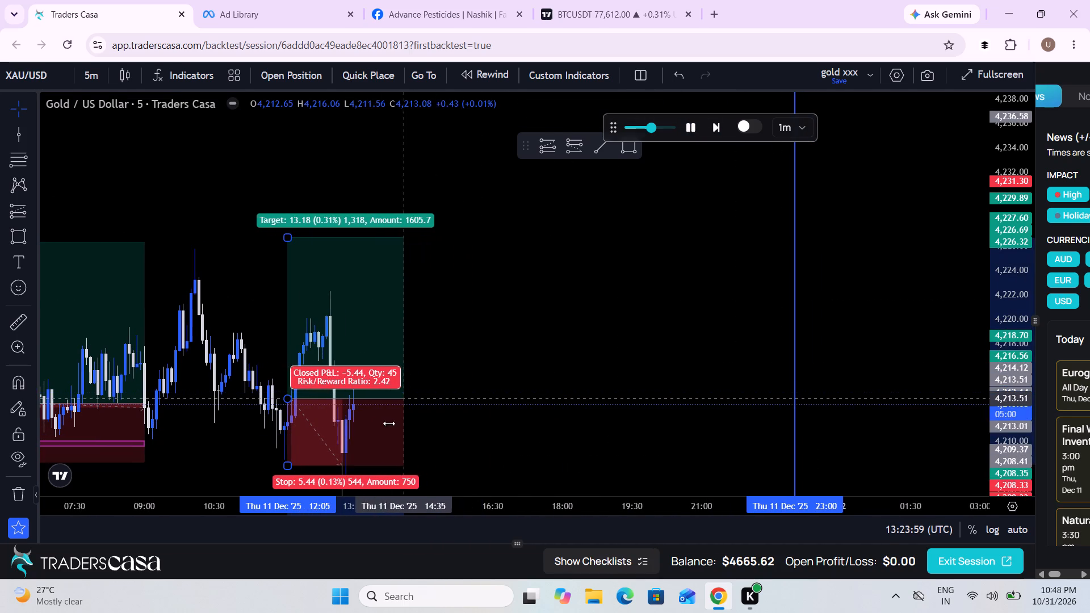
drag(389, 423, 328, 402)
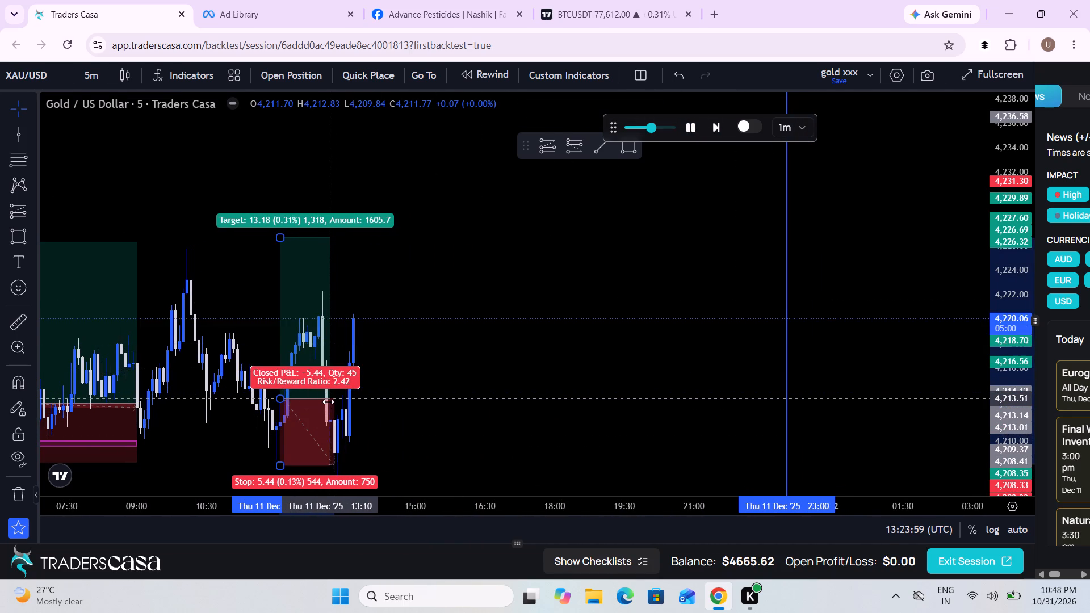
drag(328, 402, 313, 397)
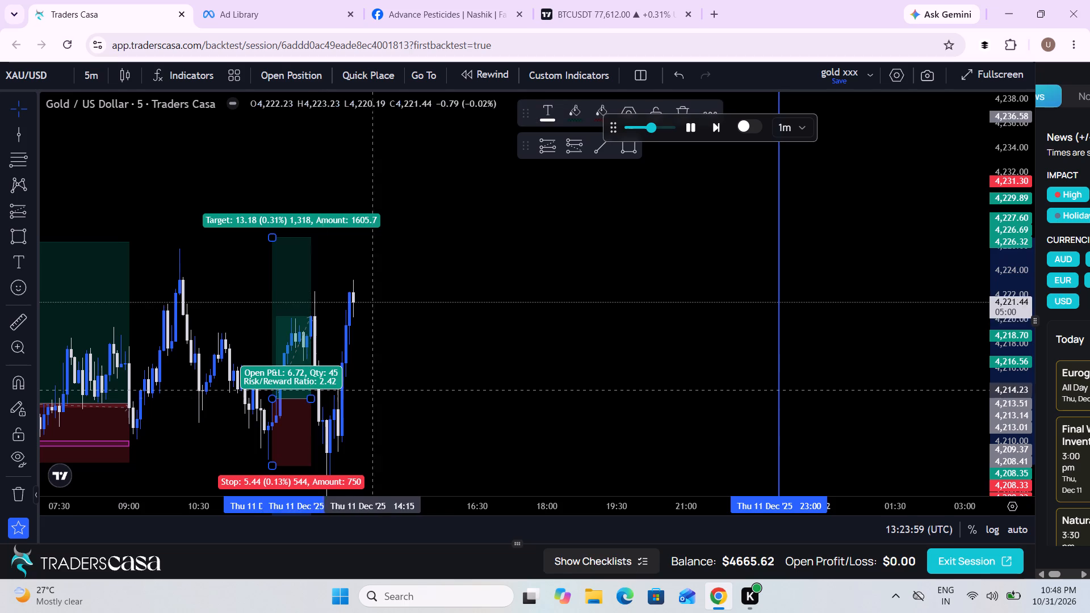
drag(266, 241, 293, 279)
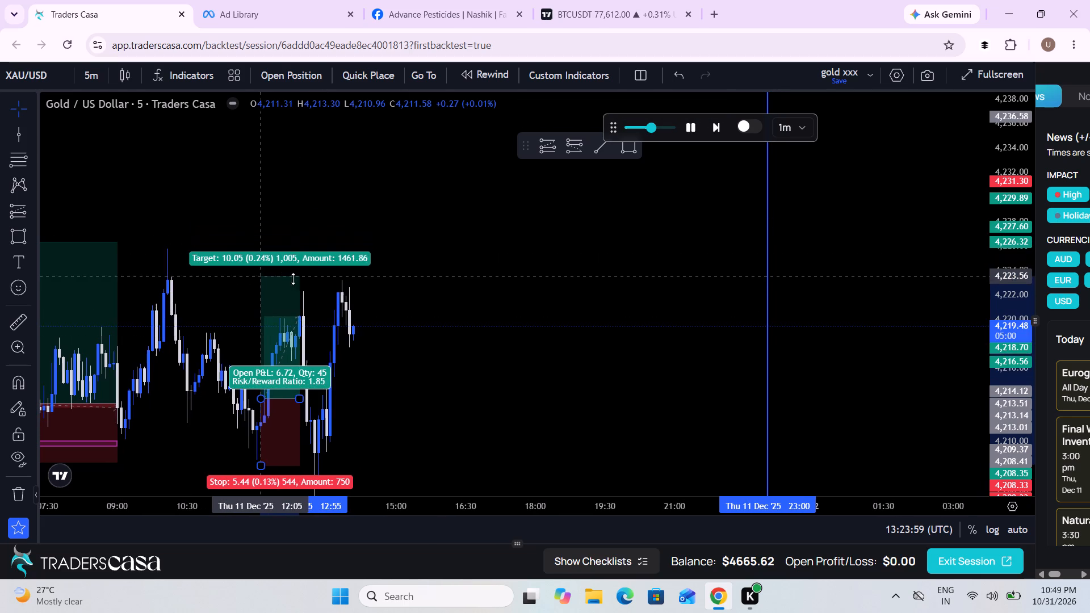
drag(293, 279, 307, 293)
Follow the running replay through the following rally and pause it at about 14:51.
drag(461, 351, 483, 324)
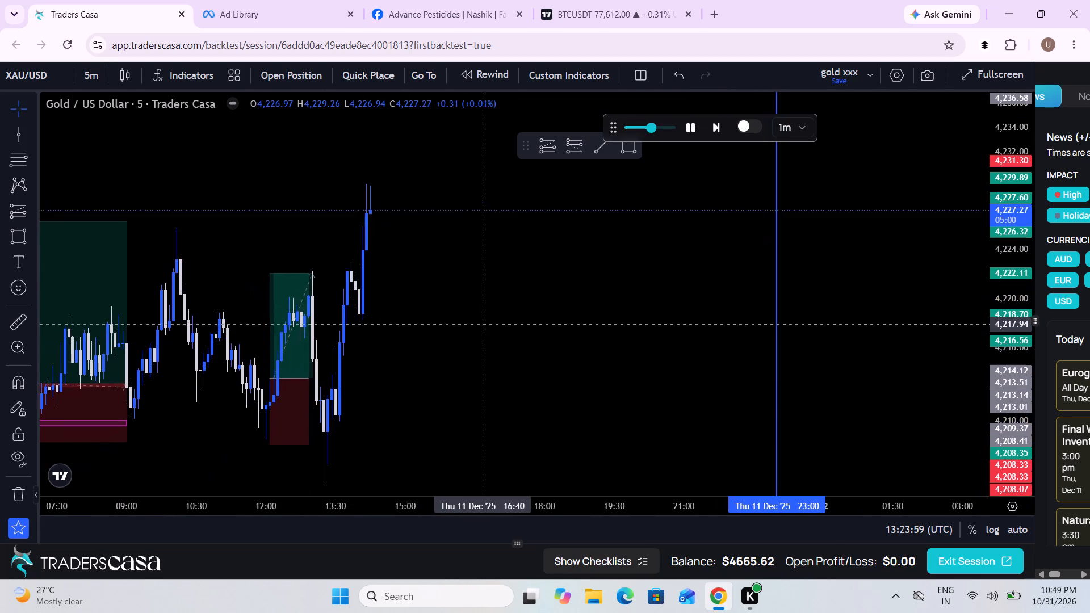
scroll(483, 324, up, 2)
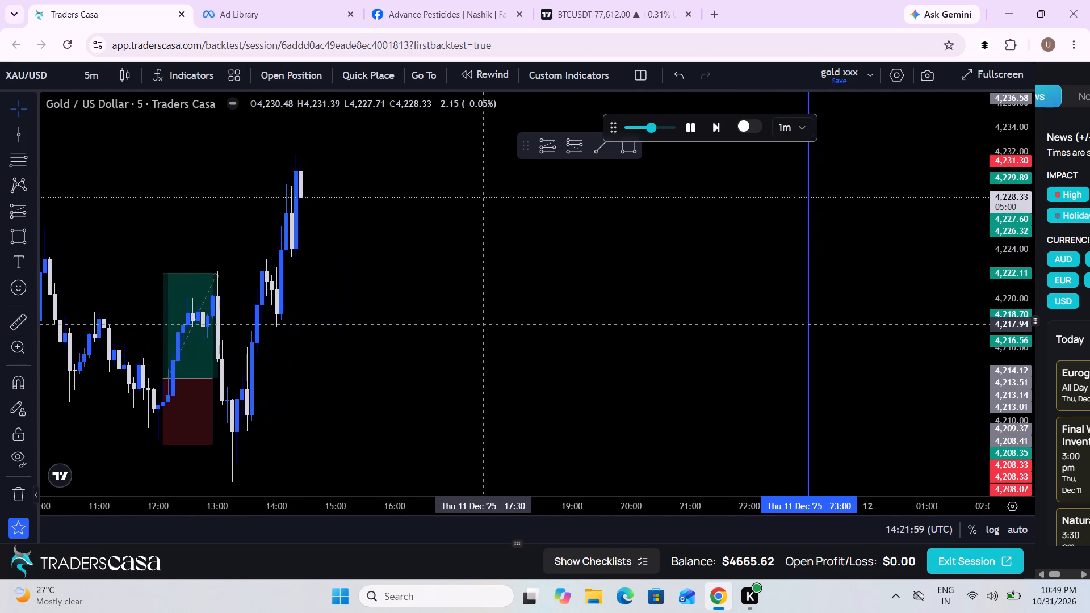
drag(483, 324, 617, 410)
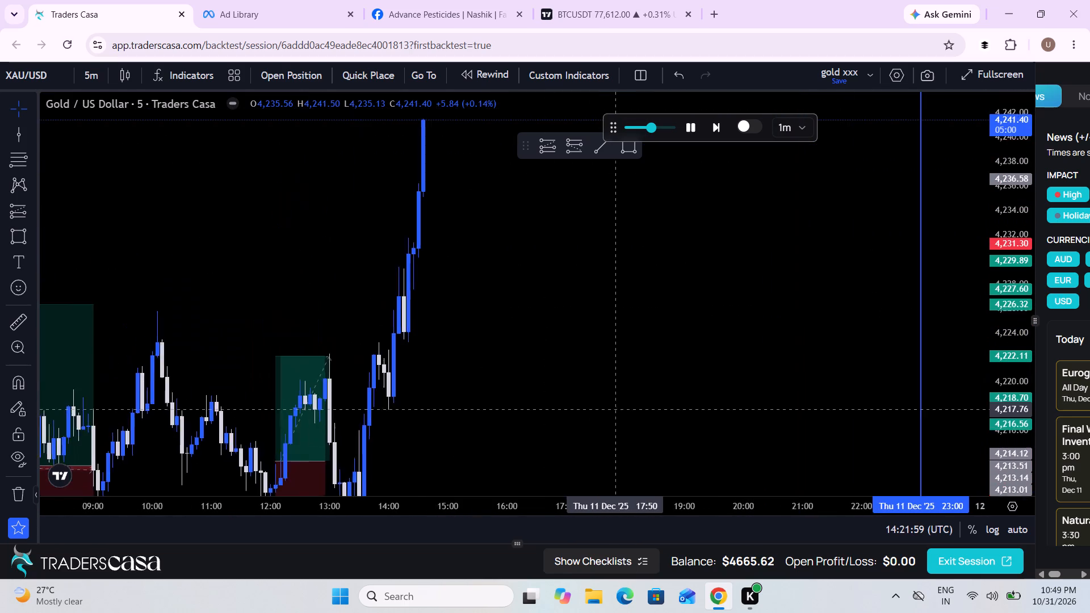
scroll(617, 410, down, 5)
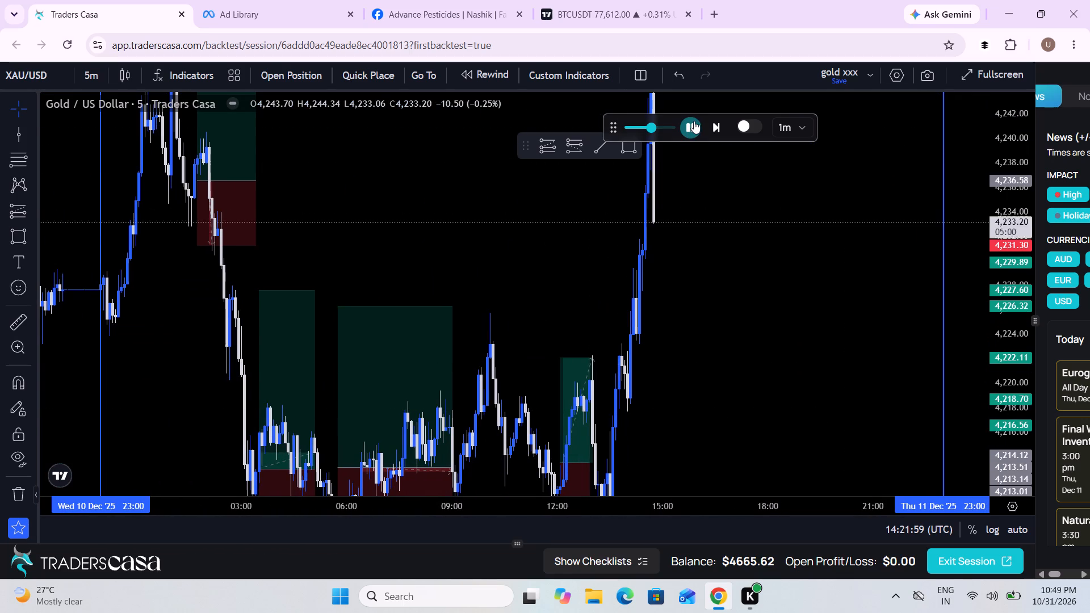
click(694, 121)
Select the Short Position tool and switch the chart to the 1-hour timeframe.
scroll(738, 342, down, 4)
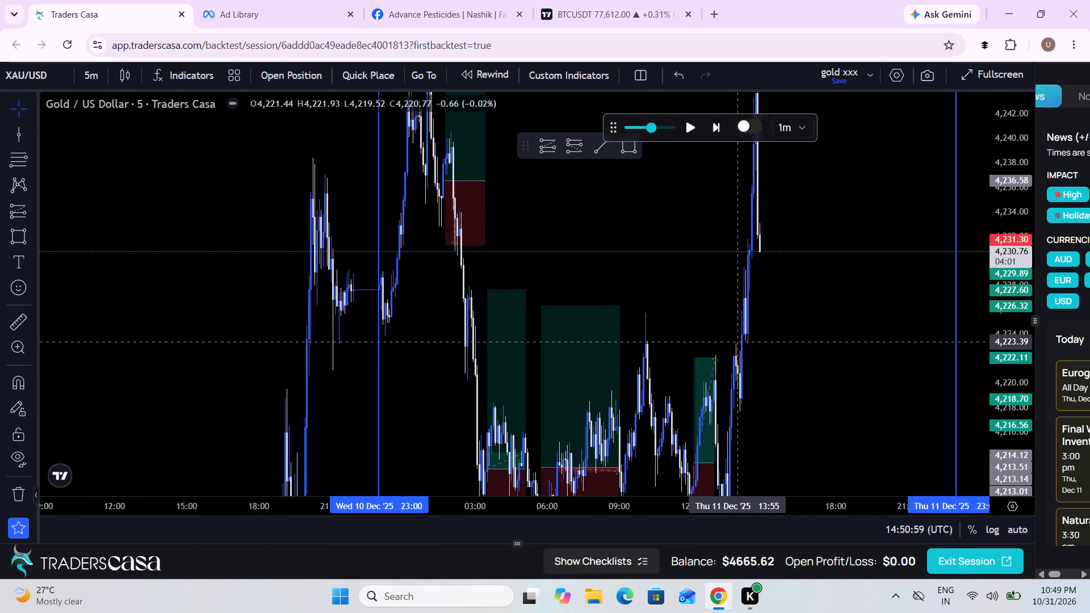
drag(1021, 246, 966, 415)
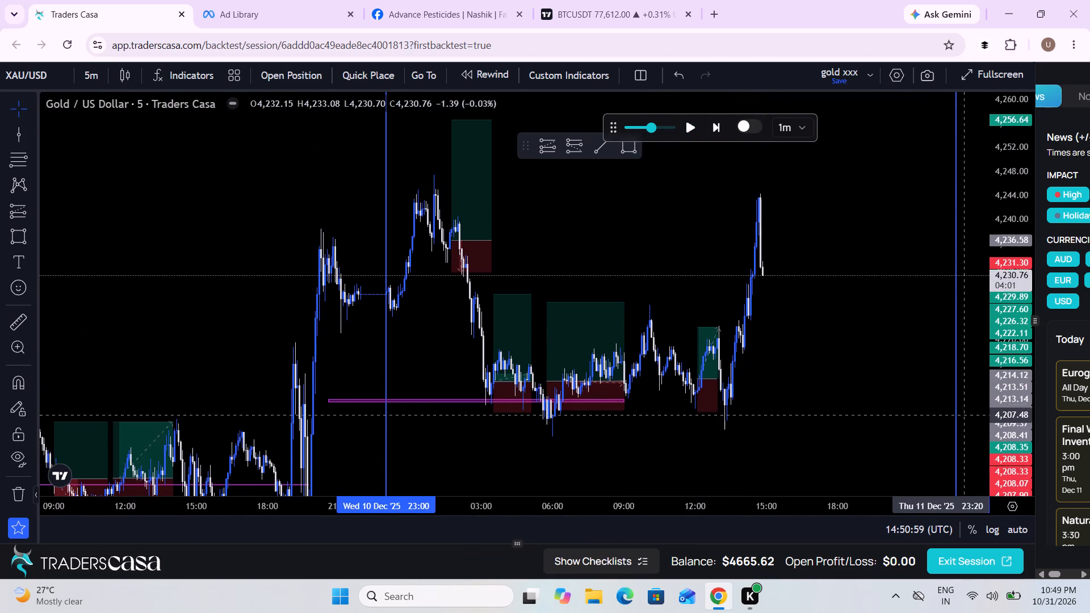
drag(966, 415, 967, 416)
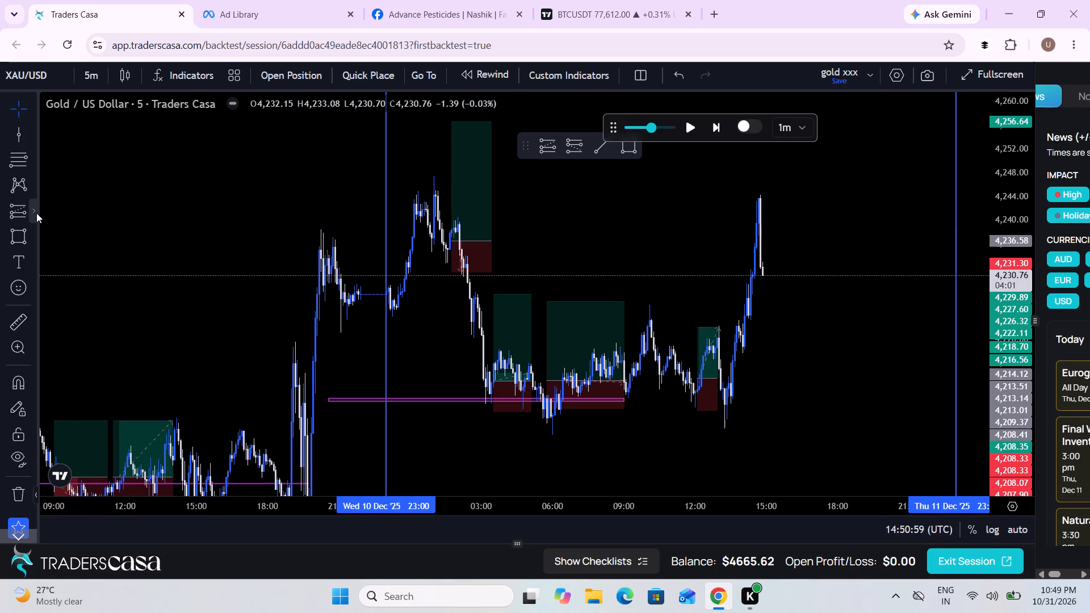
click(36, 213)
click(105, 219)
scroll(623, 319, down, 1)
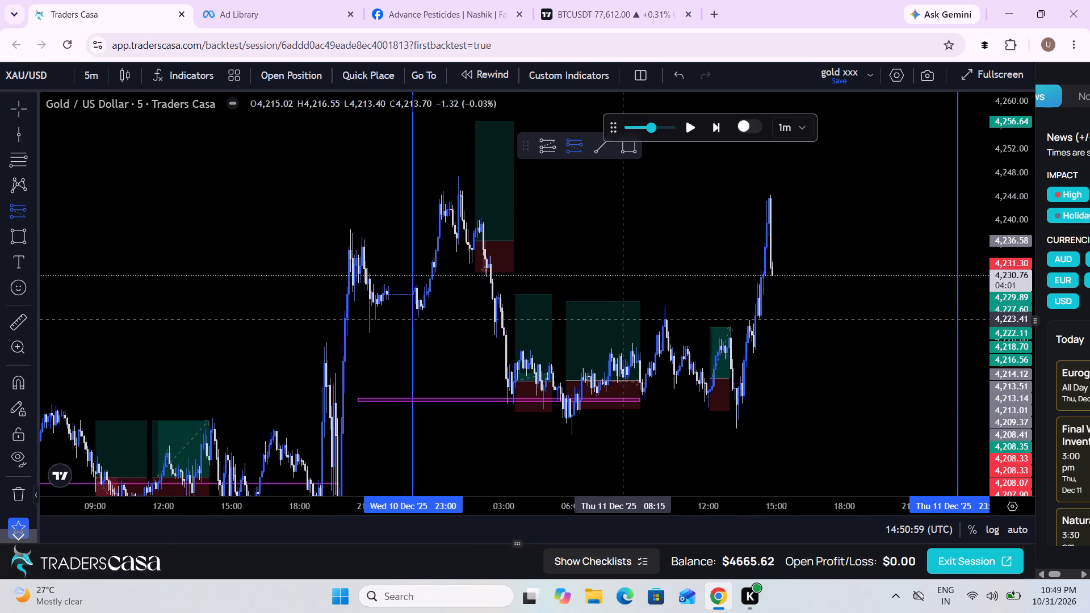
scroll(623, 319, down, 1)
click(93, 69)
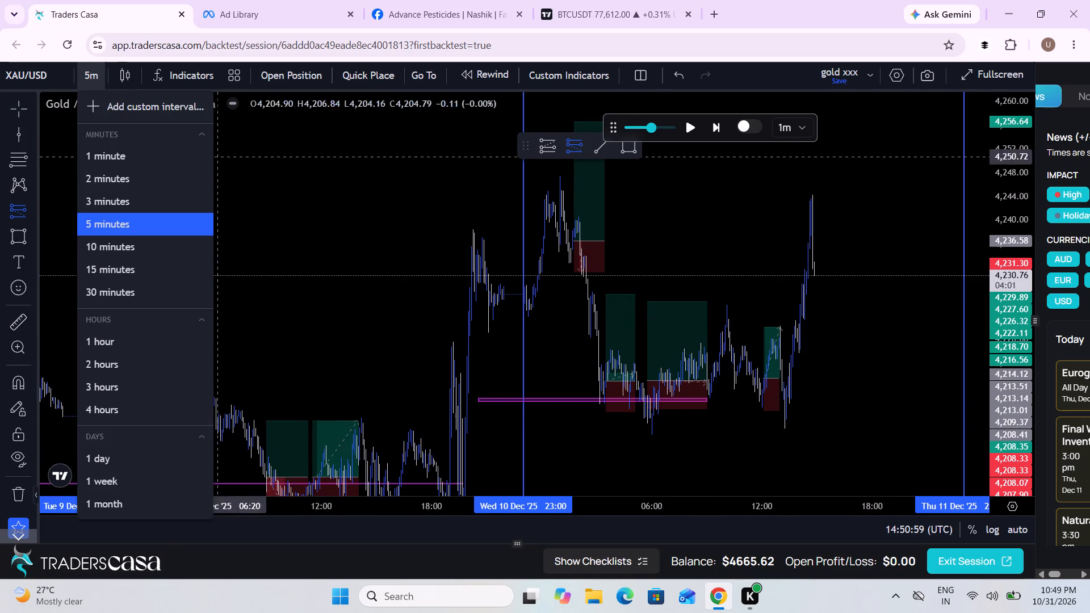
drag(120, 329, 122, 335)
click(122, 335)
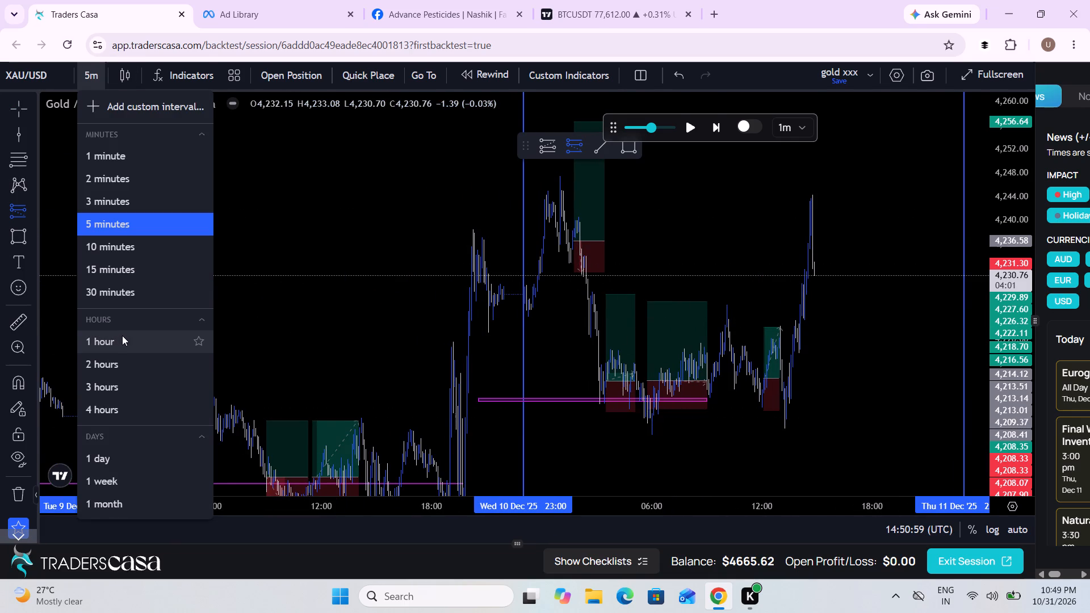
Place a short position drawing starting about 18:00 on Thu 11 Dec, with entry 4,225.91, stop 4,233.77 and target 4,218.05.
scroll(647, 319, up, 10)
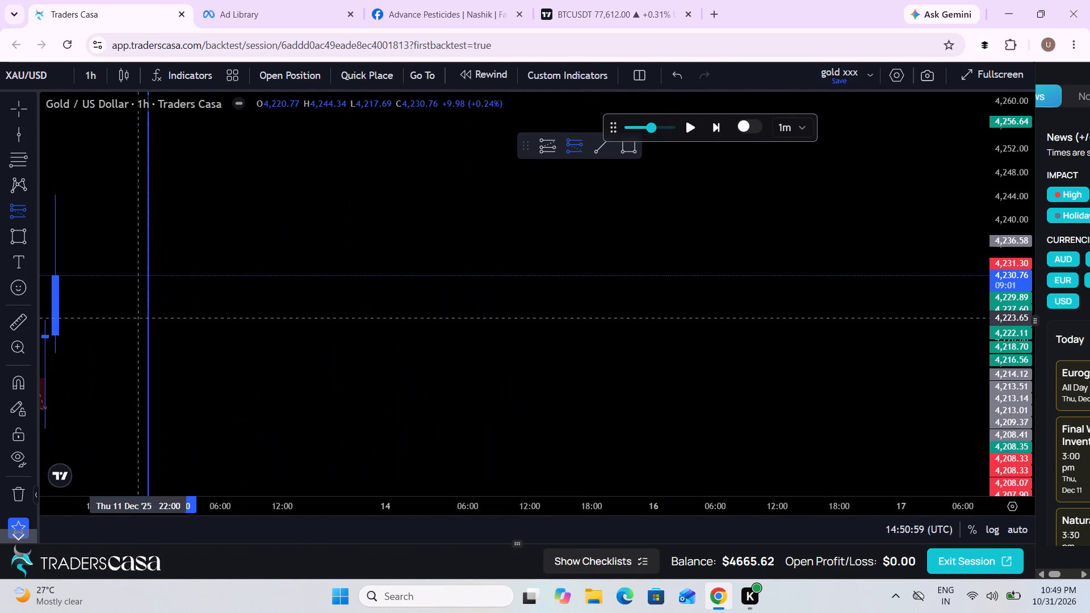
drag(95, 304, 675, 304)
scroll(675, 304, up, 3)
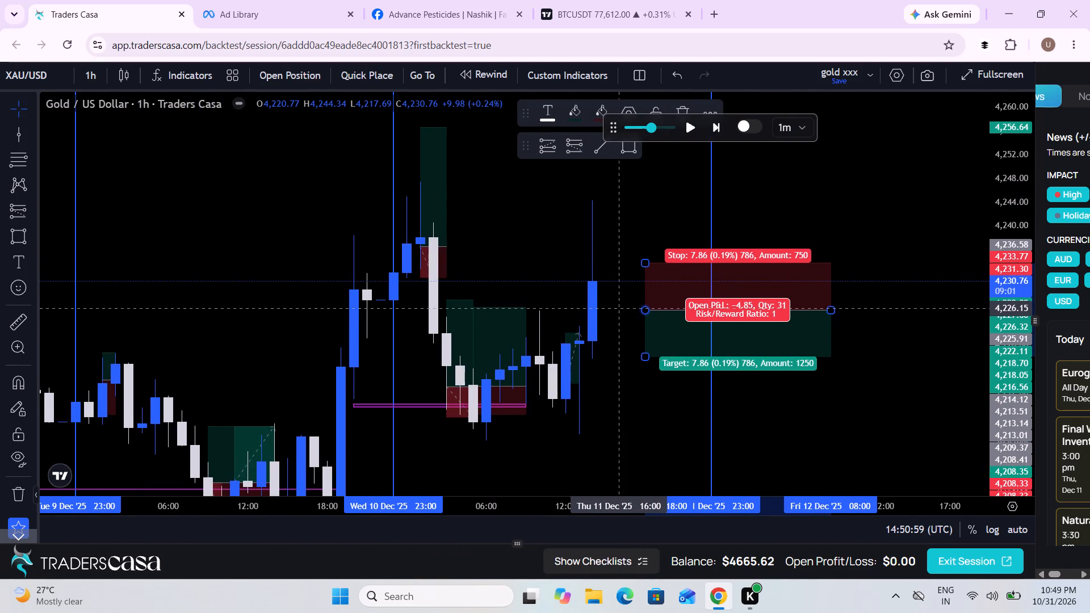
Move the short position drawing back to start at 14:00 on Thu 11 Dec, with its entry at 4,227.46.
drag(666, 304, 626, 305)
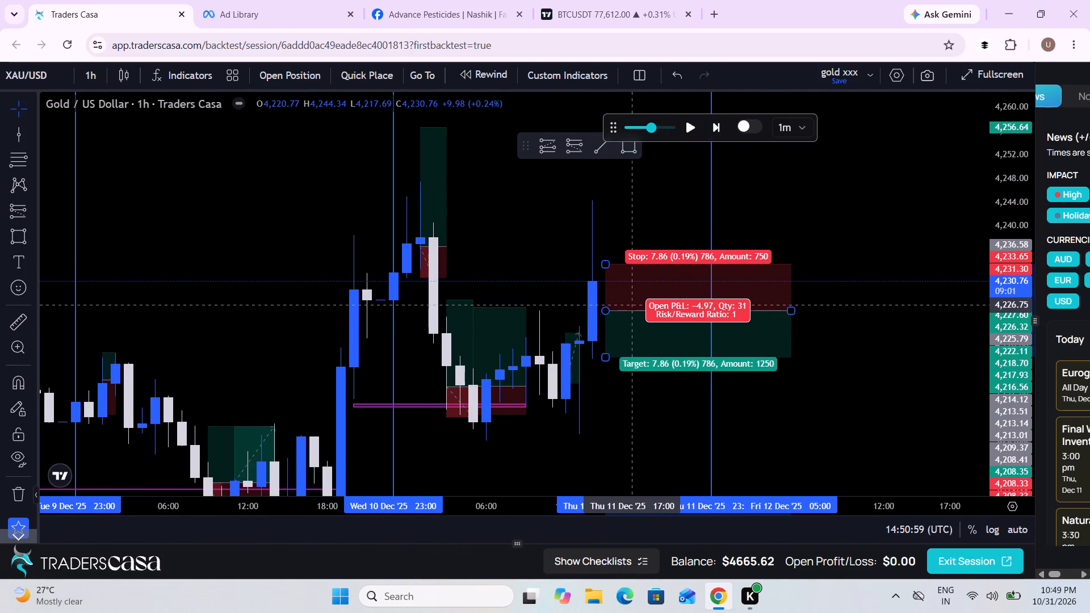
drag(626, 305, 621, 306)
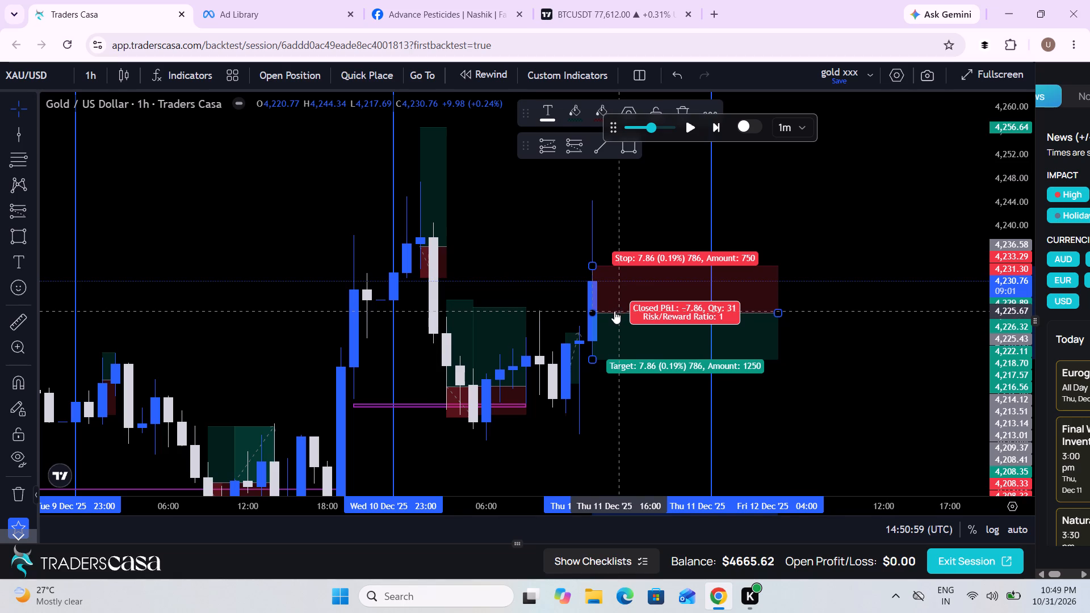
drag(614, 312, 618, 303)
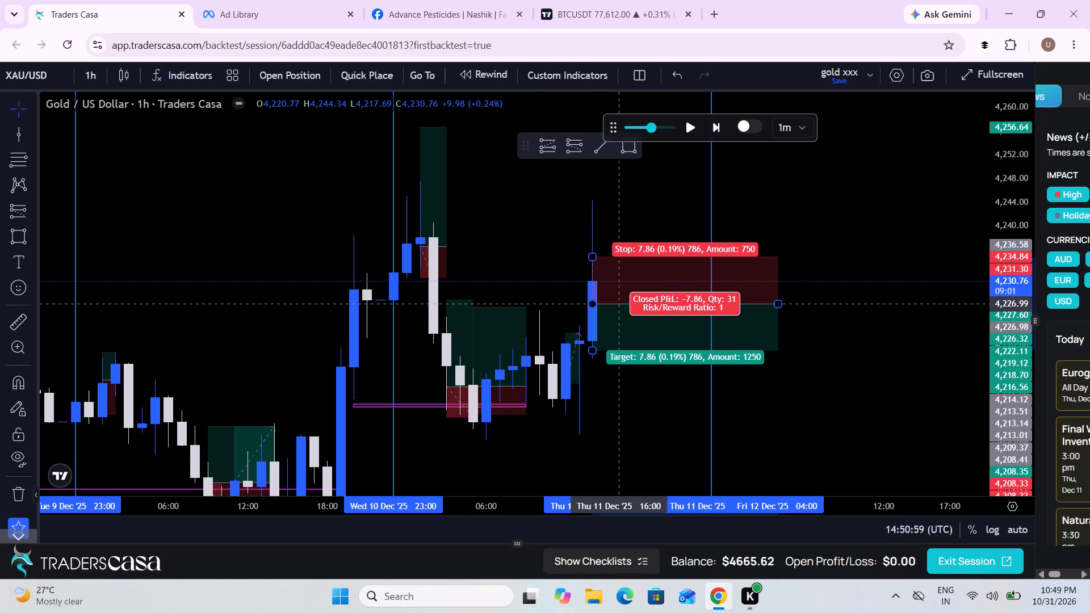
drag(618, 303, 619, 304)
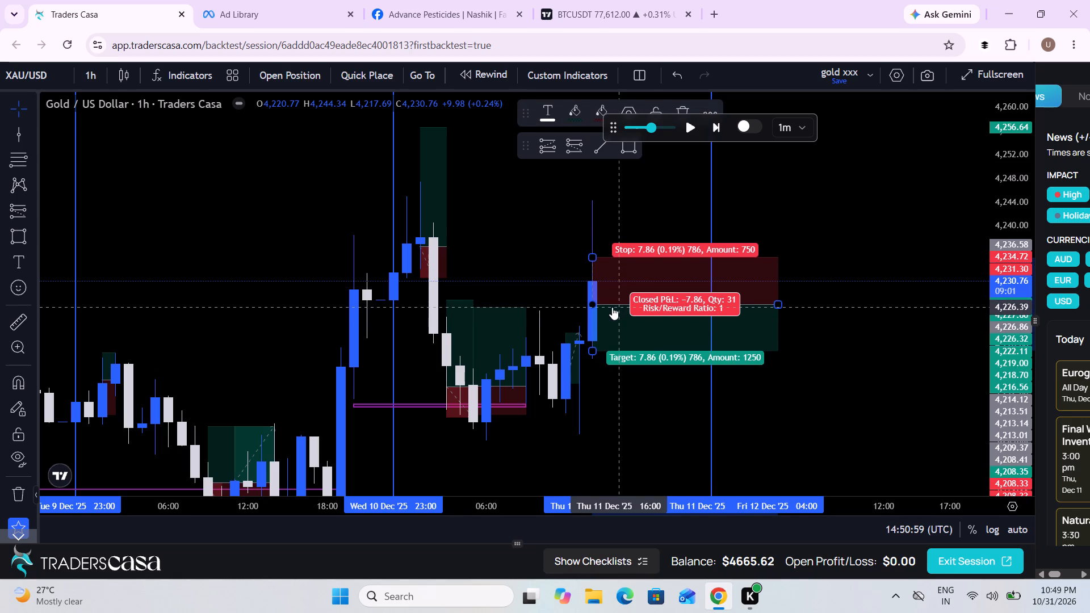
click(618, 304)
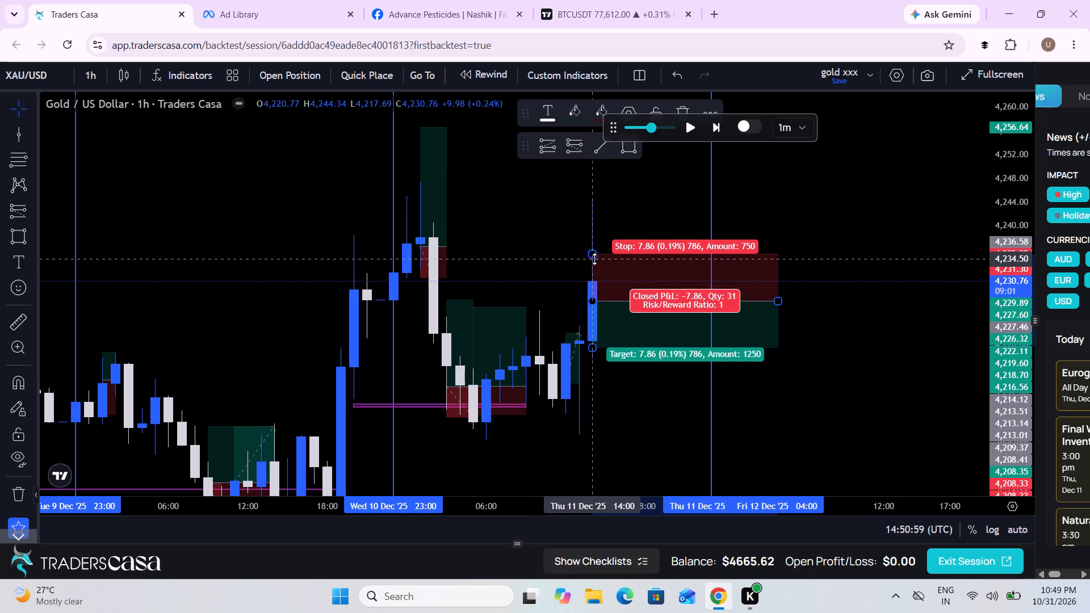
Tighten the short position drawing's stop to 4,233.07 and extend its target to 4,209.81.
drag(593, 255, 587, 264)
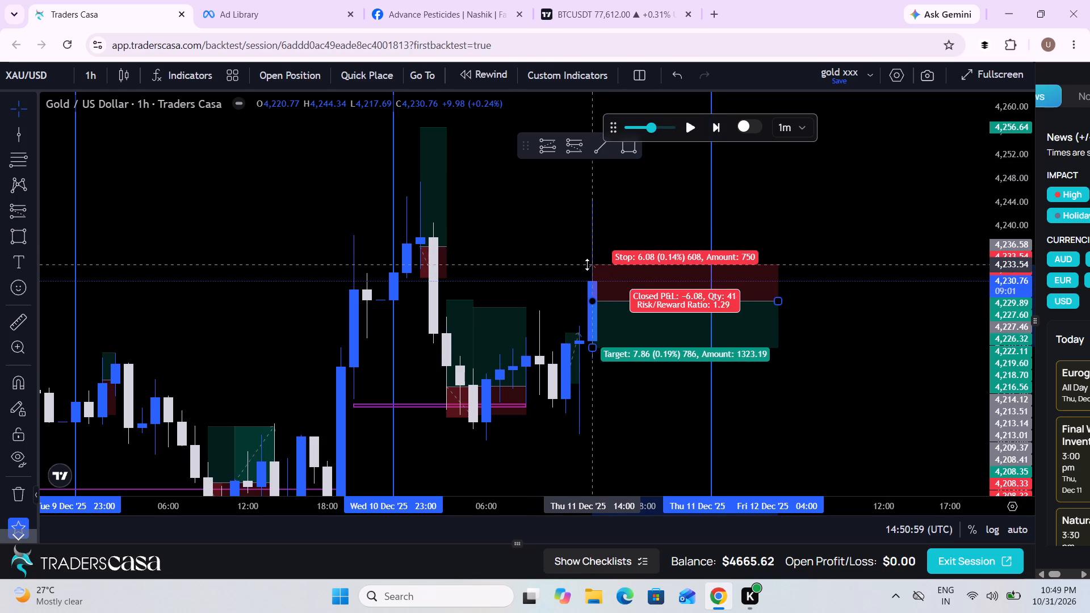
drag(587, 264, 587, 267)
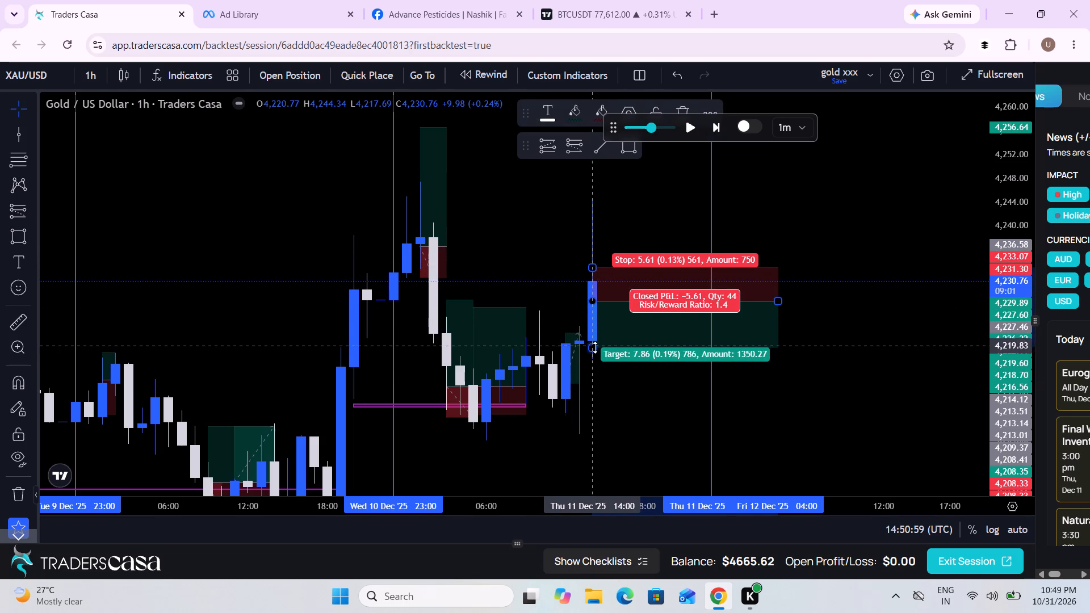
drag(596, 349, 596, 349)
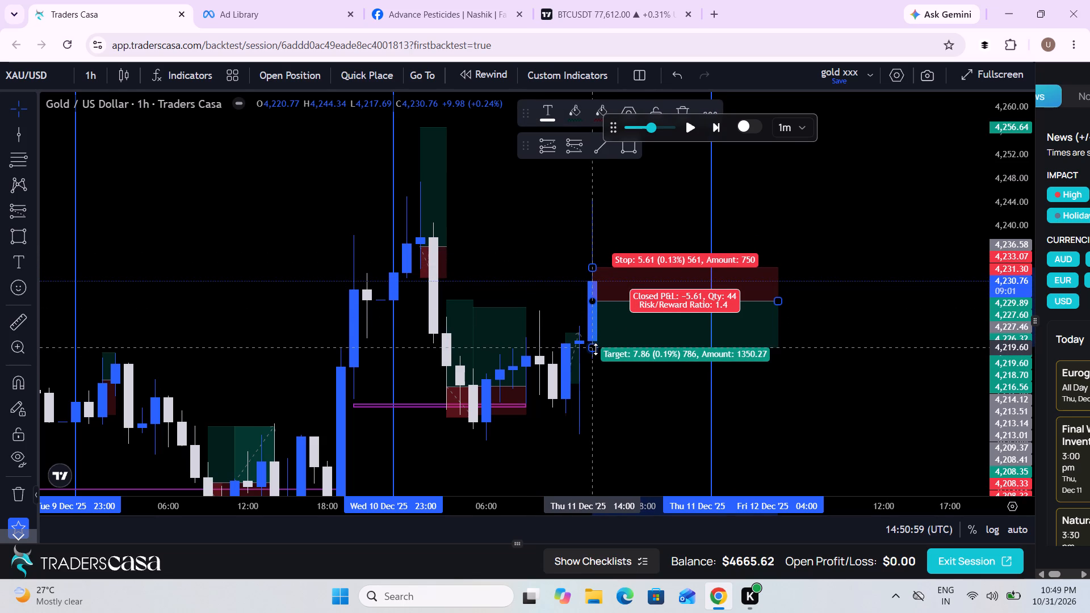
drag(596, 349, 592, 402)
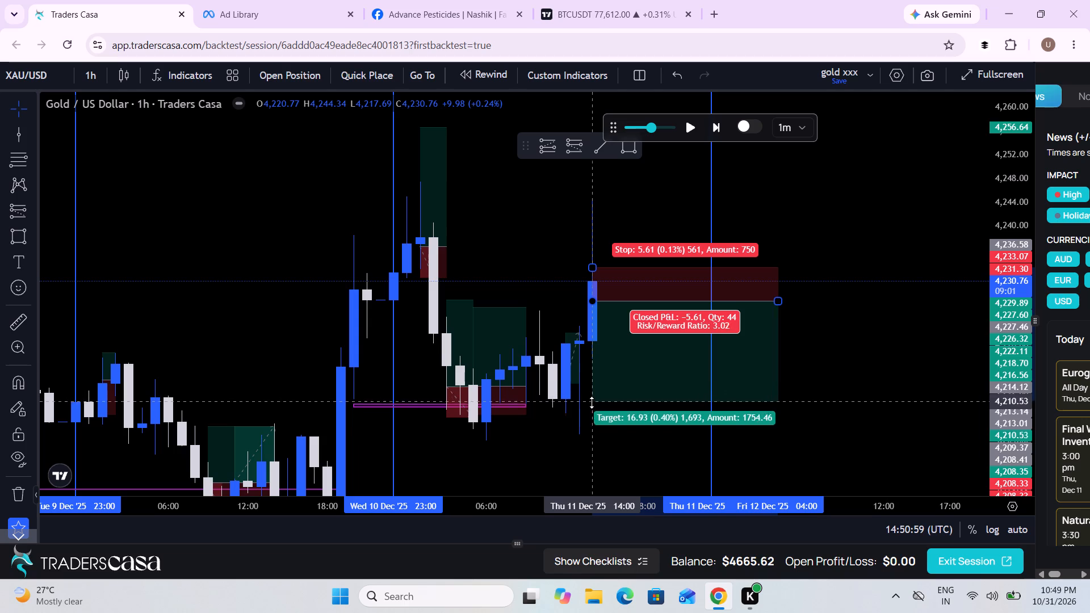
drag(592, 402, 591, 455)
drag(593, 457, 589, 423)
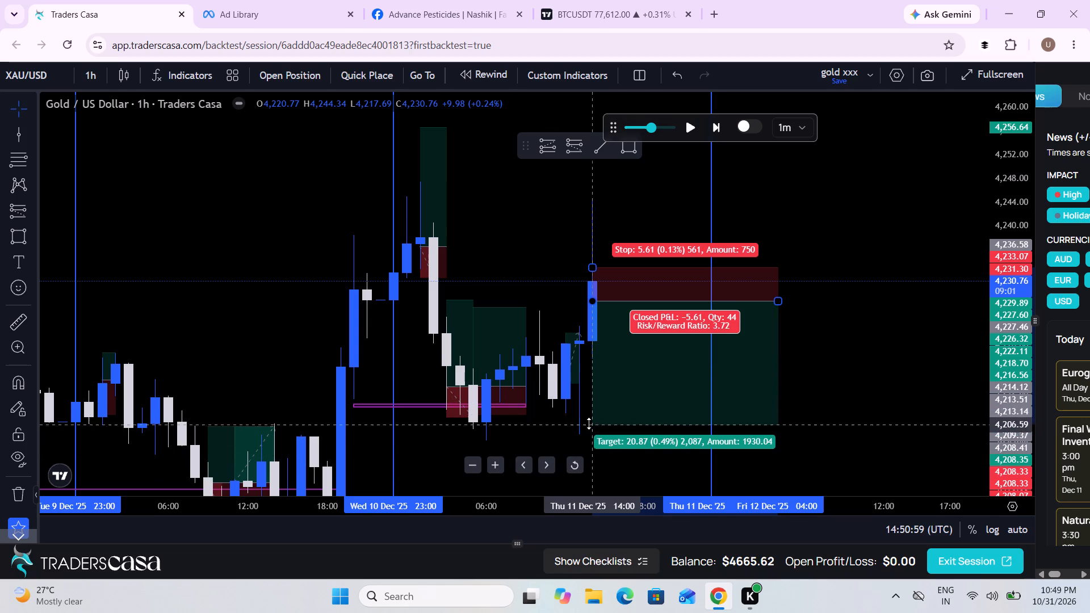
drag(589, 423, 593, 405)
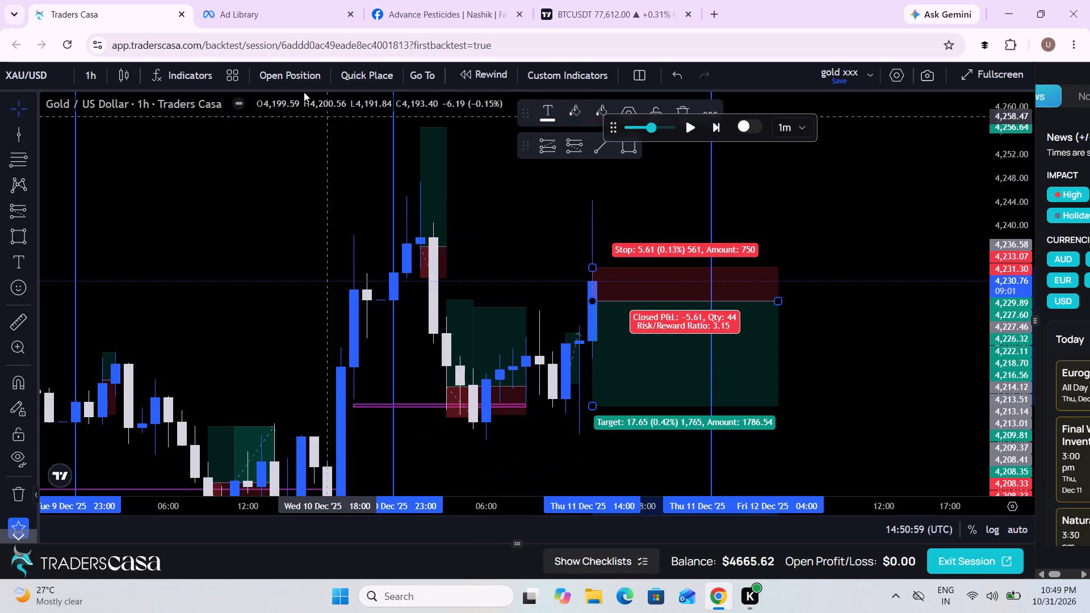
Place a pending short order with entry 4,227.46, stop loss 4,233.07 and take profit 4,209.81.
click(291, 74)
click(530, 509)
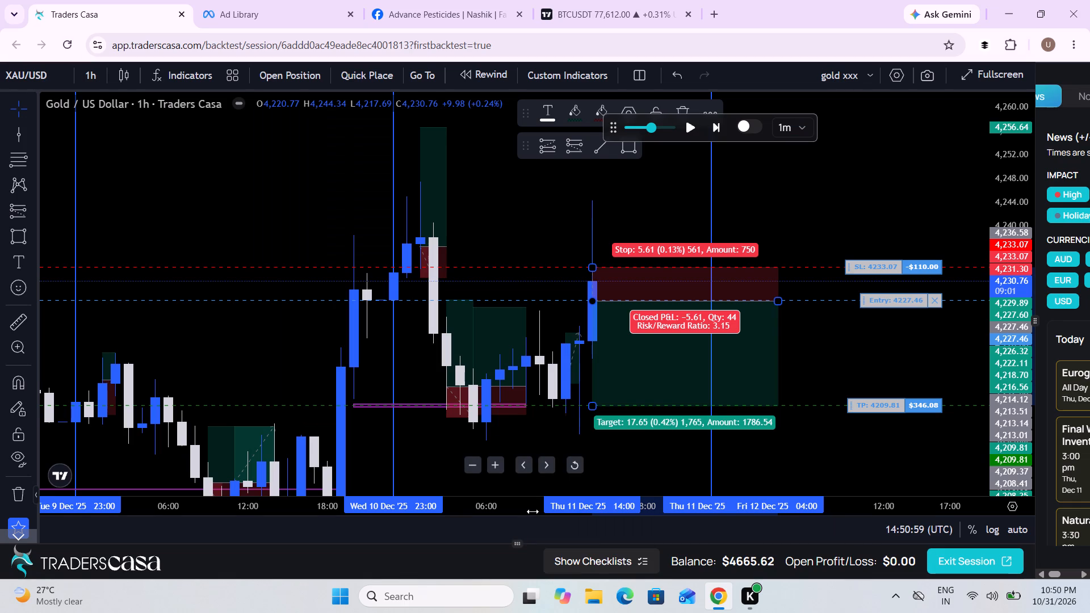
Run the replay on the 1-hour chart to follow the short order and pause it at about 15:11.
drag(584, 466, 557, 468)
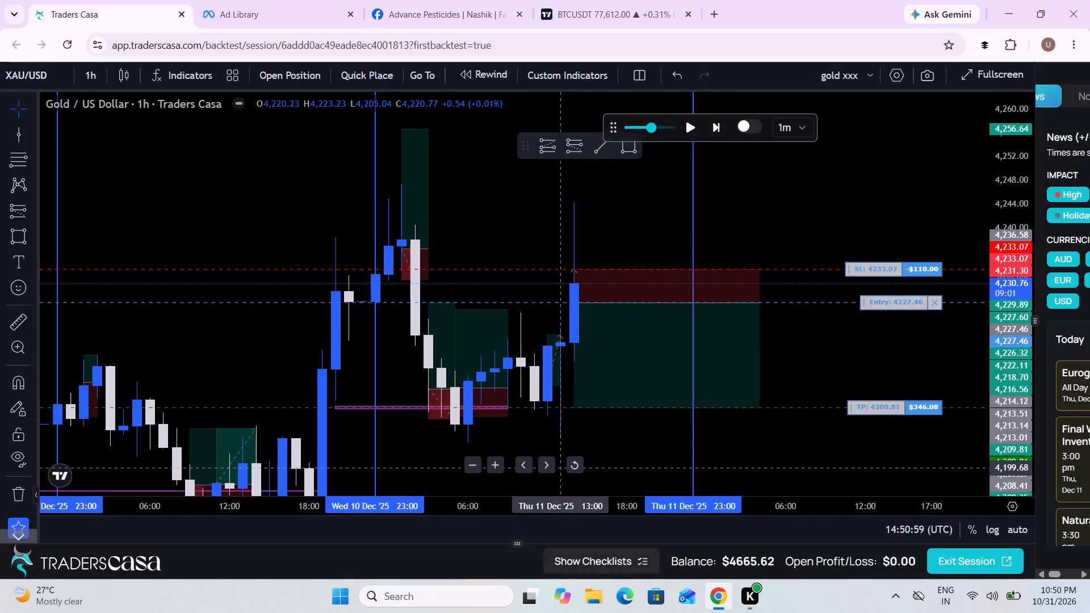
scroll(557, 468, up, 2)
click(688, 128)
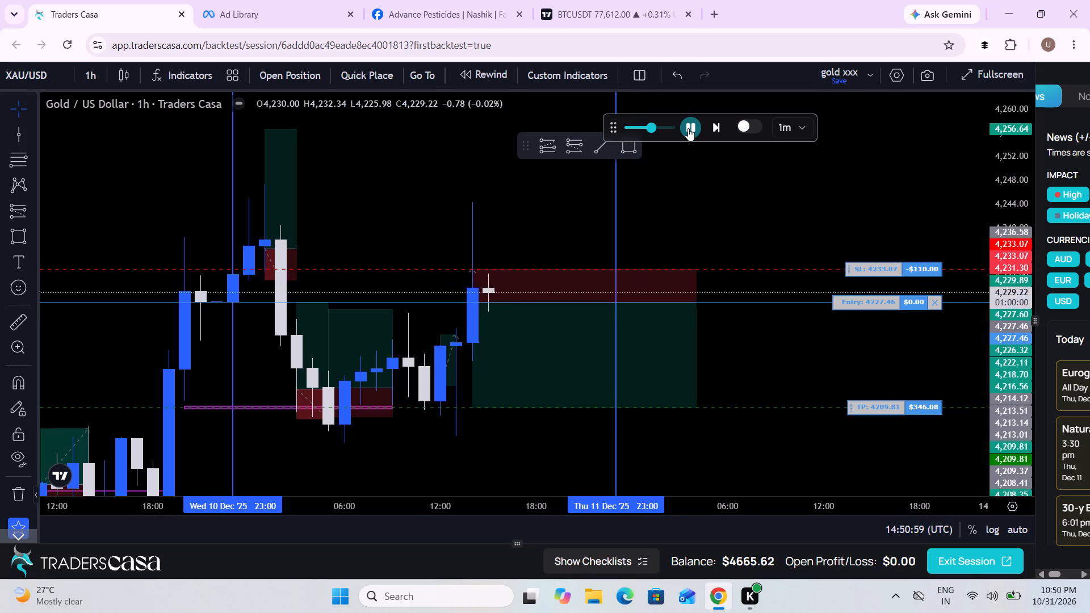
click(688, 128)
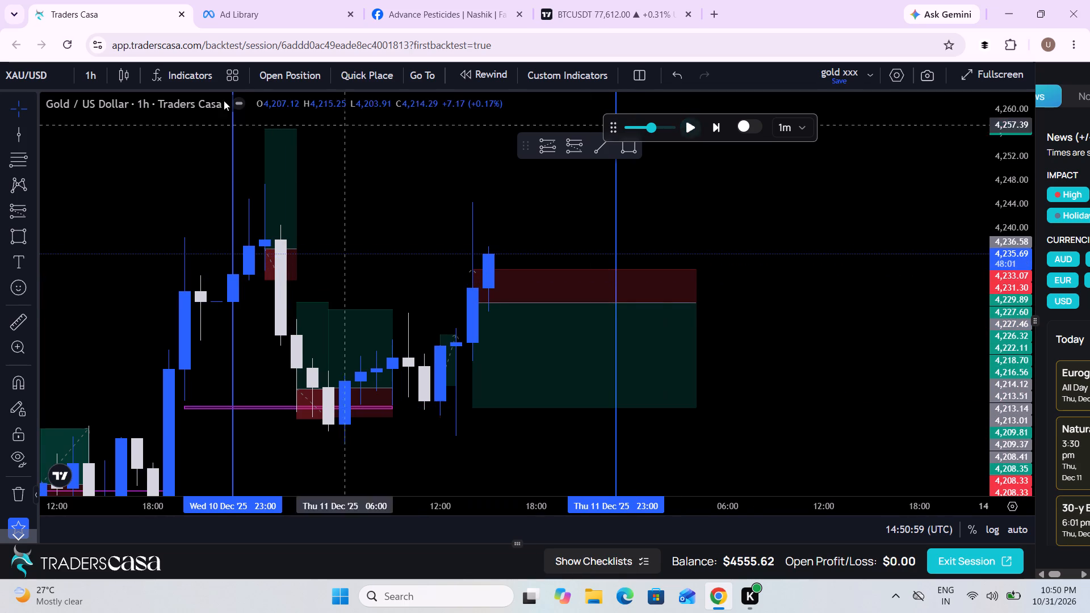
Switch the chart to the 5-minute timeframe.
click(87, 72)
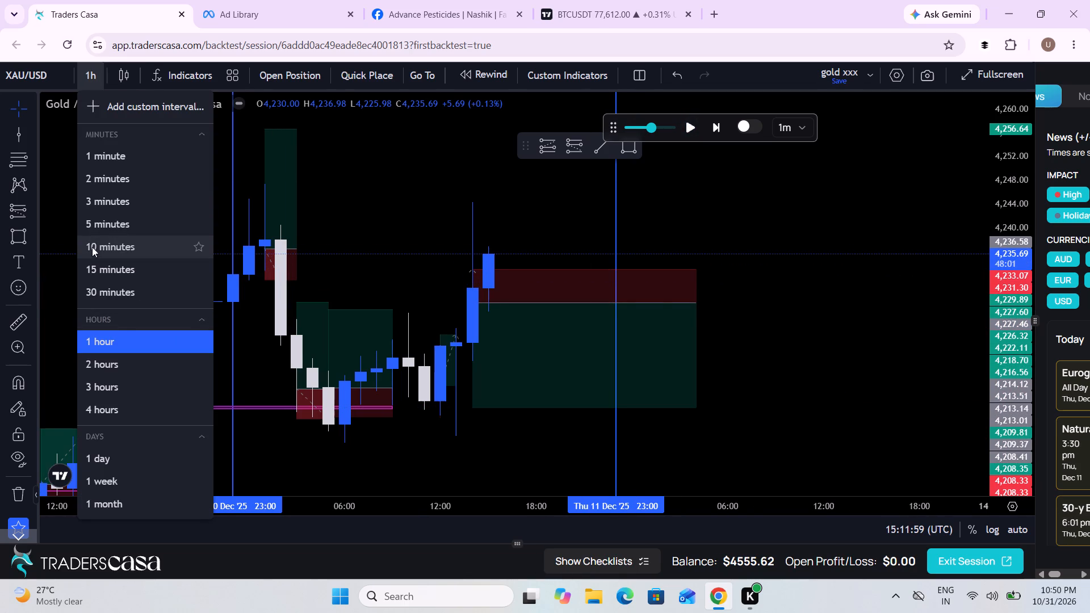
click(99, 223)
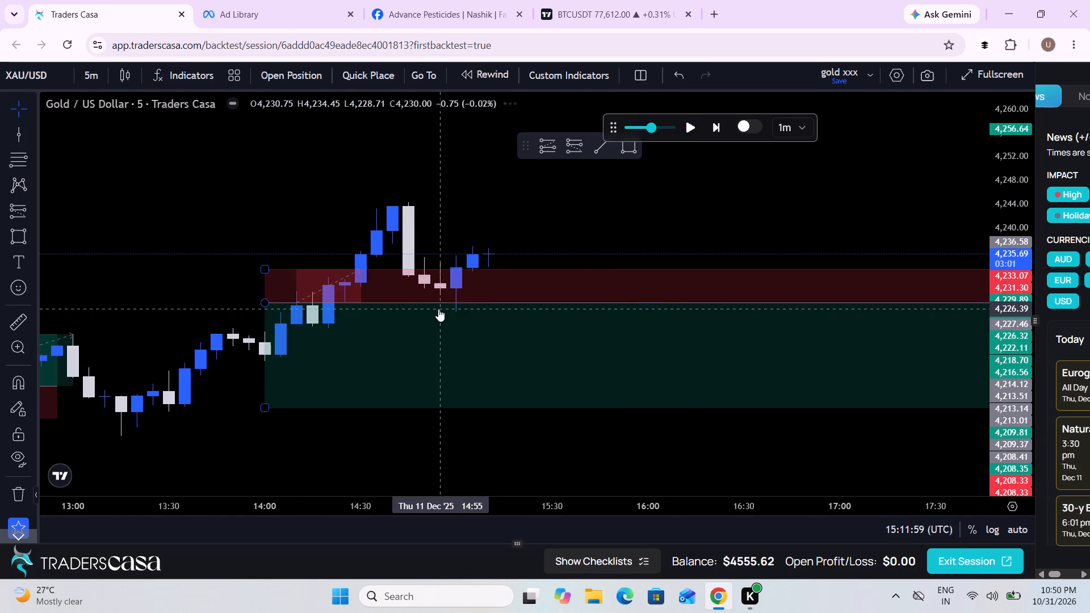
Raise the playback speed to 8× and then further while replaying the 5-minute chart, and pause at about 16:06.
scroll(438, 309, down, 8)
drag(835, 443, 469, 449)
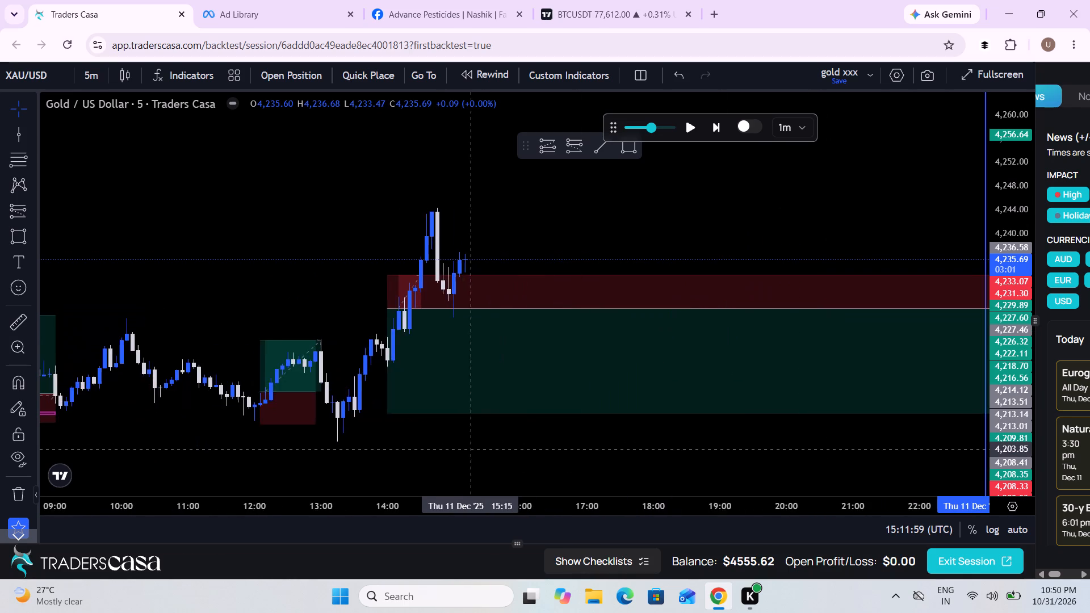
scroll(469, 449, down, 7)
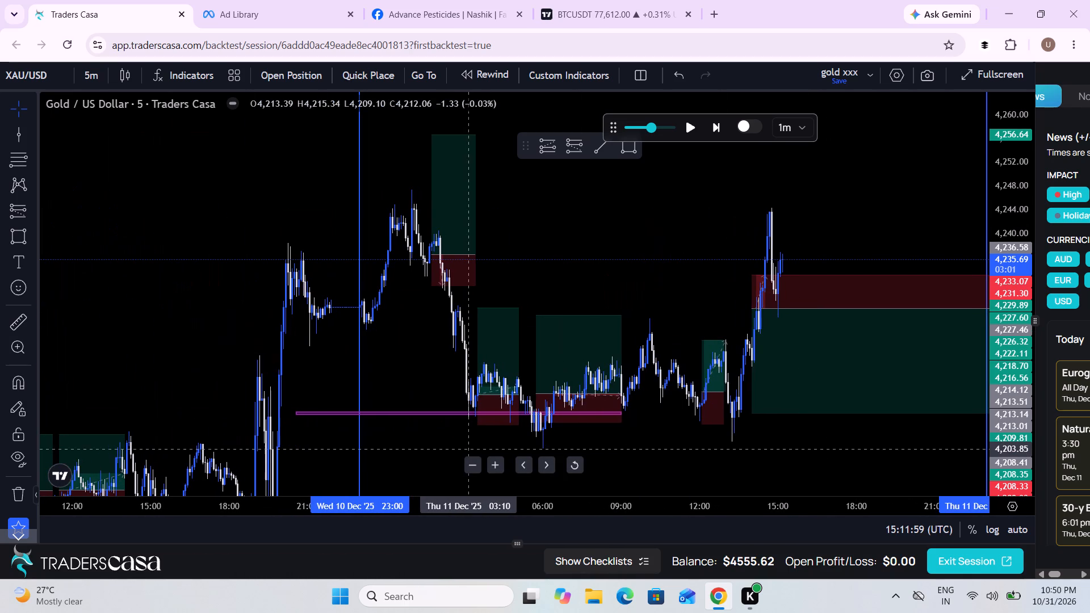
drag(469, 449, 424, 289)
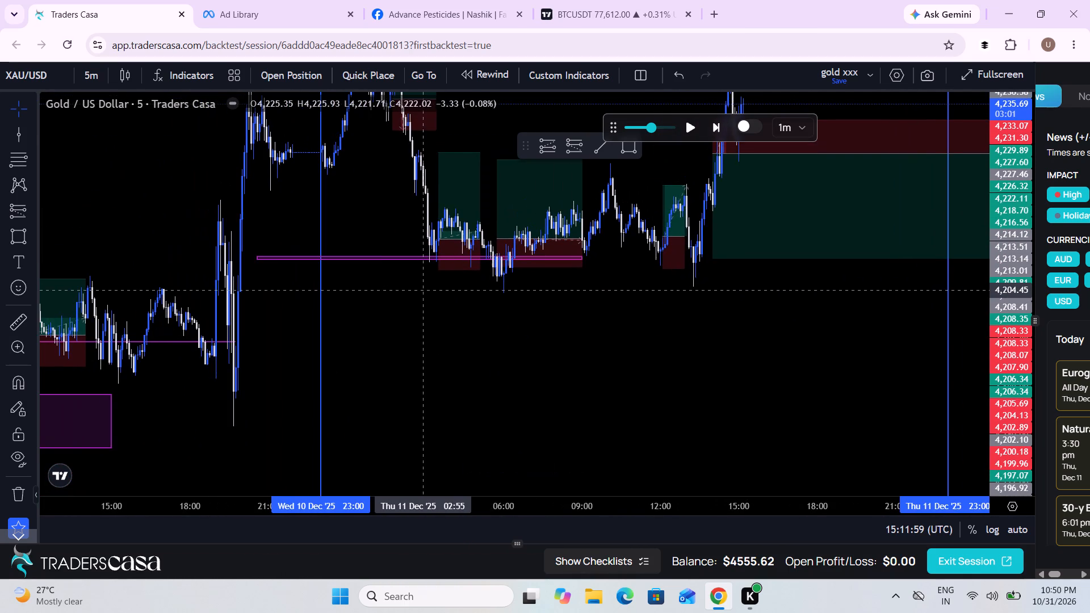
scroll(424, 289, up, 3)
drag(424, 289, 246, 498)
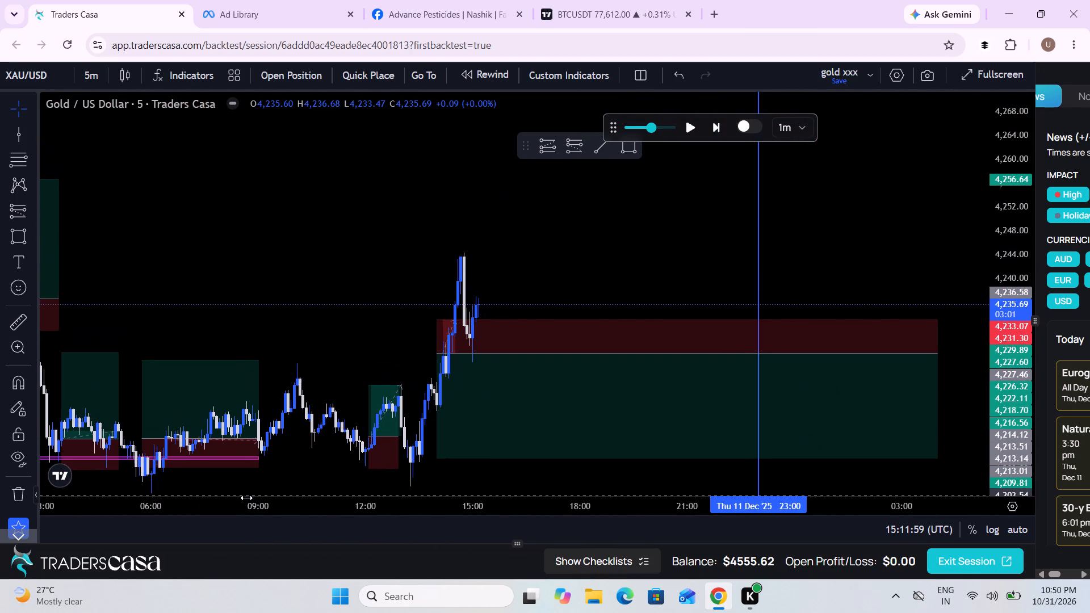
click(665, 129)
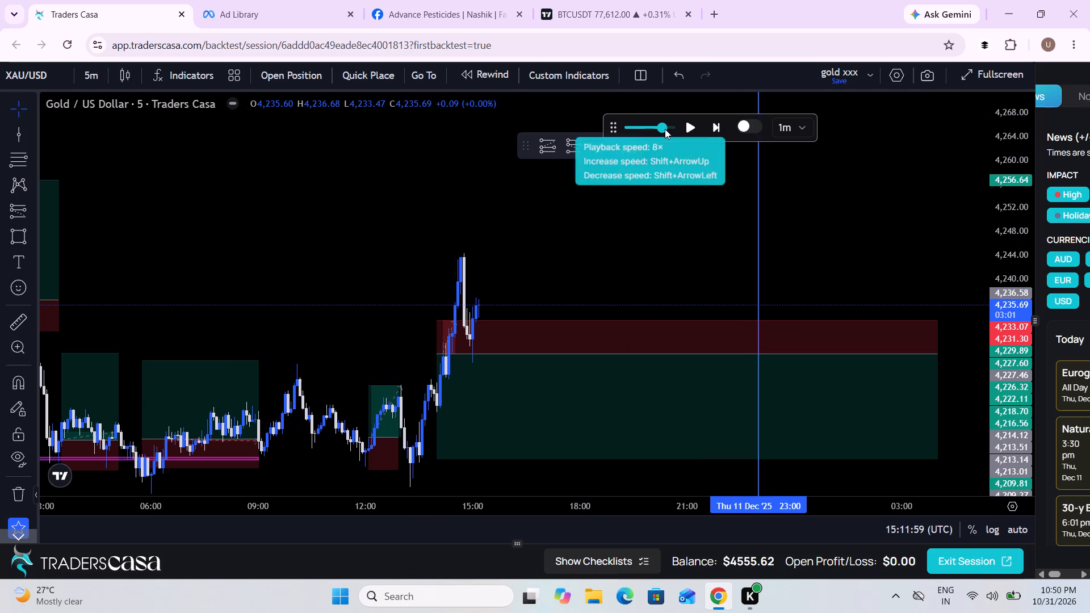
click(685, 127)
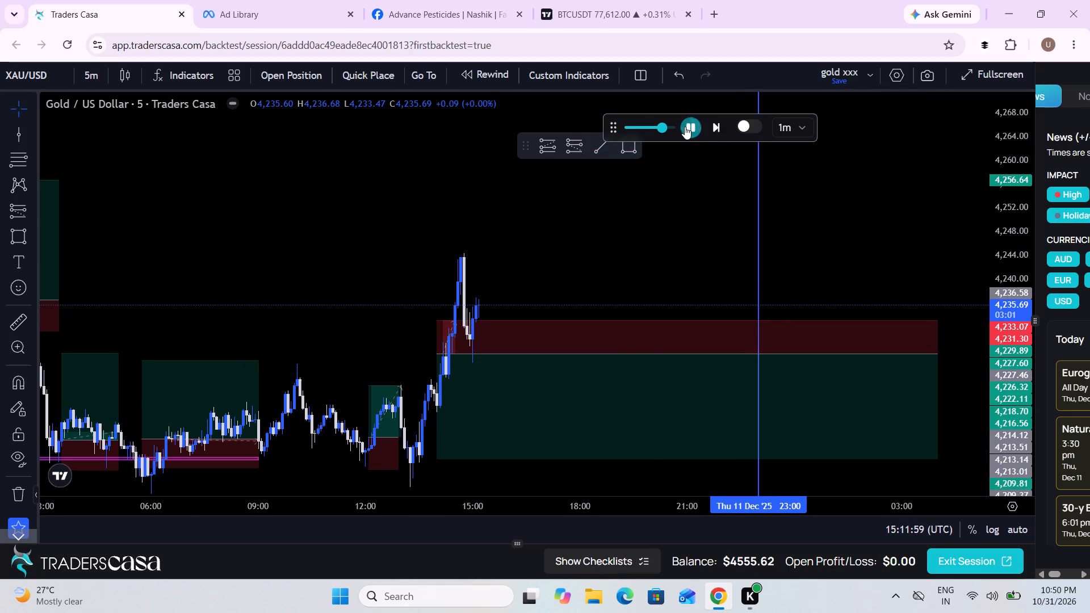
scroll(663, 241, down, 3)
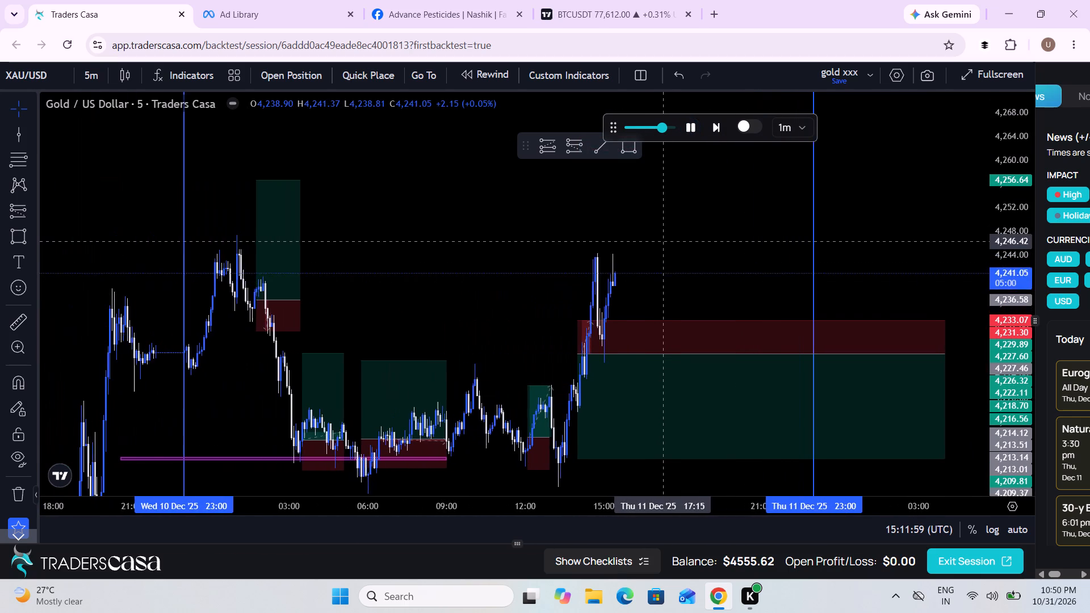
click(673, 128)
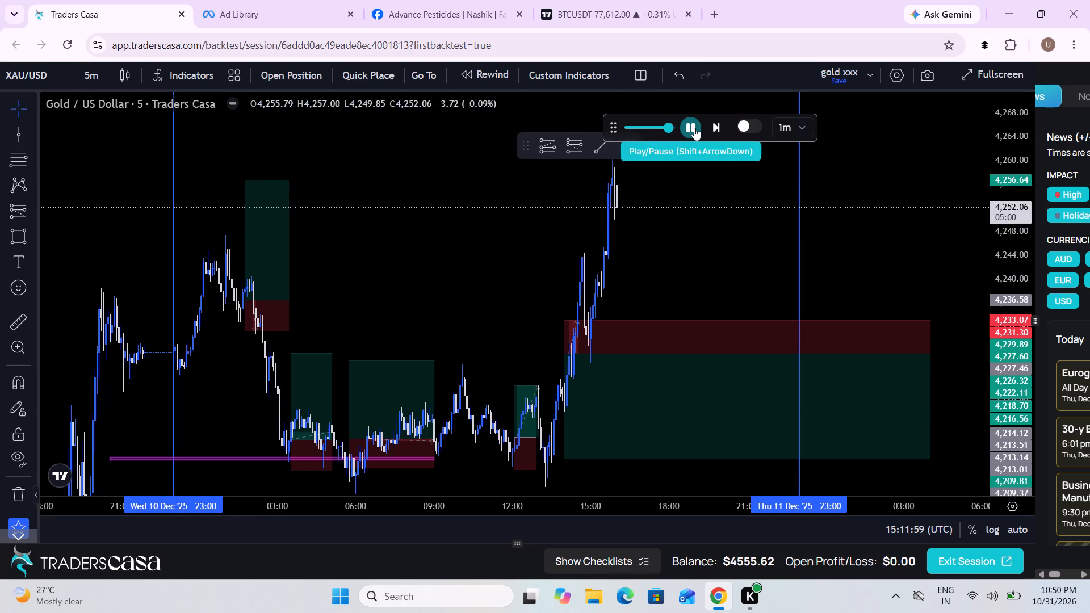
click(694, 128)
Resume the replay at the faster speed, follow the gold rally and pause at about 17:21.
drag(1001, 250, 988, 300)
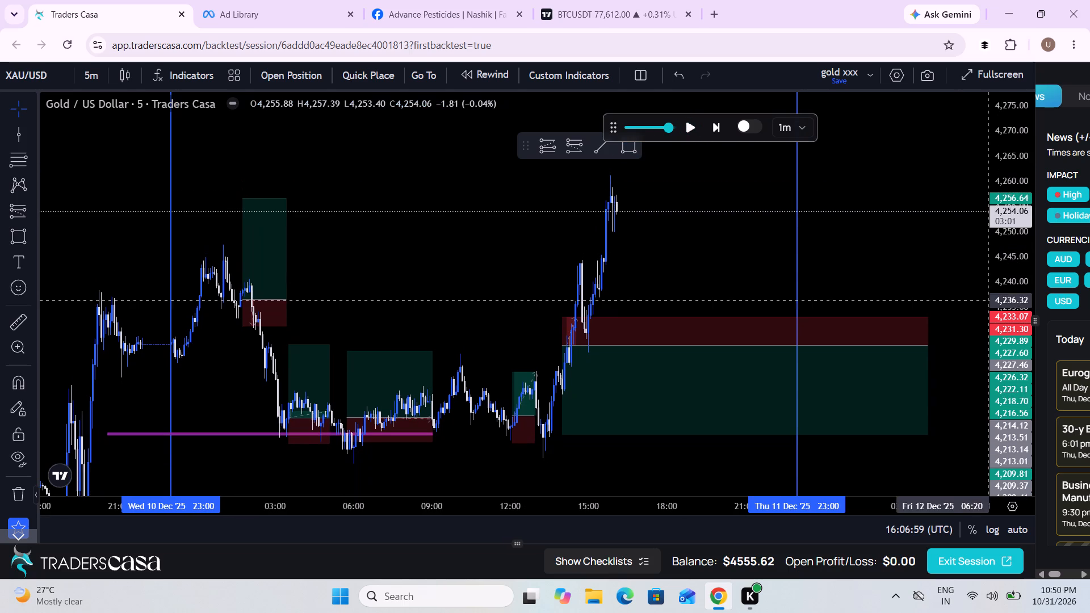
drag(988, 300, 986, 303)
click(691, 126)
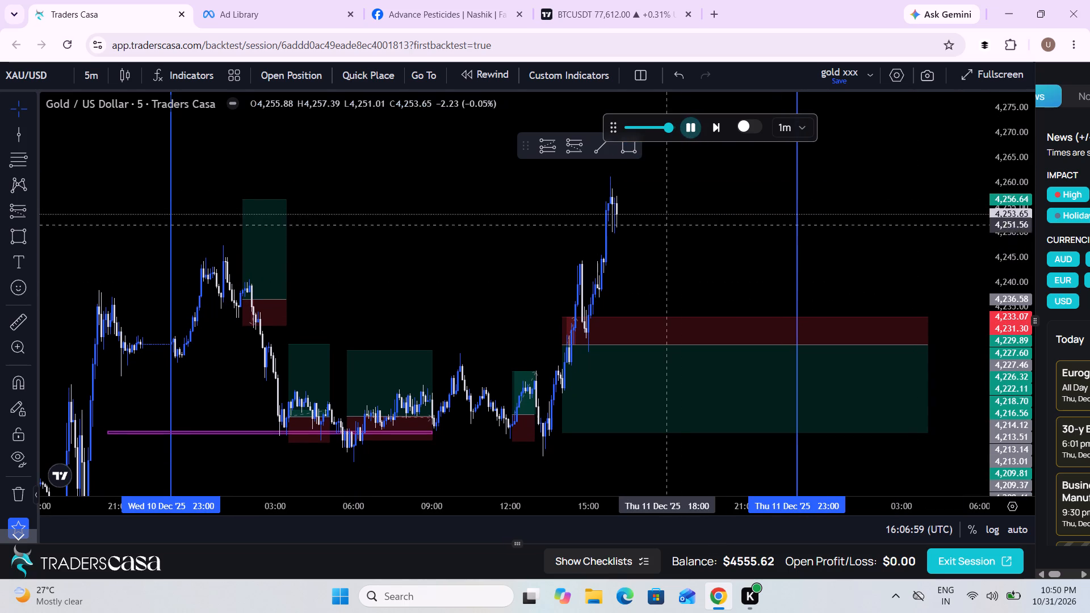
scroll(647, 259, up, 5)
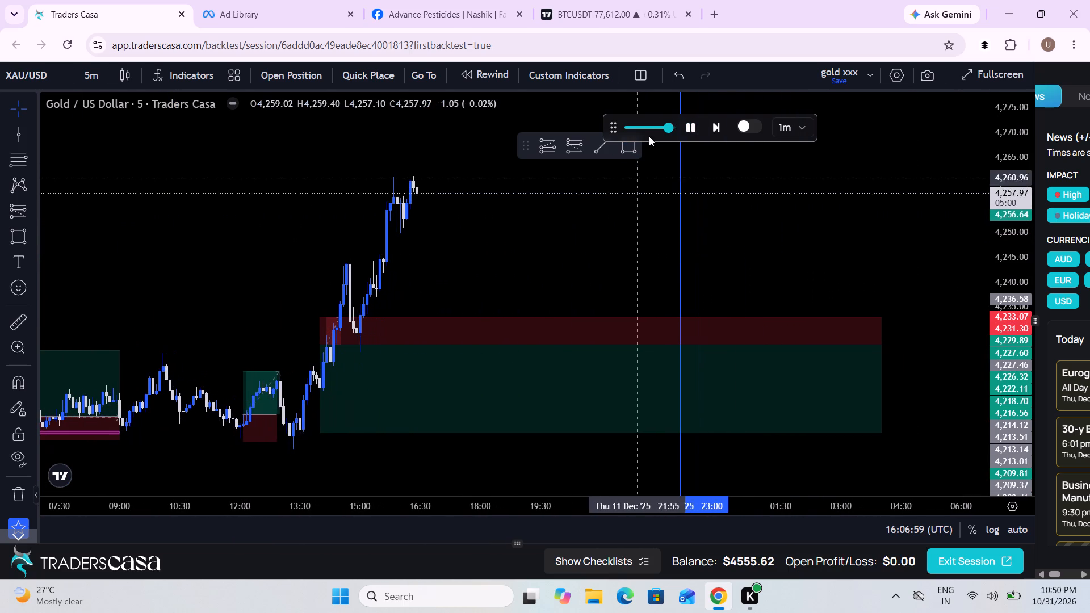
scroll(631, 276, up, 1)
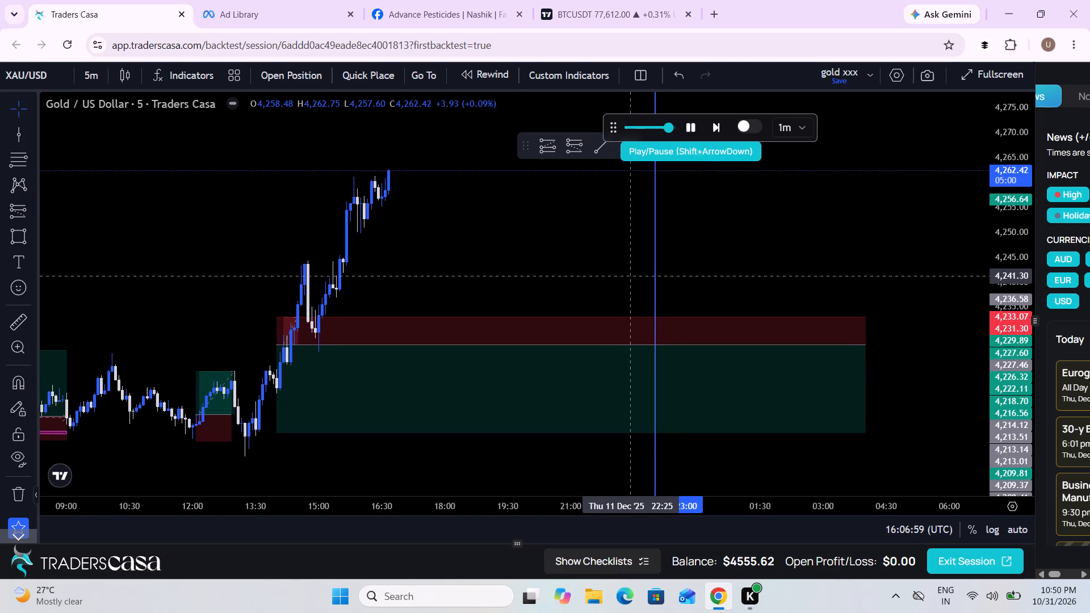
scroll(631, 276, up, 1)
drag(540, 276, 533, 338)
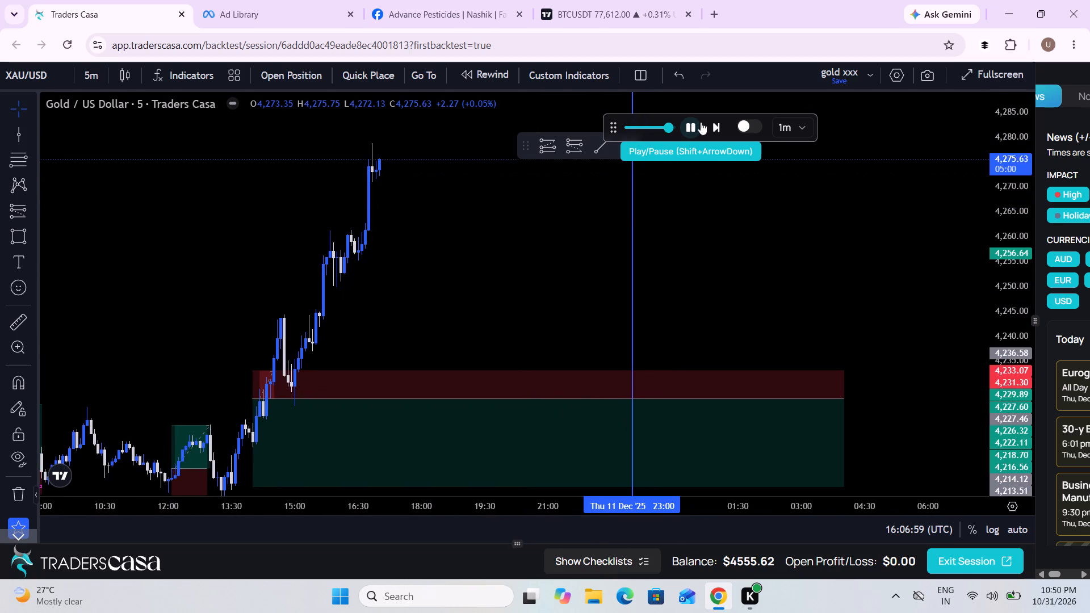
click(692, 127)
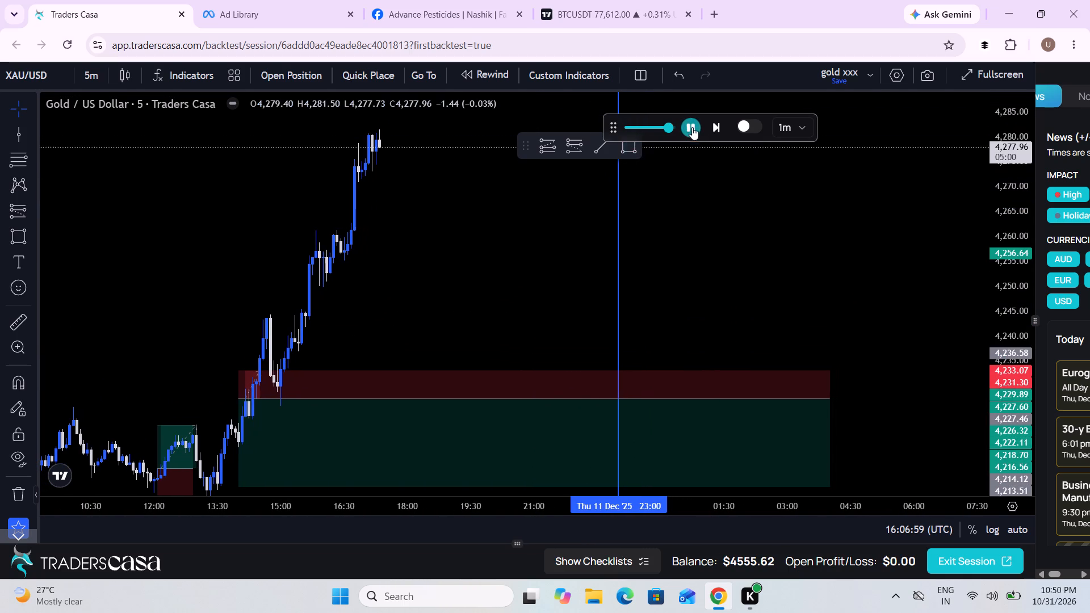
Continue the replay briefly and pause it at about 17:44.
drag(1019, 222, 979, 288)
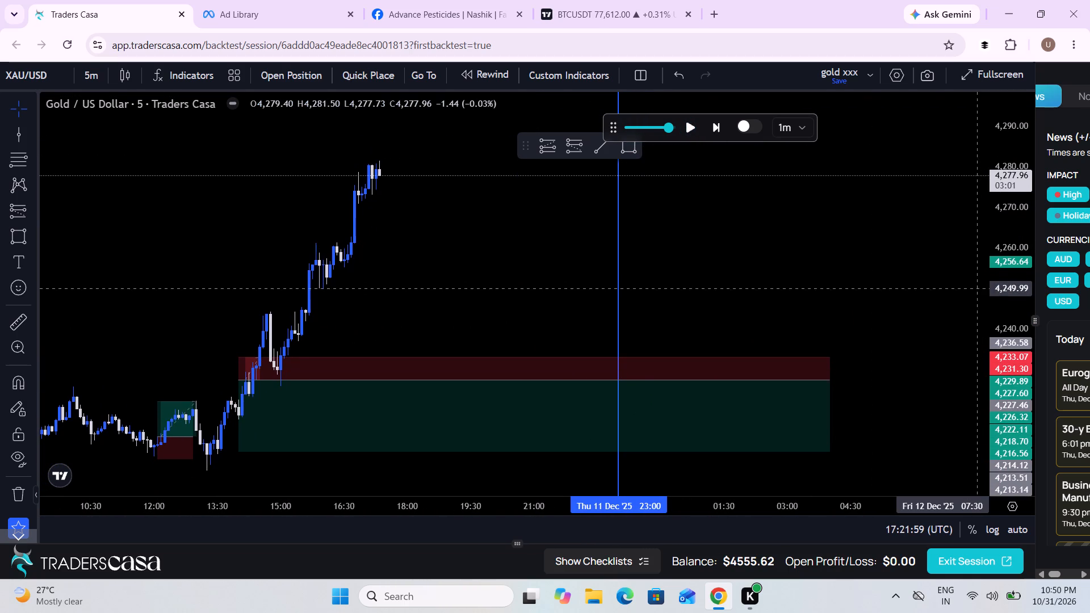
click(690, 128)
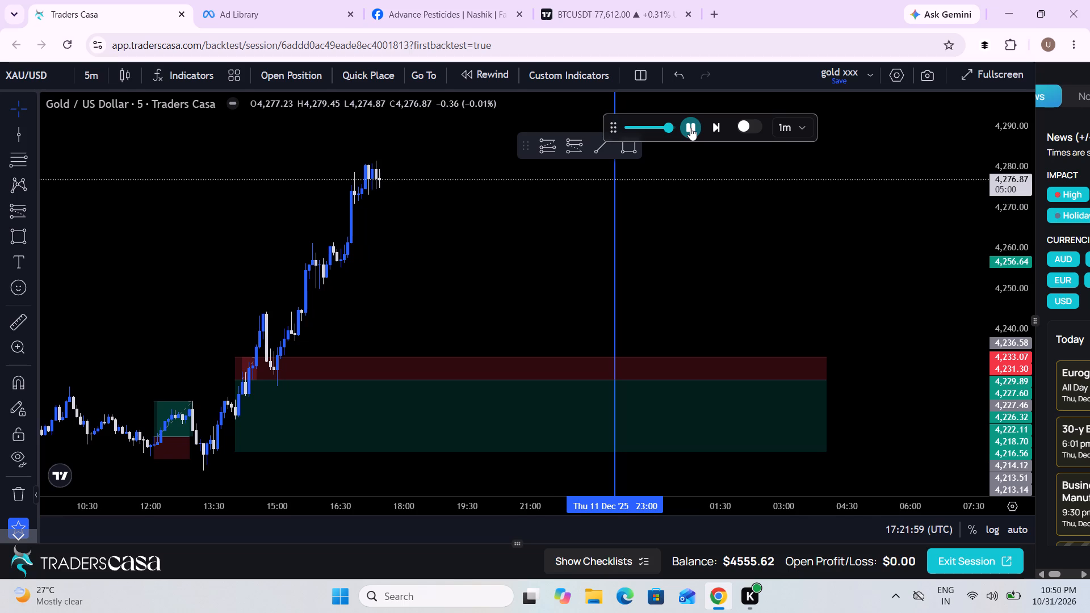
click(690, 128)
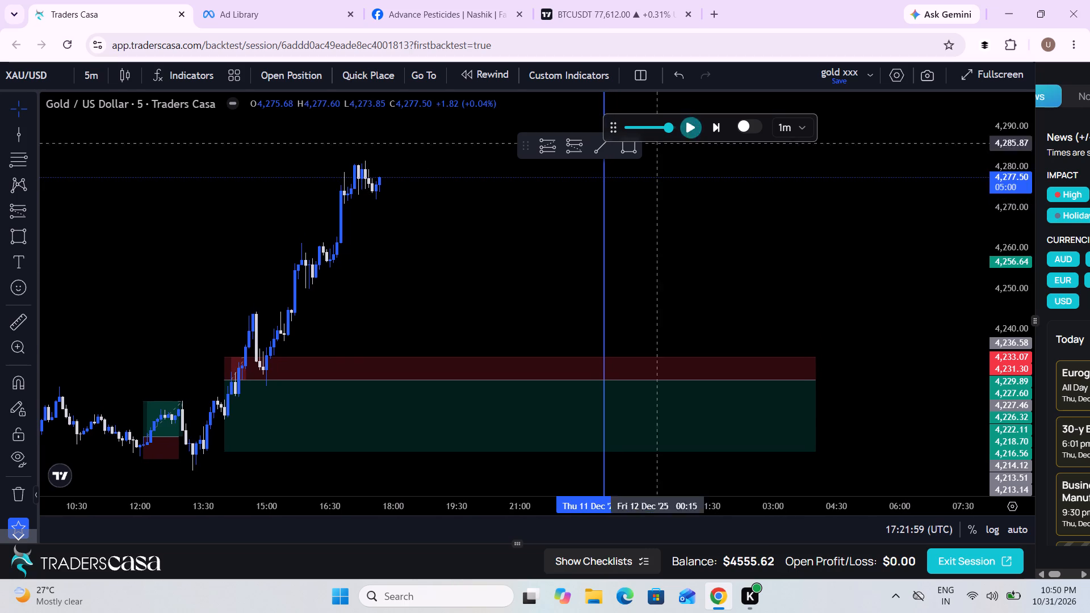
Measure the 11 December gold rally from about 4,205 up to about 4,282.
click(32, 326)
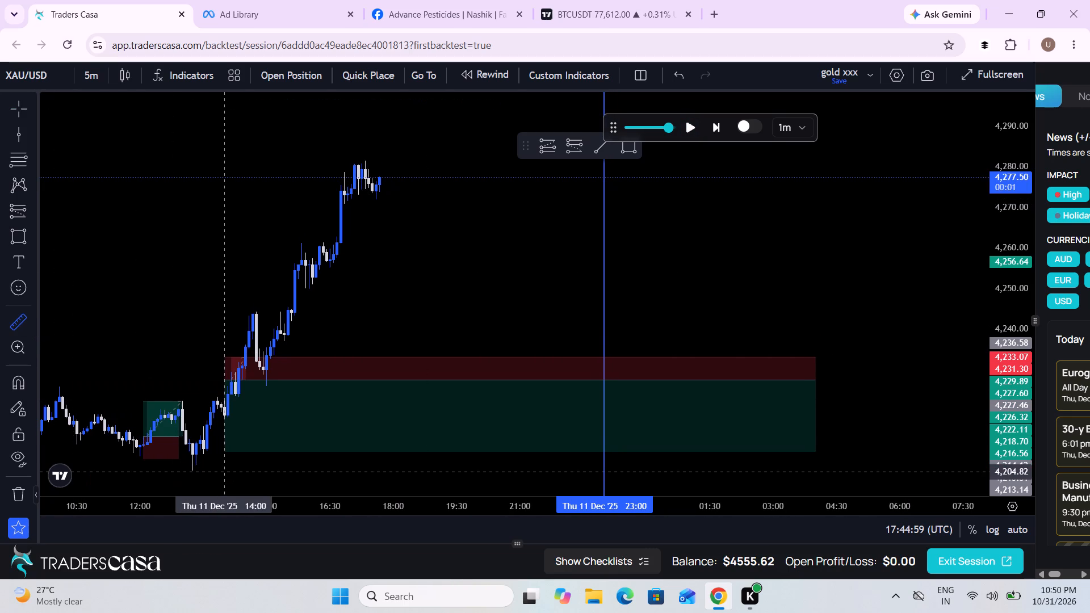
click(230, 470)
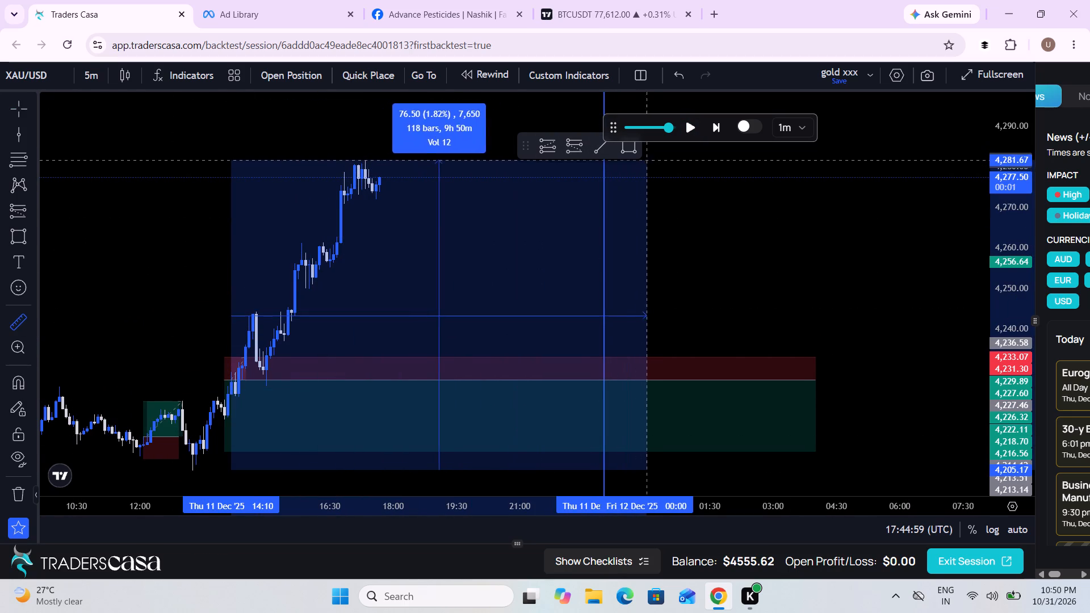
click(663, 158)
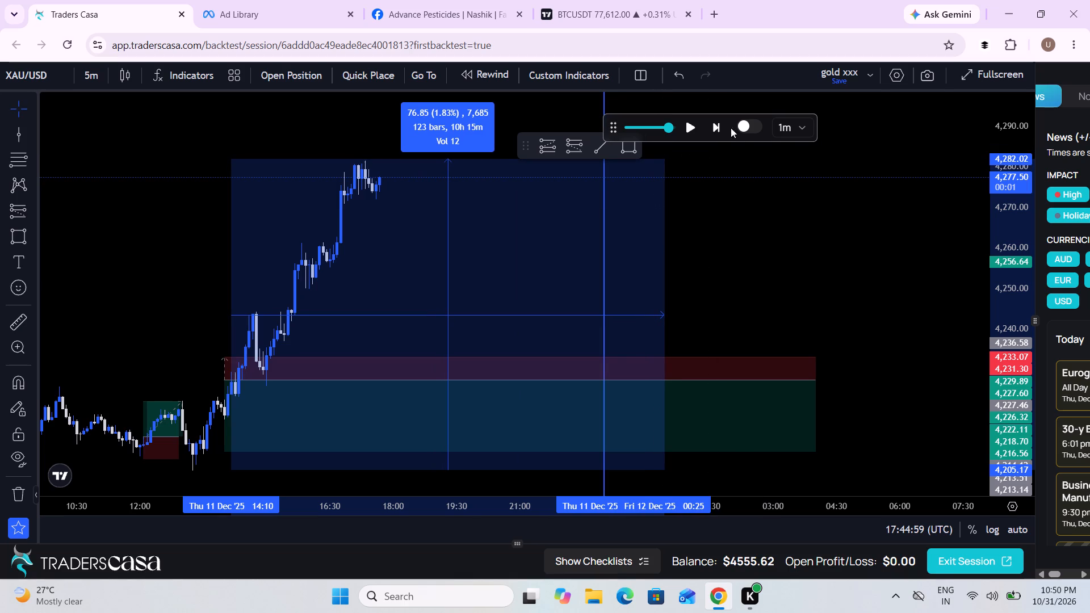
Resume the 5-minute replay past the rally high and pause at about 19:06 on 11 December.
click(693, 118)
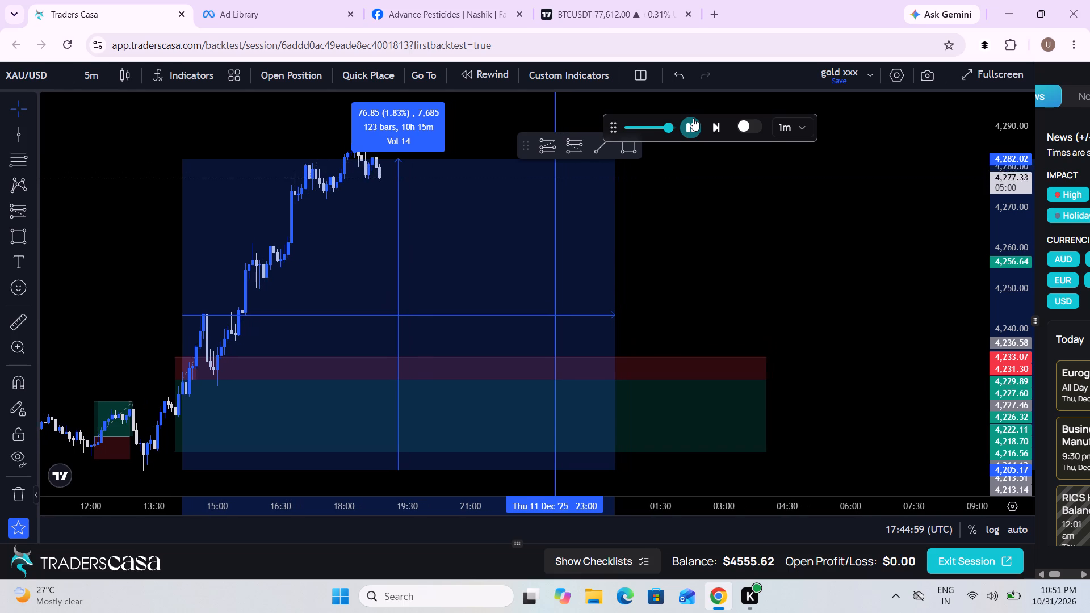
click(693, 118)
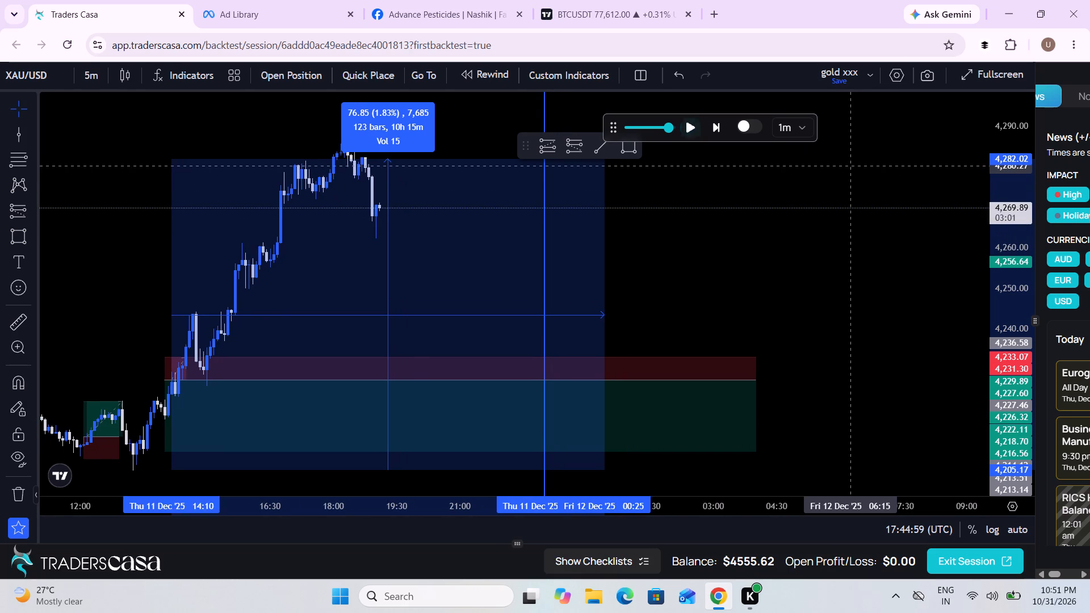
Clear the old measurement and remeasure the full rally from about 4,204 up to the new high near 4,285.
scroll(849, 166, down, 3)
drag(999, 209, 972, 259)
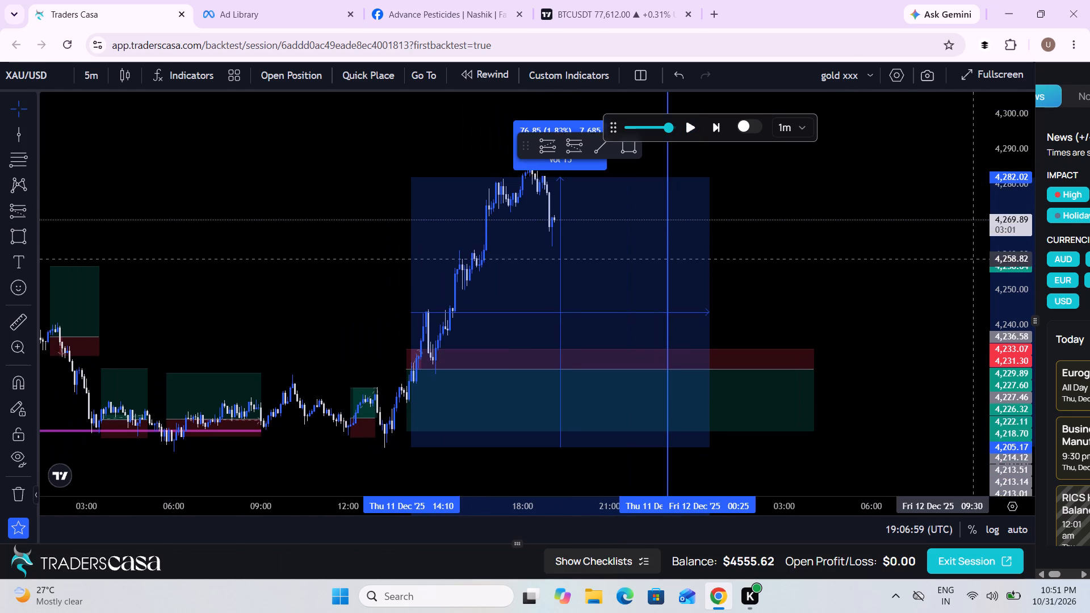
drag(972, 259, 966, 274)
click(783, 221)
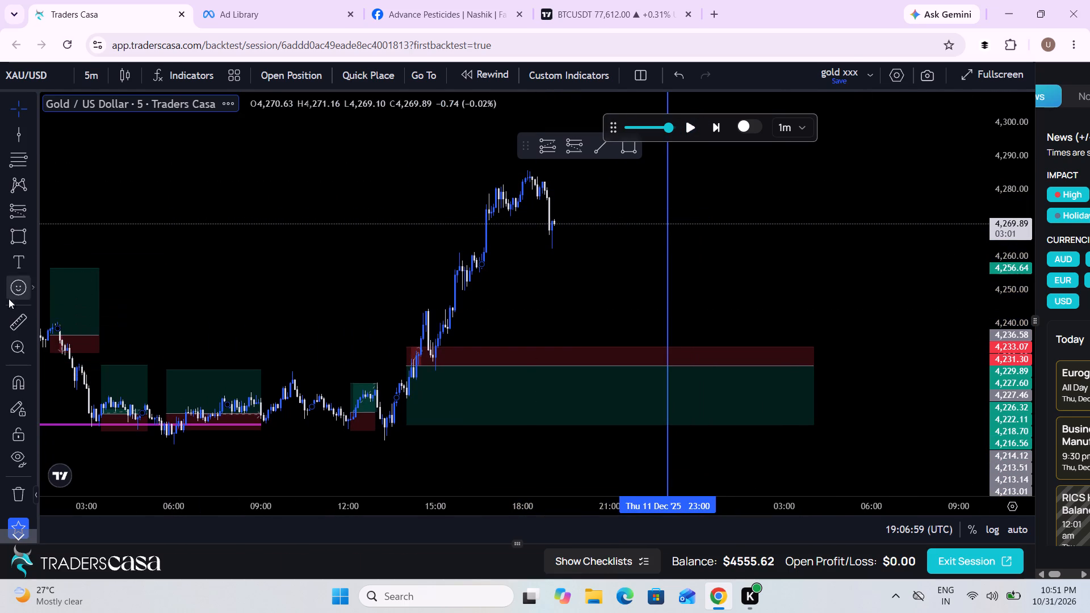
click(14, 320)
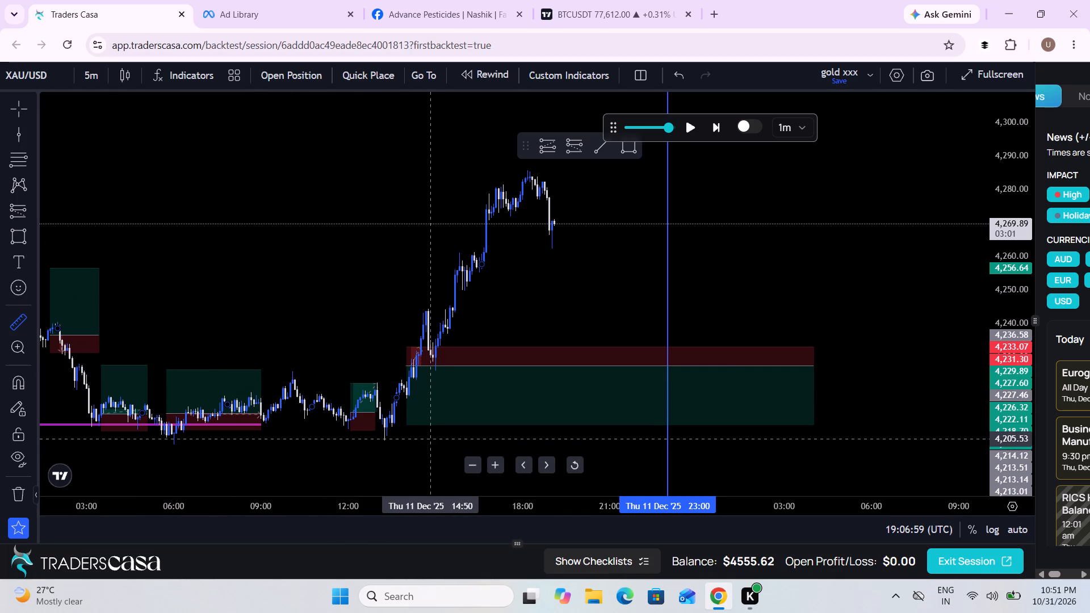
click(429, 443)
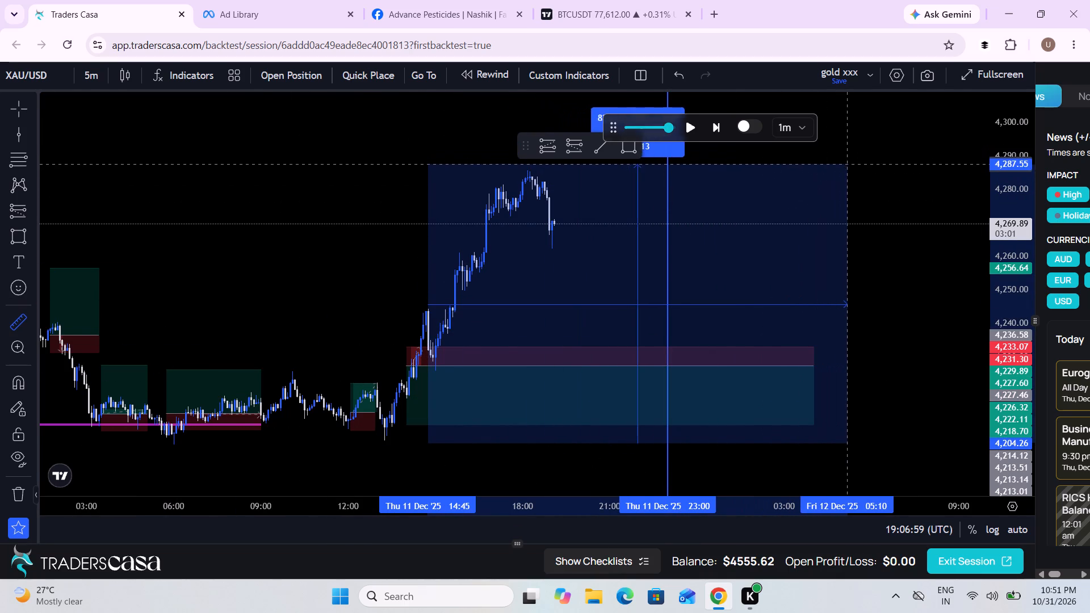
click(866, 171)
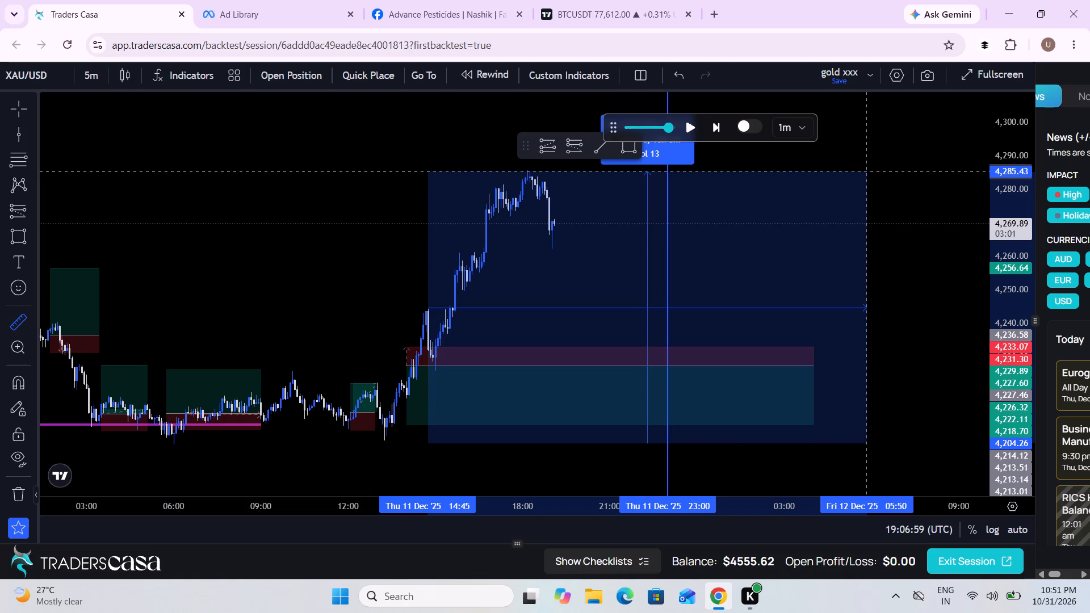
Draw a thin rectangle zone at the rally's midpoint, about 4,244, from 11 December 14:15 into the morning of 12 December.
scroll(908, 245, down, 2)
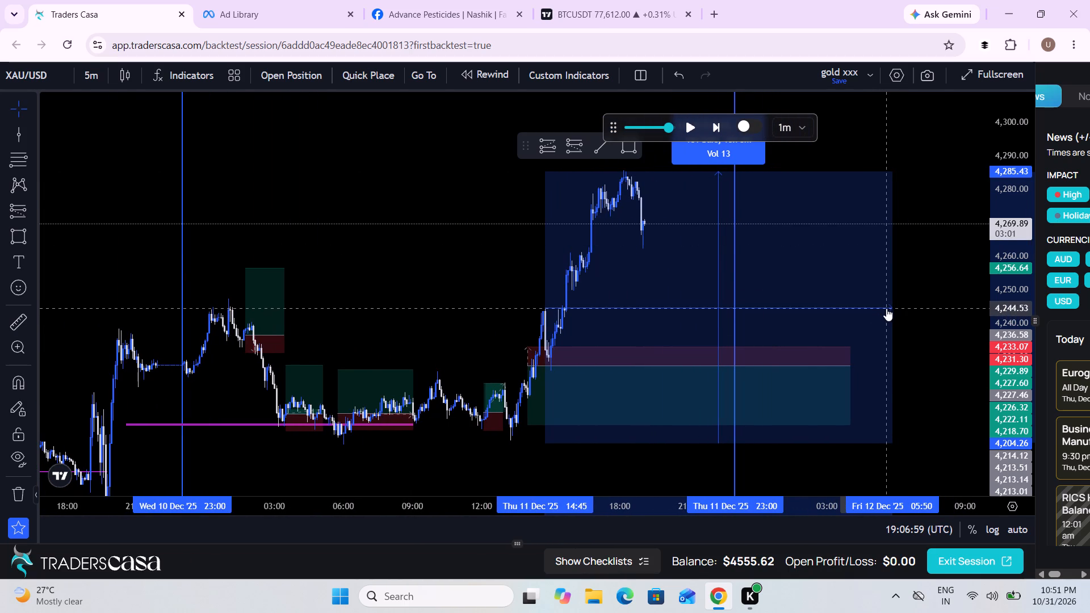
click(14, 229)
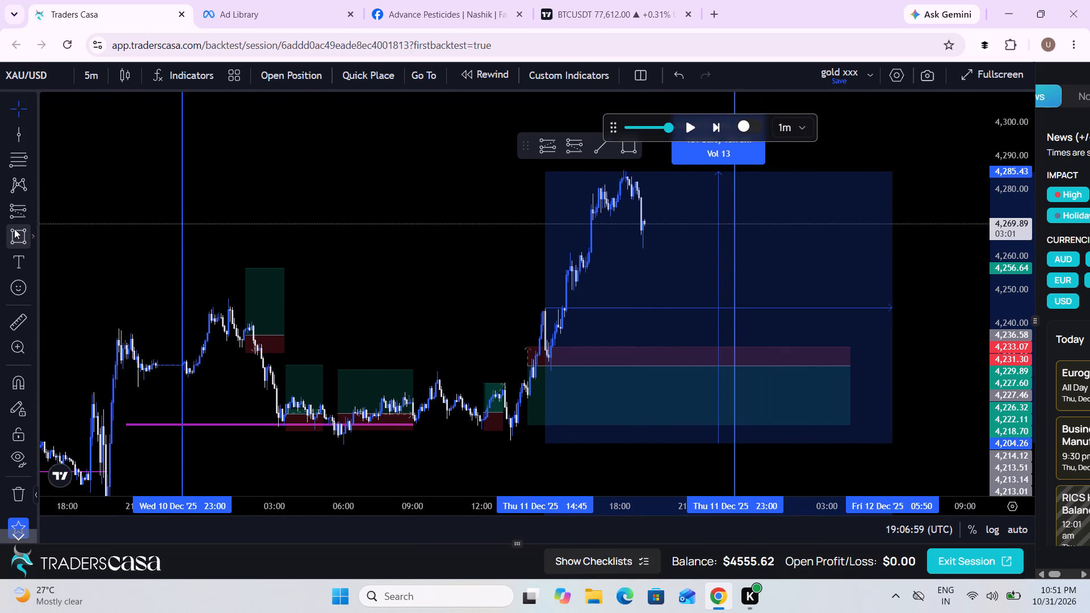
click(534, 308)
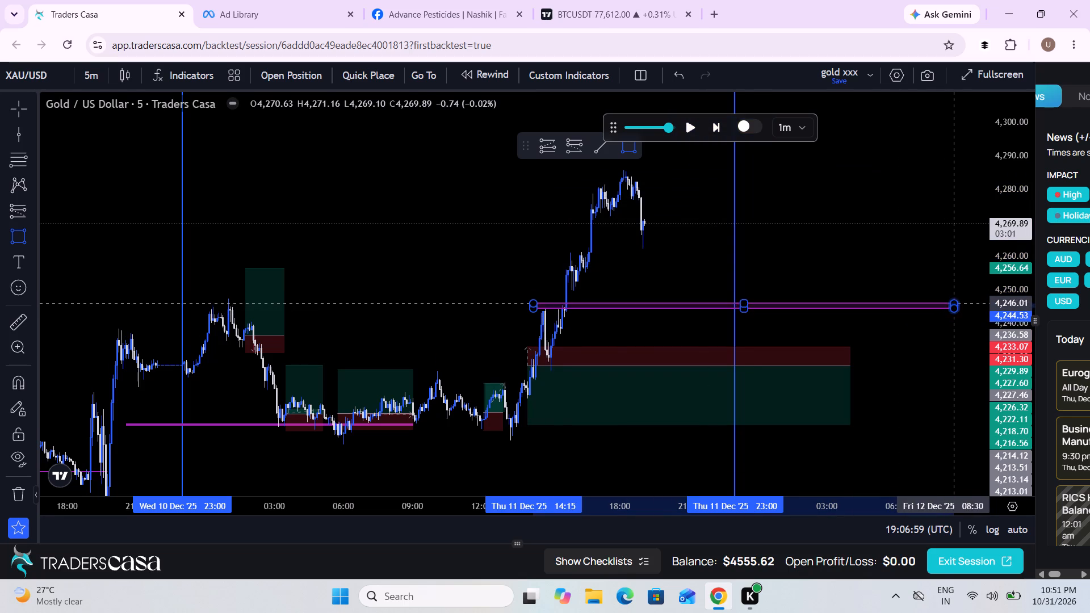
click(949, 309)
Resume the replay above the midpoint zone, run it through the session break and pause at about 23:08 on 11 December.
drag(819, 259, 708, 264)
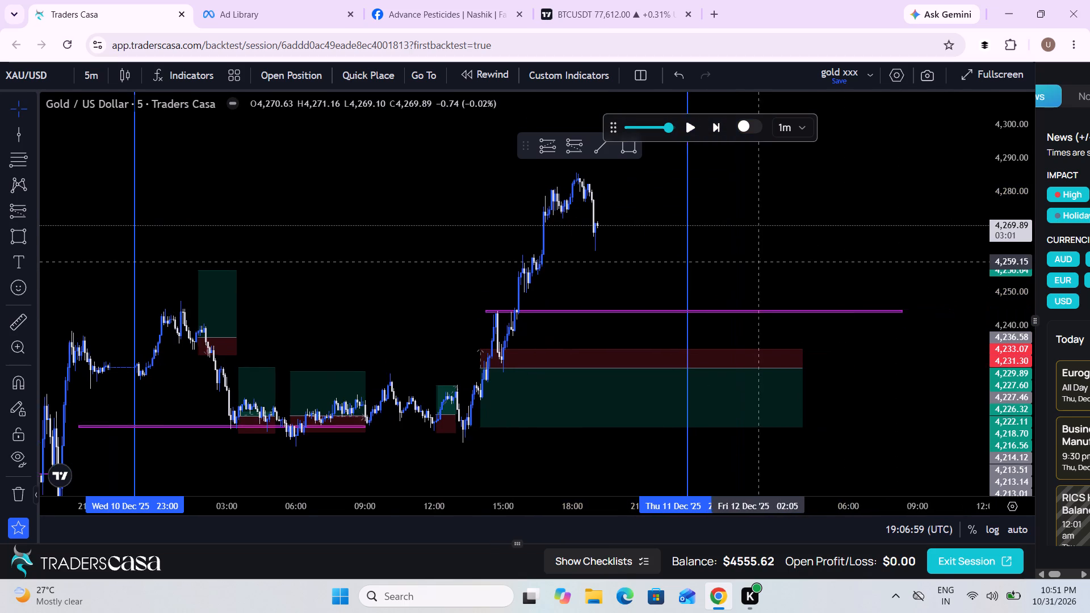
drag(708, 264, 687, 268)
scroll(687, 268, up, 2)
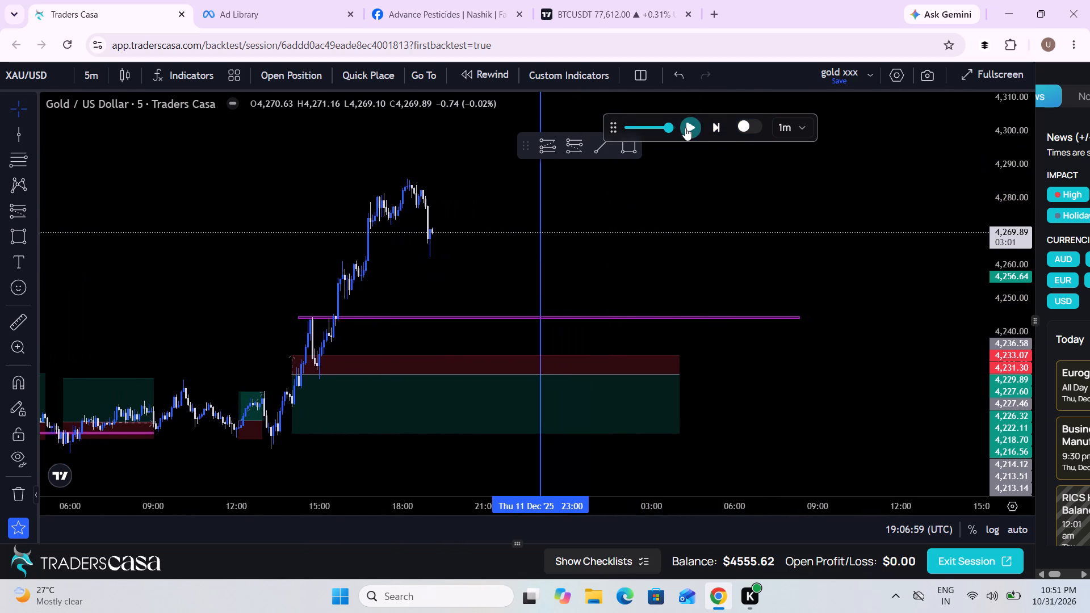
click(685, 128)
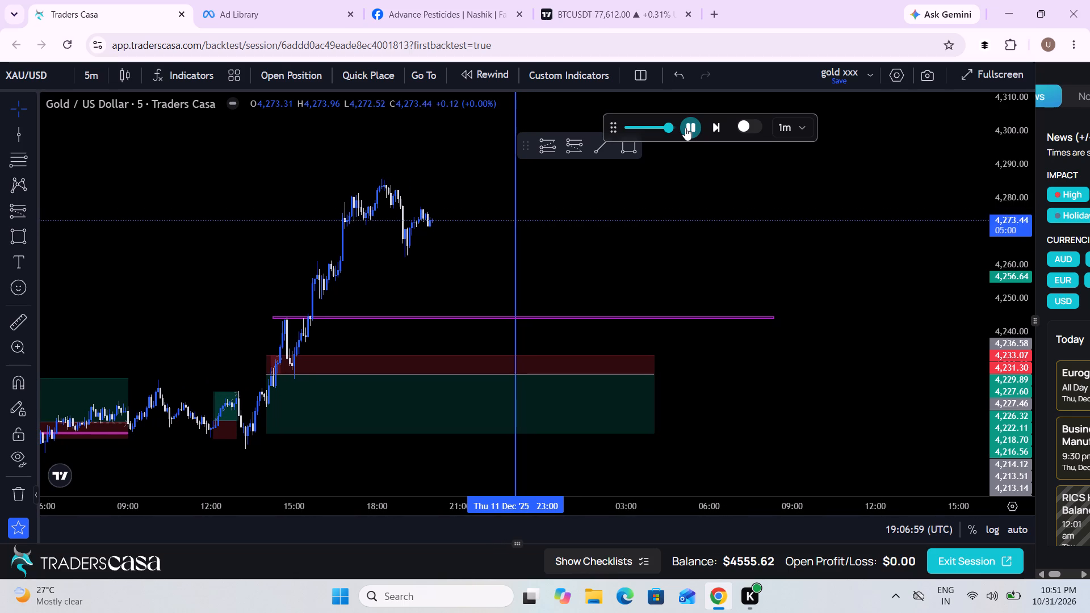
scroll(685, 128, up, 3)
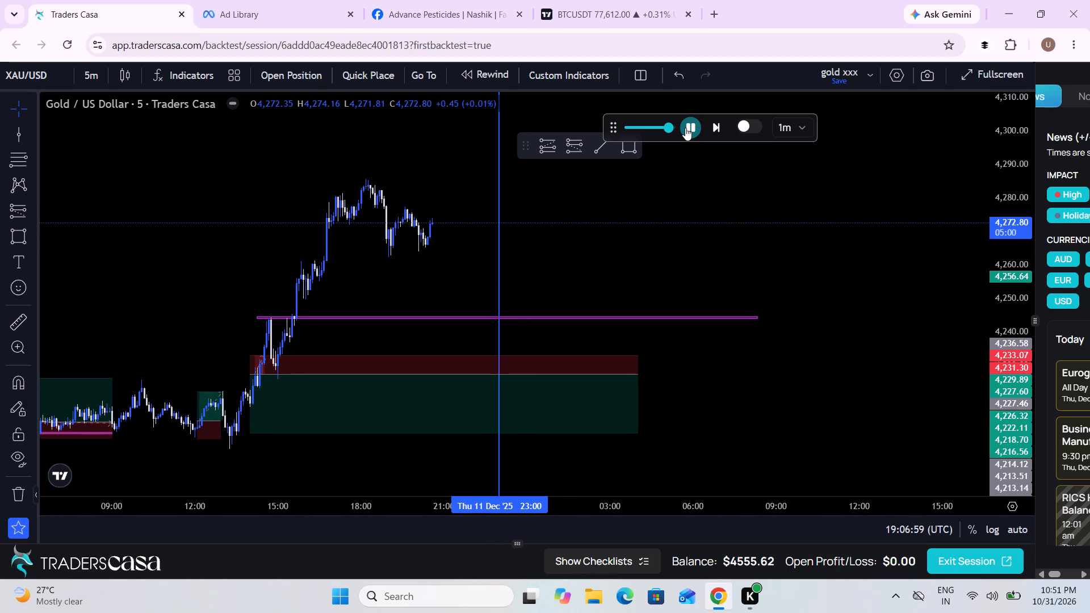
scroll(669, 203, up, 2)
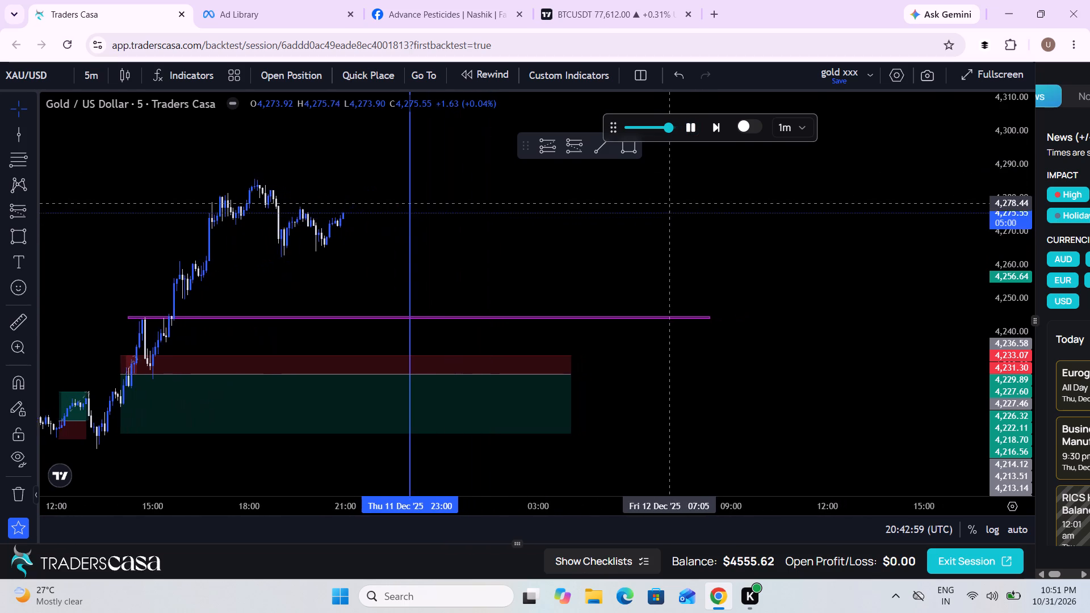
drag(997, 346, 946, 172)
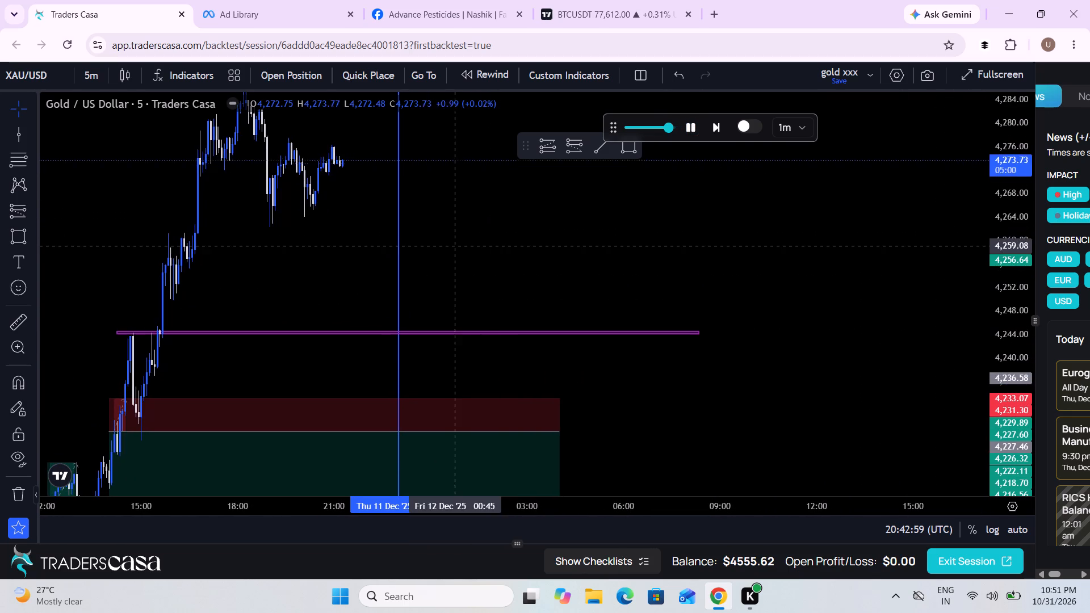
drag(454, 246, 688, 317)
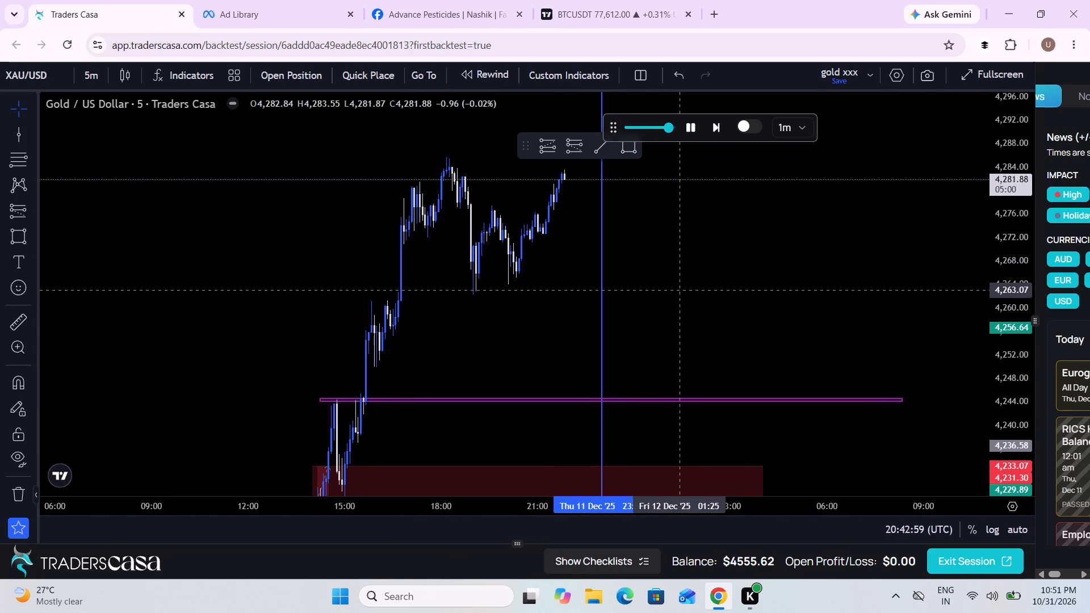
click(666, 131)
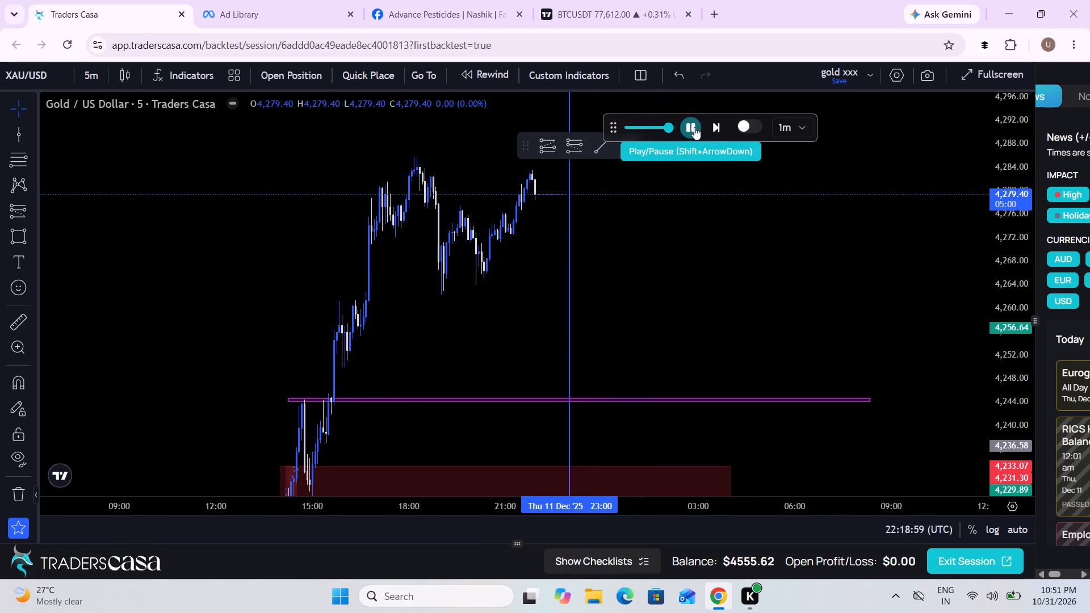
click(694, 127)
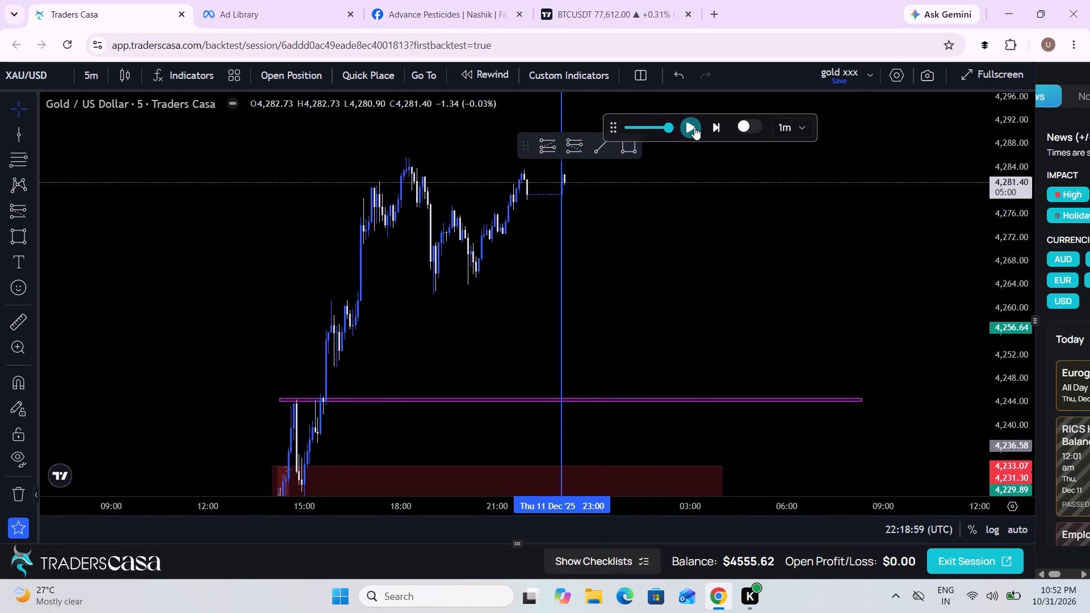
Replay the opening candles after the day separator and pause at about 23:49.
drag(704, 221, 705, 313)
scroll(705, 313, up, 4)
drag(705, 313, 761, 407)
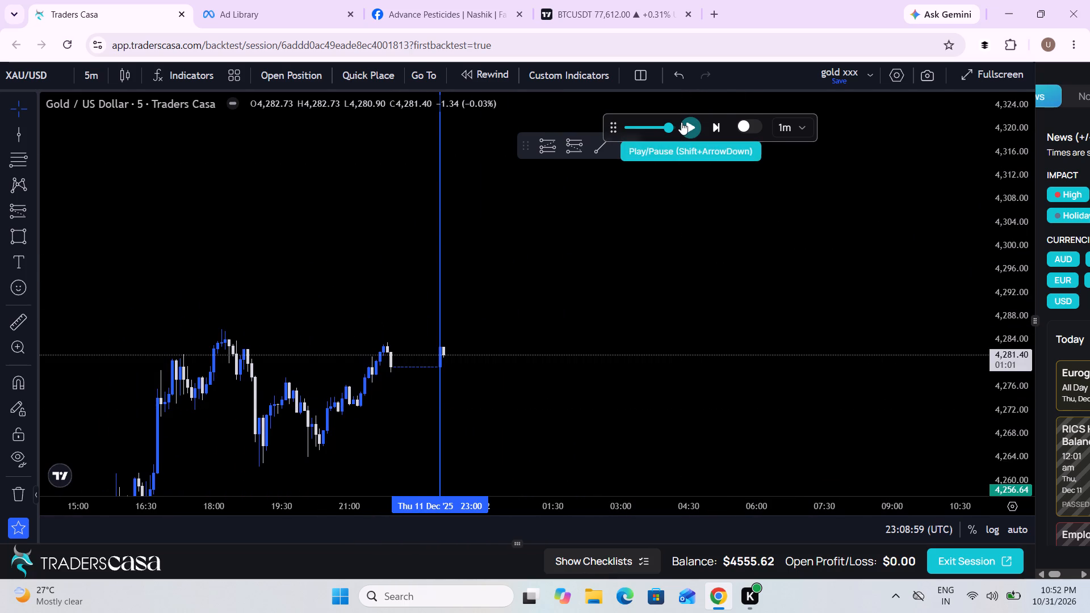
click(681, 122)
click(693, 122)
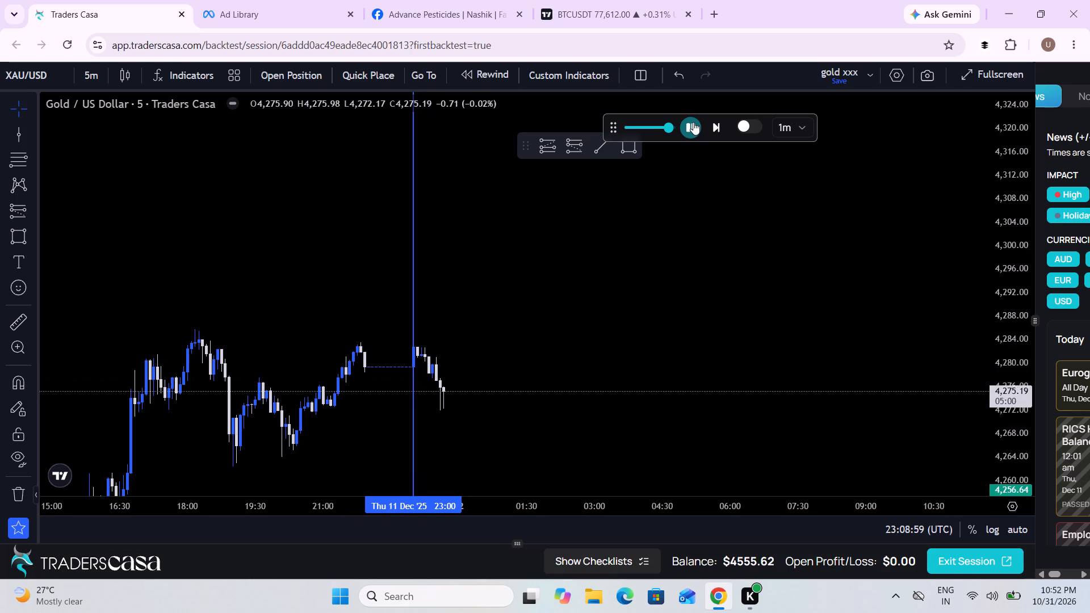
click(693, 122)
Continue the replay into 12 December and pause at about 01:20.
drag(648, 452, 861, 304)
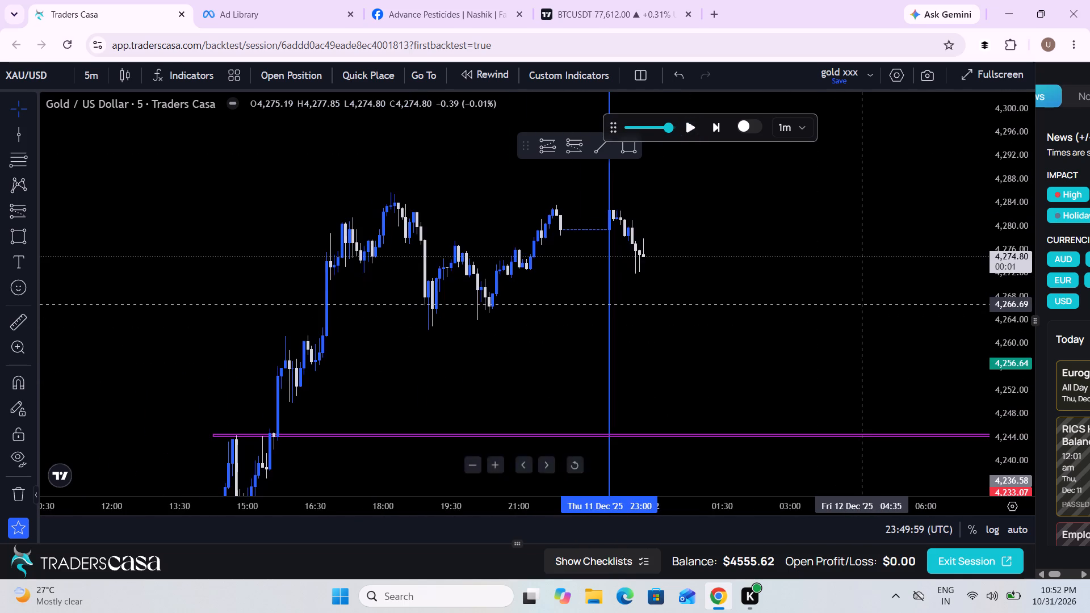
scroll(861, 304, up, 2)
drag(768, 304, 764, 317)
click(694, 130)
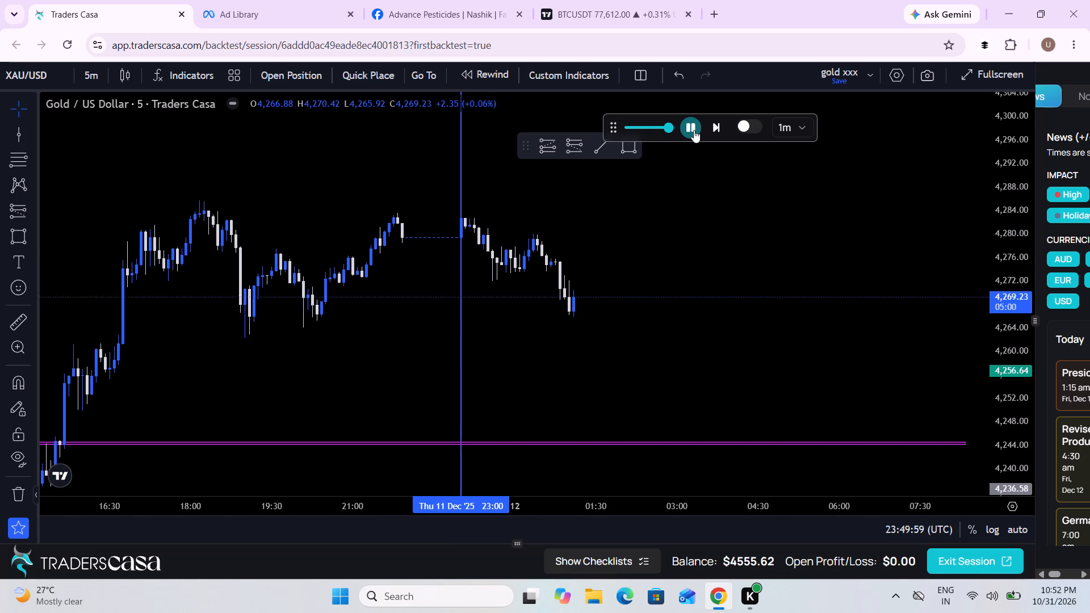
click(694, 130)
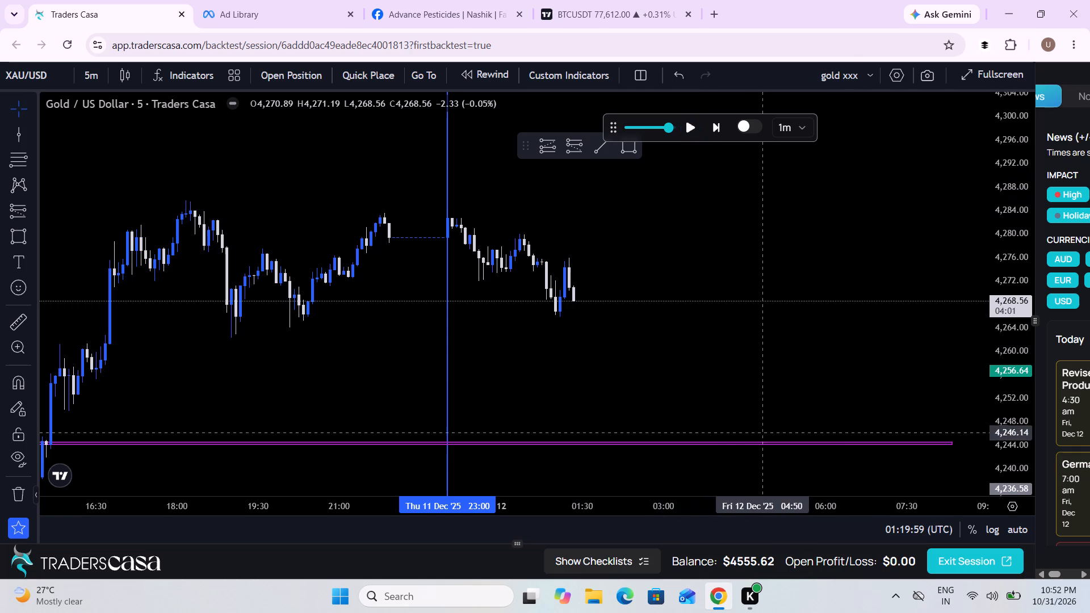
Measure the decline after the day separator, from about 4,282.9 down to about 4,266.1.
scroll(680, 372, up, 3)
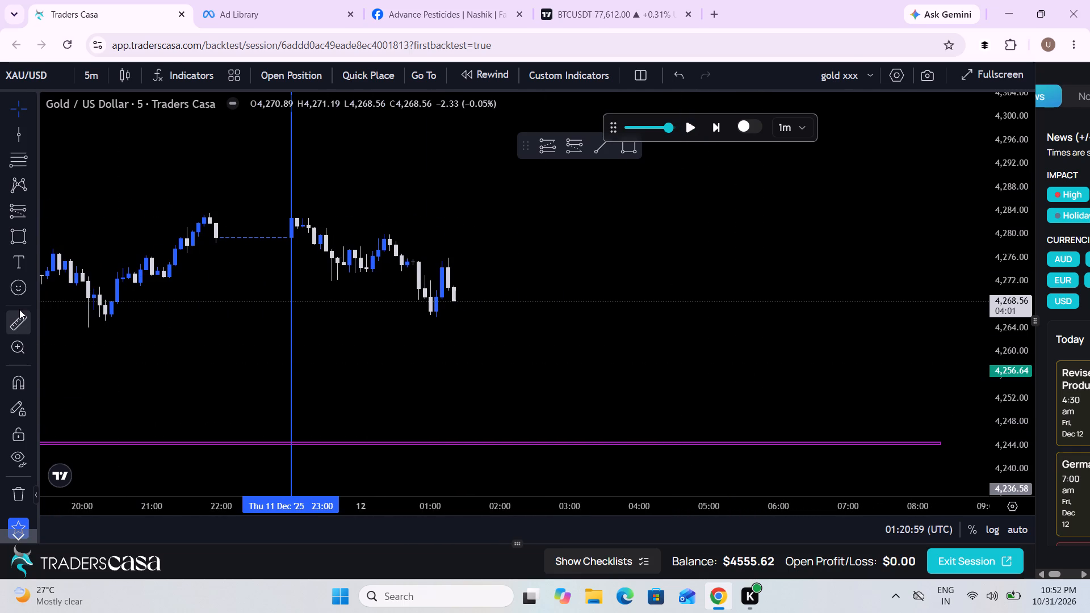
click(19, 309)
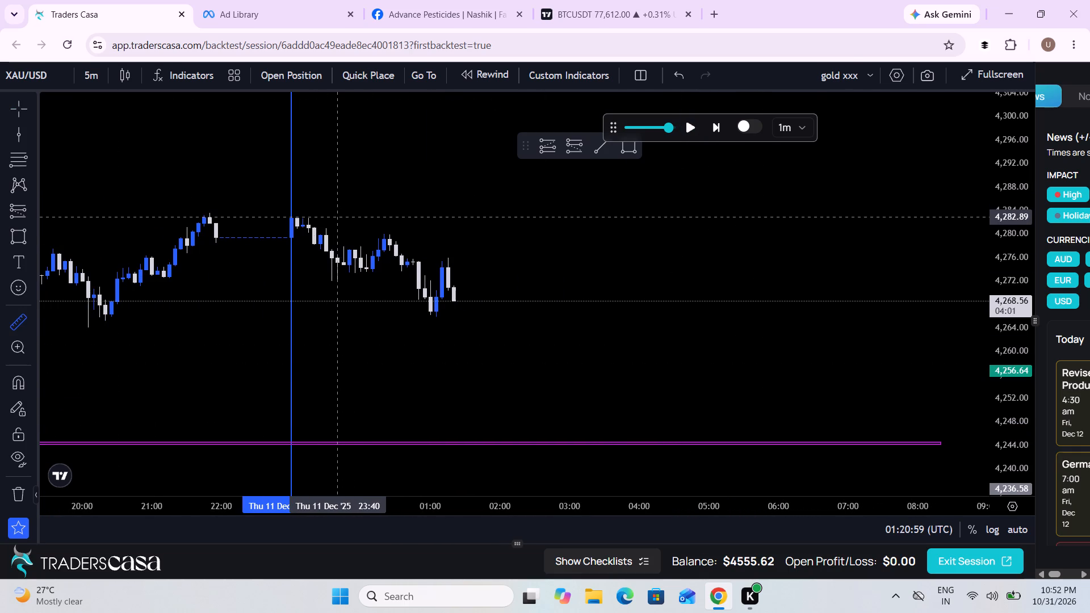
click(336, 217)
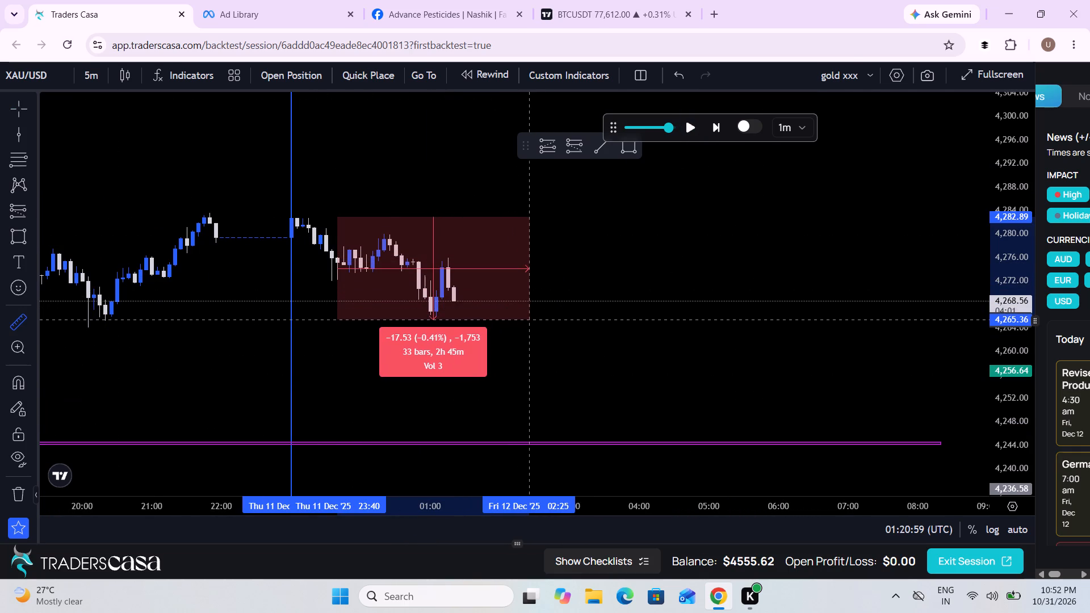
click(568, 315)
Resume the replay and pause it at about 02:20 on 12 December.
click(685, 127)
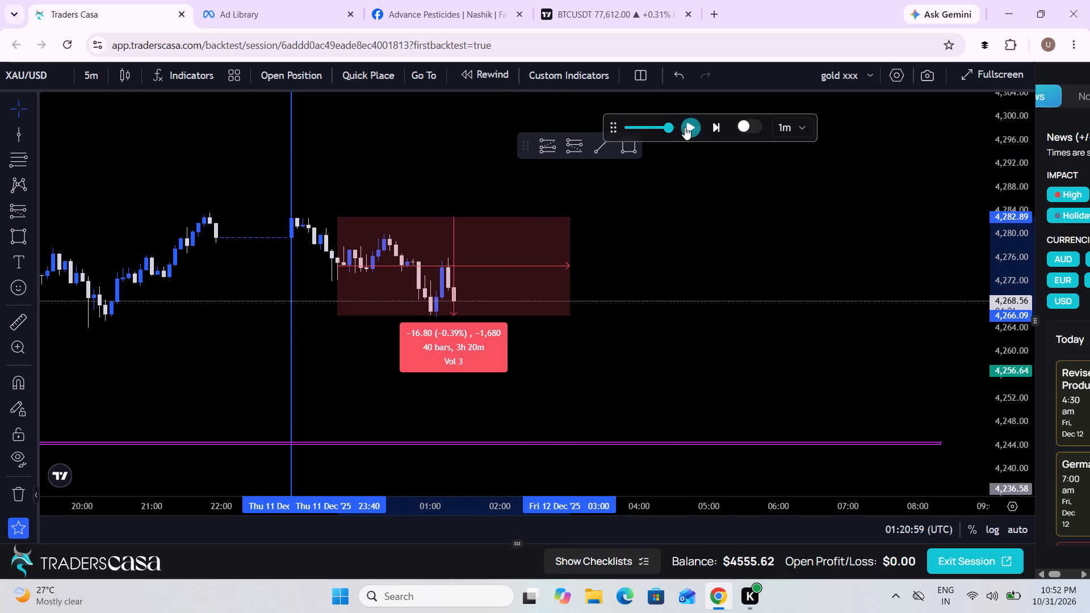
scroll(763, 335, down, 3)
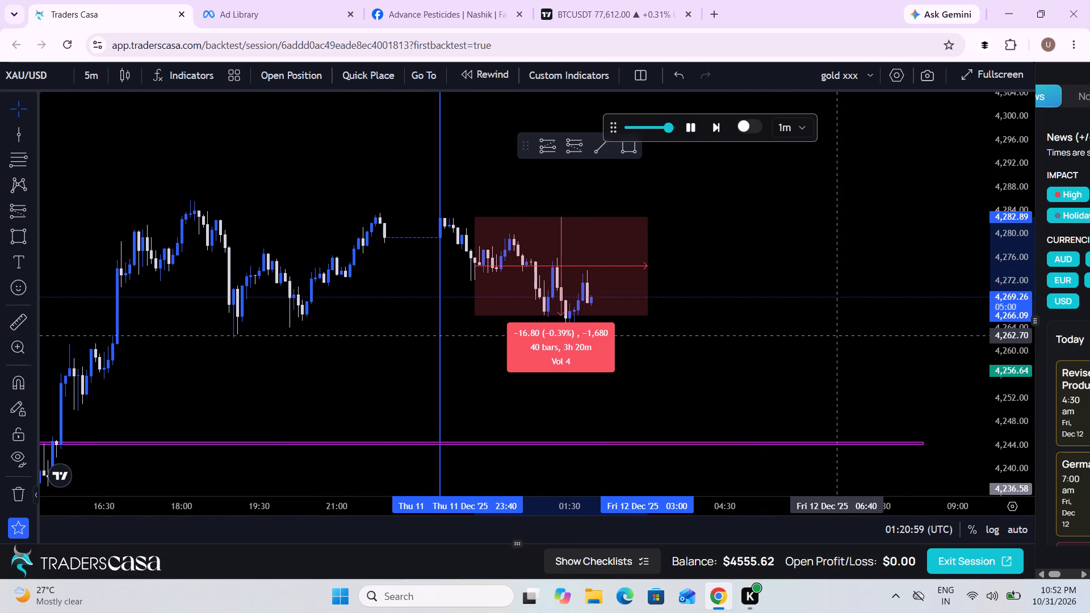
click(693, 123)
Draw a short position at the latest candles with entry 4,273.10, stop 4,278.54 and target 4,244.33 at the magenta zone.
scroll(775, 271, down, 1)
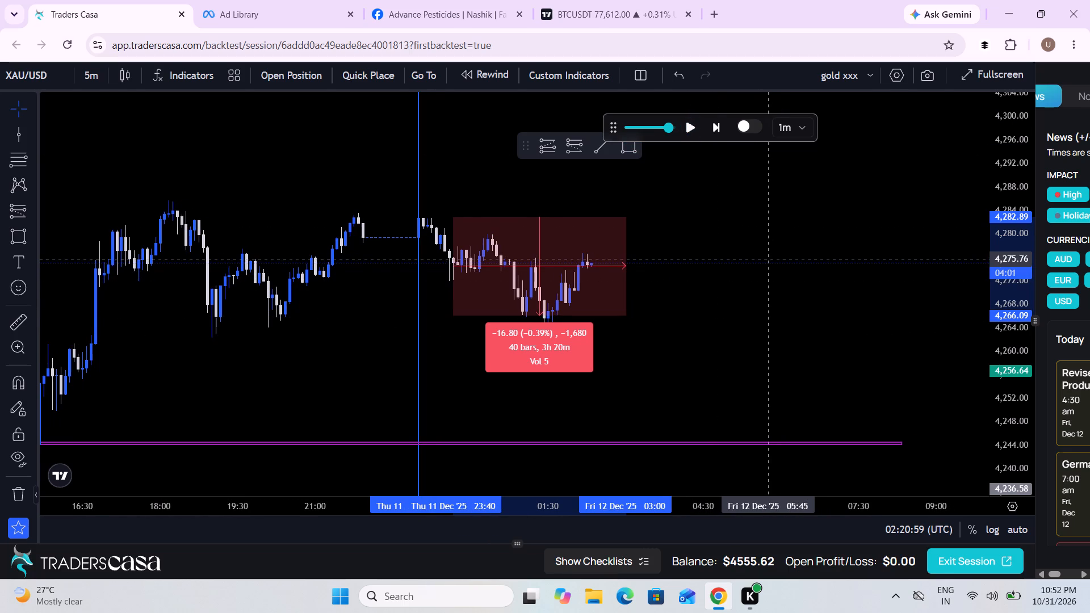
scroll(768, 256, down, 1)
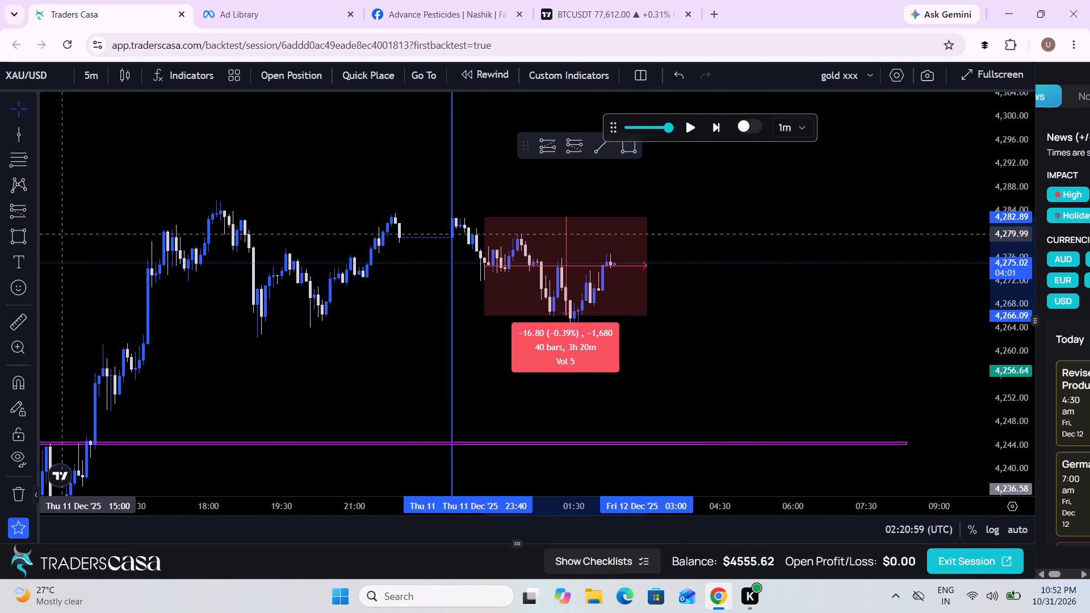
click(17, 219)
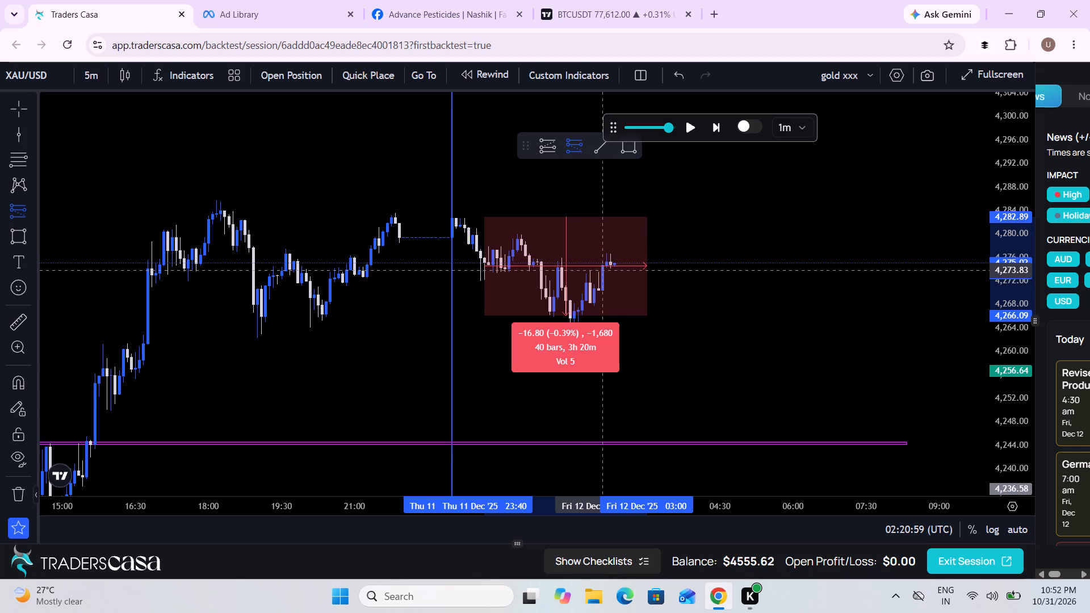
click(603, 270)
drag(603, 195, 610, 238)
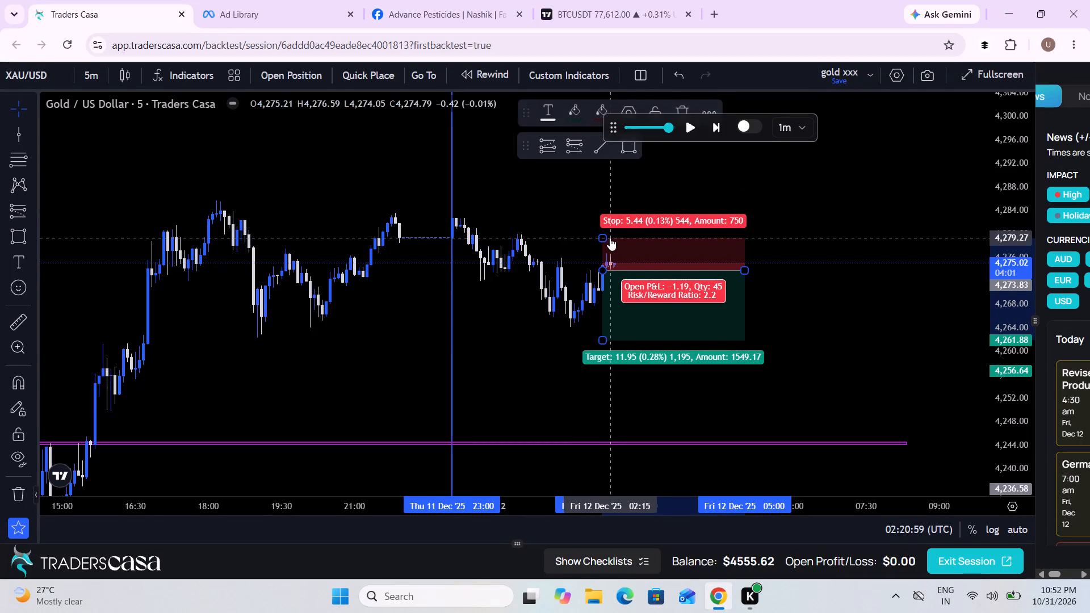
click(624, 279)
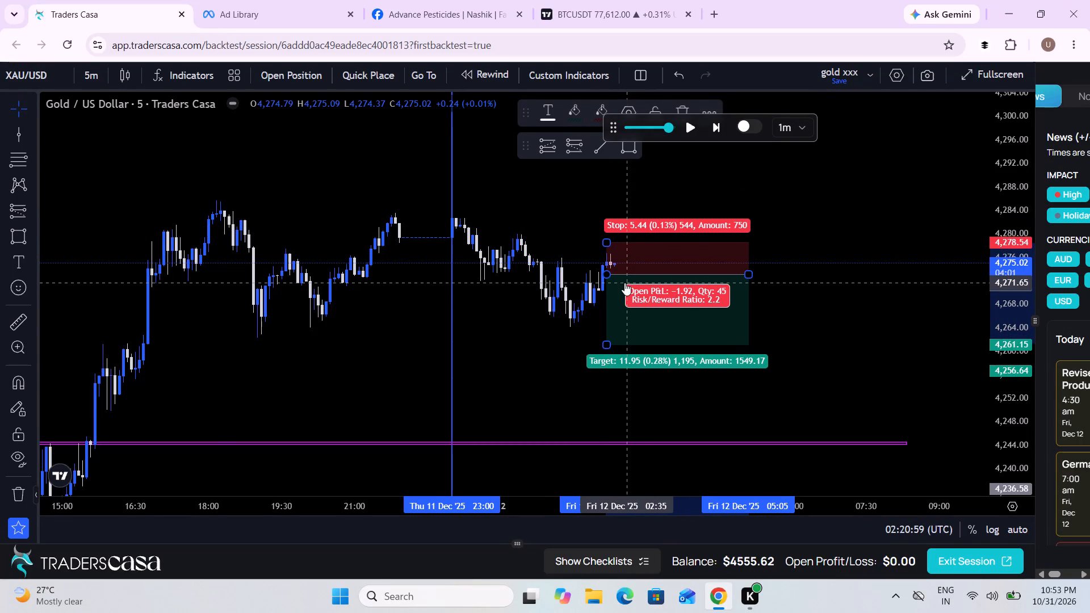
drag(607, 350, 607, 409)
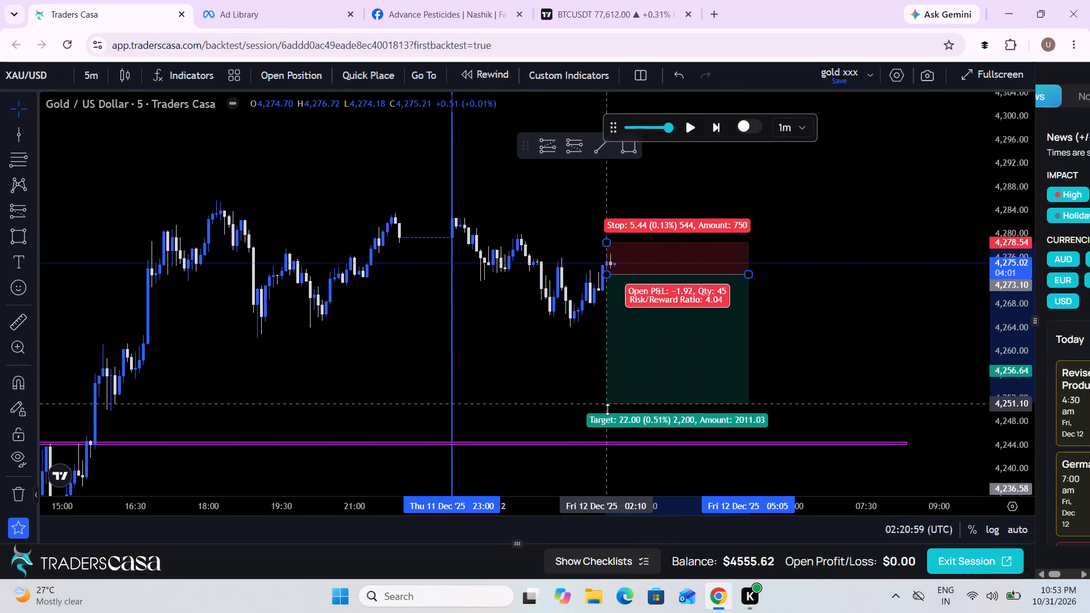
drag(607, 409, 596, 443)
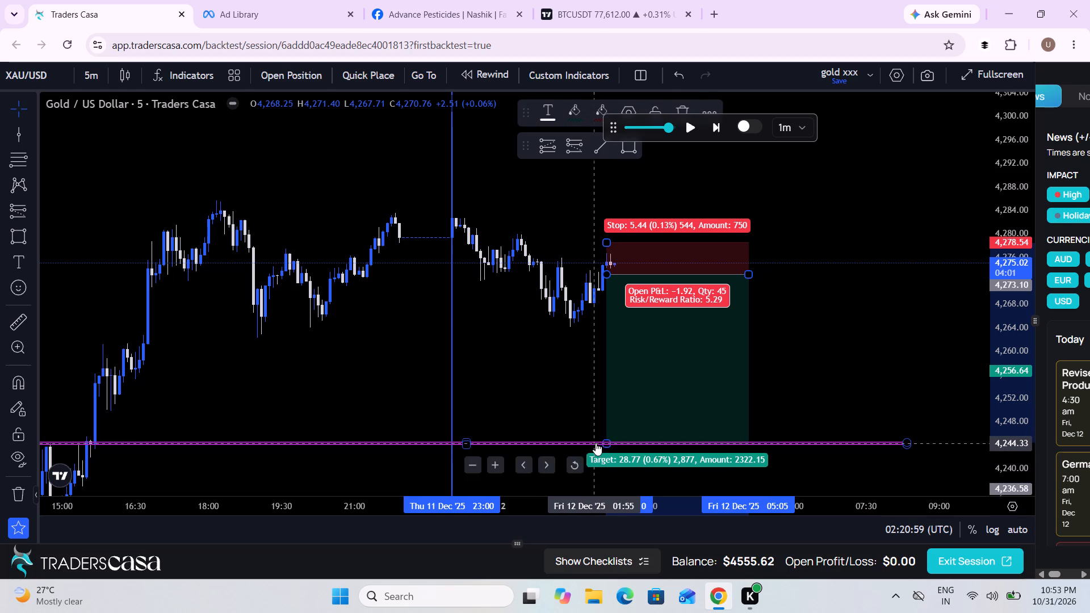
Place a sell stop order with entry 4273.1, take profit 4244.33, stop loss 4278.54 and 2.2% risk on the initial balance.
click(297, 72)
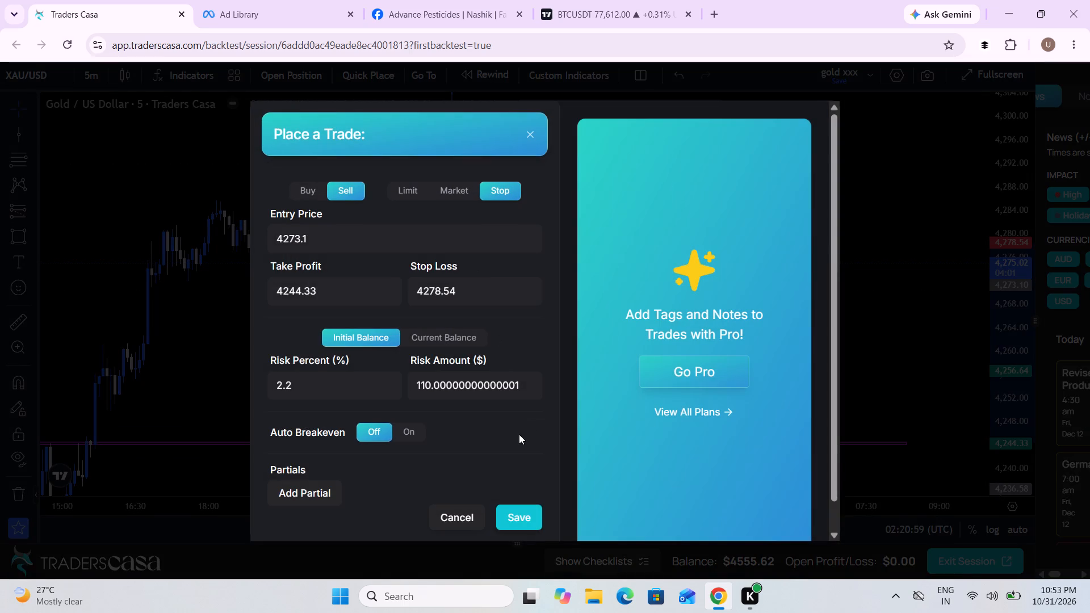
click(519, 515)
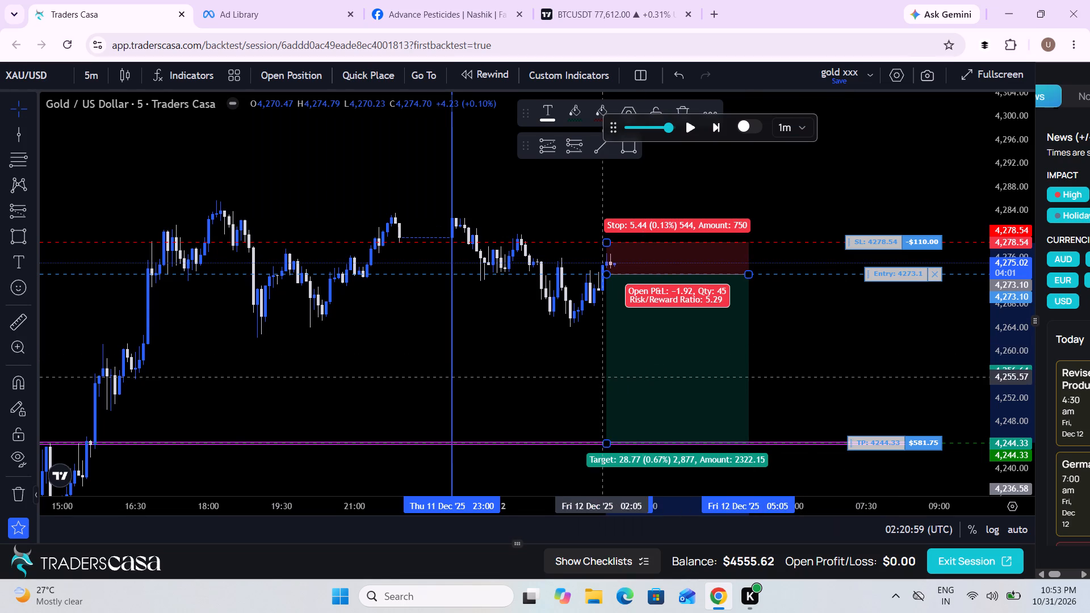
click(588, 380)
Switch the chart to the 1-hour timeframe and frame the pending sell order with the recent candles.
click(94, 72)
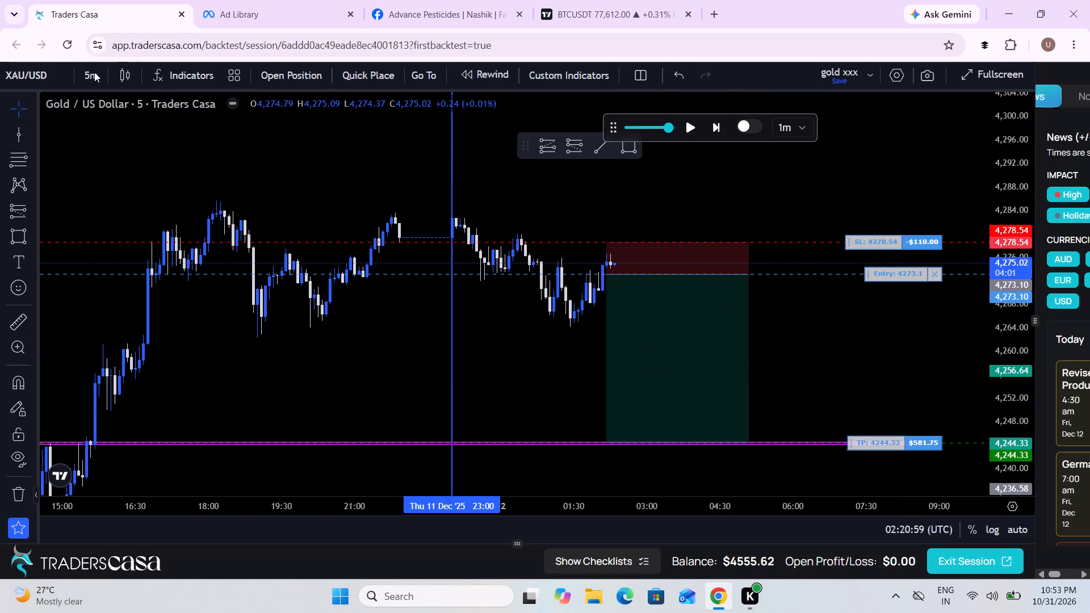
scroll(202, 356, down, 1)
click(163, 343)
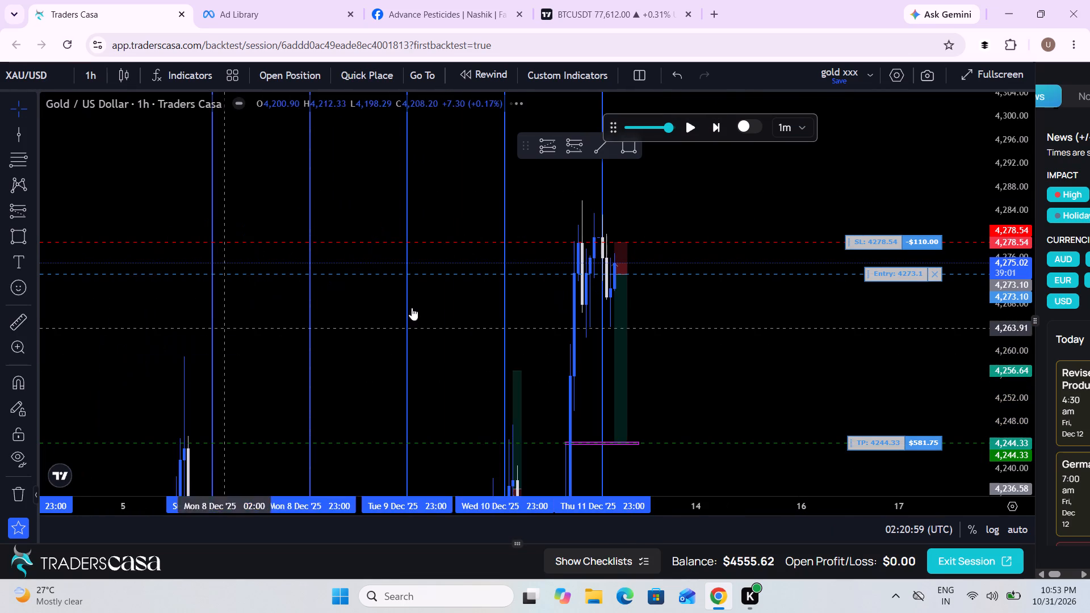
scroll(486, 311, up, 5)
drag(271, 368, 653, 239)
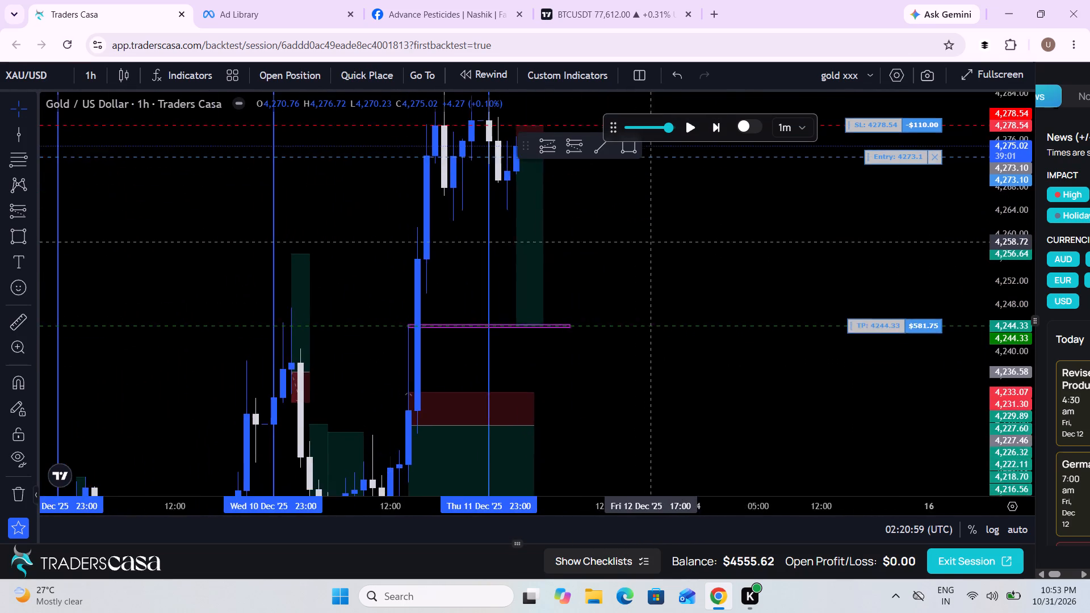
drag(653, 239, 732, 194)
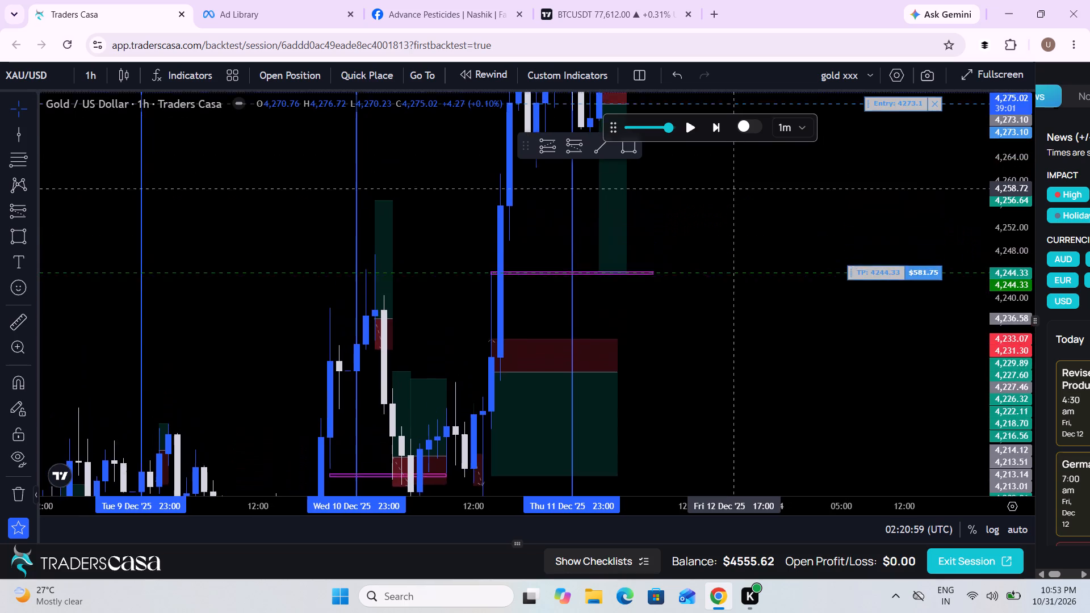
drag(732, 194, 731, 364)
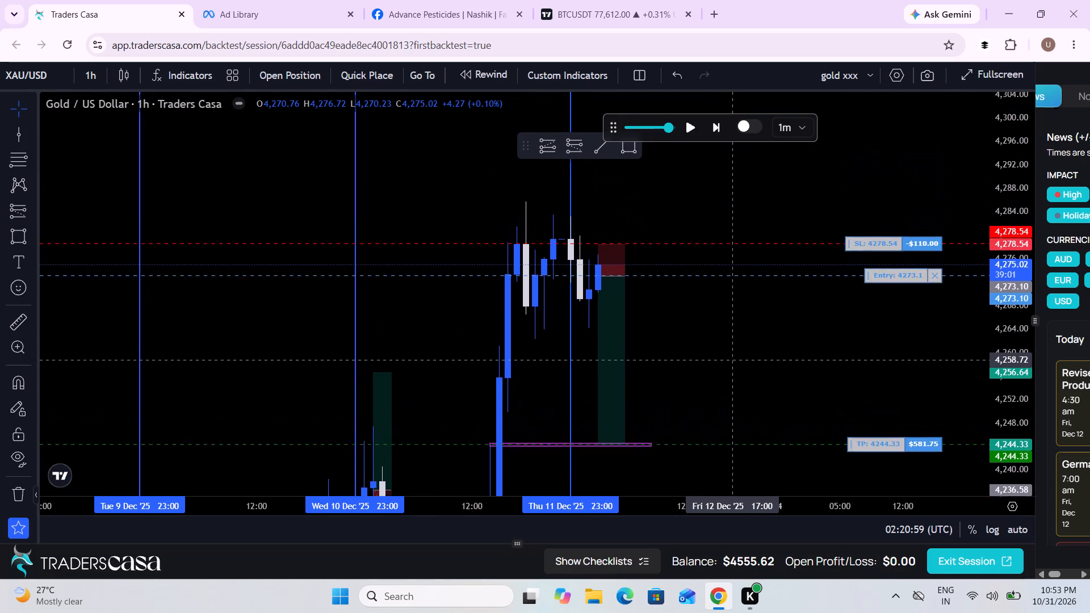
drag(731, 364, 731, 373)
drag(691, 343, 815, 341)
scroll(815, 341, up, 2)
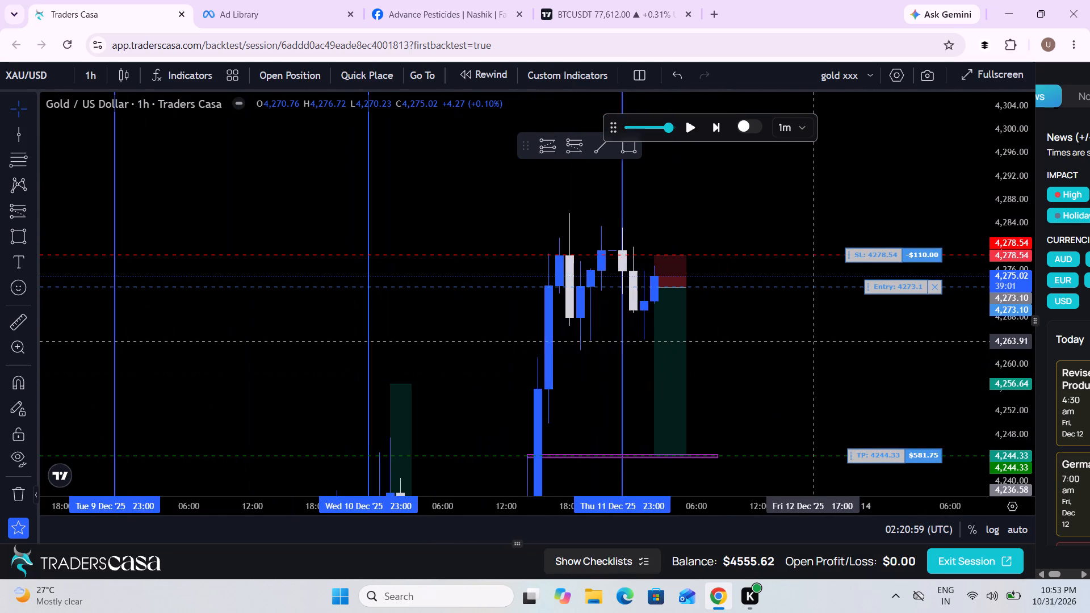
scroll(815, 342, up, 3)
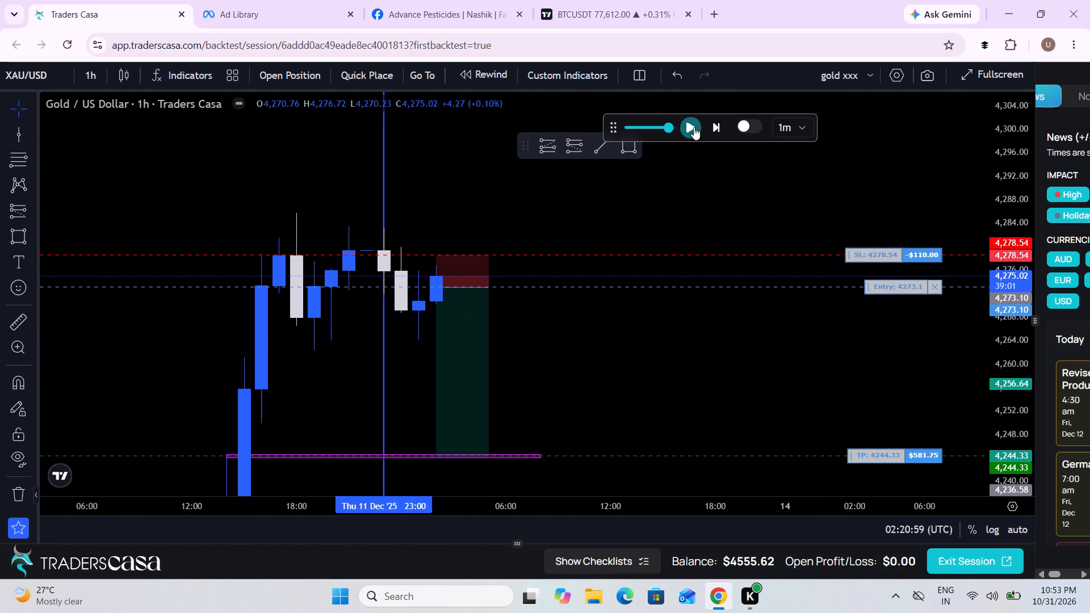
Resume the replay and pause it at about 03:08 on 12 December.
click(694, 127)
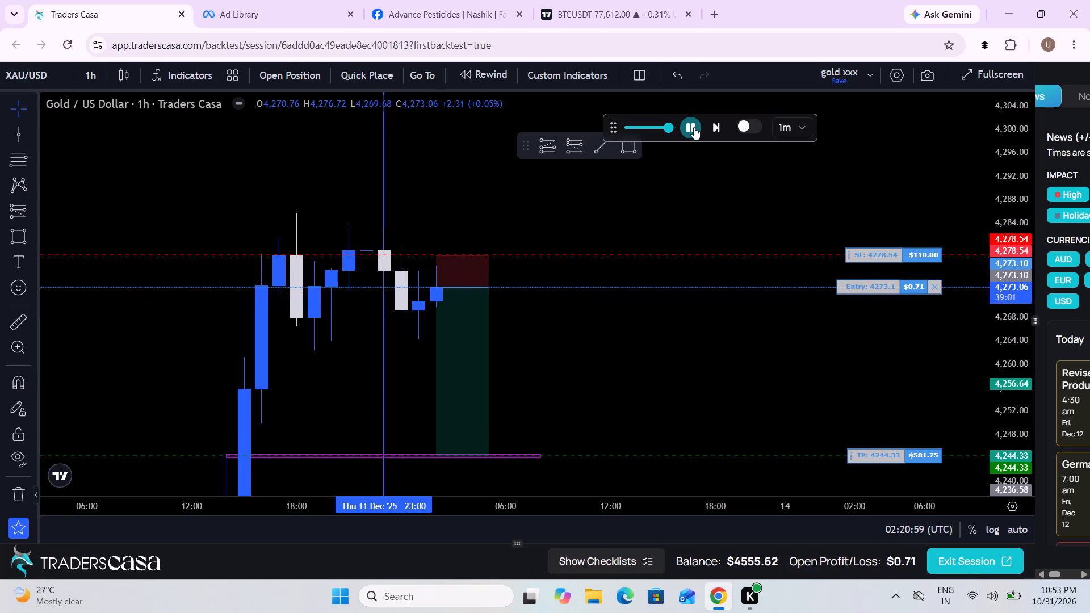
click(694, 127)
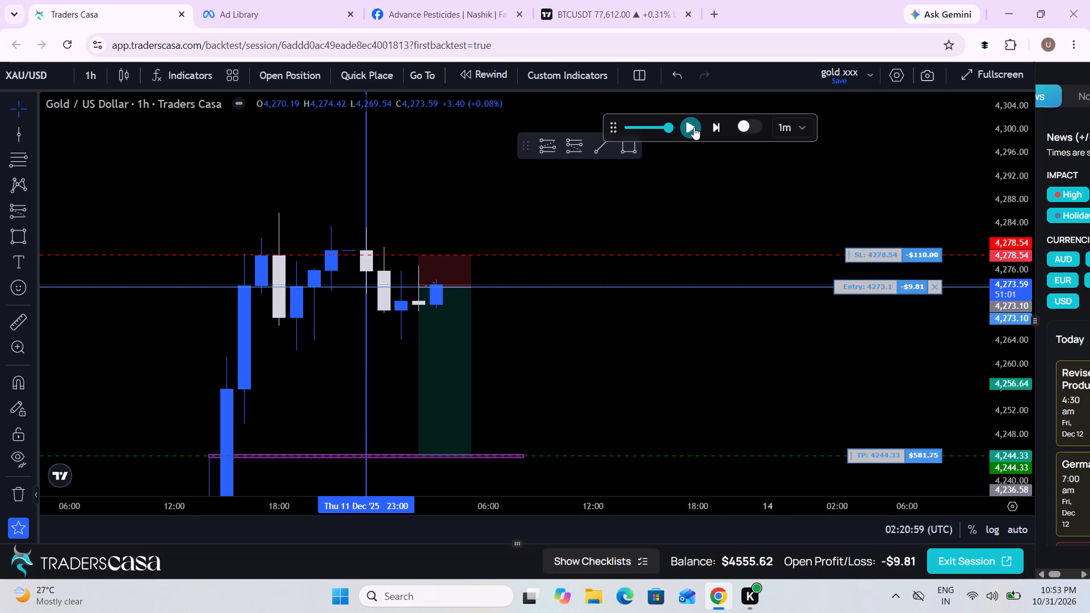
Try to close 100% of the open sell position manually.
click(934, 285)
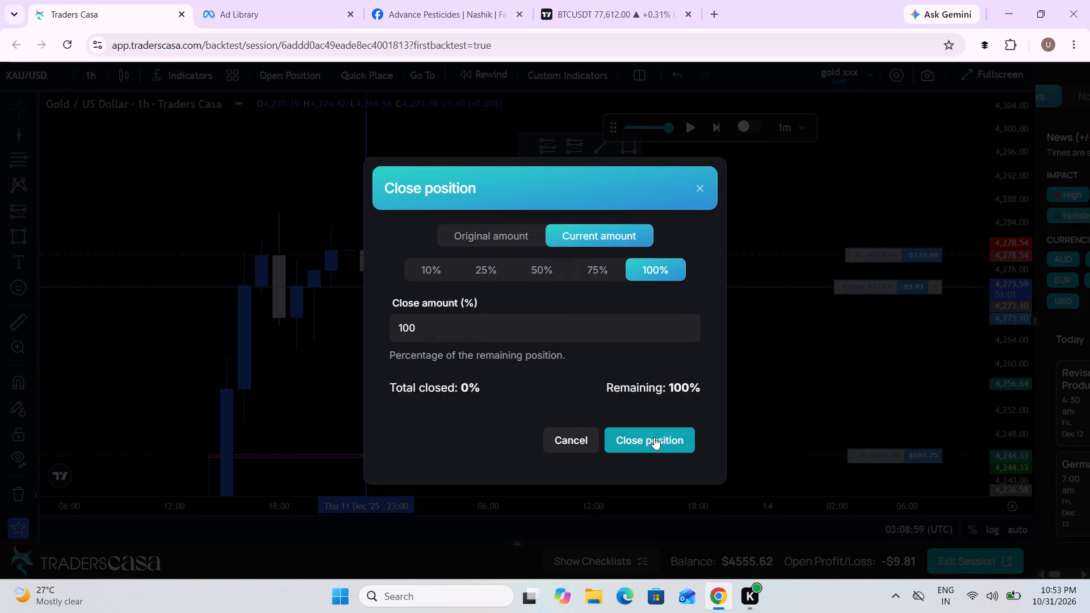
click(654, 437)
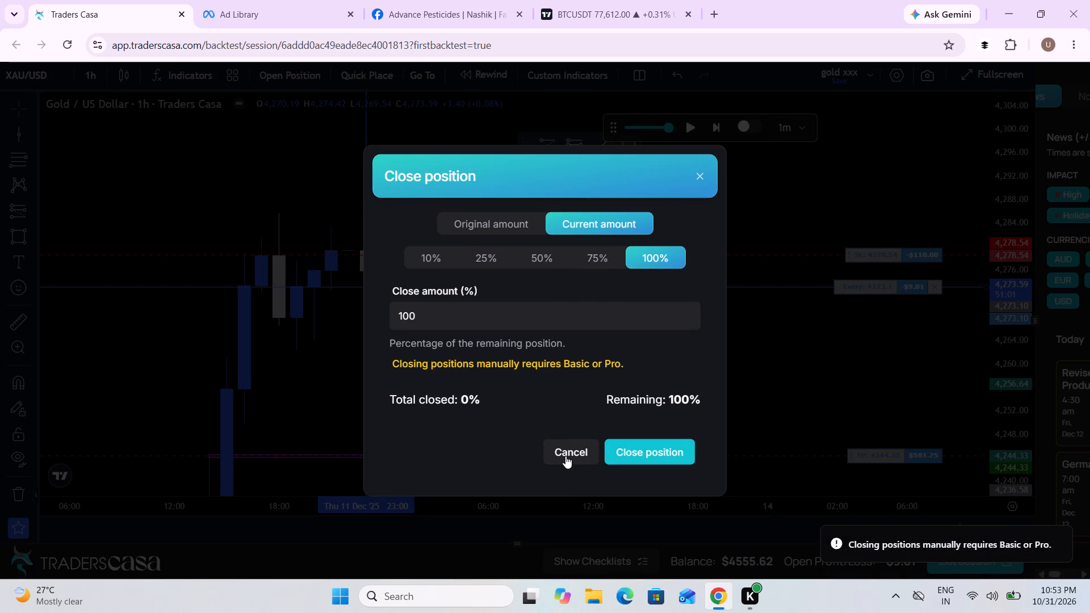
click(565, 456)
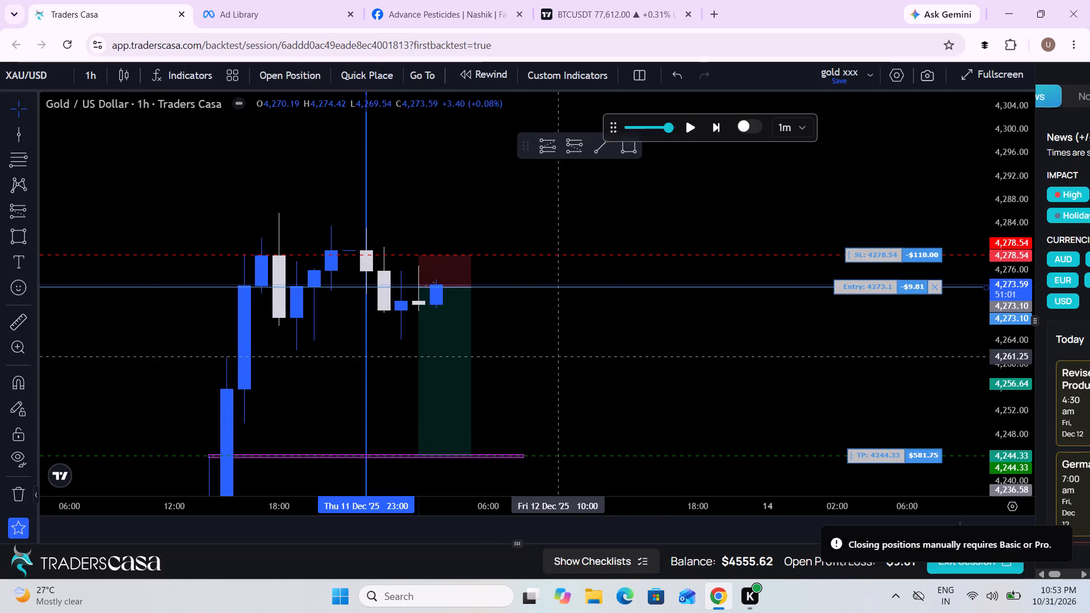
Continue the replay briefly and pause it at about 03:18.
drag(561, 356, 756, 316)
scroll(756, 316, up, 2)
drag(1004, 361, 970, 256)
click(689, 121)
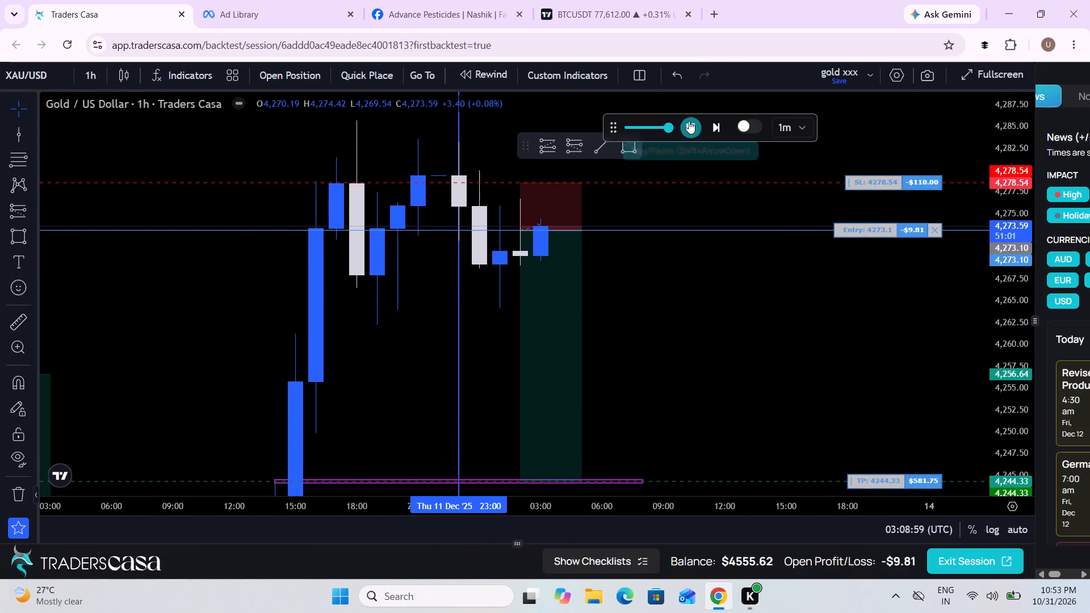
click(689, 121)
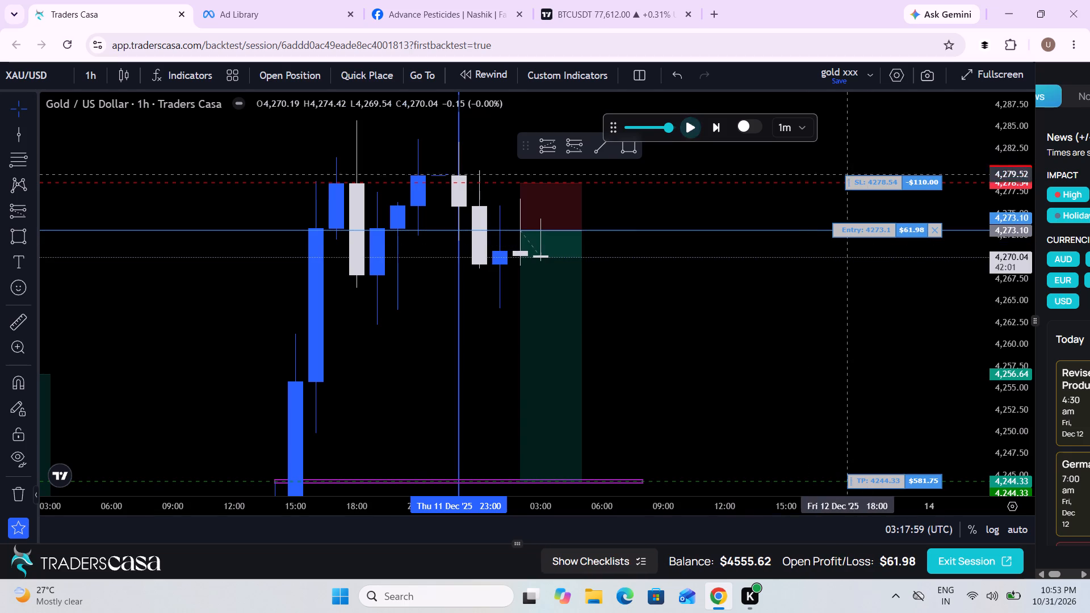
Move the sell position's stop loss to about breakeven at 4273.09.
drag(887, 181, 879, 226)
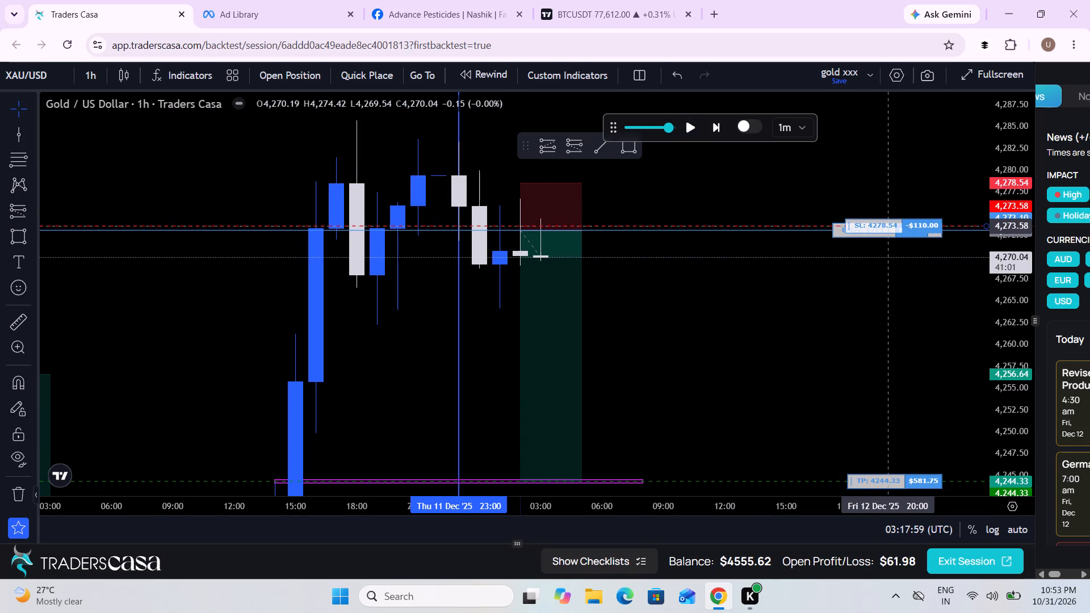
drag(879, 226, 881, 230)
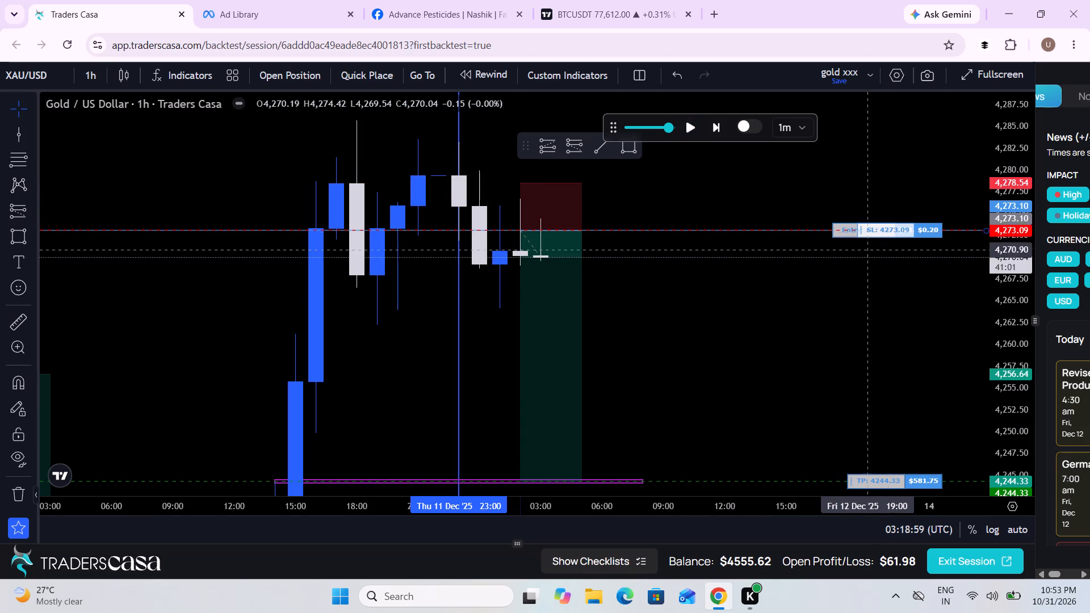
Resume the replay on the 1-hour chart and let it run to about 04:44.
click(784, 302)
drag(784, 302, 737, 288)
scroll(737, 288, down, 2)
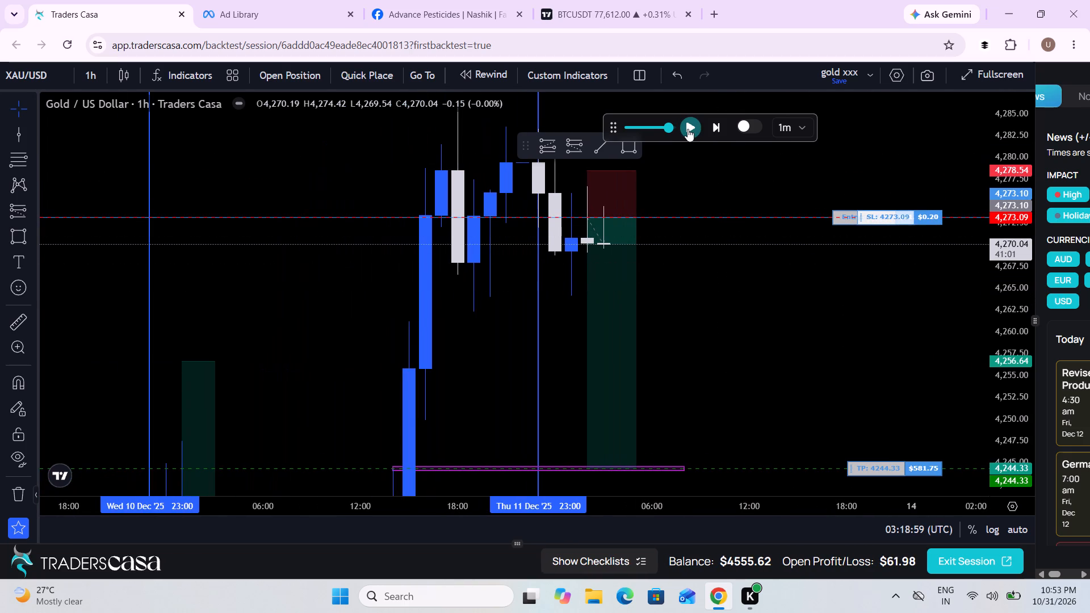
click(687, 129)
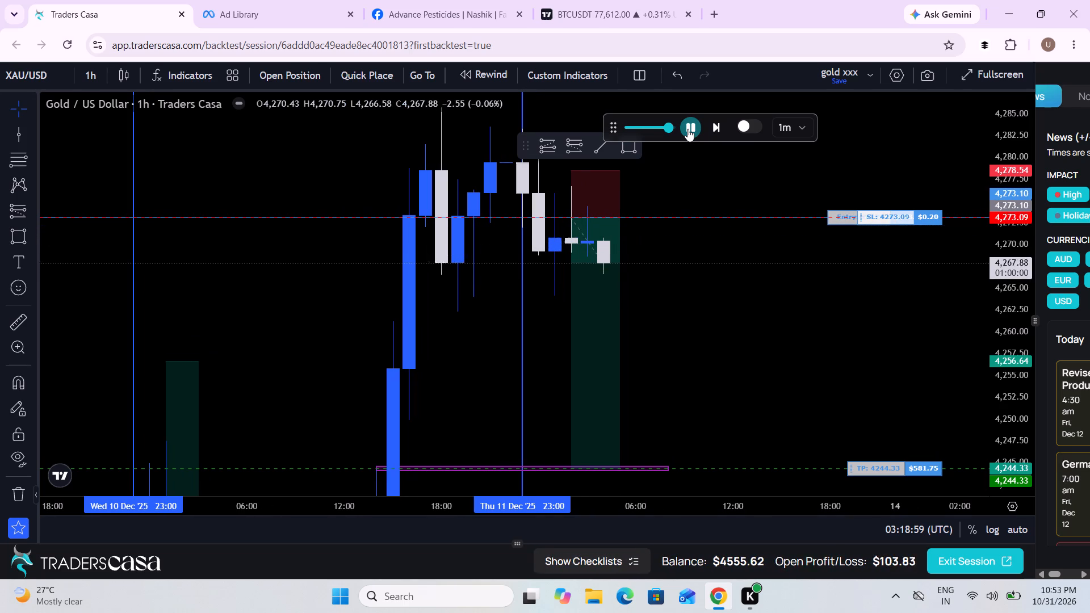
Switch the chart to the 5-minute timeframe and frame the open sell trade down to its take-profit level.
click(81, 72)
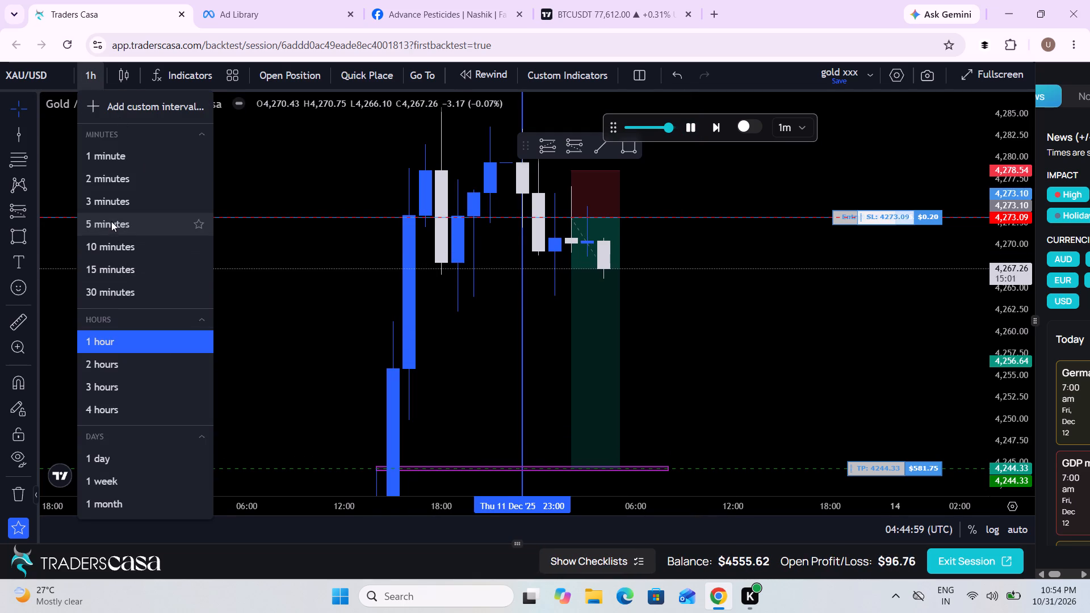
click(111, 221)
scroll(563, 331, down, 8)
drag(702, 299, 446, 280)
scroll(446, 280, down, 2)
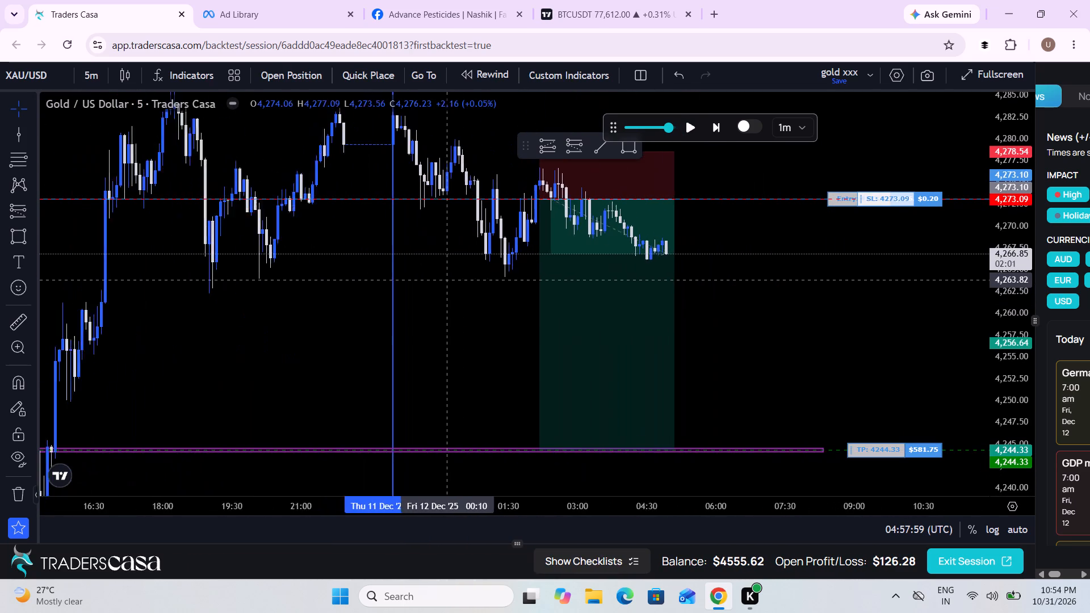
scroll(446, 280, down, 1)
drag(894, 288, 789, 286)
scroll(789, 286, up, 1)
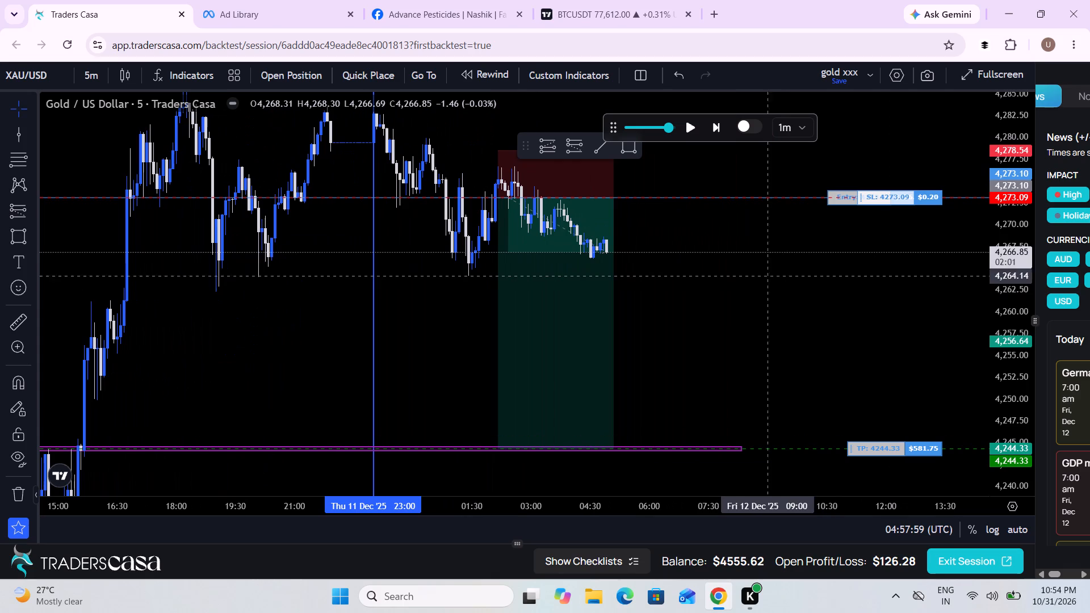
Resume the replay and pause it at about 05:35 on 12 December.
click(686, 132)
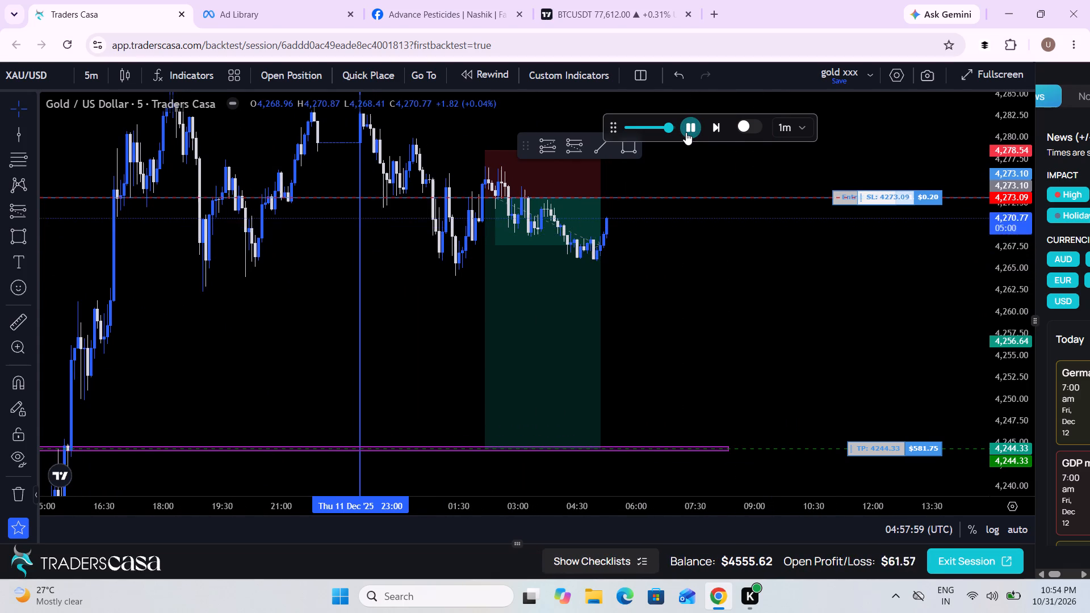
click(686, 132)
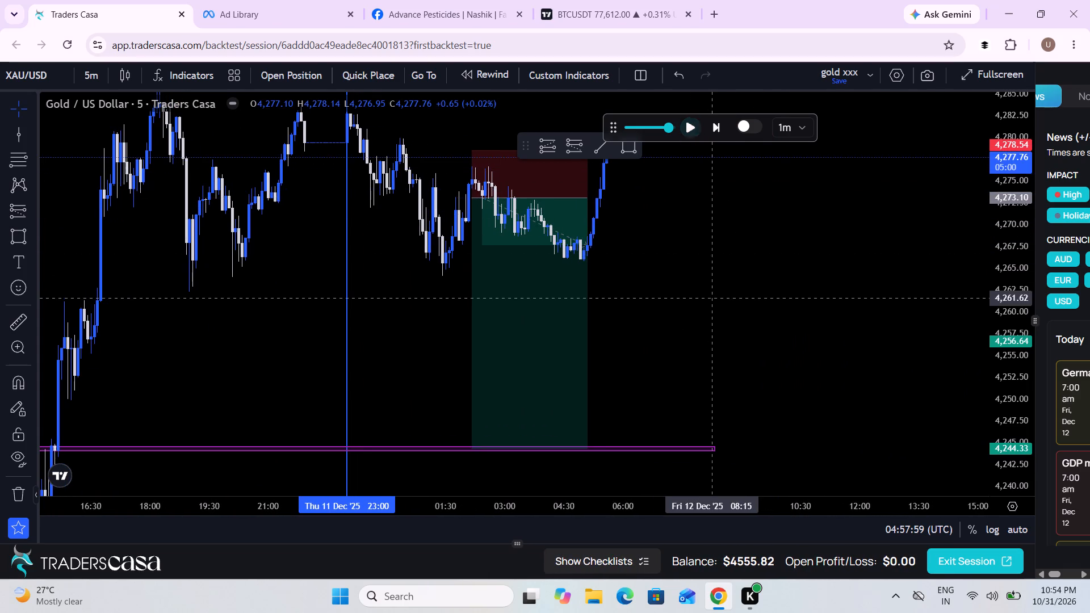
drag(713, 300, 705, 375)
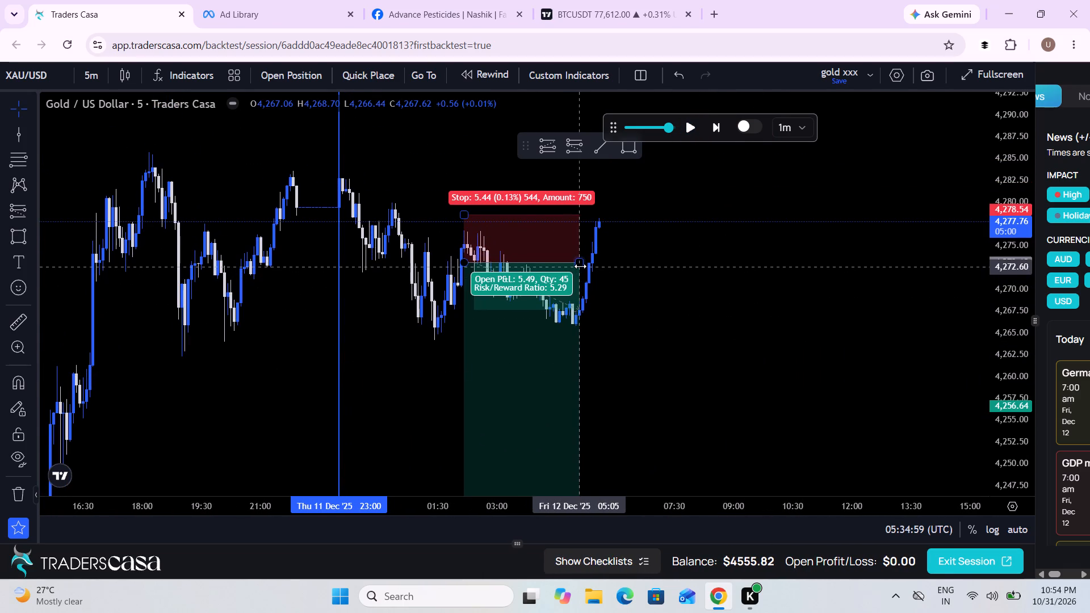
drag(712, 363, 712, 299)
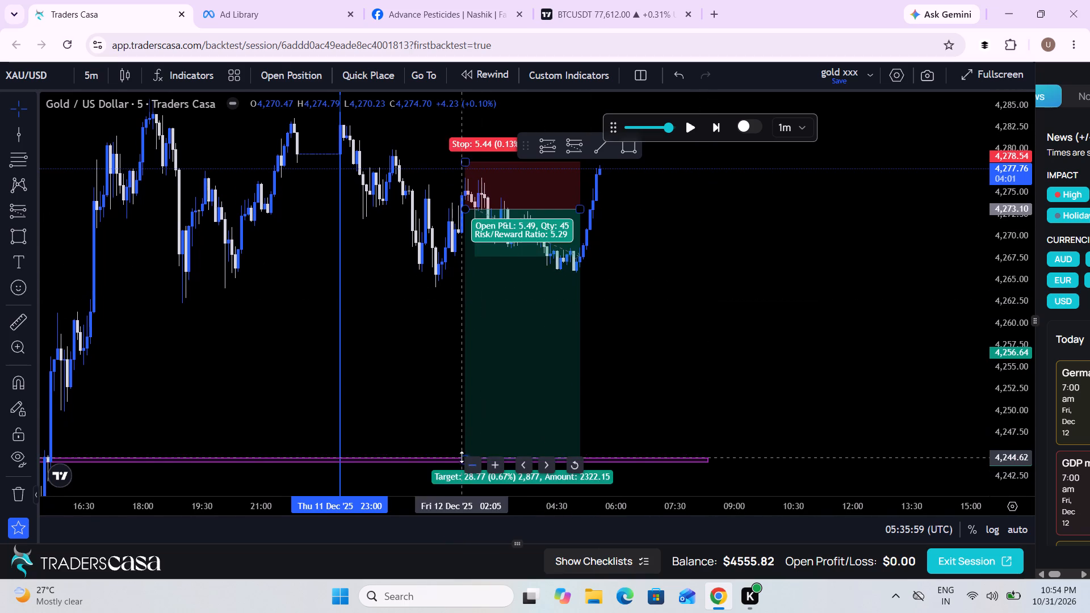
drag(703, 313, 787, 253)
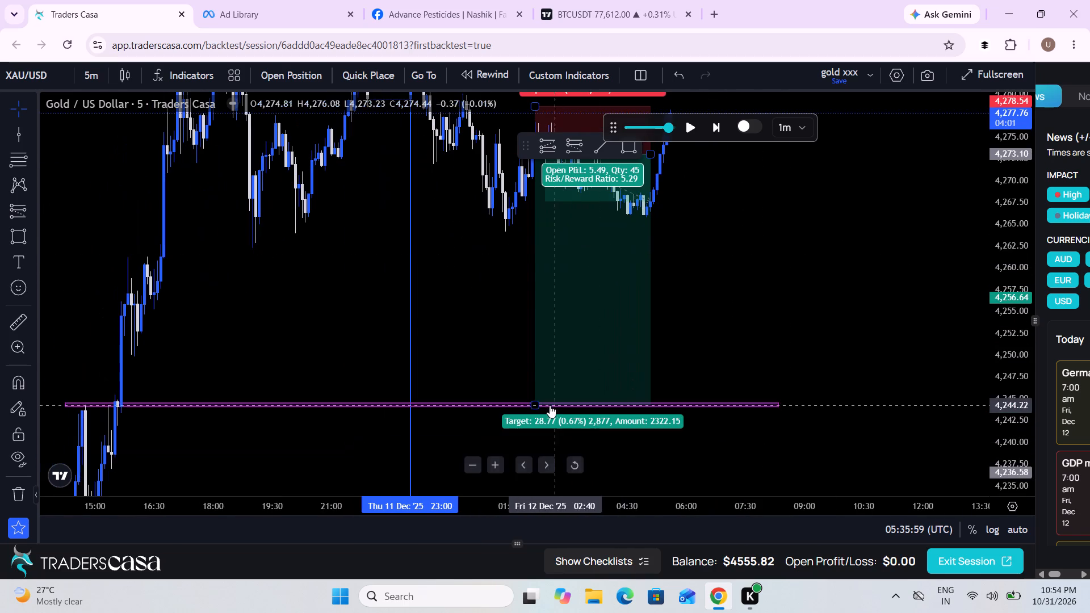
Move the target edge of the short position drawing up to about 4,266.18, near the recent lows.
drag(535, 404, 580, 215)
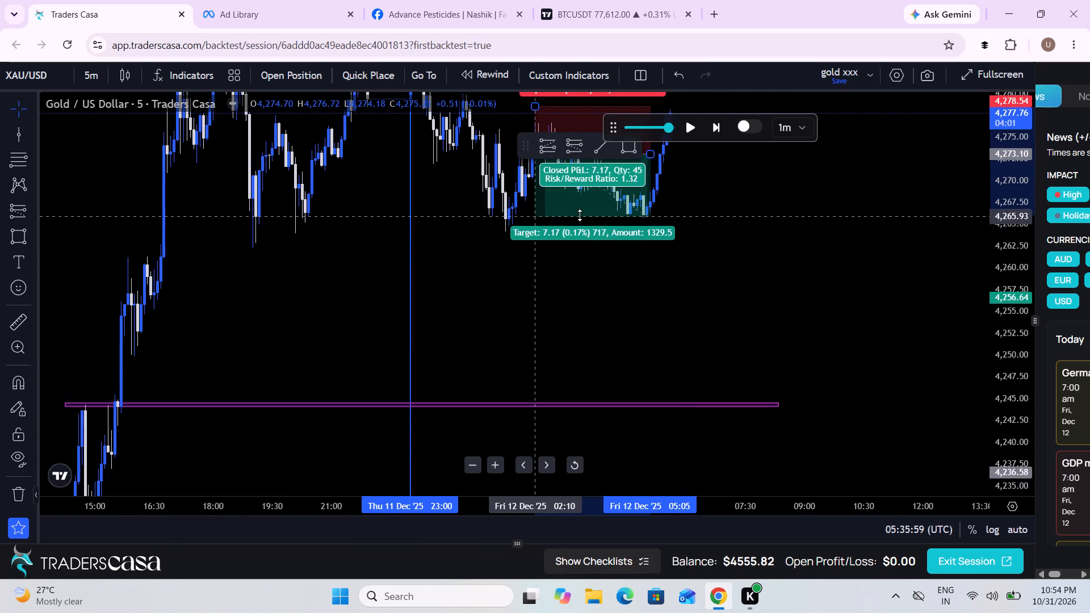
drag(580, 215, 580, 214)
Resume the replay on the 5-minute chart and let it run to about 06:08 on 12 December.
drag(730, 225, 632, 367)
scroll(632, 367, down, 1)
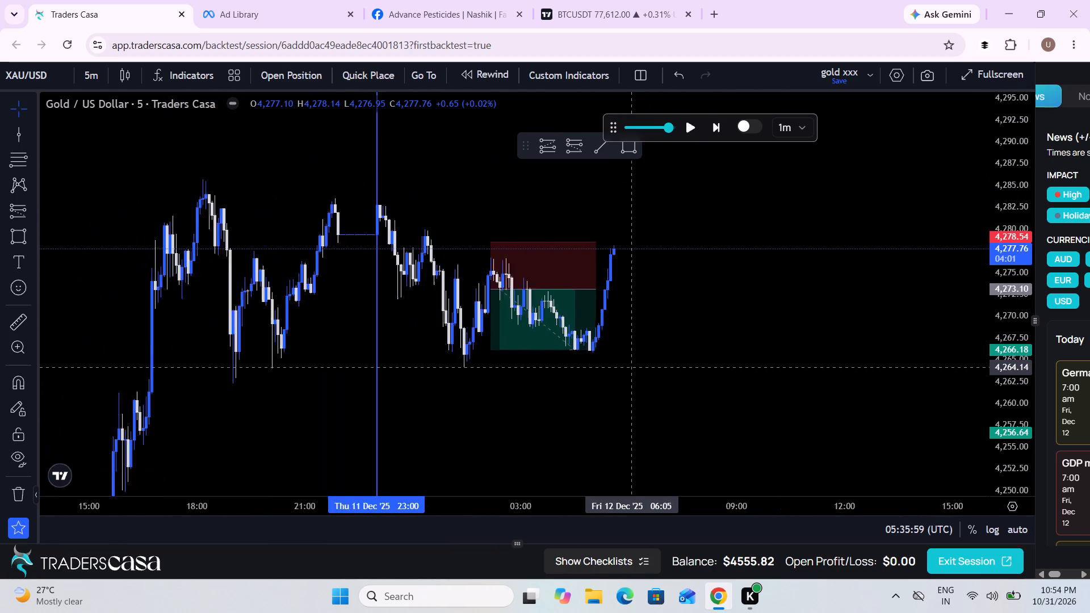
scroll(632, 367, down, 1)
drag(739, 332, 699, 331)
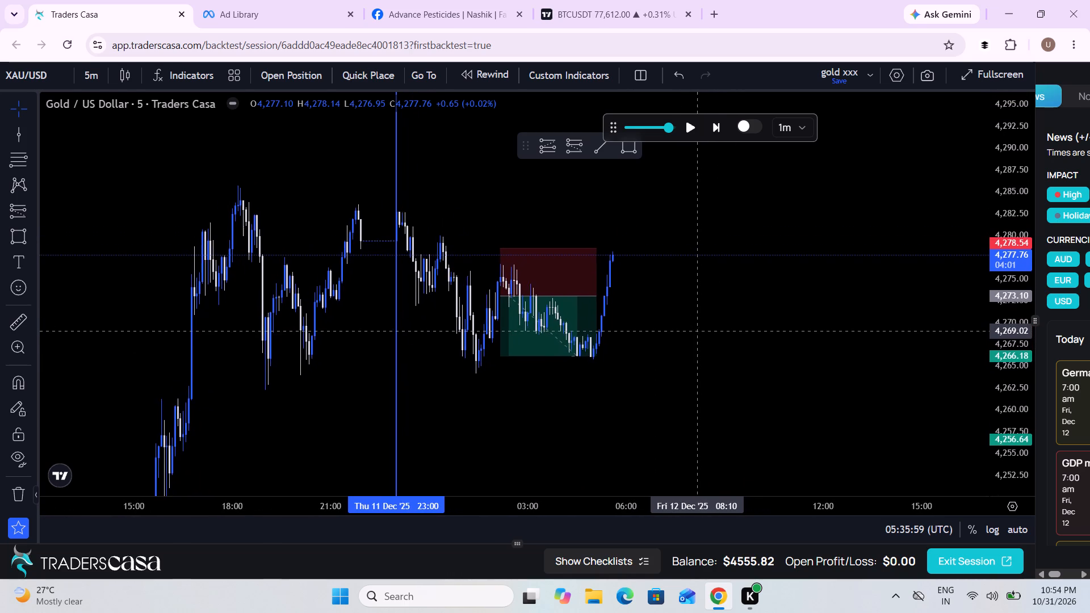
drag(699, 331, 699, 331)
scroll(699, 331, up, 3)
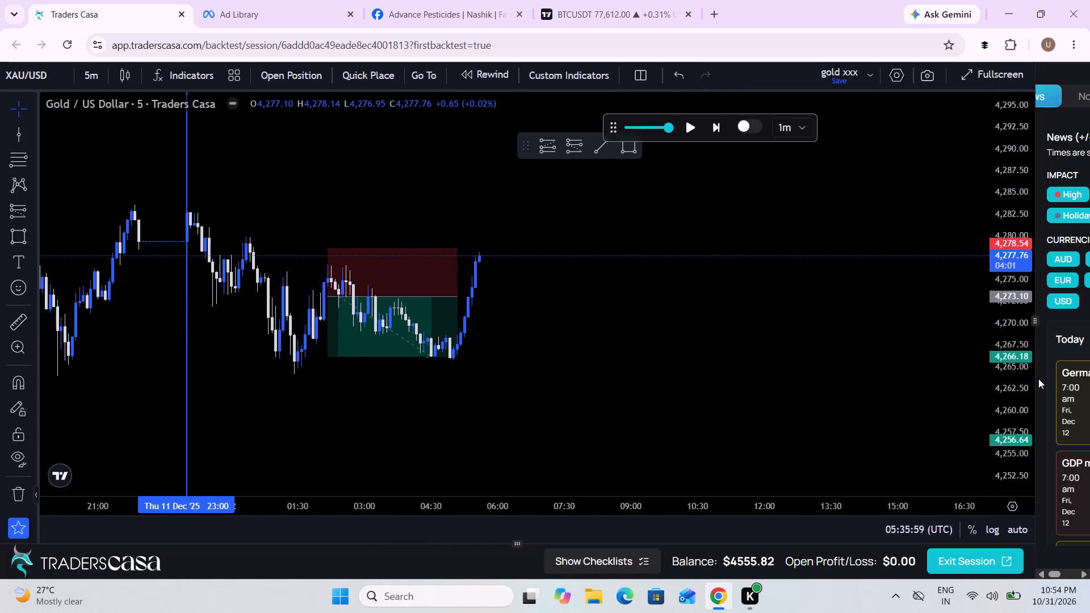
drag(1021, 388, 975, 262)
drag(636, 332, 661, 336)
click(687, 116)
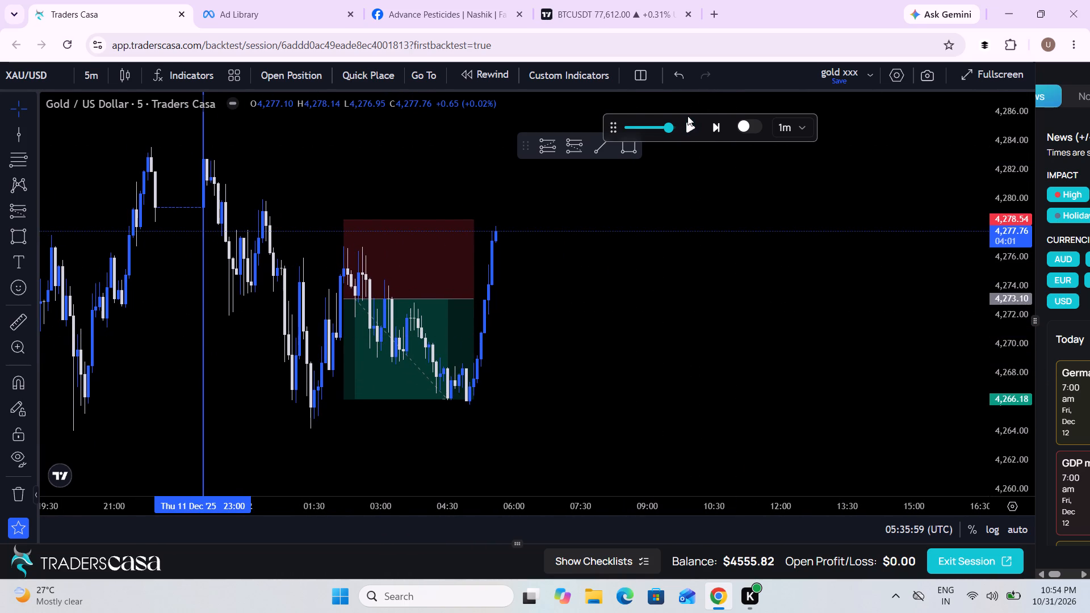
click(688, 132)
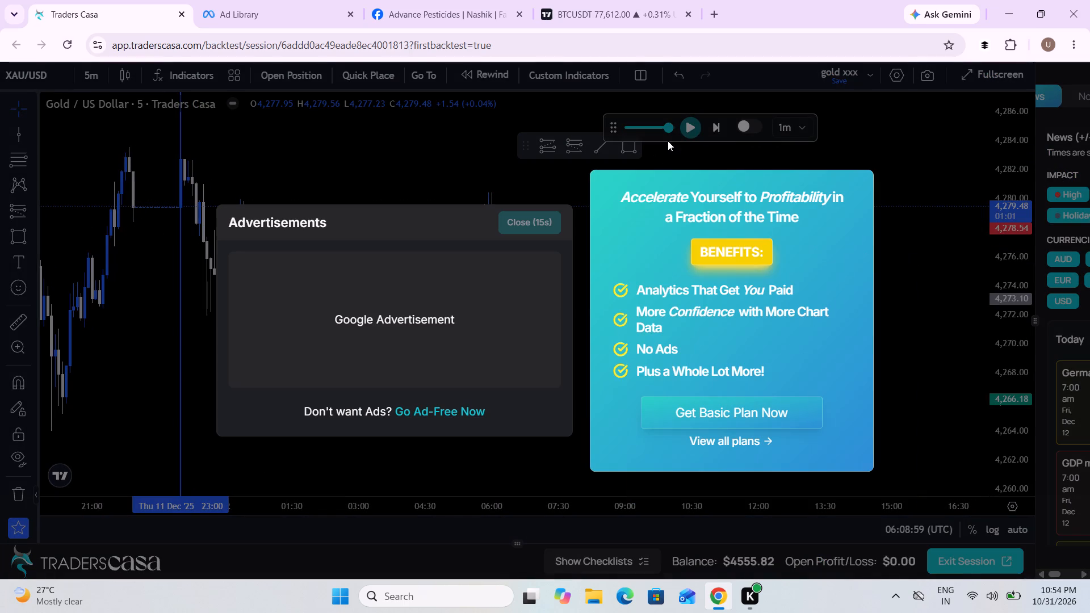
Wait out the advertisement countdown and close the advertisement overlay.
scroll(833, 173, up, 2)
scroll(759, 162, up, 2)
scroll(555, 181, up, 2)
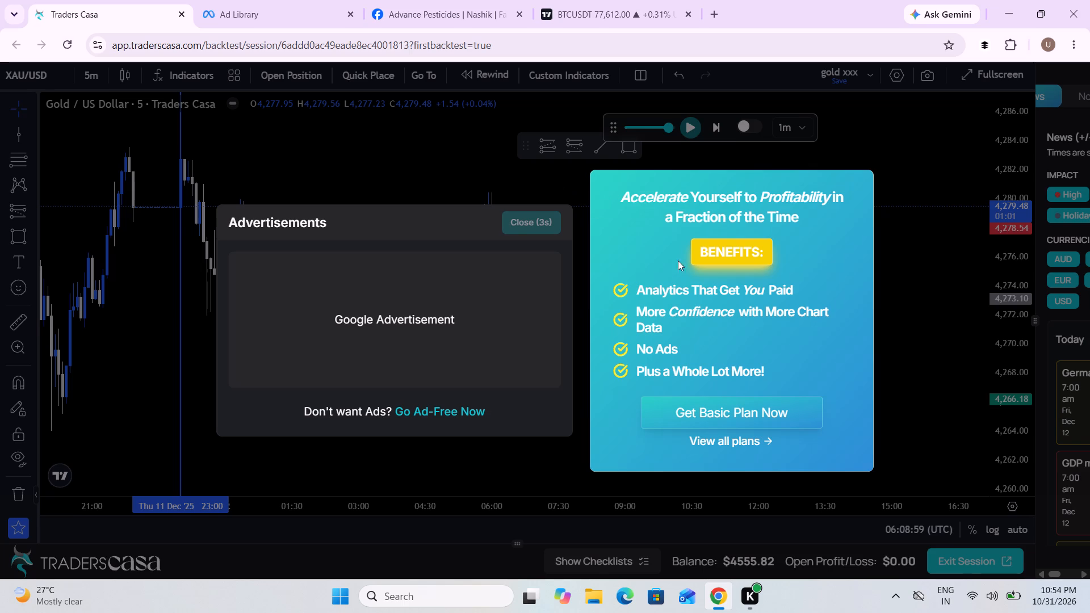
click(544, 222)
Resume the replay, stopping first at about 07:14 and finally at about 07:27 on 12 December.
drag(630, 283, 759, 289)
scroll(759, 289, up, 3)
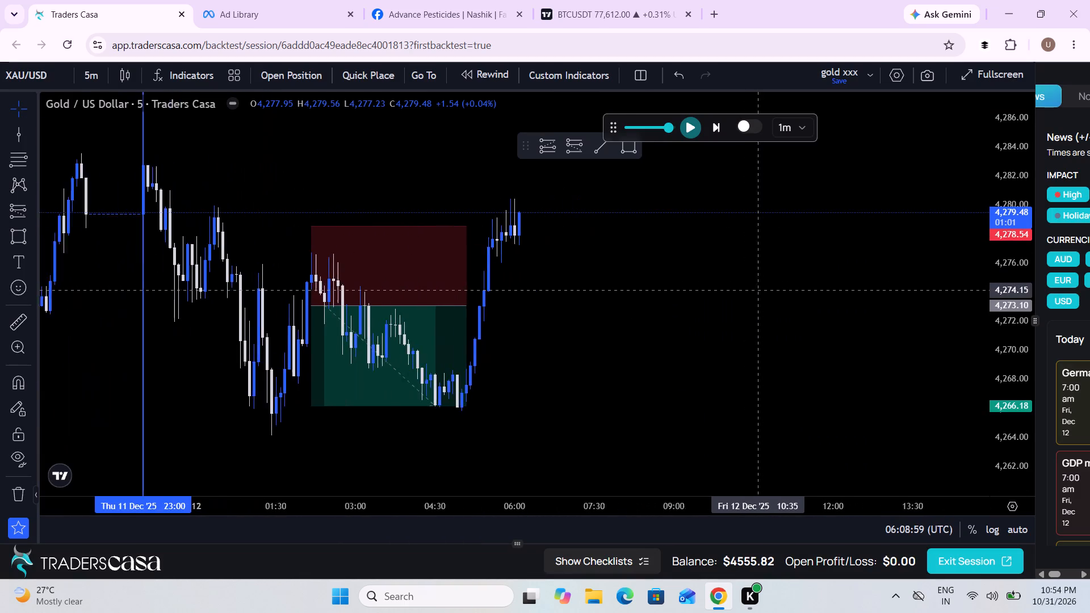
click(698, 132)
scroll(680, 247, down, 1)
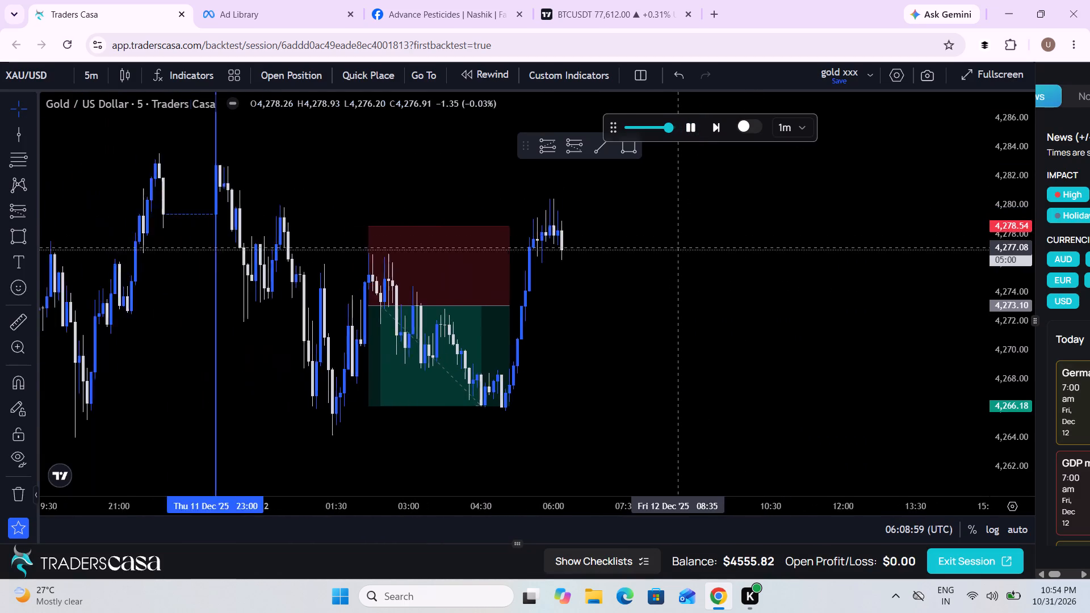
scroll(680, 247, down, 1)
drag(996, 192, 995, 215)
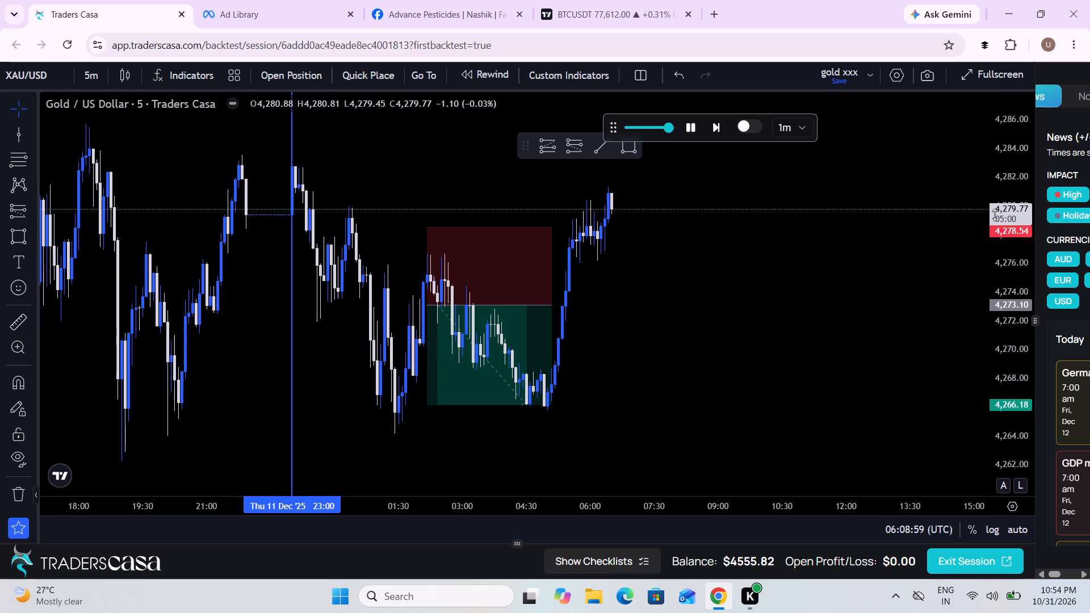
drag(995, 215, 994, 253)
drag(786, 277, 798, 304)
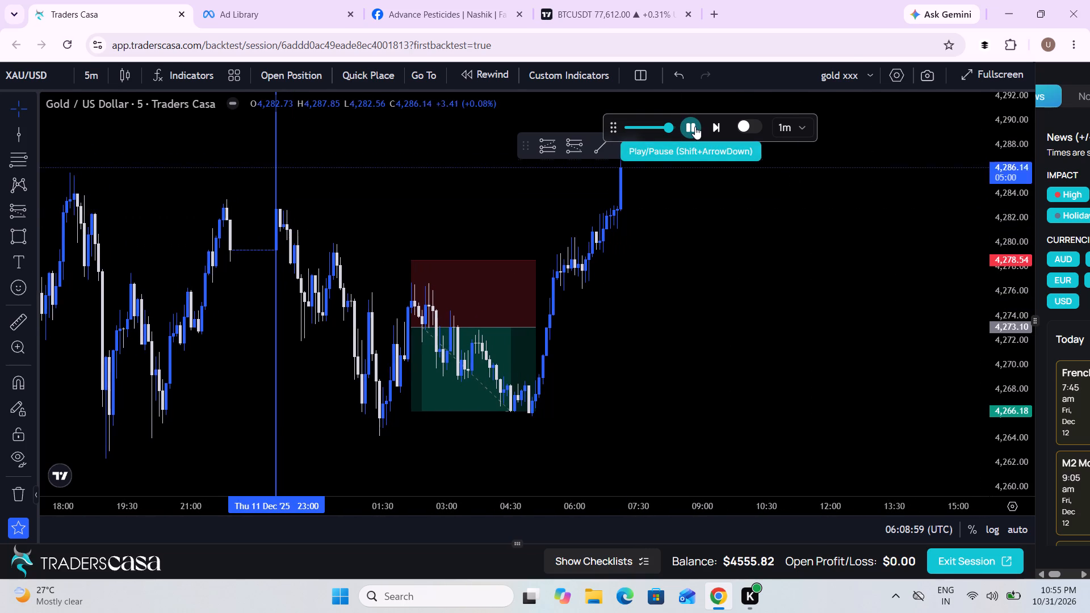
click(695, 127)
drag(744, 245, 585, 287)
click(688, 129)
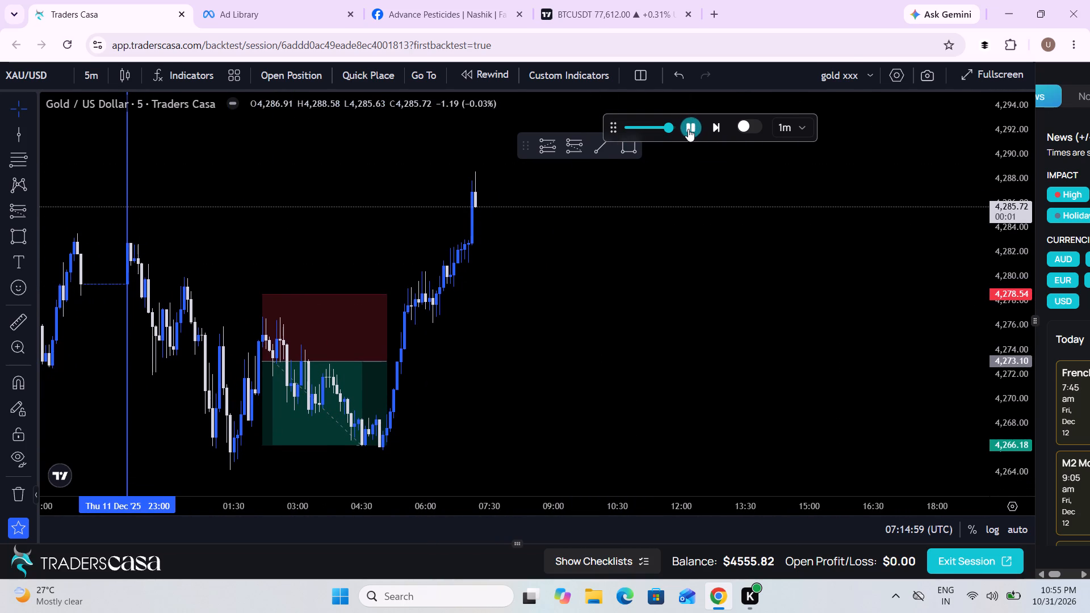
click(688, 129)
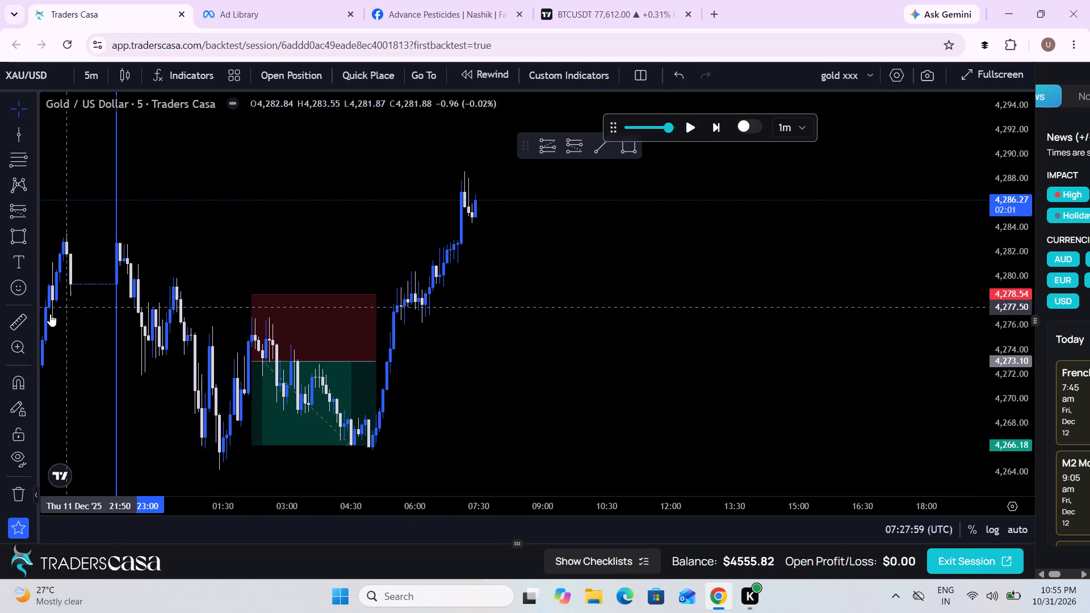
Measure the upswing from the low at about 4,264.21 to the high at about 4,288.54.
click(19, 325)
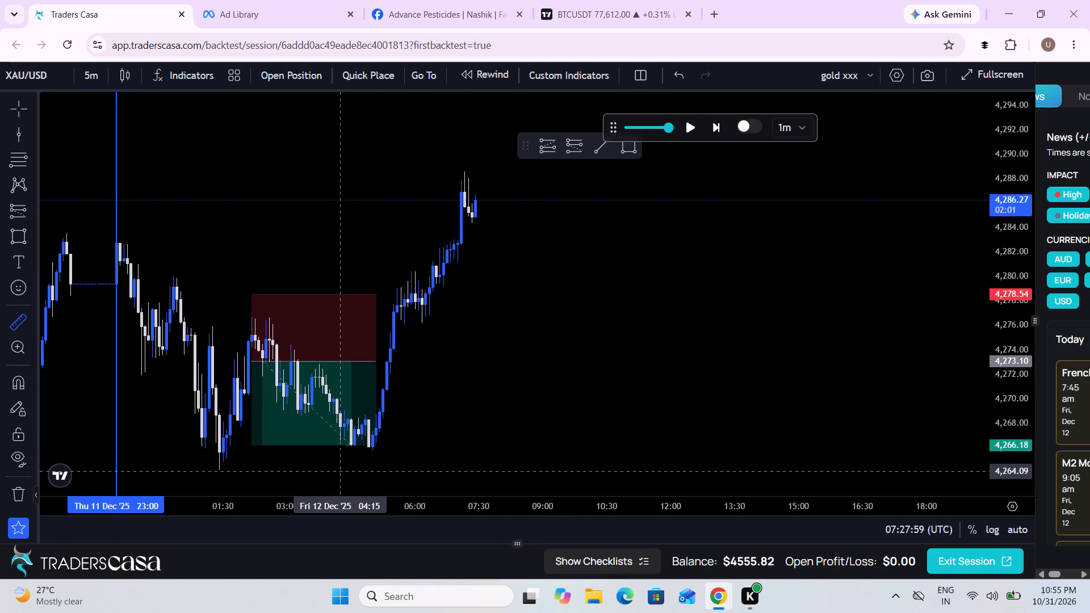
click(343, 469)
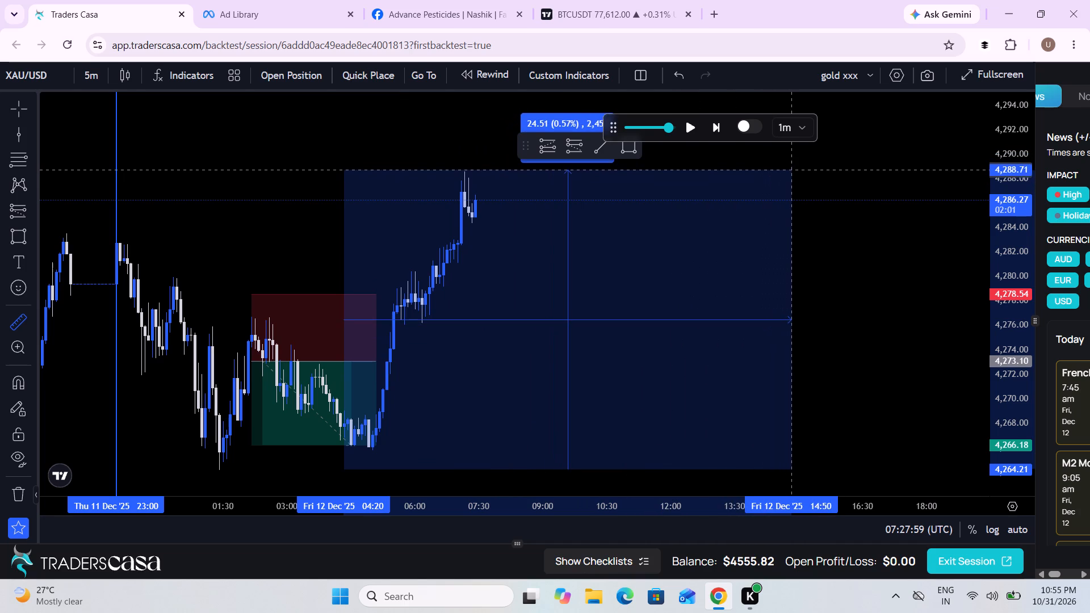
click(793, 172)
Draw a thin rectangle zone at the measured swing's midpoint, about 4,276.34 to 4,276.11, extending from 04:15 to 18:40 on 12 December.
scroll(894, 236, up, 1)
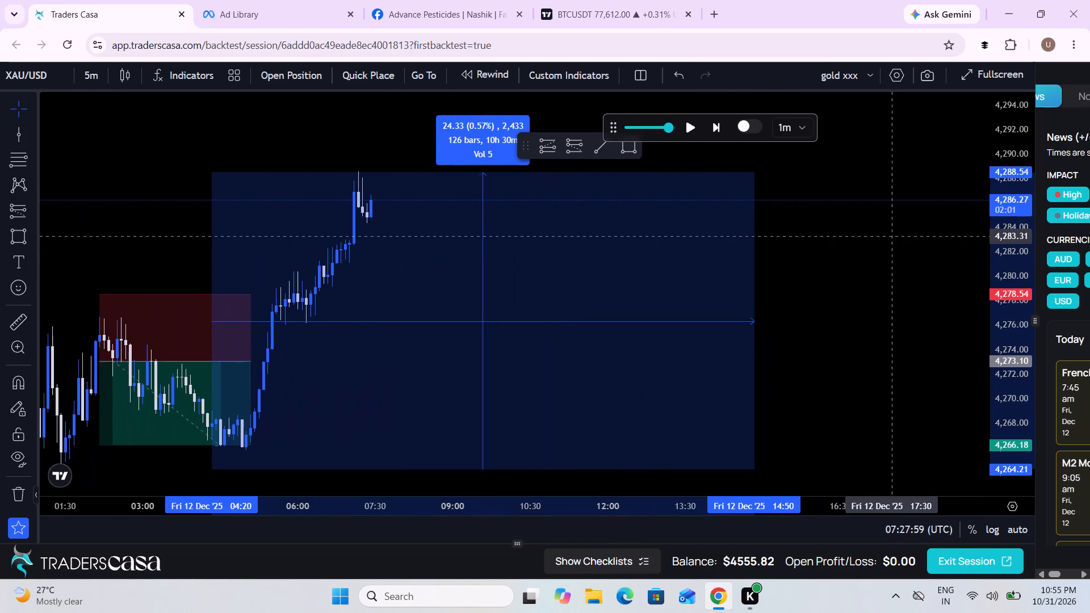
scroll(894, 236, up, 1)
click(19, 241)
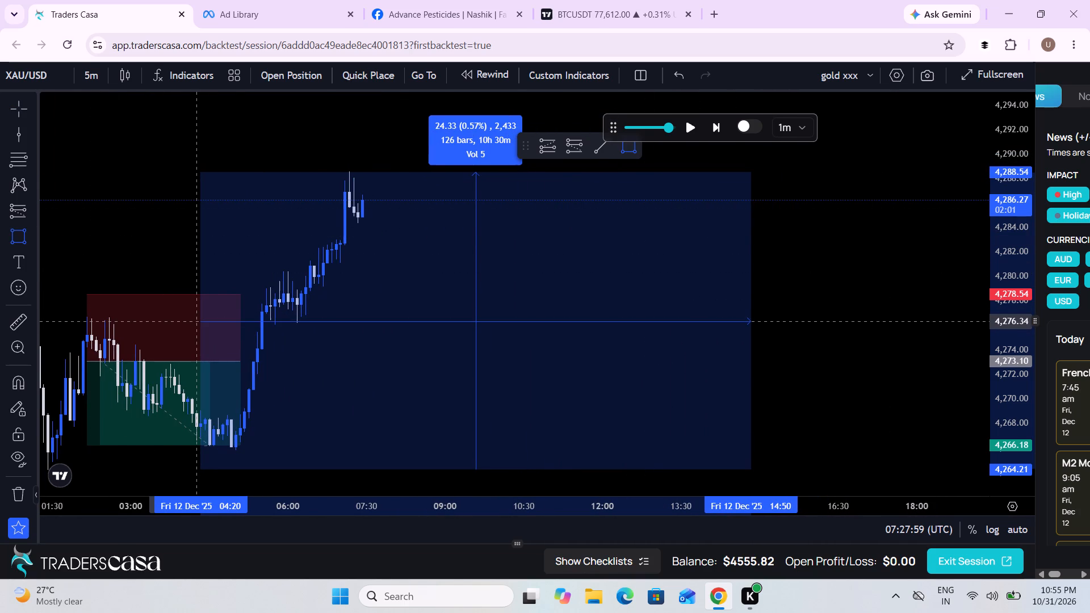
click(197, 321)
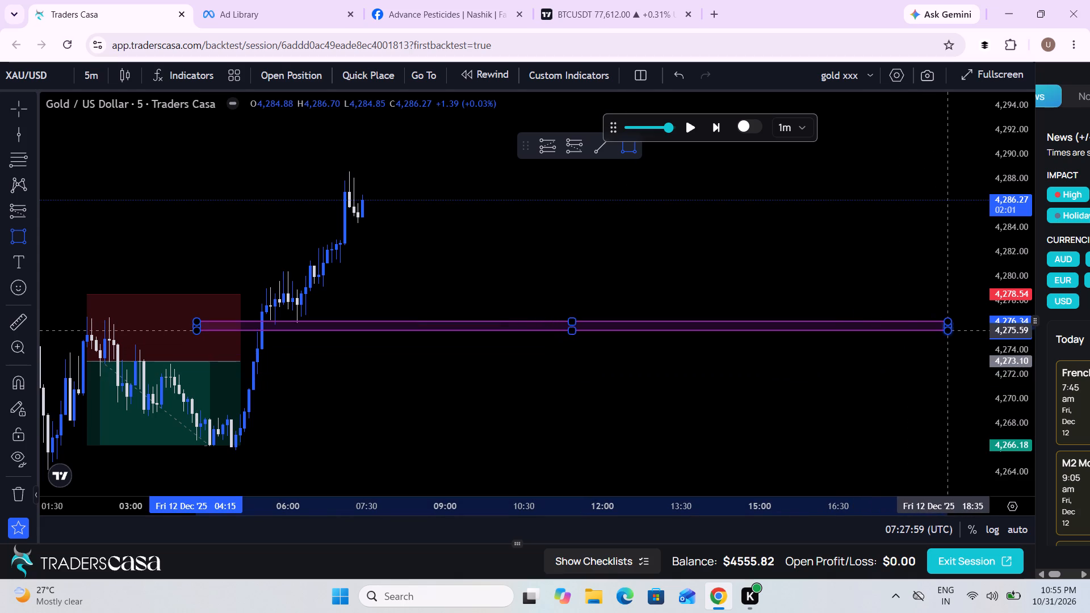
click(952, 324)
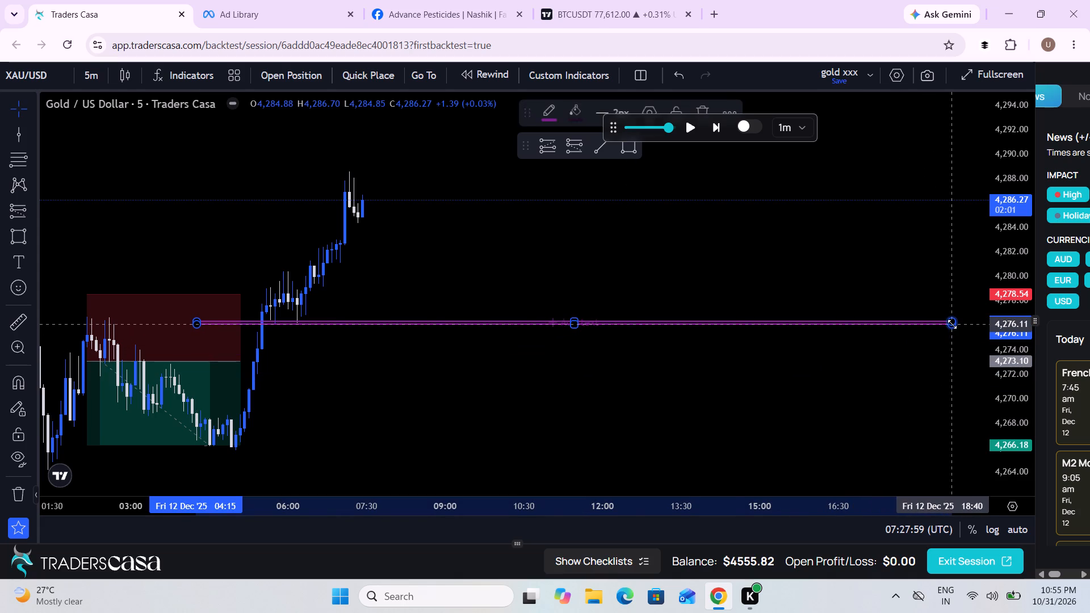
Resume the replay, keep the rally in view, and pause it at about 09:55 on 12 December.
drag(655, 349, 772, 333)
scroll(772, 333, down, 2)
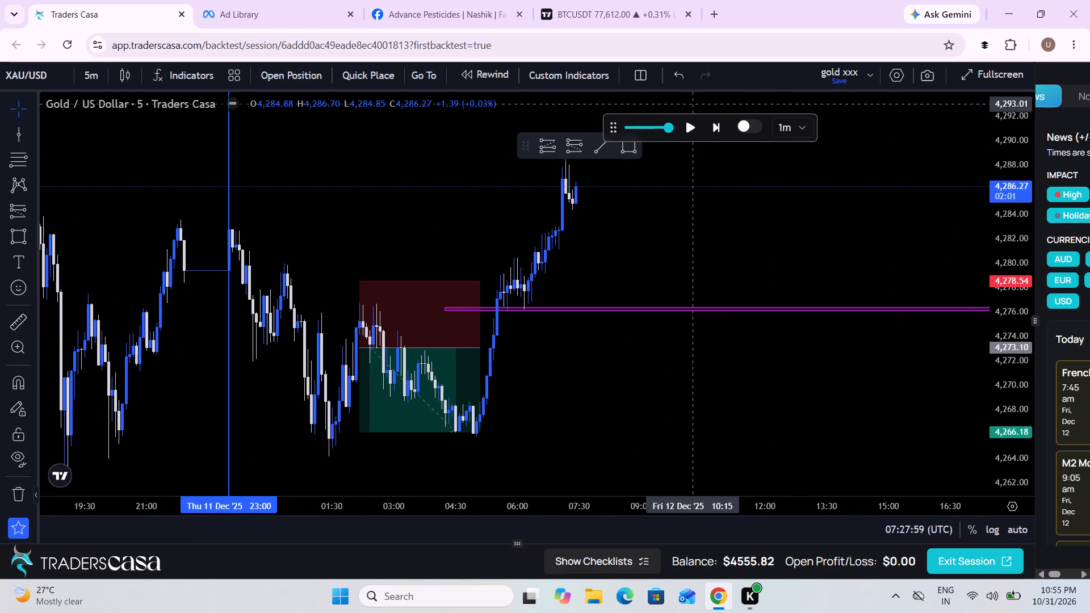
click(699, 127)
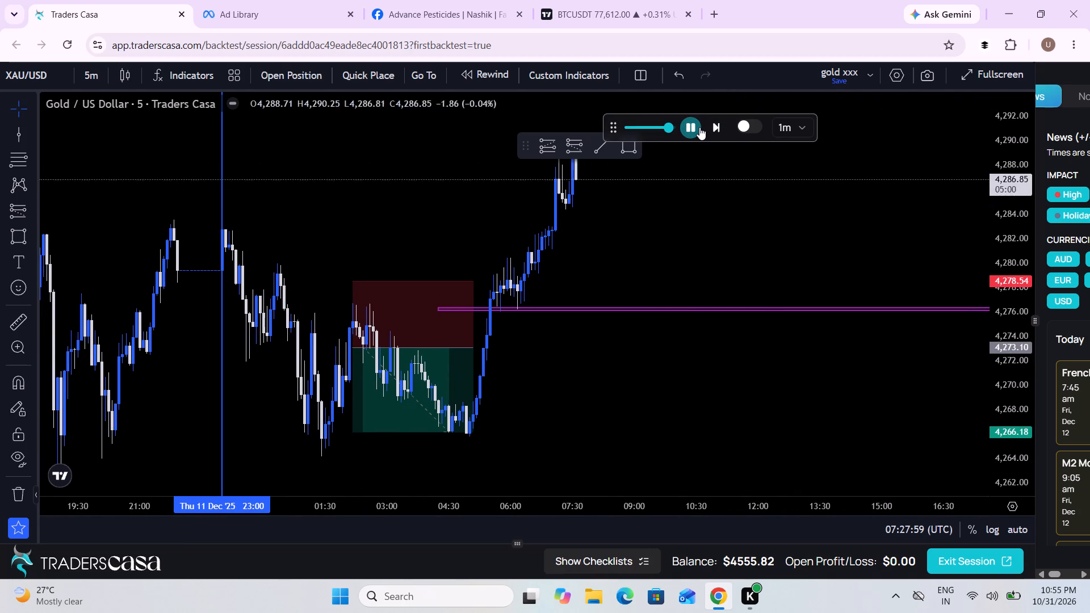
drag(698, 233, 602, 296)
scroll(602, 296, down, 3)
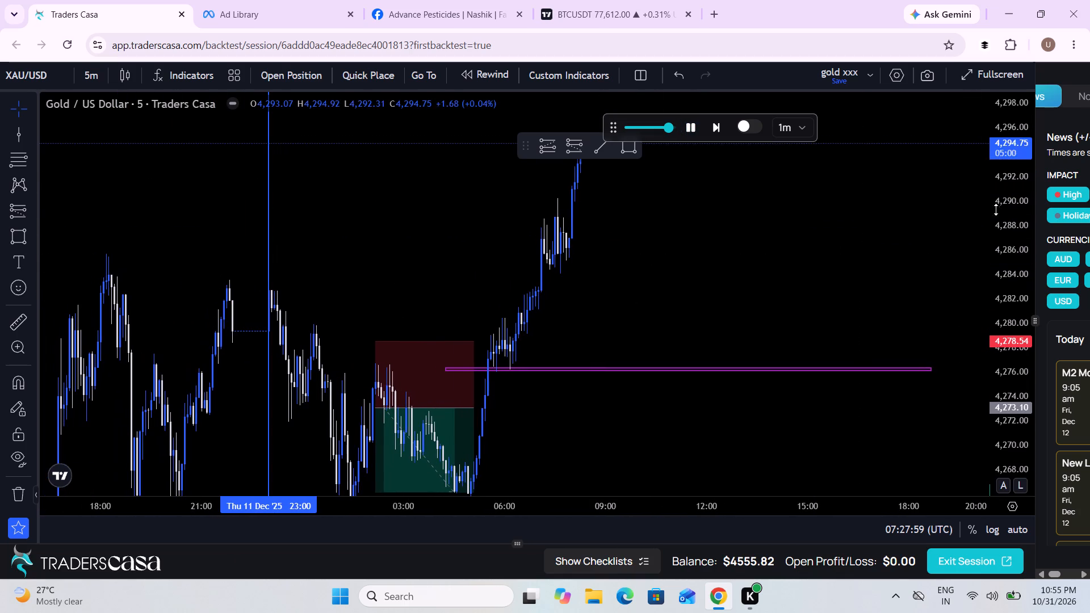
drag(1008, 188, 976, 324)
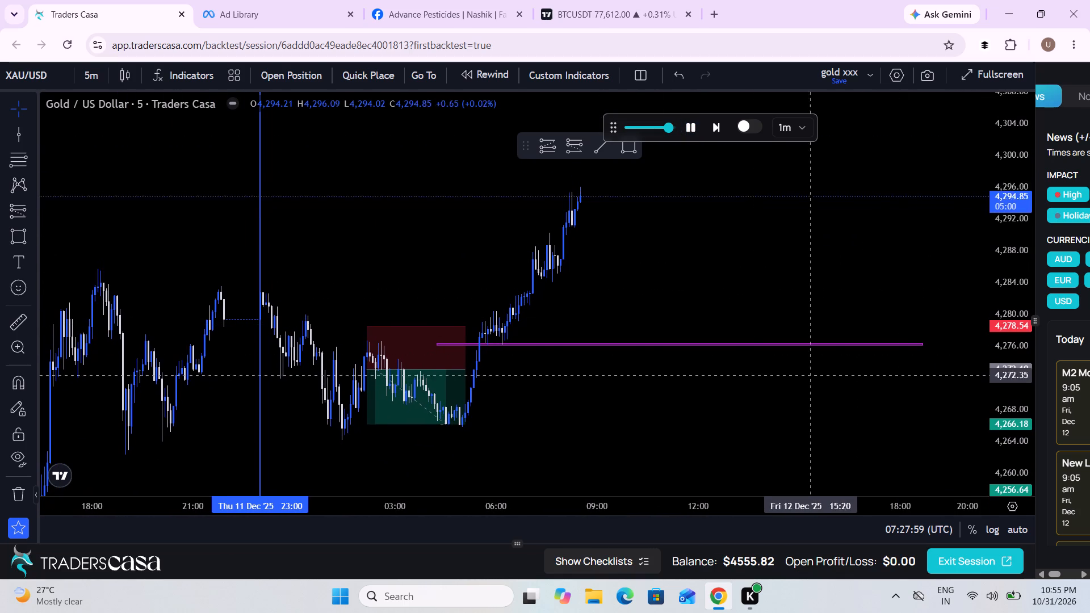
drag(751, 384, 730, 416)
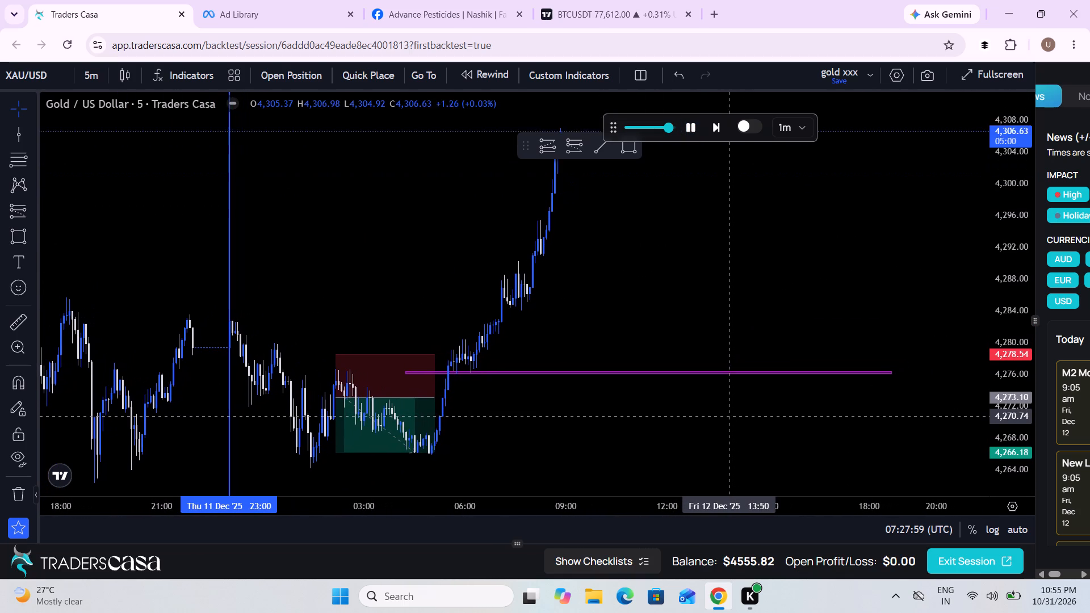
drag(730, 416, 704, 456)
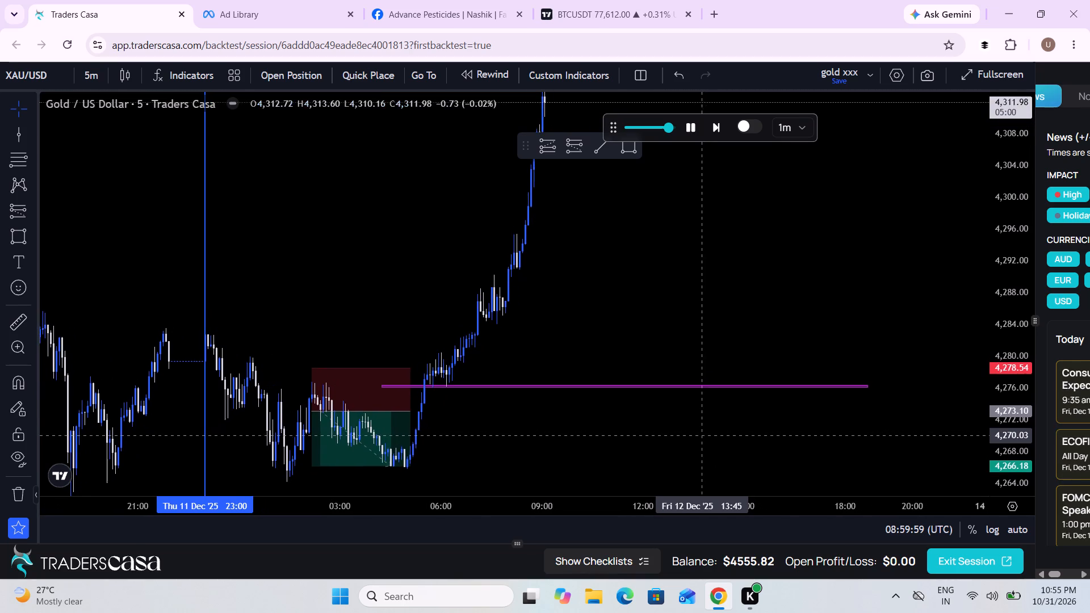
drag(704, 456, 692, 476)
scroll(692, 476, down, 3)
drag(1014, 225, 949, 410)
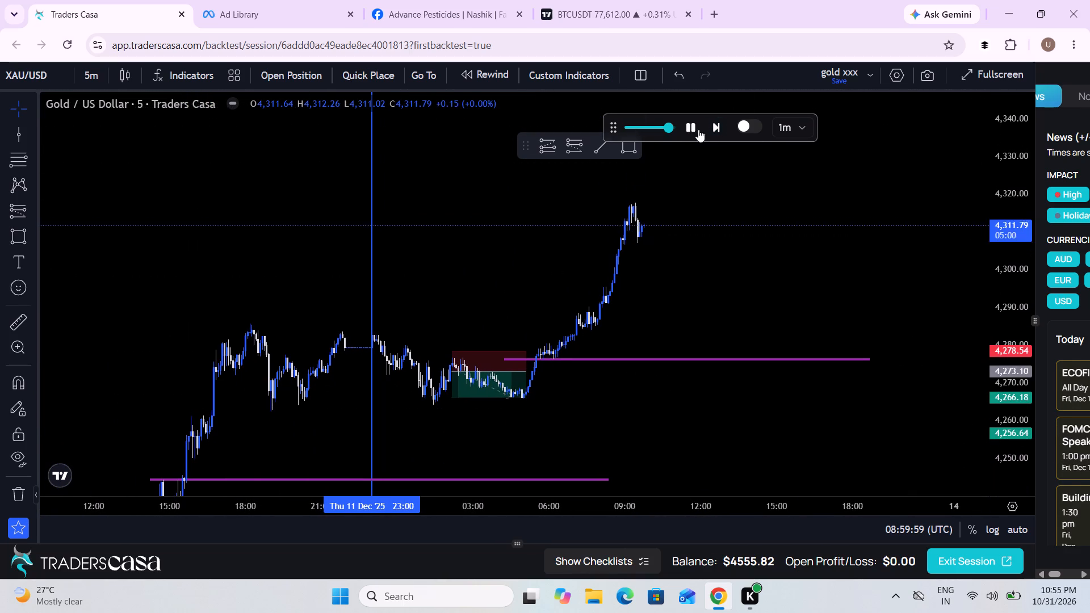
click(689, 127)
Resume the replay from about 09:55 on 12 December and keep the continuing rally in view.
scroll(657, 314, up, 3)
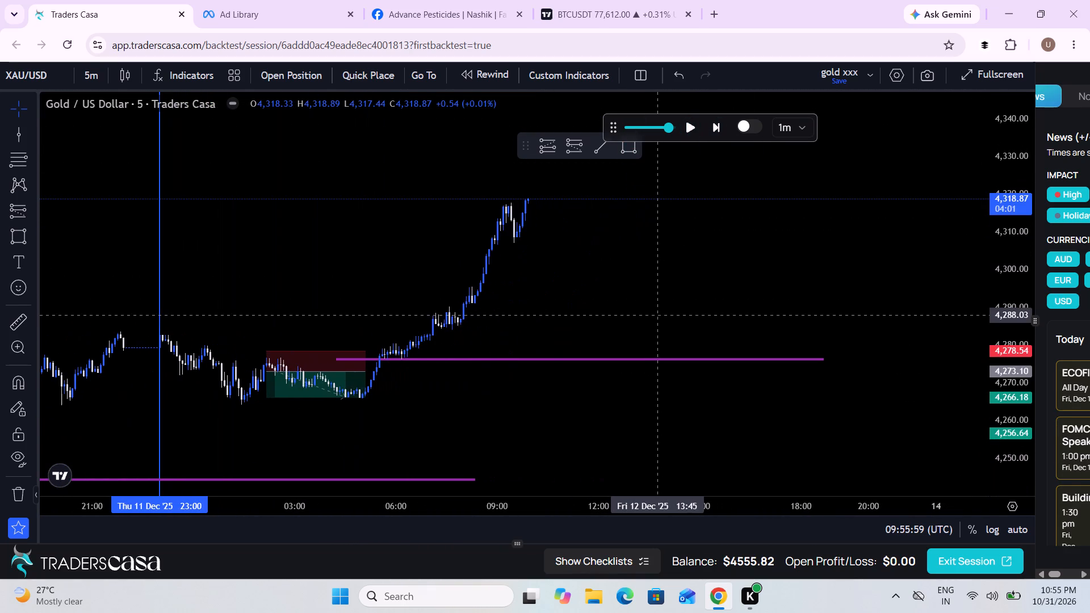
drag(825, 264, 802, 313)
click(687, 122)
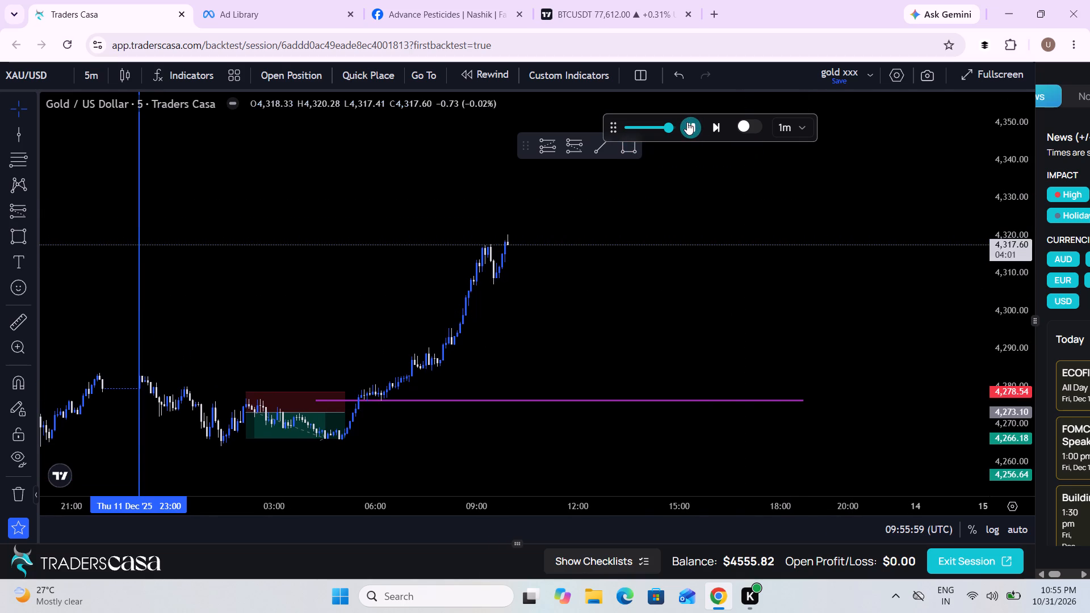
scroll(738, 241, up, 2)
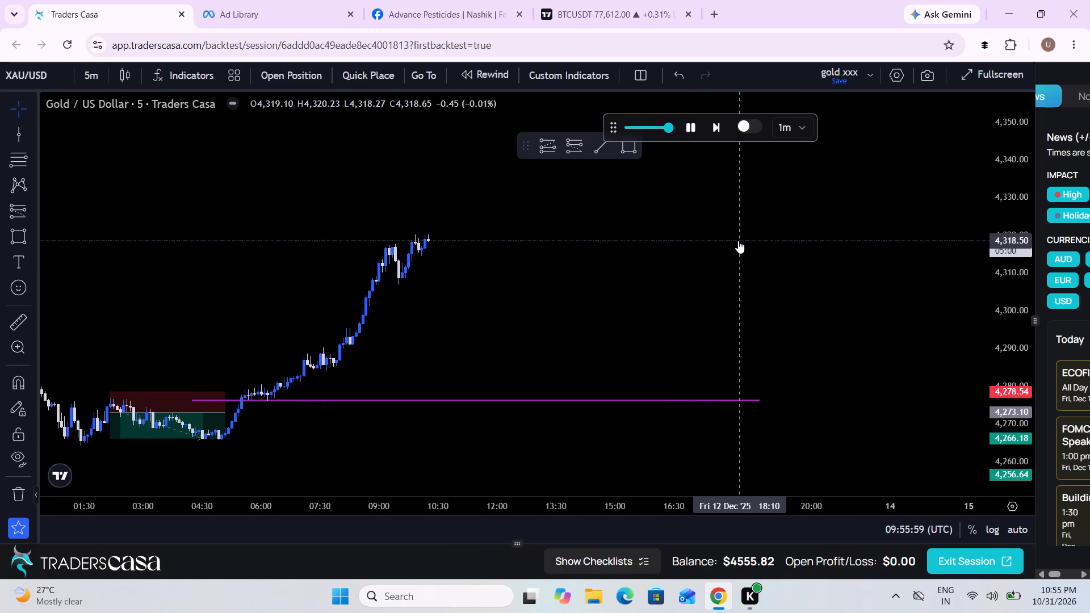
drag(634, 246, 727, 247)
scroll(727, 247, down, 1)
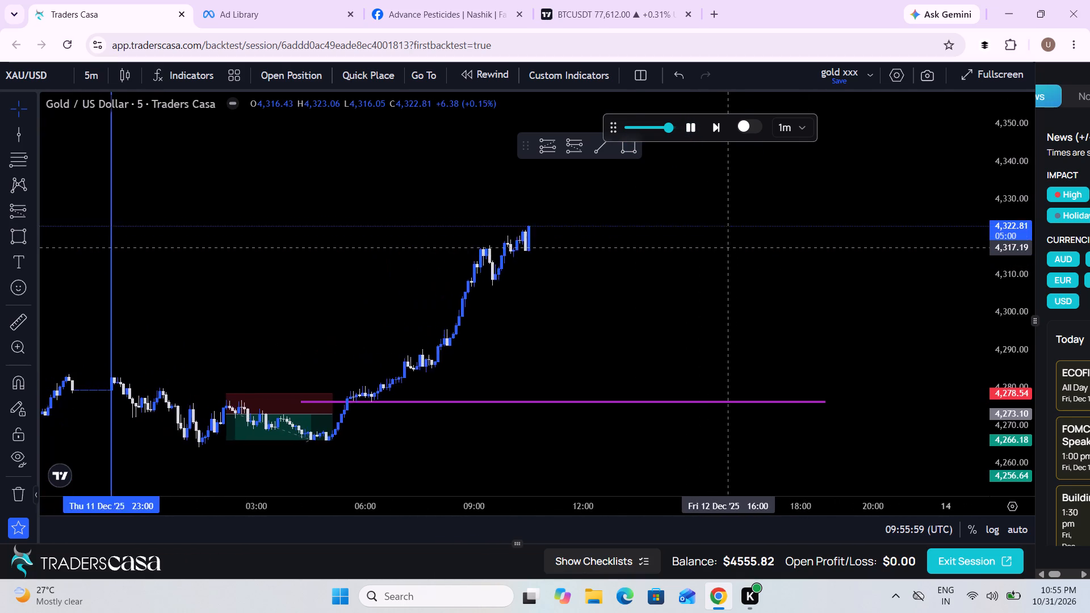
scroll(727, 247, down, 1)
scroll(727, 247, up, 1)
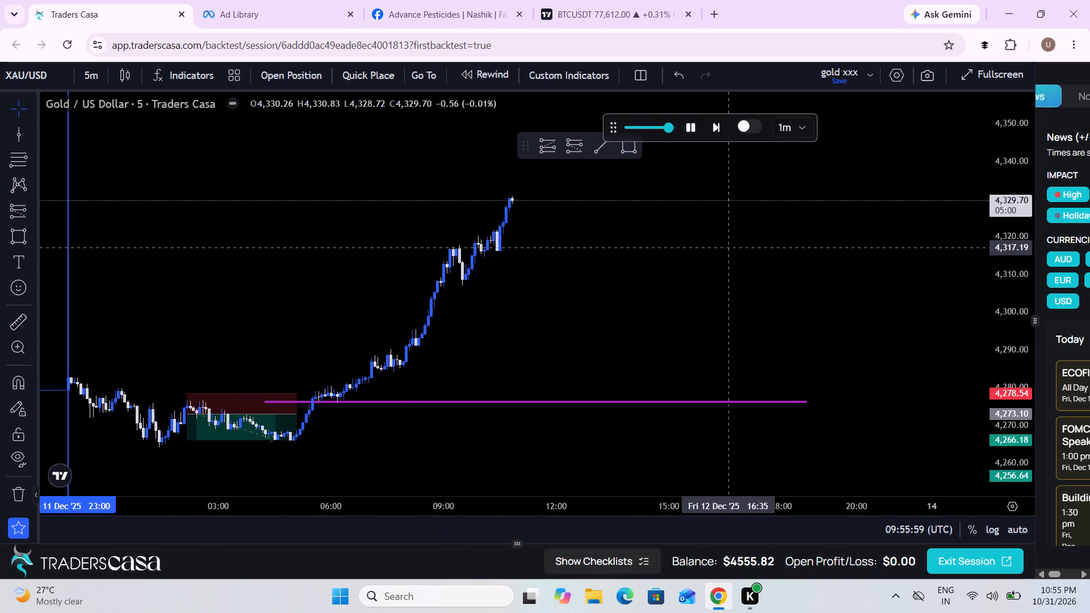
drag(1027, 309, 1020, 284)
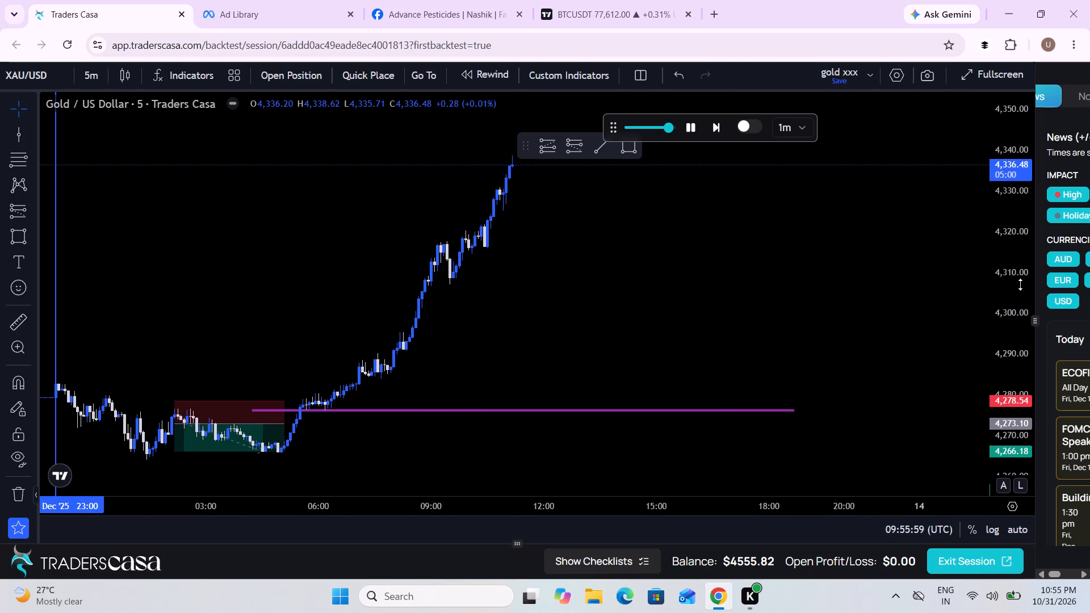
drag(1020, 284, 1020, 284)
drag(695, 246, 691, 332)
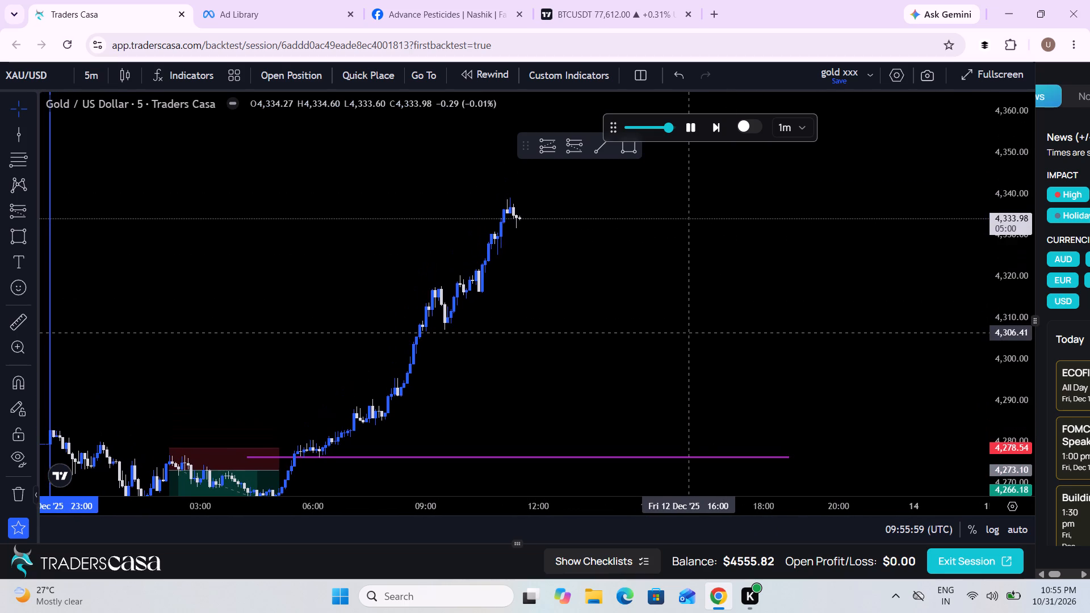
Follow the running replay into the afternoon of 12 December, comparing the price with the earlier trade and zones.
scroll(691, 332, down, 1)
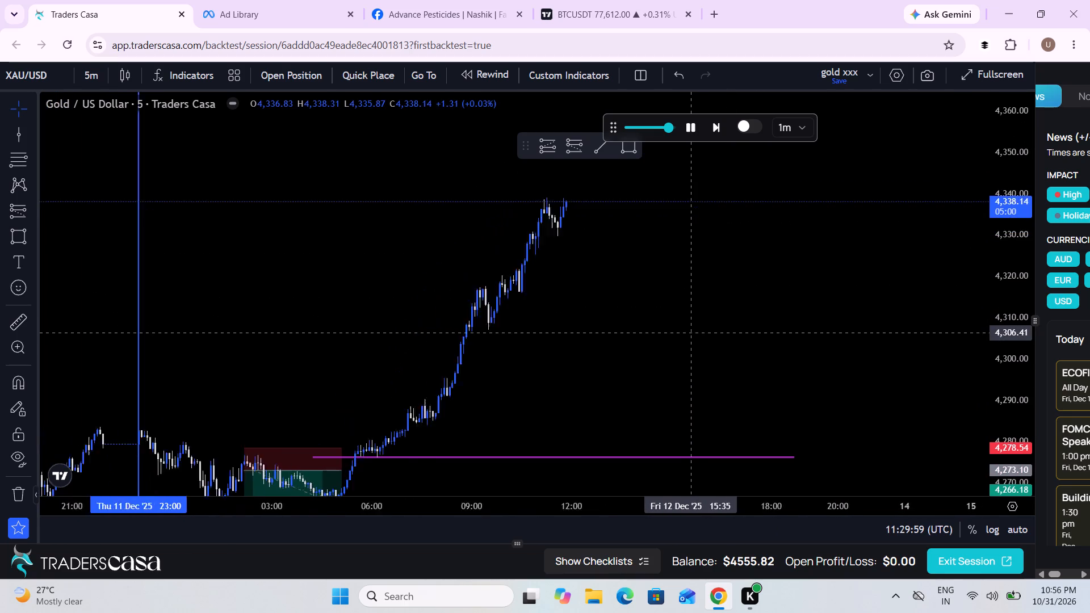
scroll(691, 332, down, 1)
drag(797, 335, 807, 223)
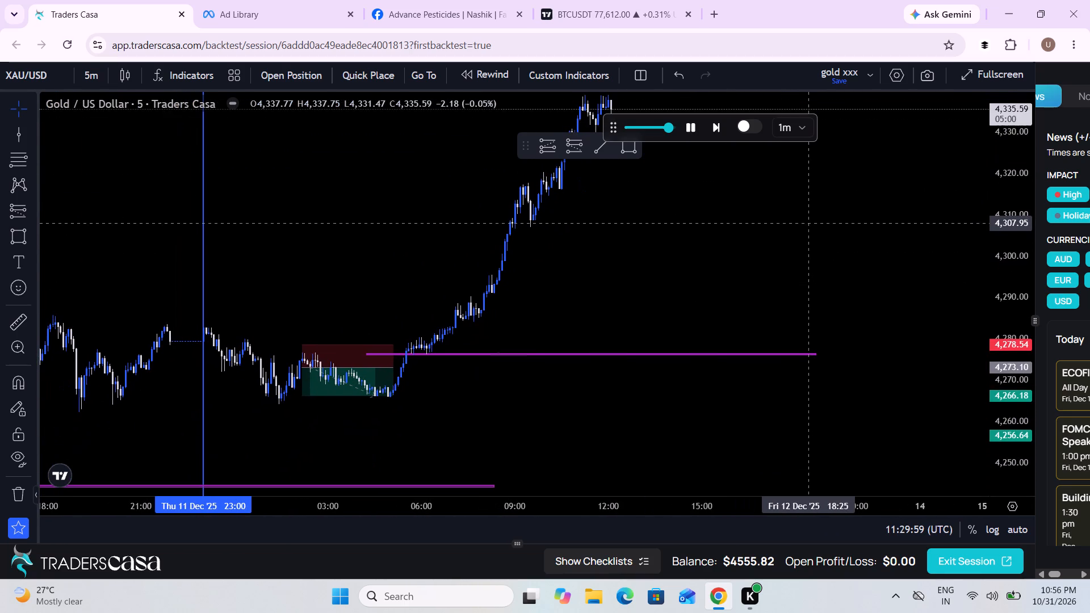
scroll(807, 223, up, 1)
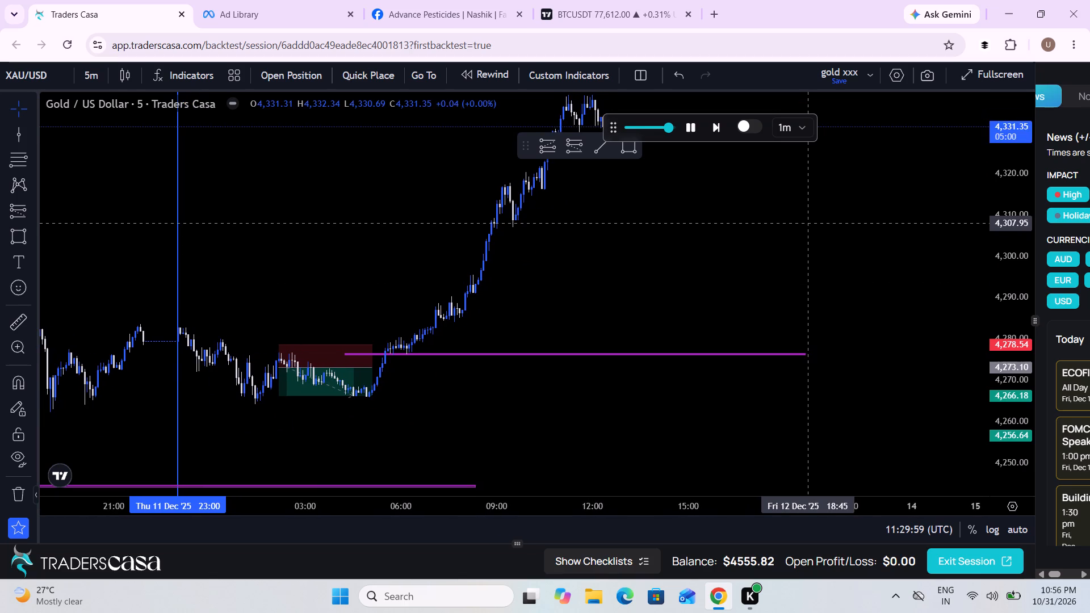
scroll(807, 223, up, 1)
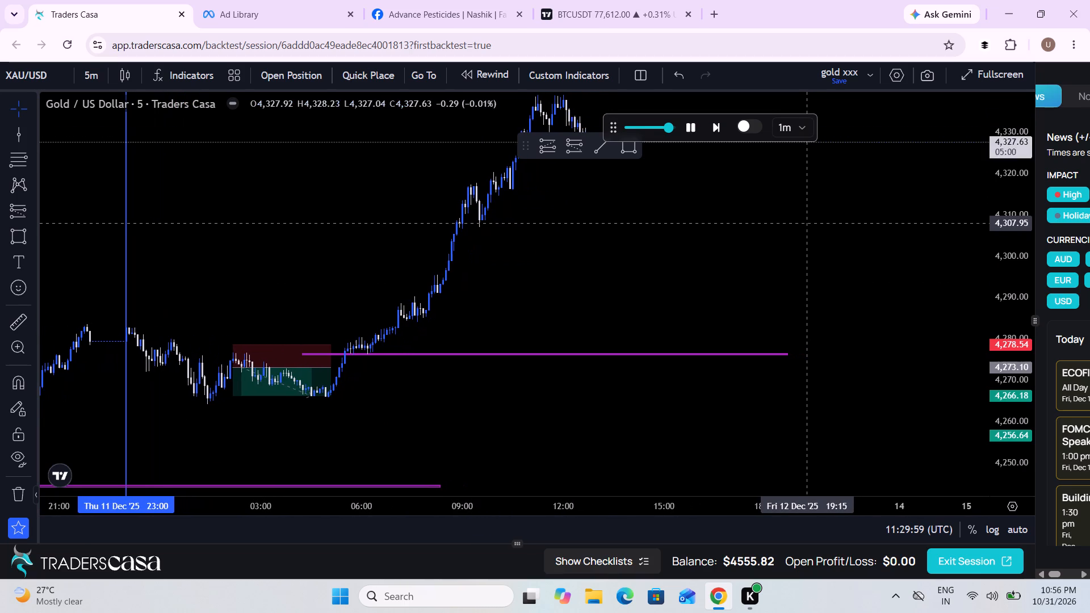
double_click(807, 223)
drag(807, 223, 802, 333)
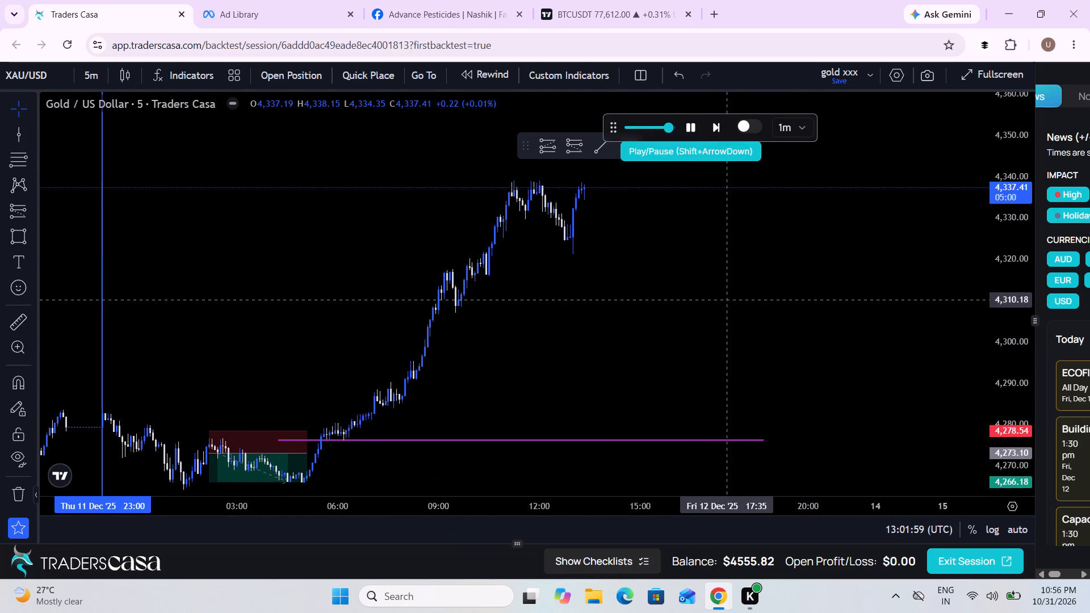
drag(689, 127, 720, 263)
drag(720, 263, 563, 290)
scroll(563, 290, down, 2)
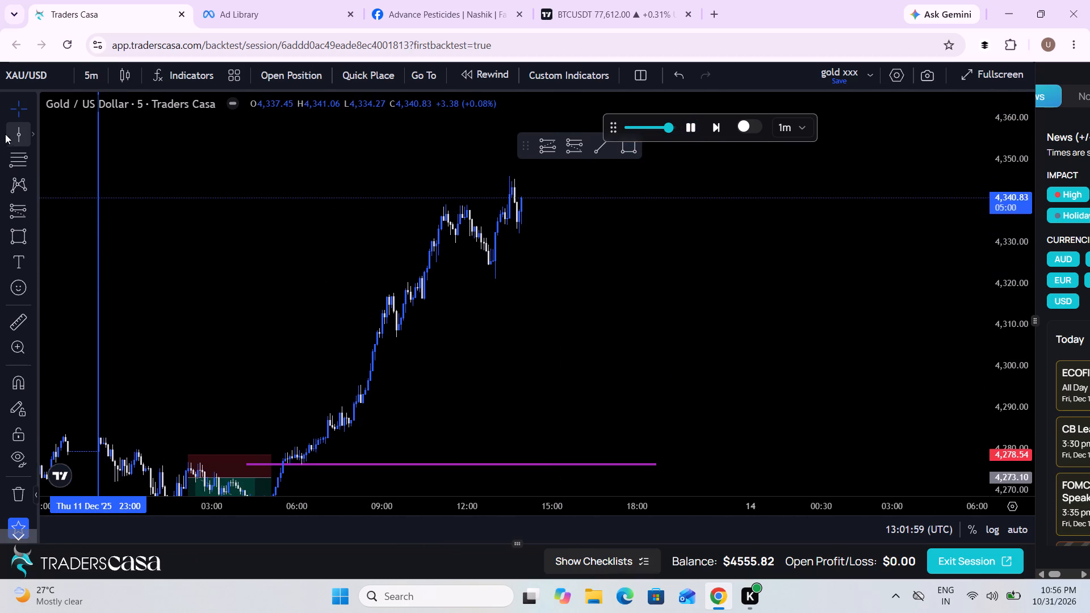
Add a vertical day-separator line at 23:00 on Sunday 14 December.
click(14, 137)
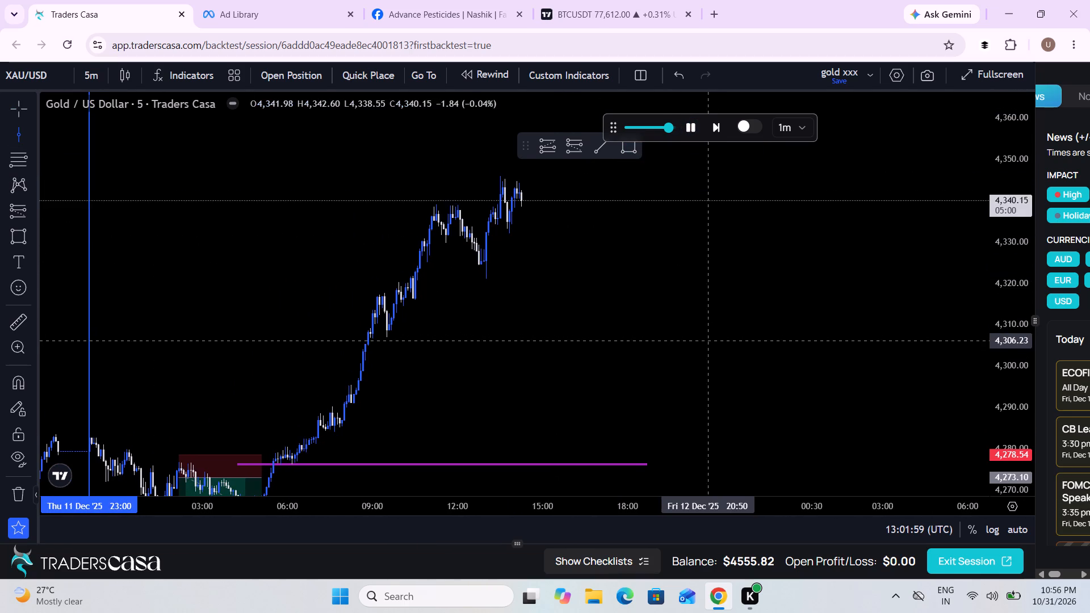
click(737, 344)
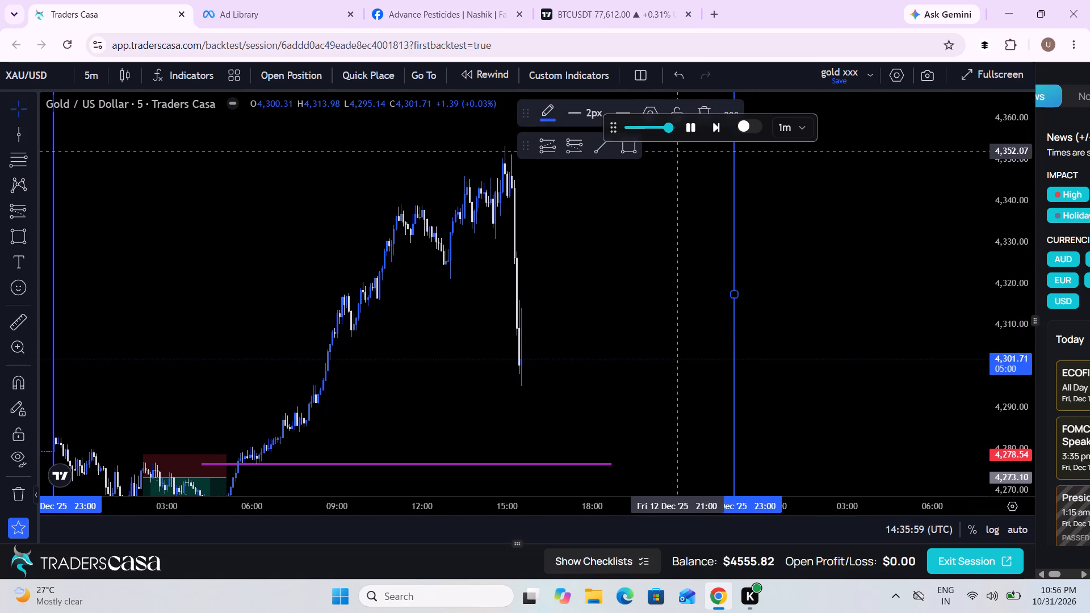
Pause the replay at about 15:42 on 12 December.
click(693, 136)
Measure the upswing from the low at about 4,264.21 to the high at about 4,353.61.
drag(857, 363, 776, 341)
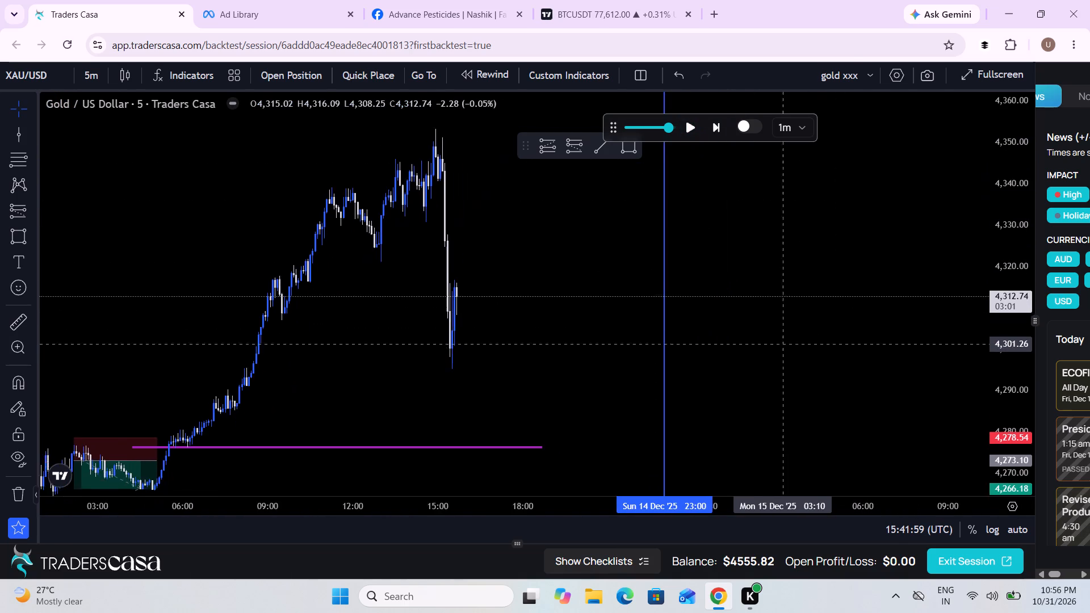
drag(776, 341, 775, 341)
scroll(775, 341, down, 3)
drag(775, 341, 756, 351)
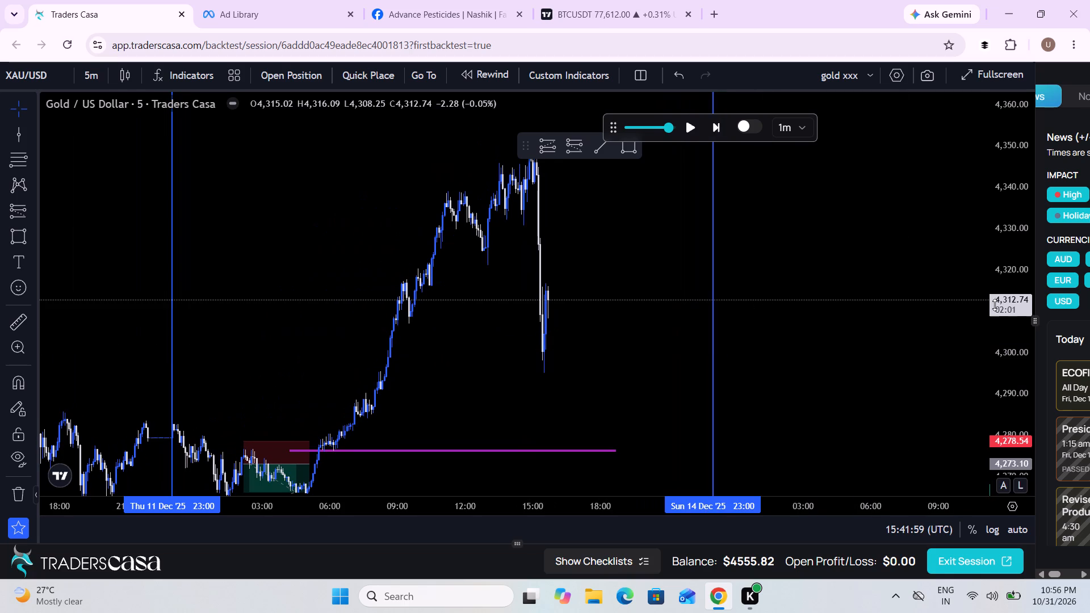
drag(998, 292, 959, 370)
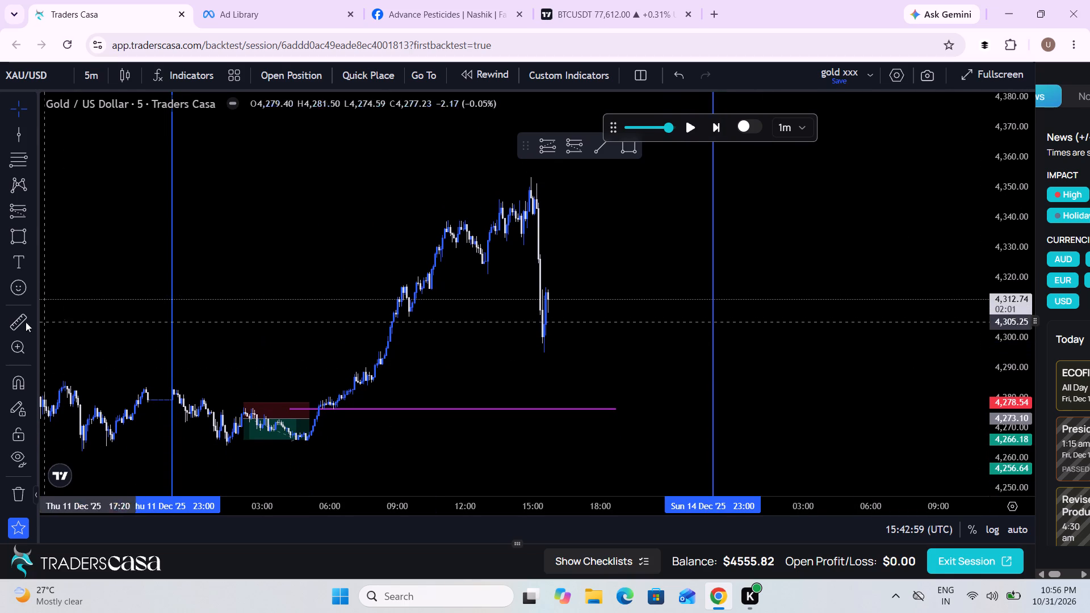
click(15, 322)
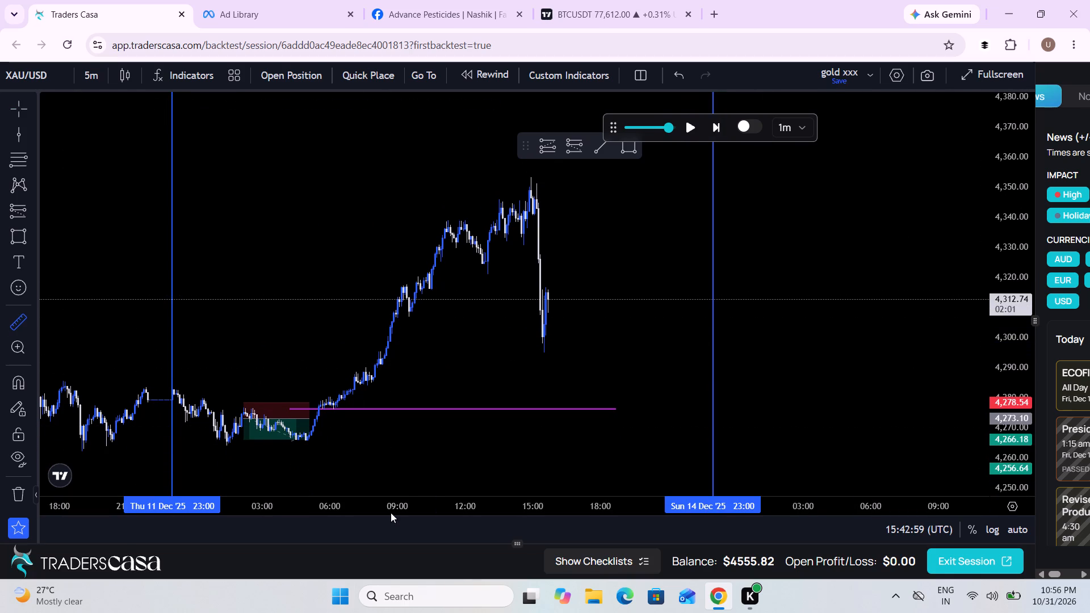
click(311, 445)
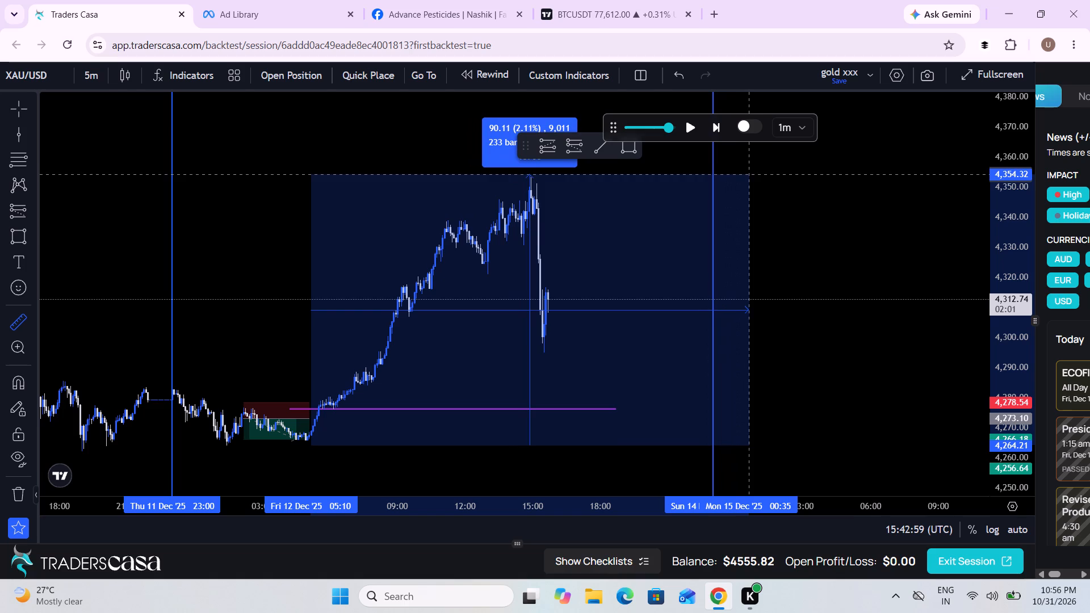
click(799, 176)
Draw a thin rectangle zone at the measured midpoint, about 4,309.26 to 4,308.79, from 04:50 on 12 December to 08:10 on 15 December.
scroll(903, 250, up, 2)
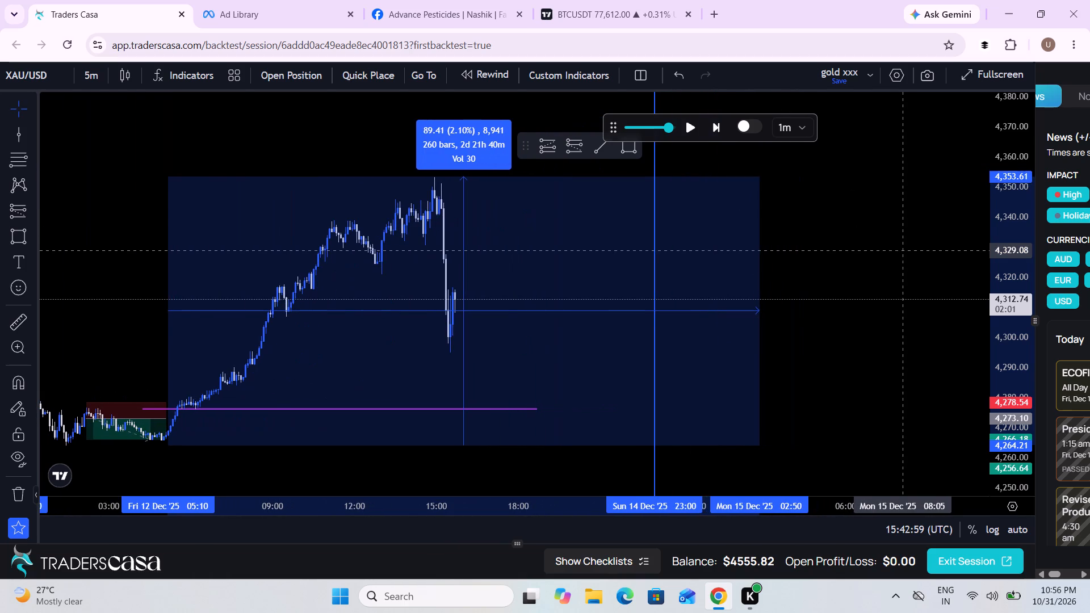
click(26, 243)
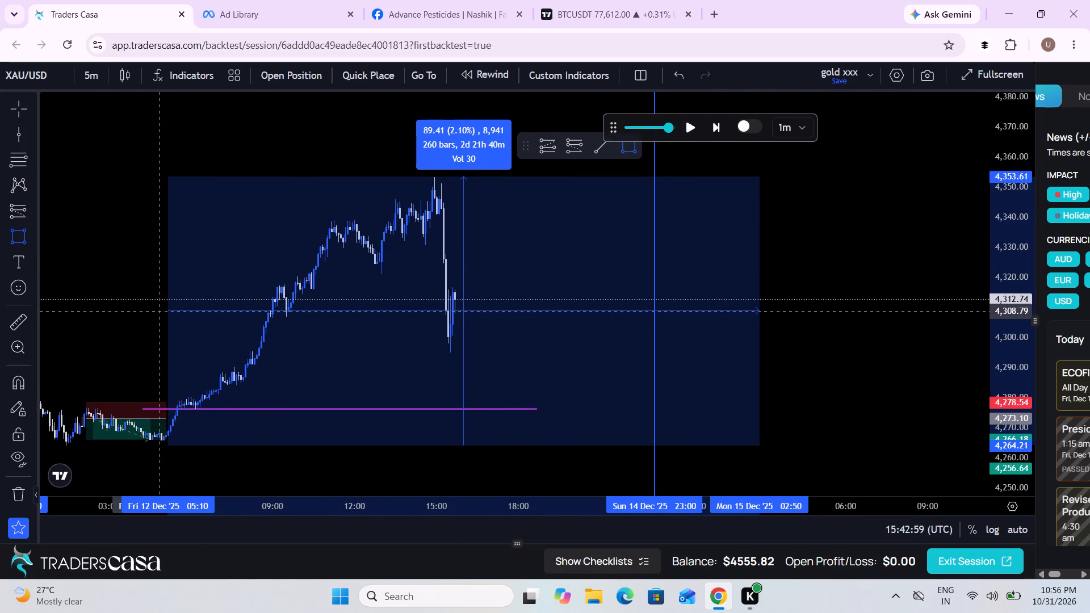
drag(160, 311, 902, 310)
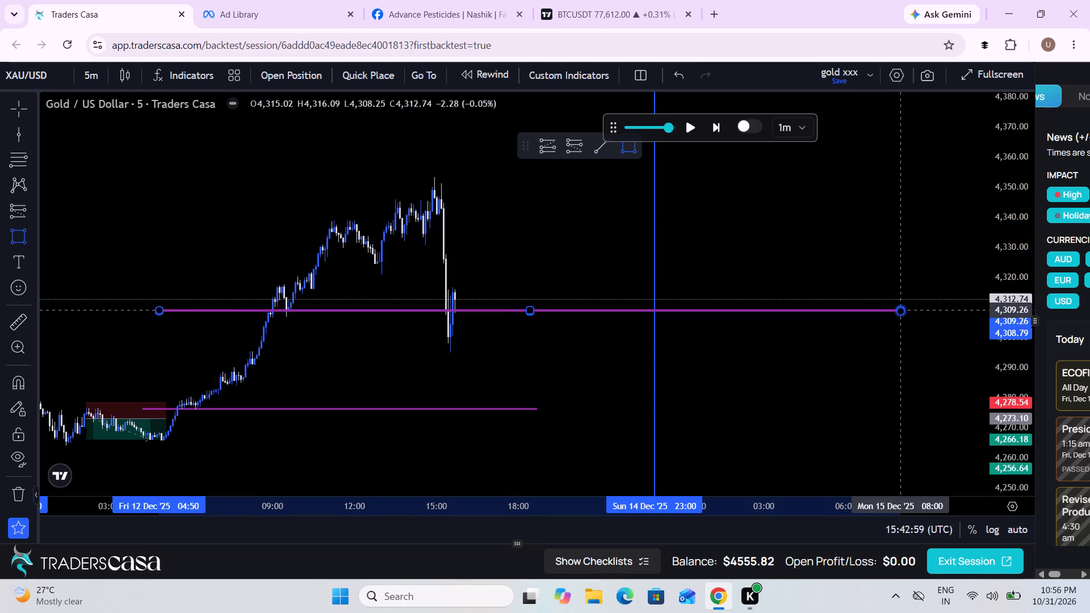
drag(902, 310, 904, 310)
click(904, 310)
Resume the replay briefly and pause it at about 16:00 on 12 December.
scroll(576, 347, up, 3)
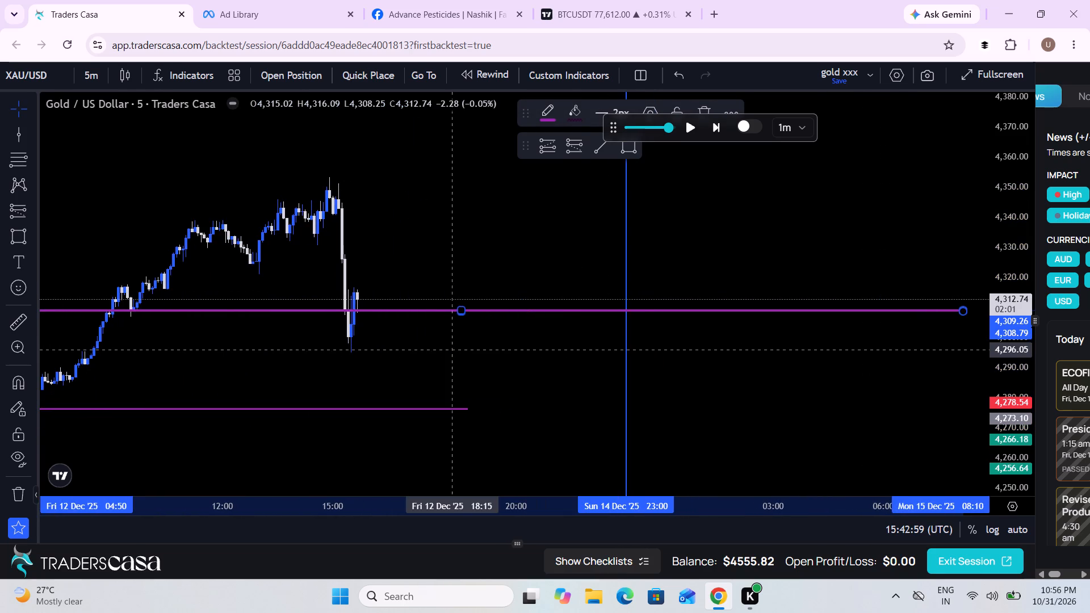
drag(448, 349, 686, 342)
click(689, 125)
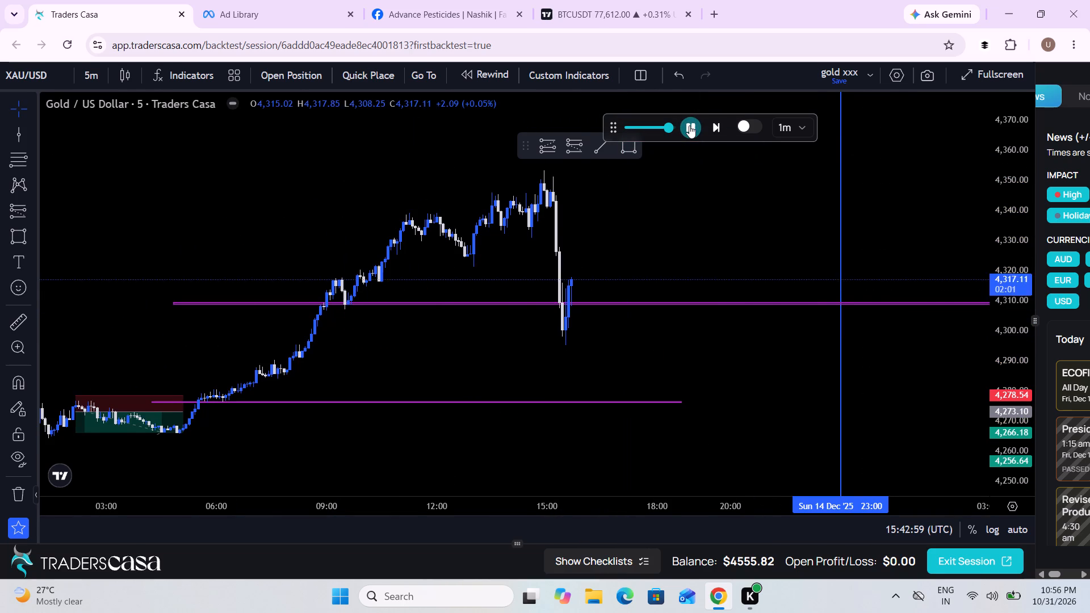
click(689, 125)
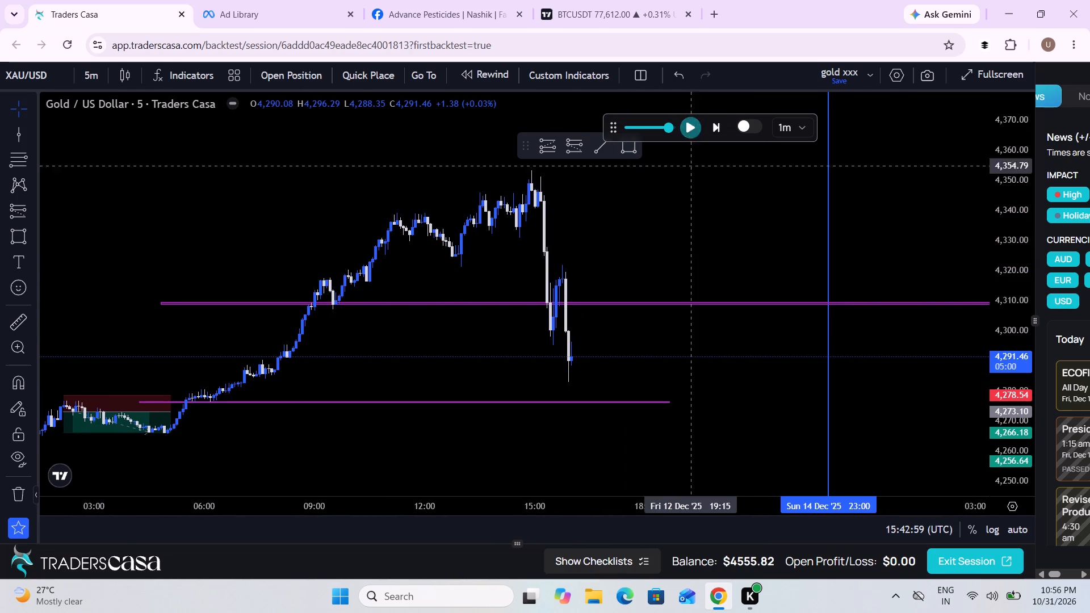
Examine the 12 December rally and sell-off on the 5-minute chart against the midpoint zones and earlier price action.
drag(607, 363, 572, 358)
scroll(572, 358, down, 3)
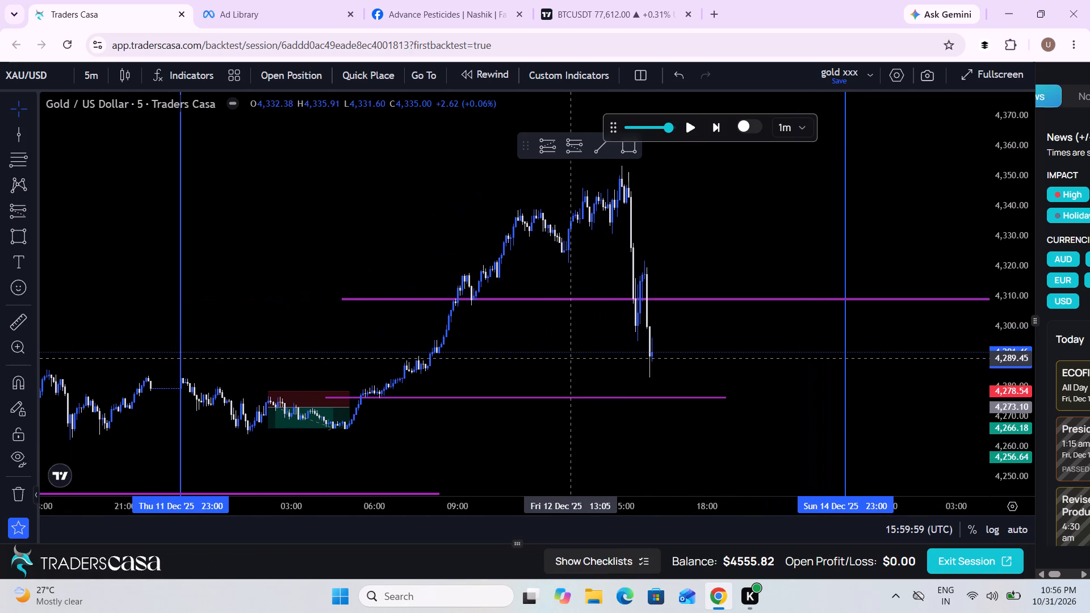
drag(572, 358, 543, 342)
scroll(543, 342, down, 3)
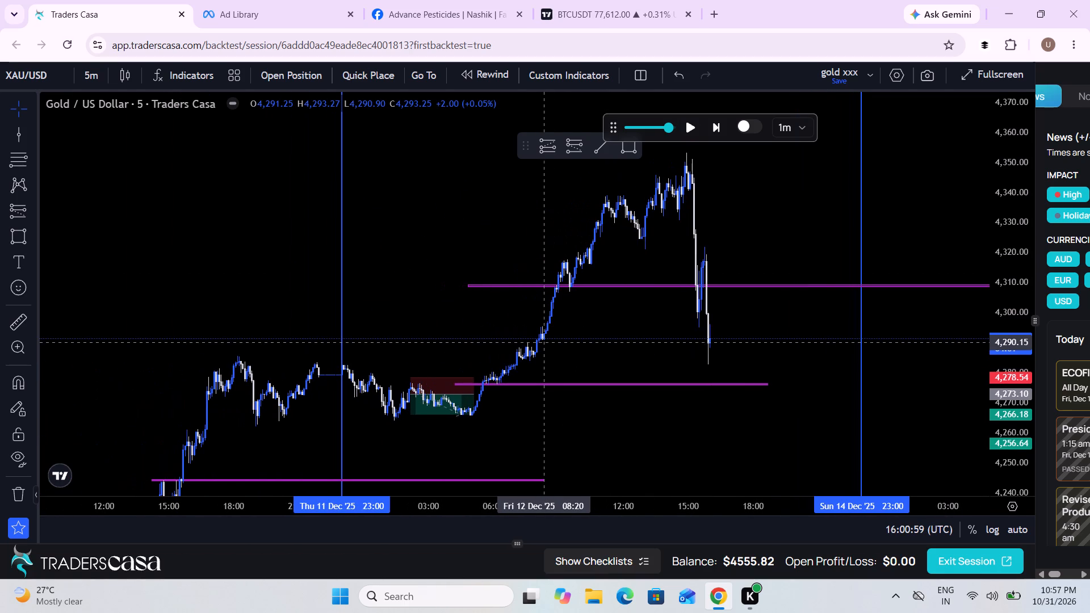
drag(628, 337, 527, 345)
scroll(527, 345, up, 1)
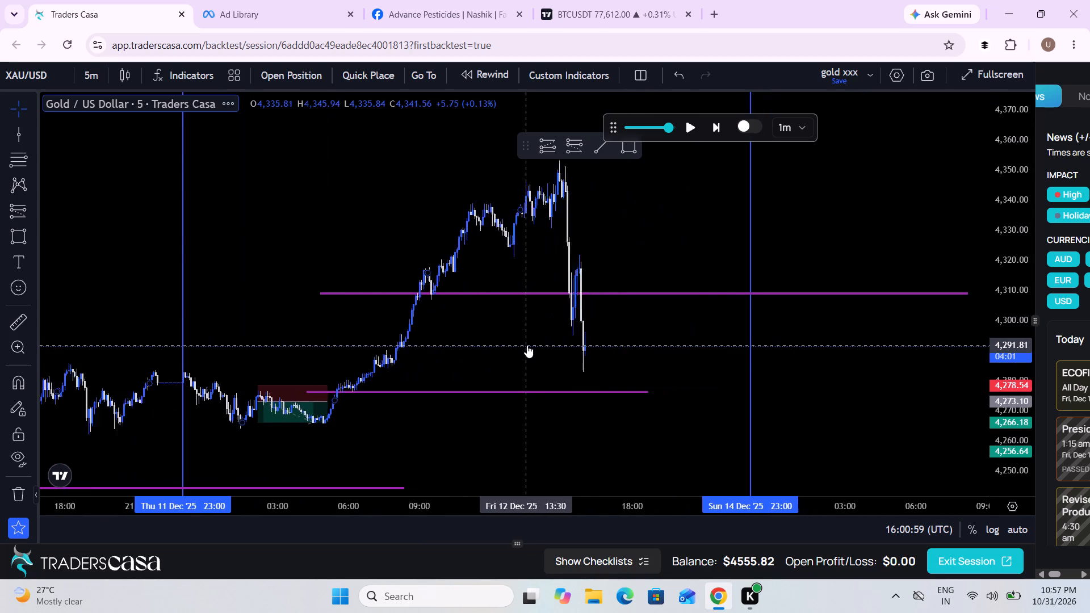
scroll(527, 345, up, 1)
Switch the chart to the 1-hour timeframe and frame the 11–12 December candles with the midpoint zones.
click(104, 83)
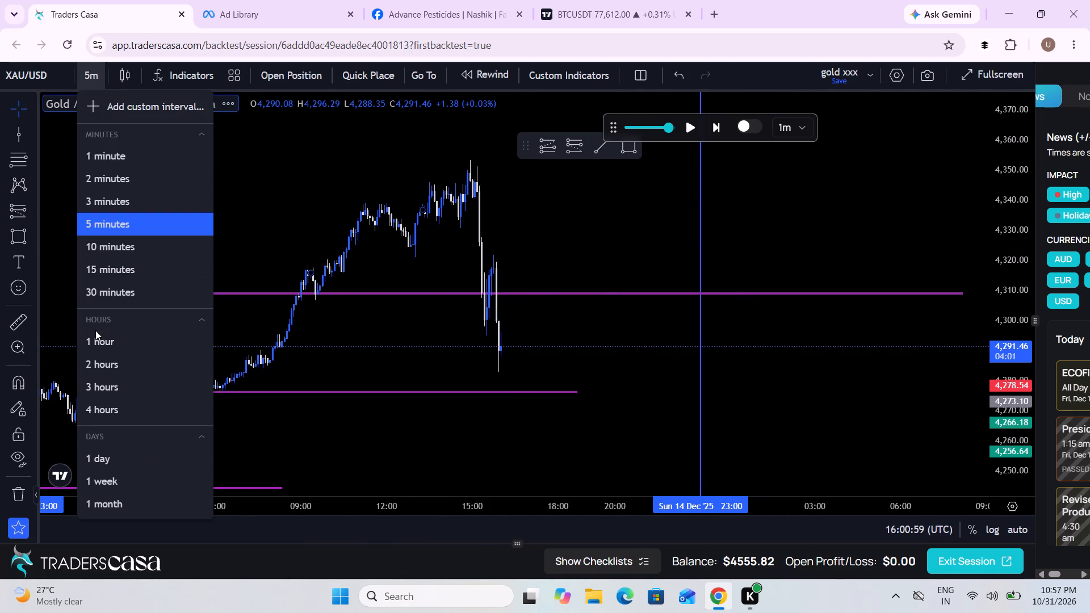
click(95, 341)
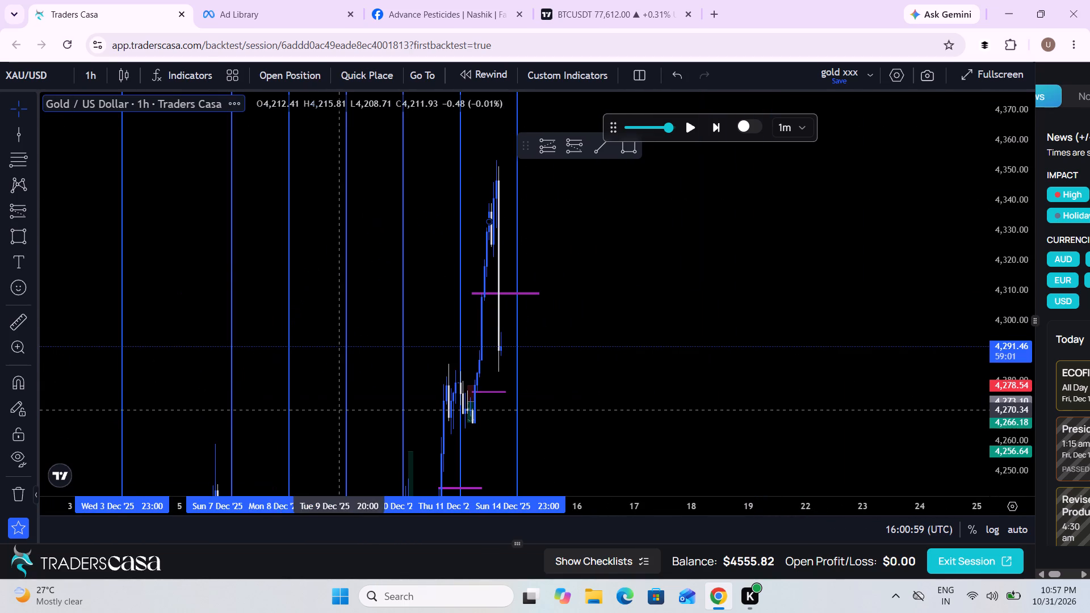
scroll(339, 410, up, 5)
drag(162, 347, 858, 289)
scroll(858, 289, up, 6)
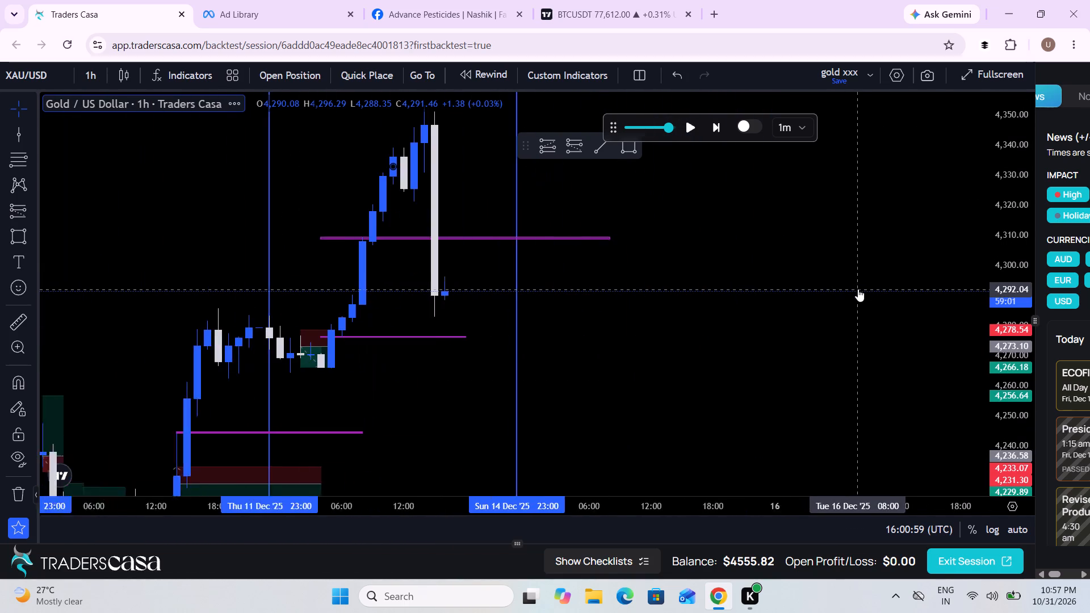
drag(690, 282, 961, 356)
scroll(961, 356, up, 3)
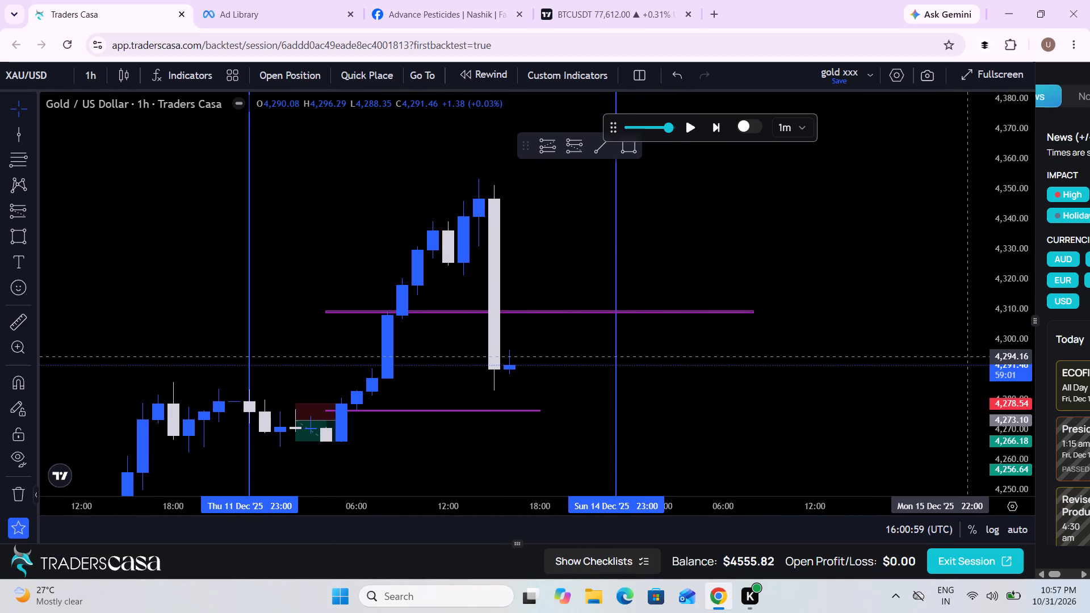
drag(827, 343, 788, 318)
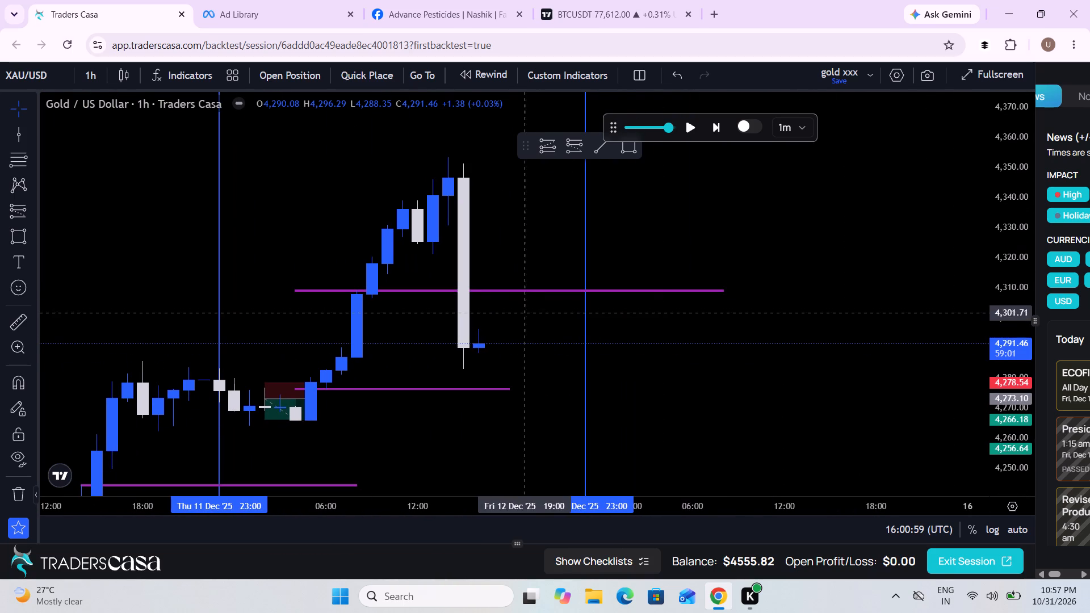
drag(726, 351, 688, 344)
Advance the replay in short bursts on the 1-hour chart and pause it at about 16:50 on 12 December.
click(683, 137)
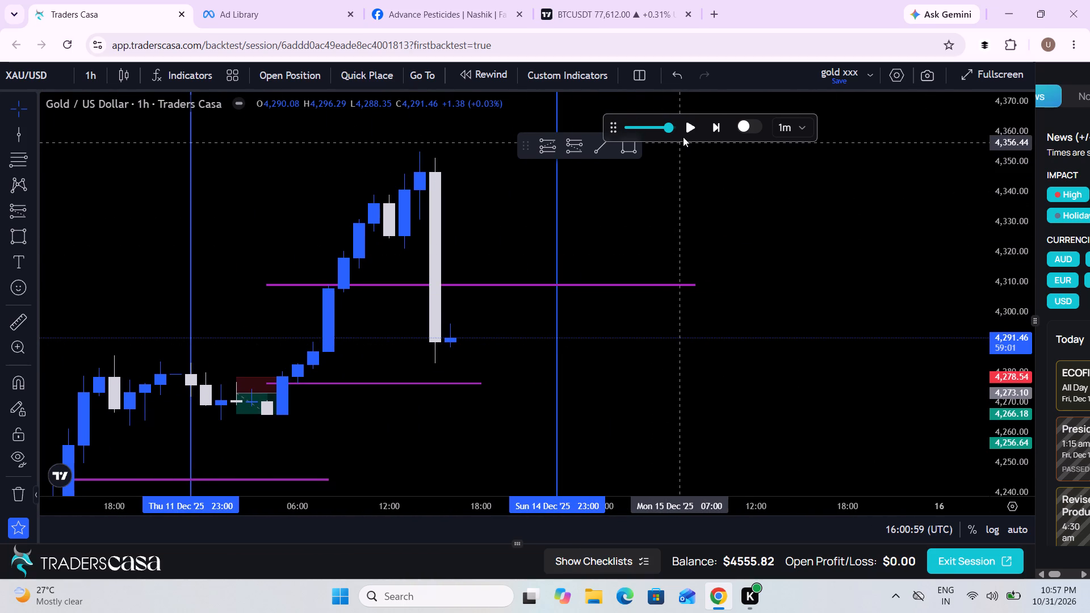
click(688, 128)
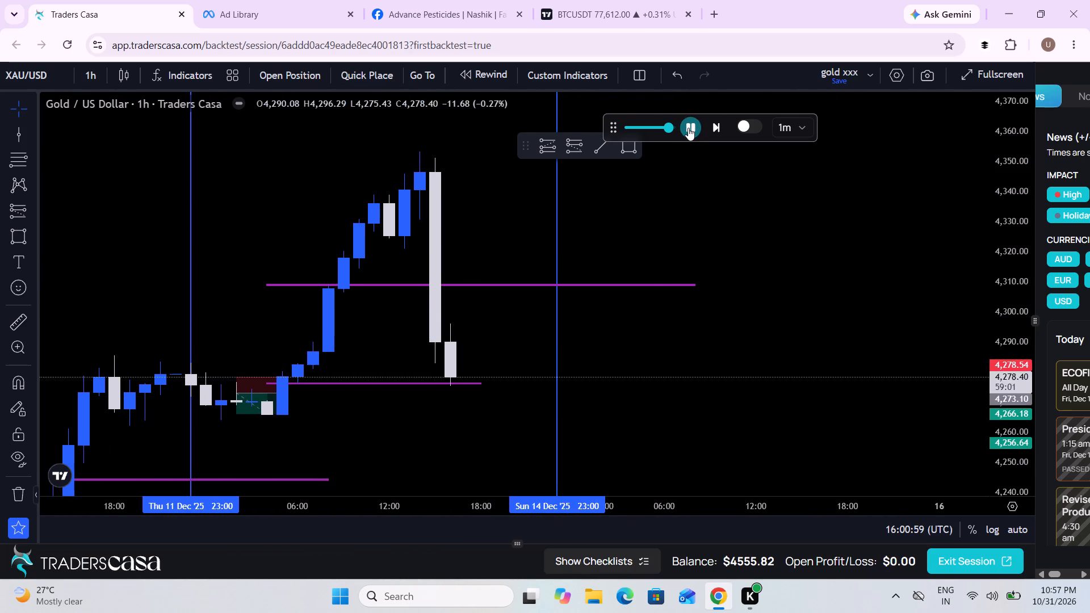
click(688, 128)
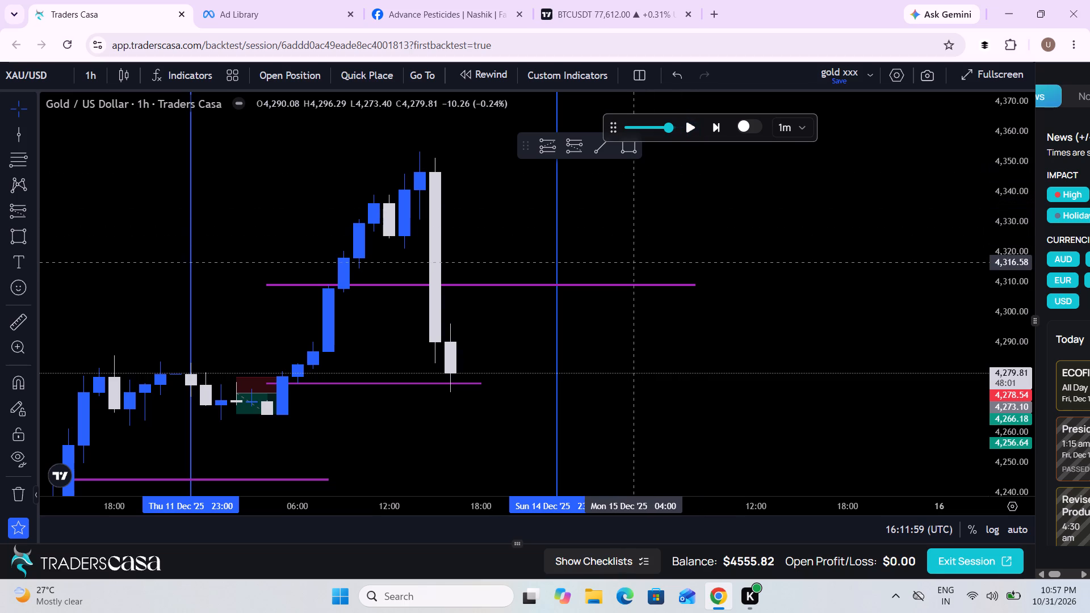
click(687, 135)
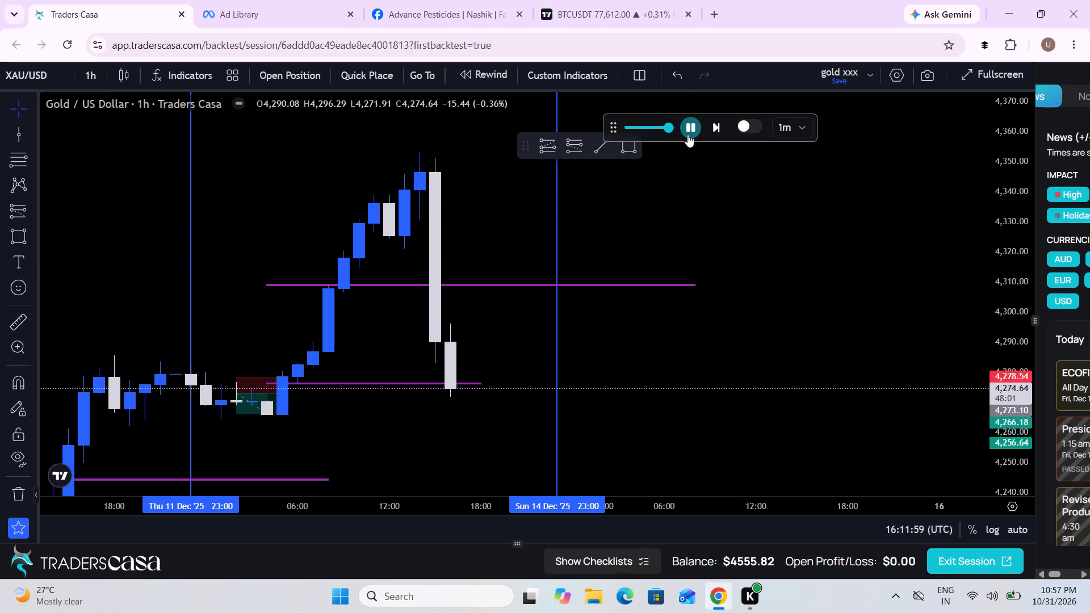
click(687, 135)
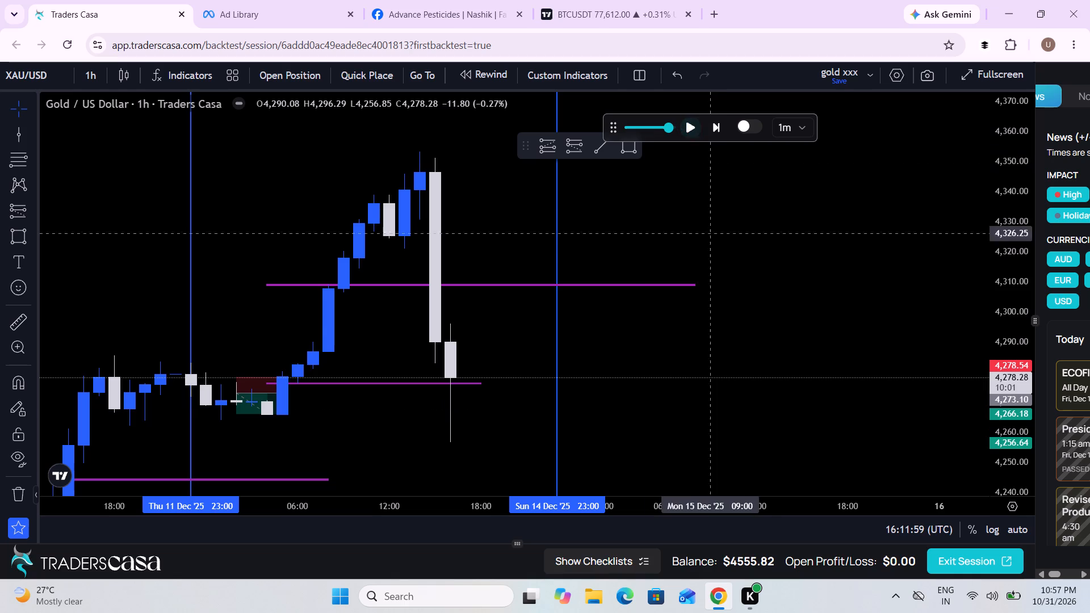
Measure the 12 December sell-off from the swing high at about 4,353.4 to the new low at about 4,256.7.
drag(703, 372, 619, 363)
scroll(619, 363, down, 3)
drag(720, 371, 618, 287)
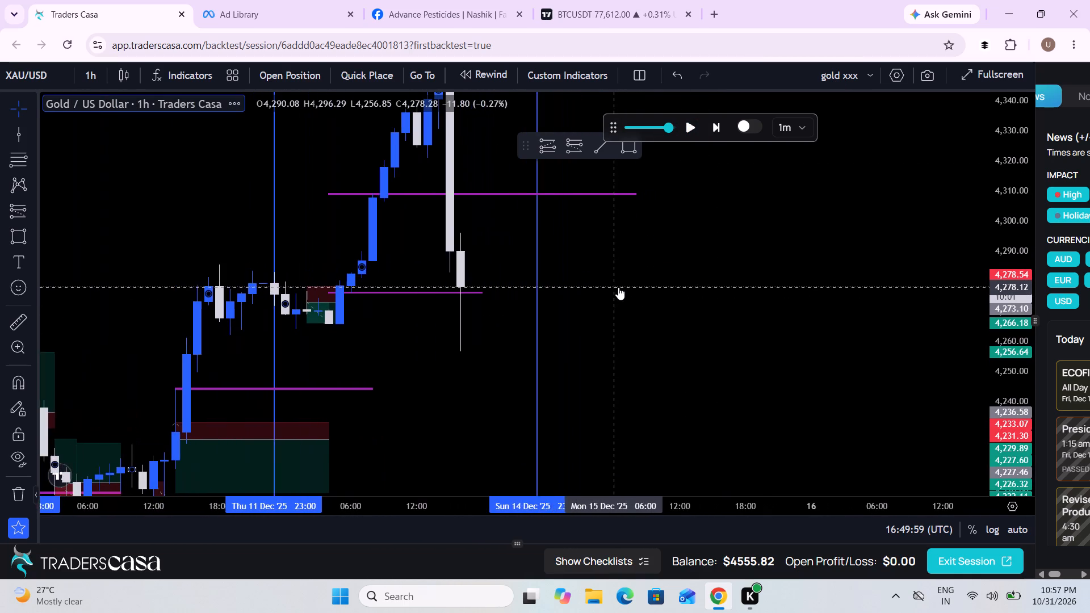
click(95, 82)
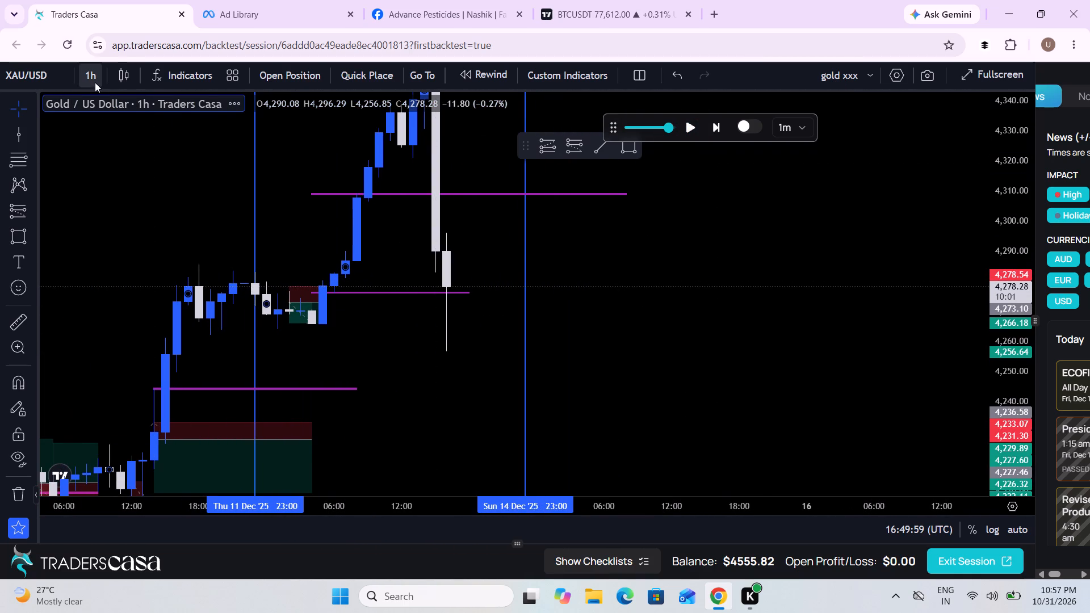
drag(680, 339, 704, 387)
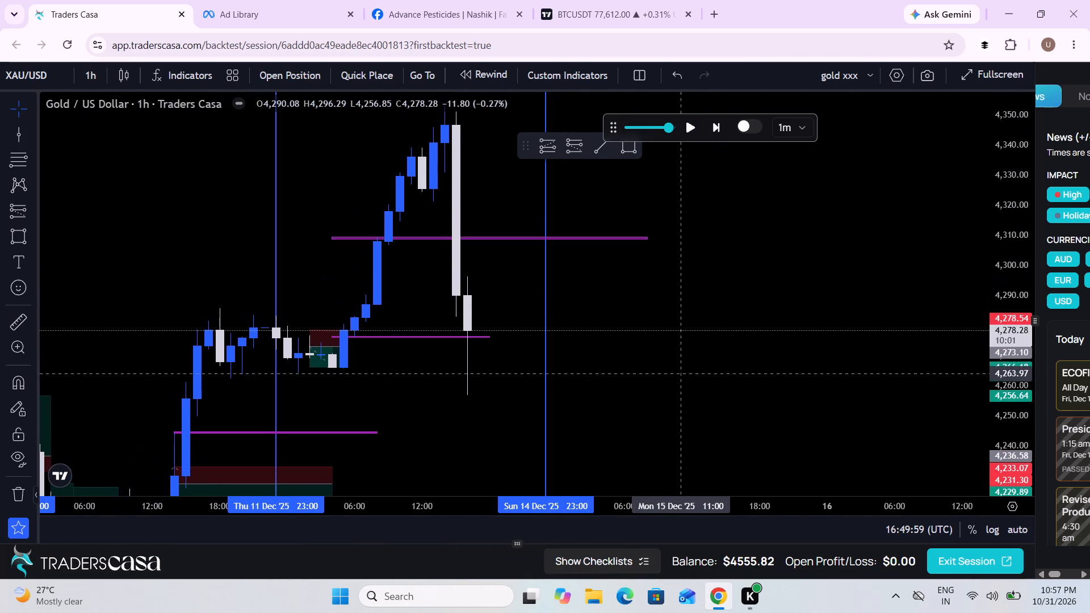
drag(751, 257, 686, 323)
scroll(586, 318, up, 2)
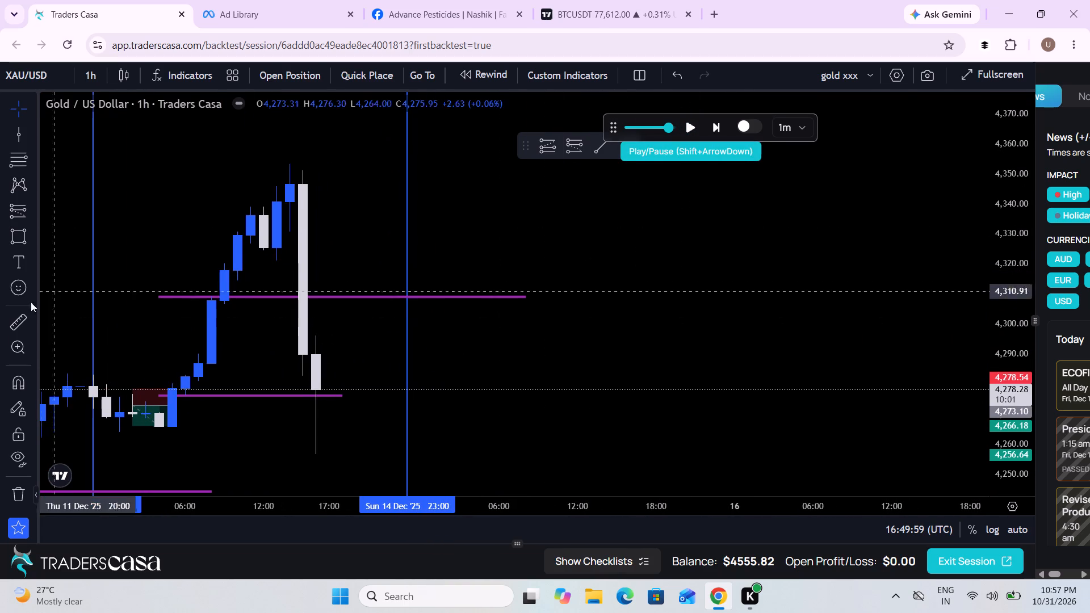
click(23, 318)
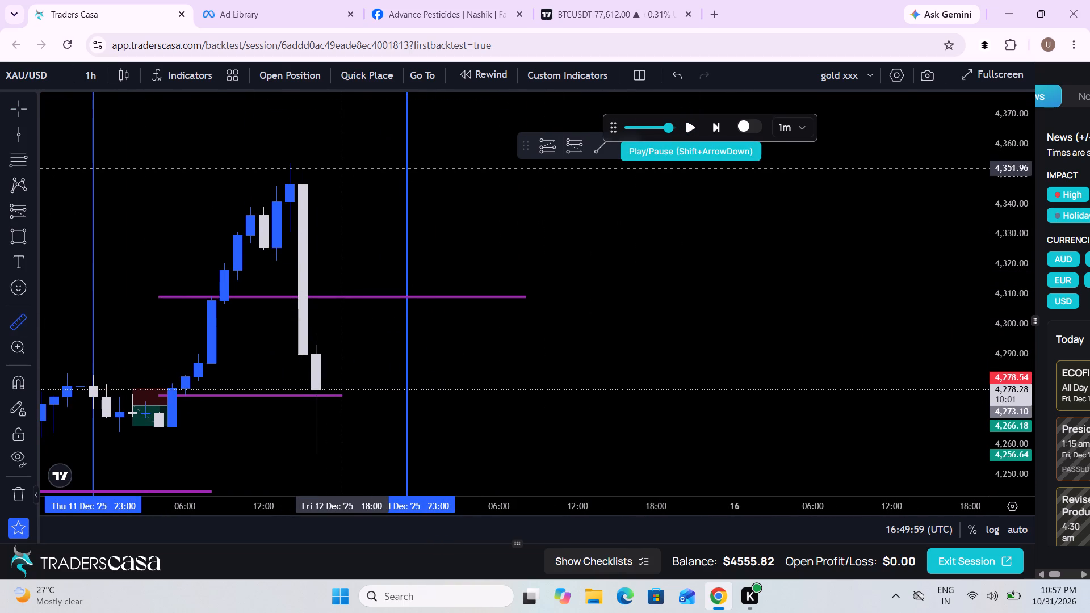
click(343, 163)
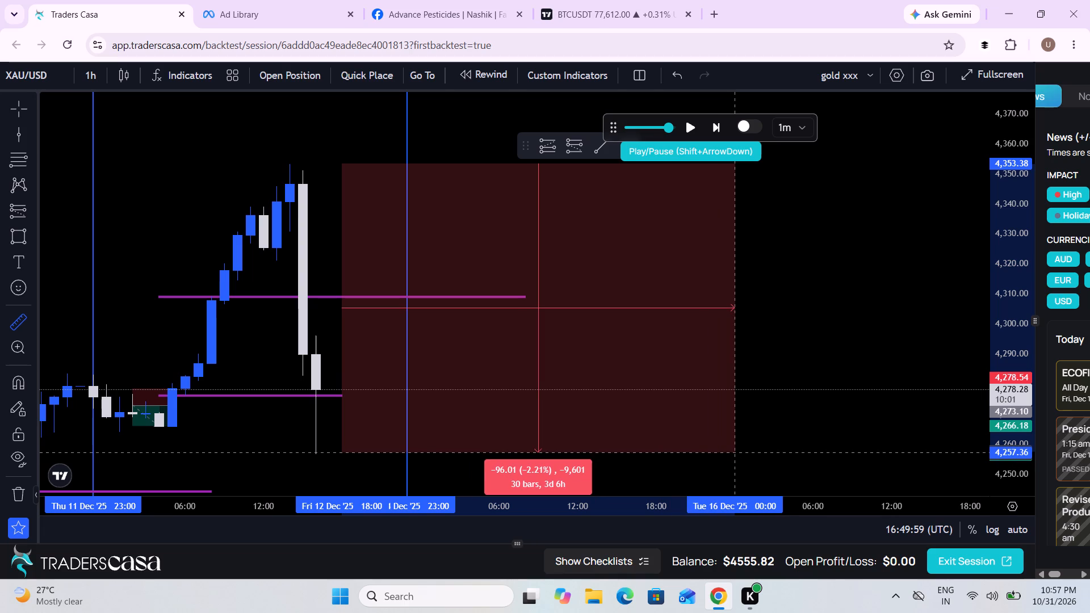
click(728, 454)
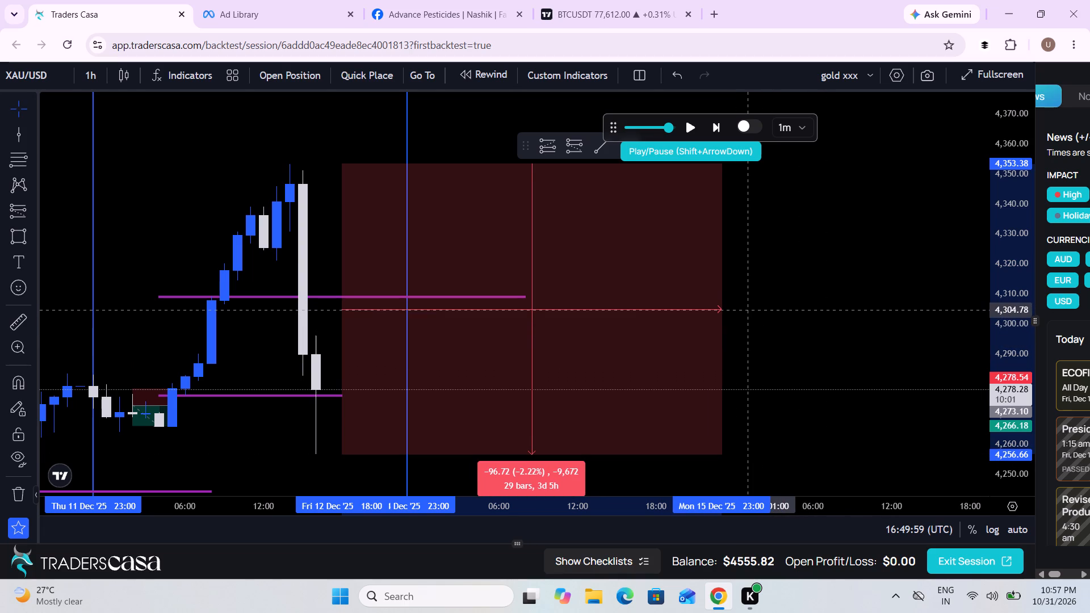
Move the upper midpoint zone to about 4,305.25, spanning 15:00 on 12 December to 19:00 on 15 December.
drag(320, 295, 392, 309)
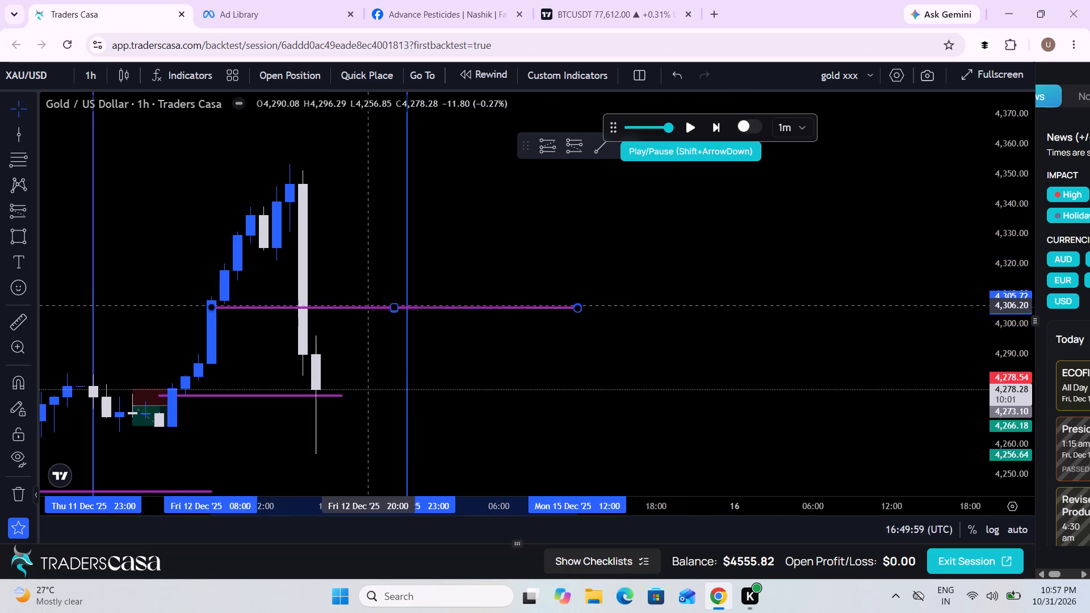
drag(392, 309, 464, 305)
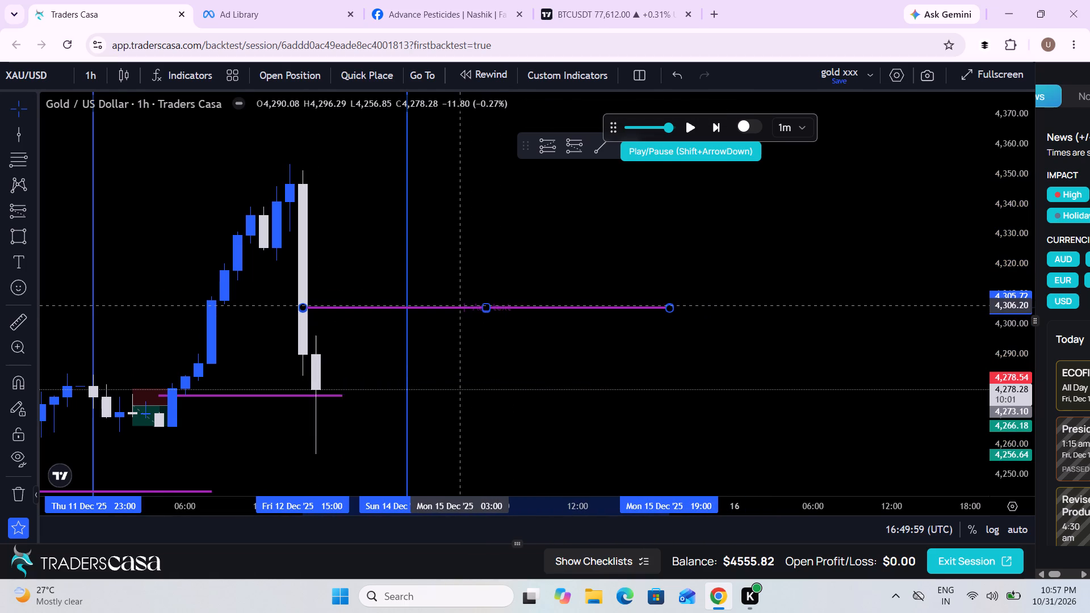
click(464, 305)
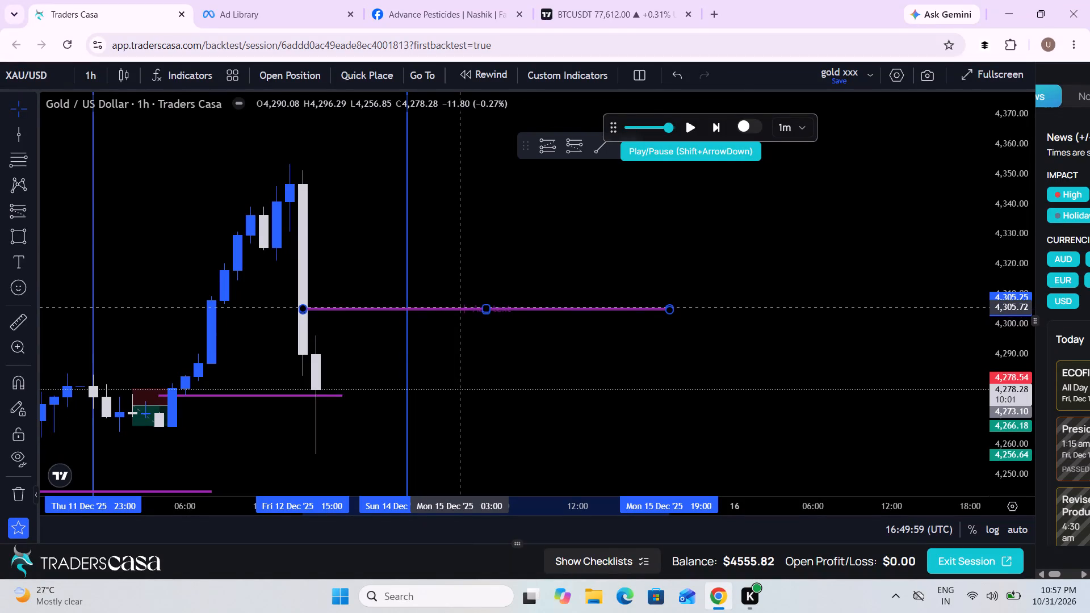
Resume the replay and pause it at about 17:30 on 12 December.
drag(628, 353, 756, 321)
scroll(756, 321, up, 1)
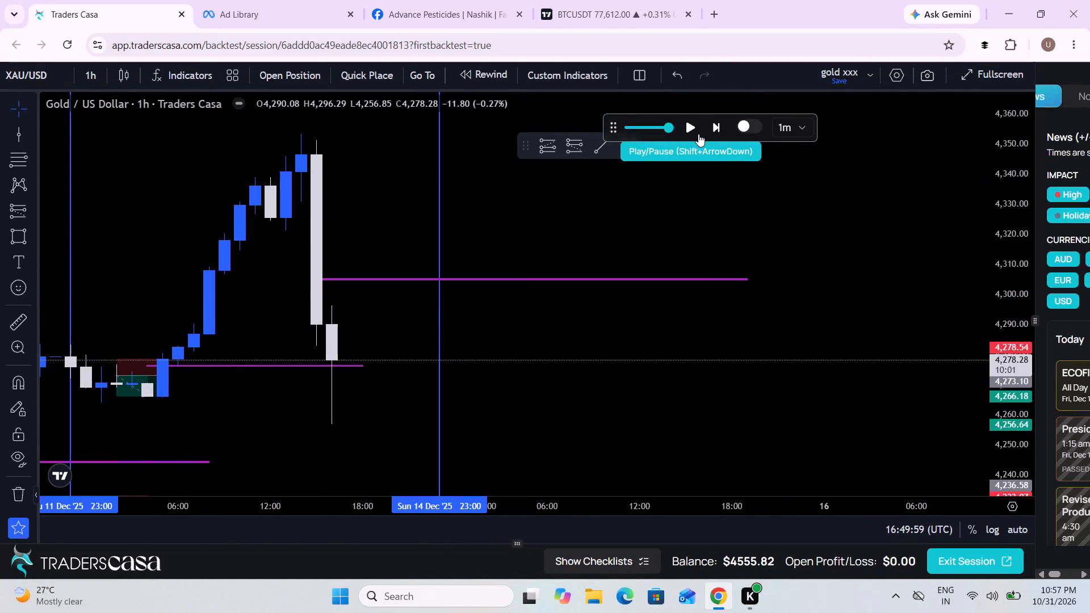
click(689, 132)
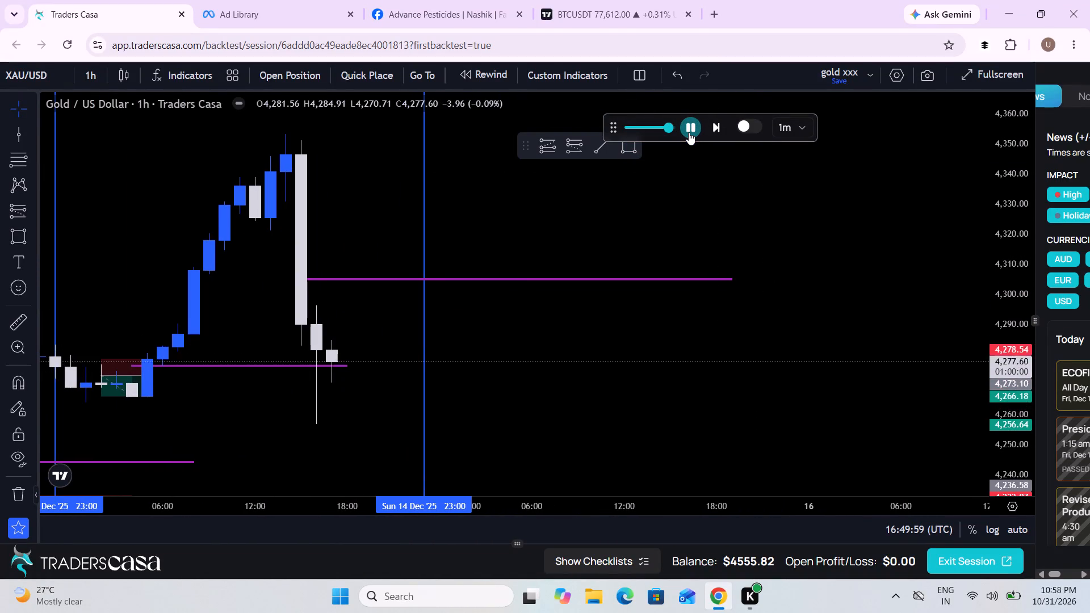
click(689, 132)
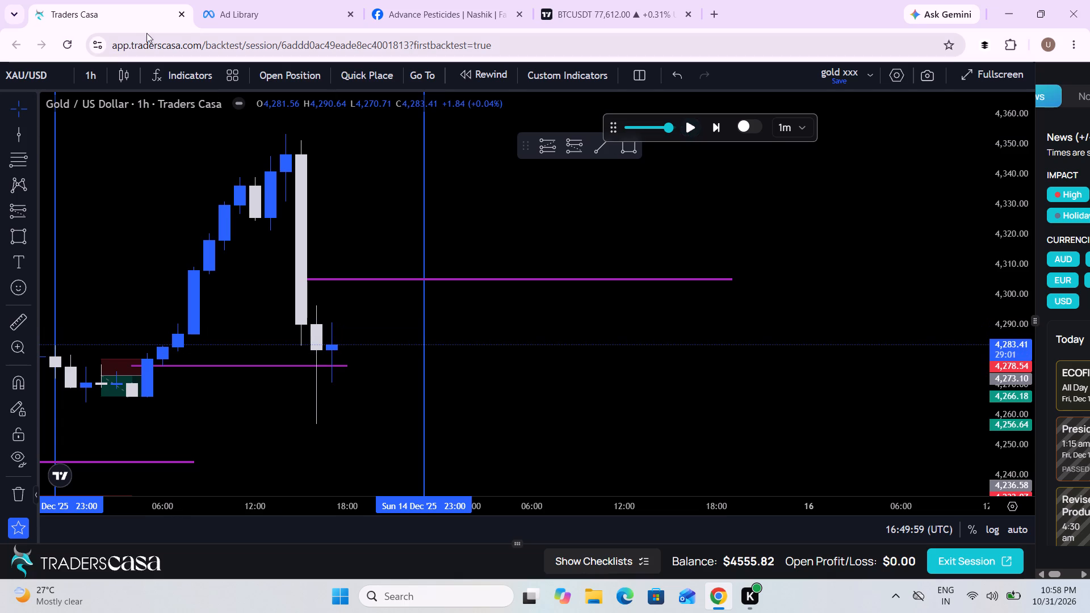
Switch the chart to the 5-minute timeframe and frame the rebound between the two midpoint zones.
click(94, 73)
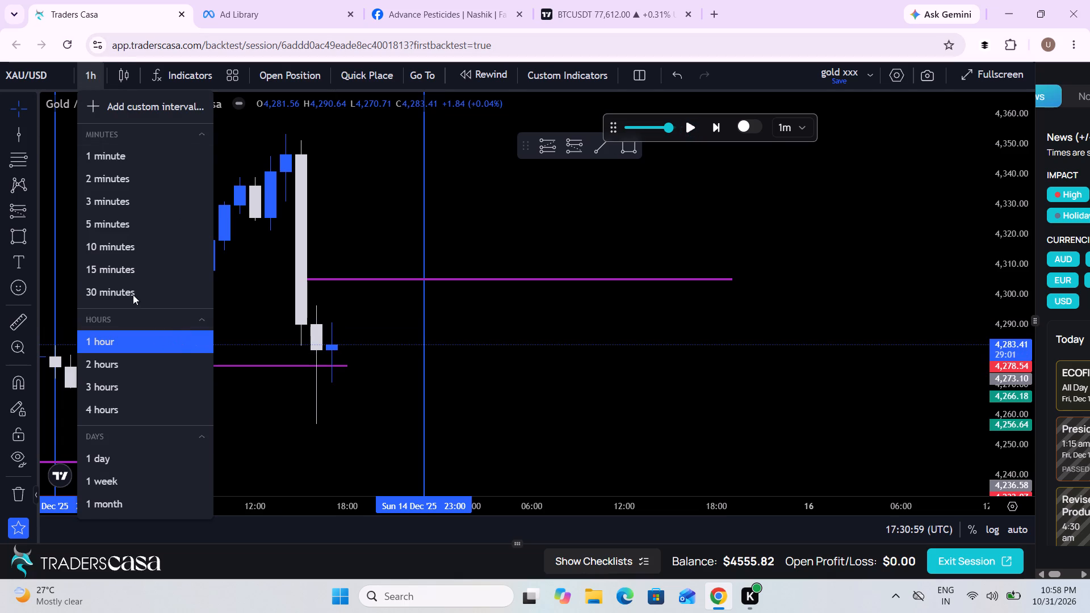
click(115, 226)
scroll(564, 347, down, 7)
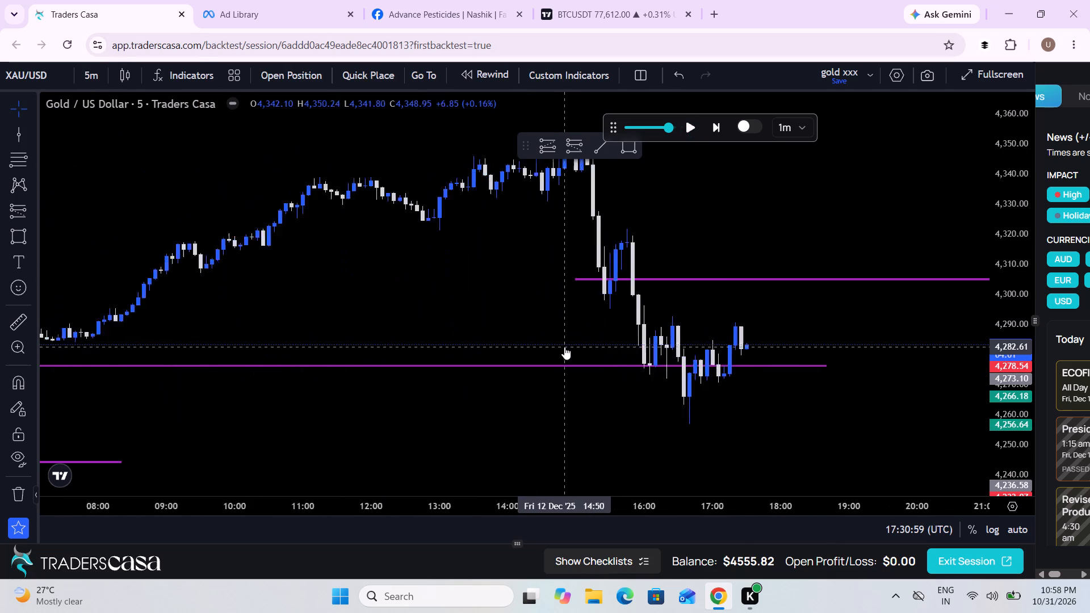
drag(730, 410, 525, 410)
scroll(525, 410, up, 3)
scroll(525, 410, down, 2)
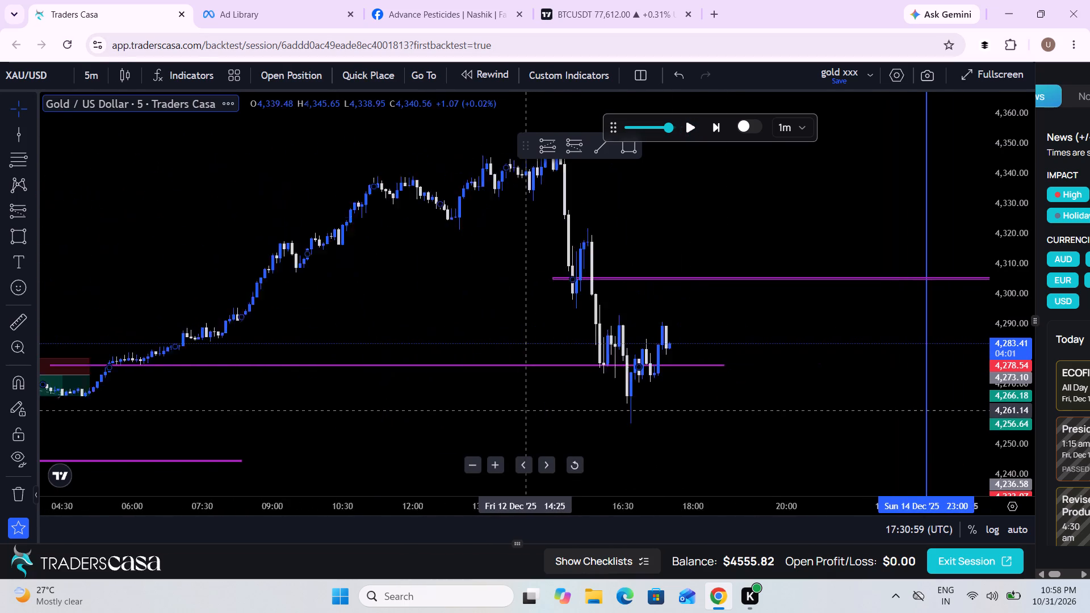
scroll(525, 410, down, 4)
scroll(525, 410, up, 4)
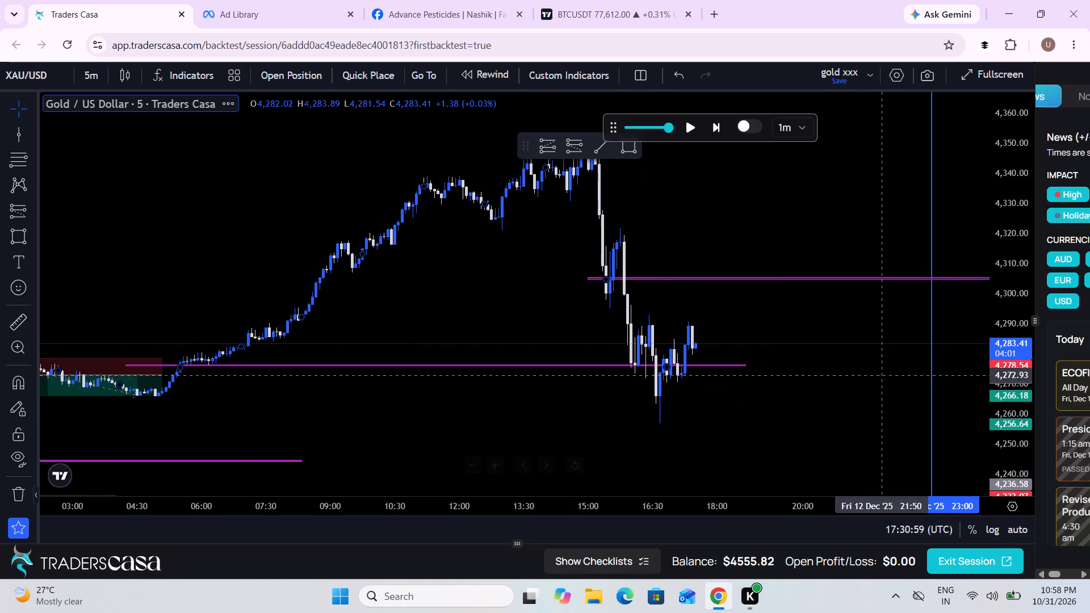
scroll(855, 392, up, 3)
drag(1022, 421, 994, 308)
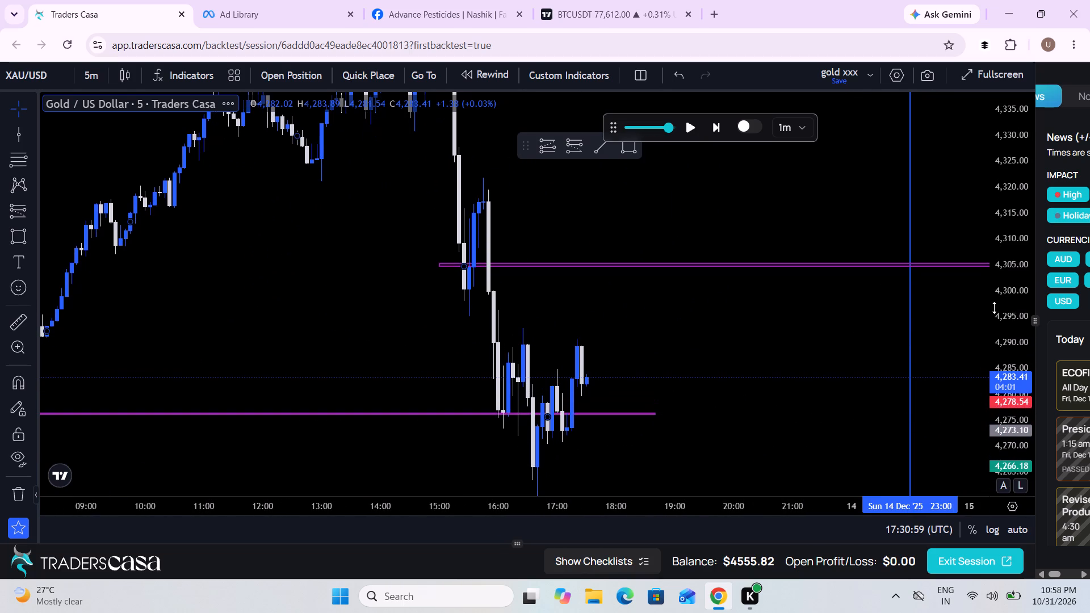
drag(765, 324, 631, 295)
Advance the replay in stages on the 5-minute chart and pause it at about 23:17 on 14 December.
click(686, 123)
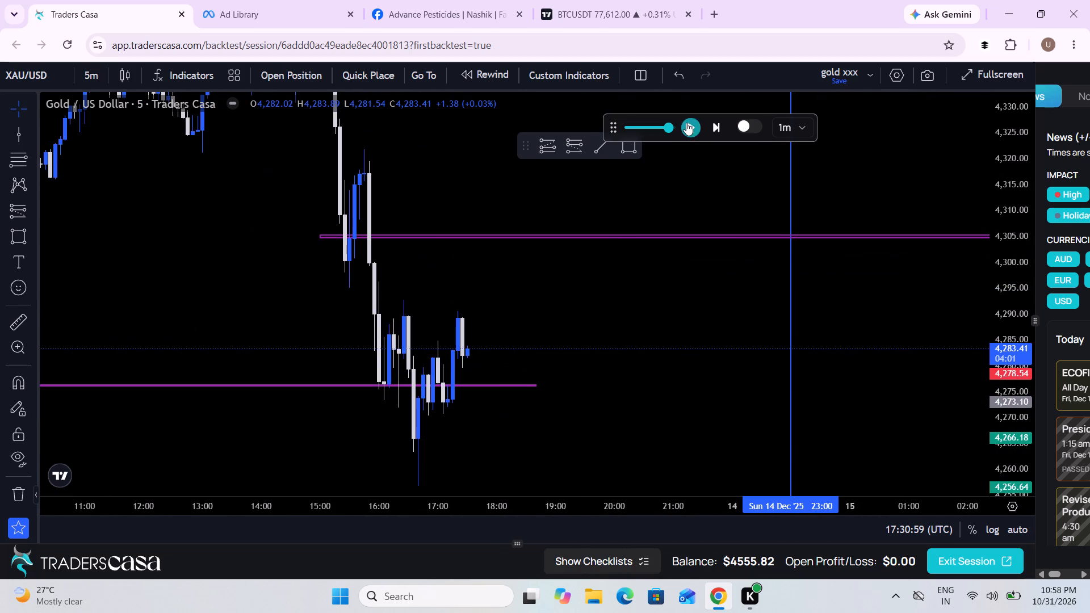
click(686, 123)
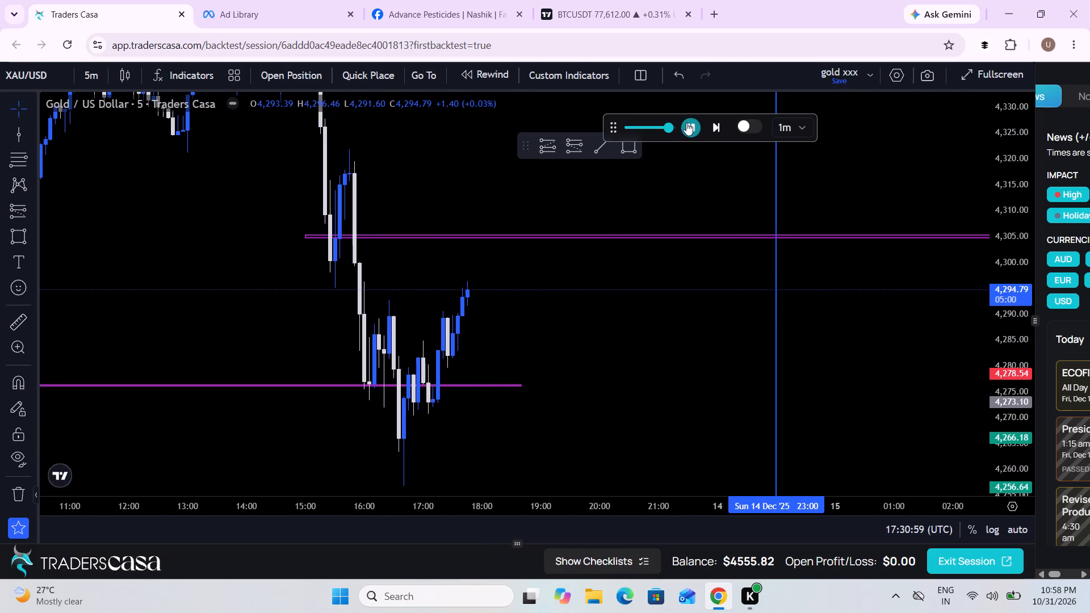
click(686, 123)
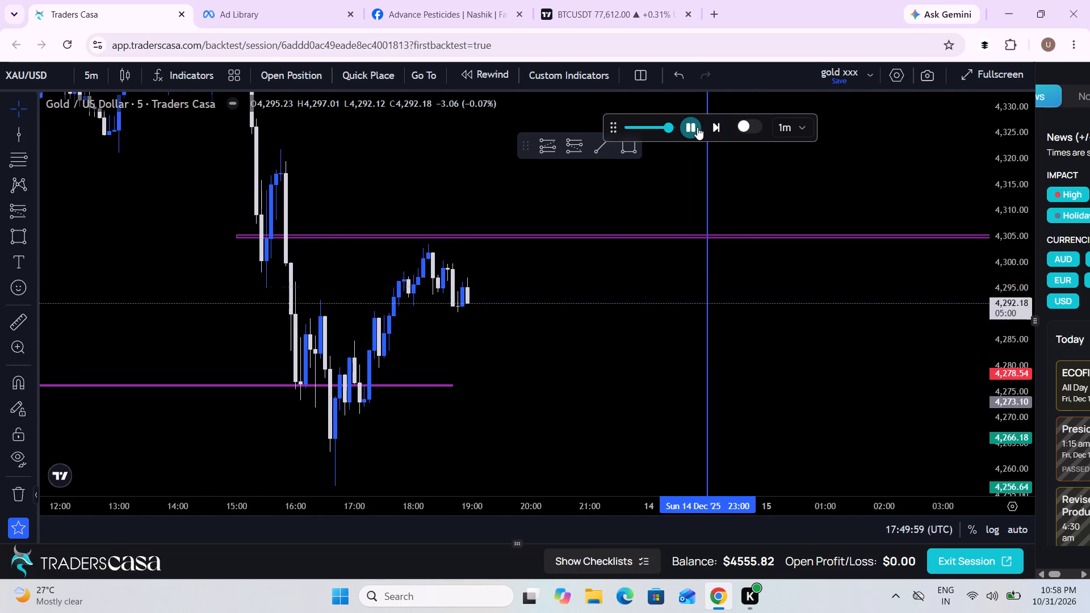
click(697, 127)
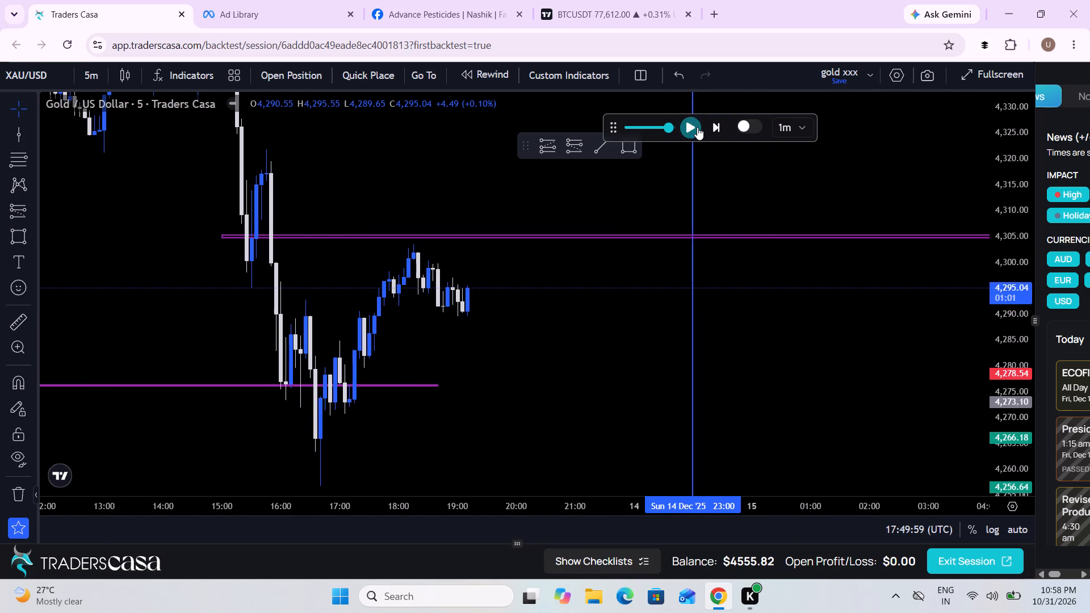
click(697, 127)
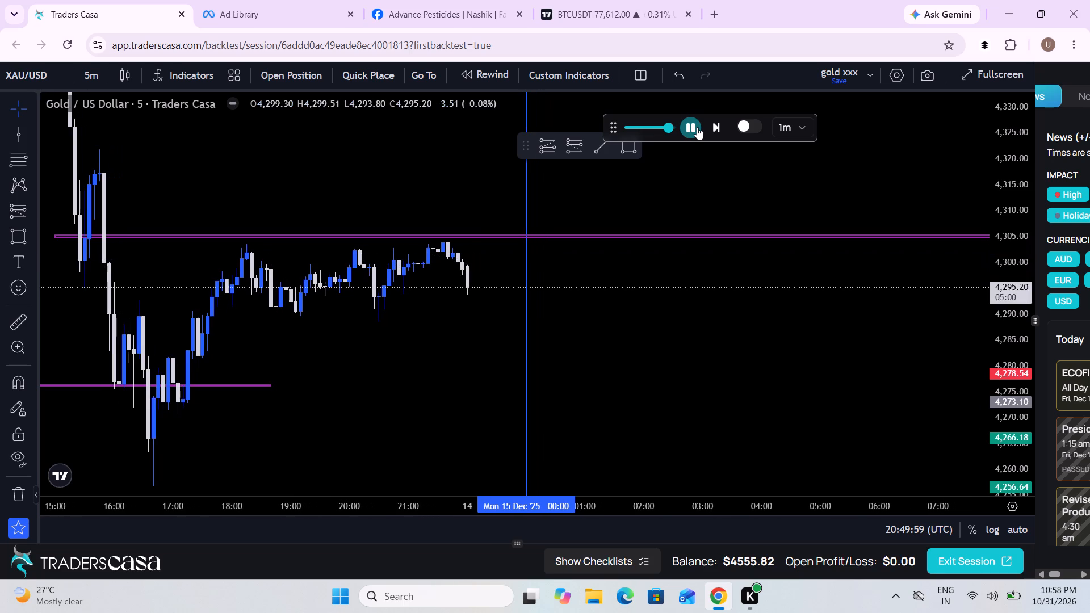
click(697, 127)
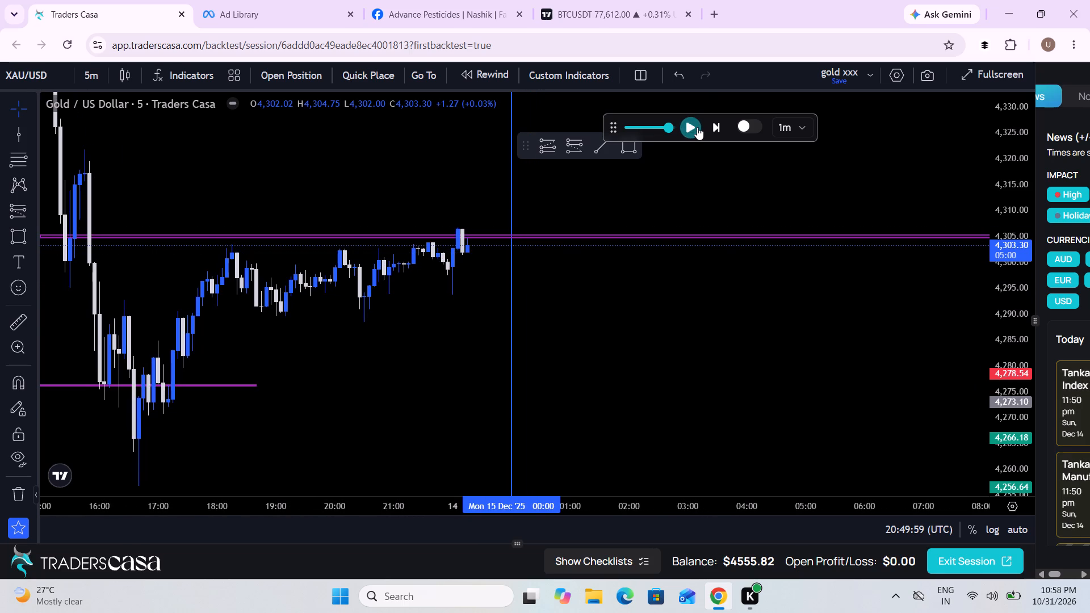
Draw a short position beside the latest candle with entry about 4,301.5, stop about 4,307.7 and target about 4,282.2.
scroll(733, 314, down, 2)
drag(733, 314, 647, 313)
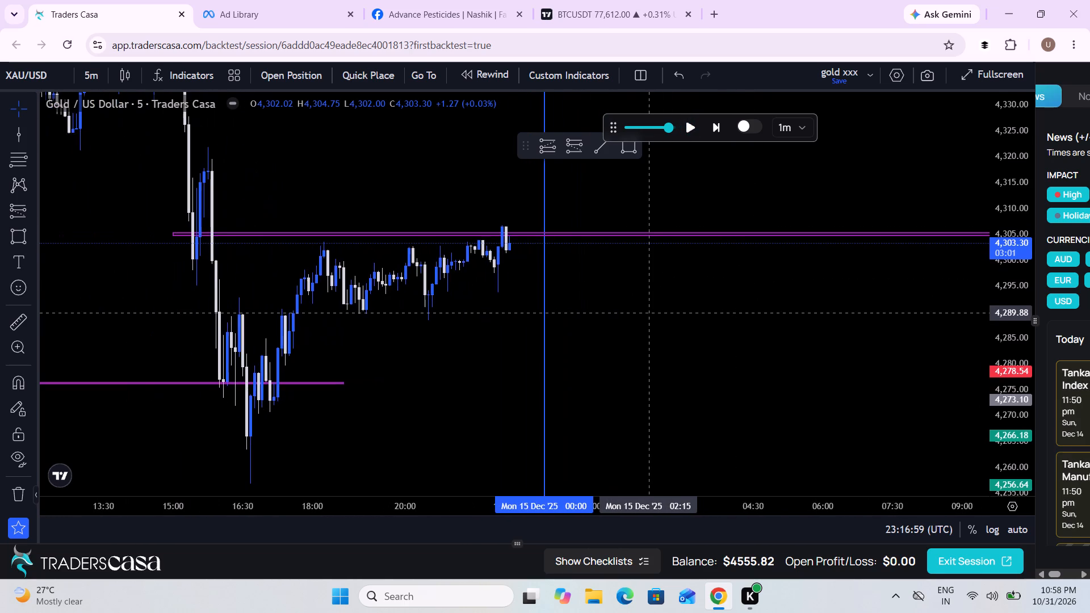
scroll(647, 313, down, 1)
drag(647, 313, 560, 360)
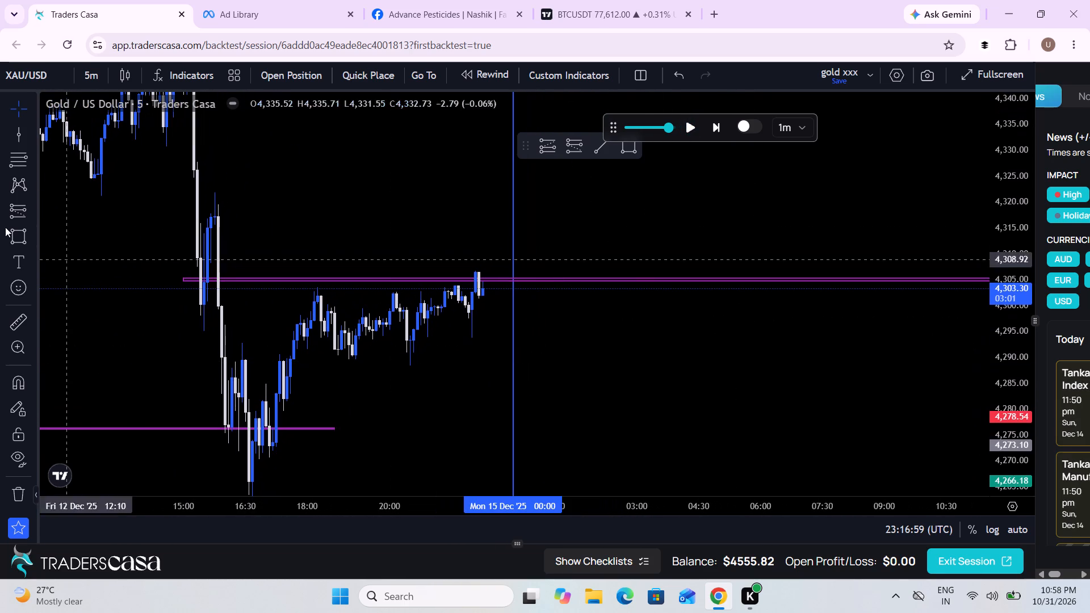
click(13, 205)
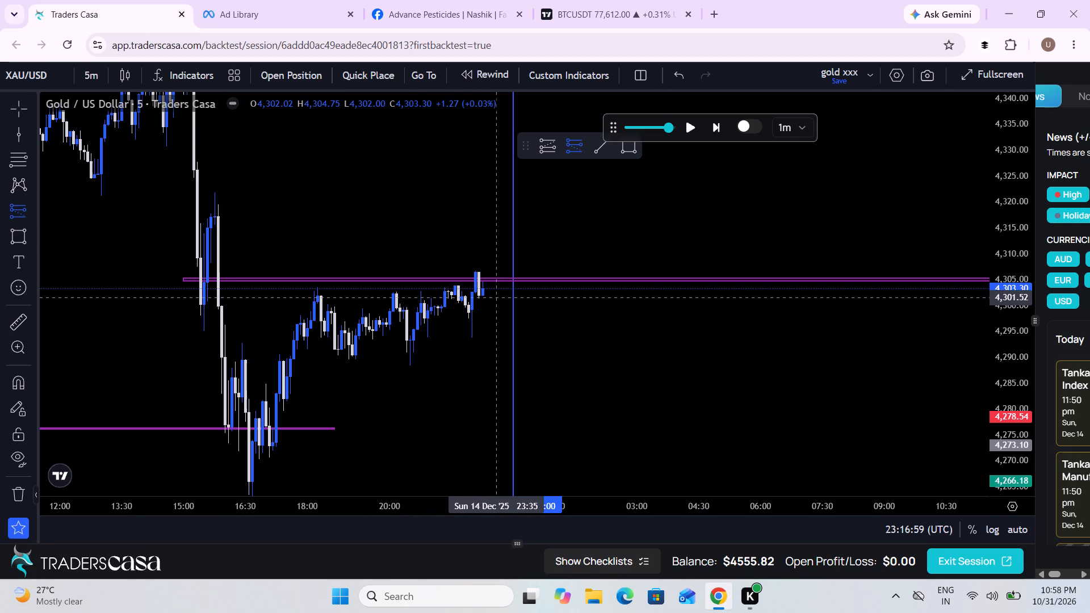
click(496, 297)
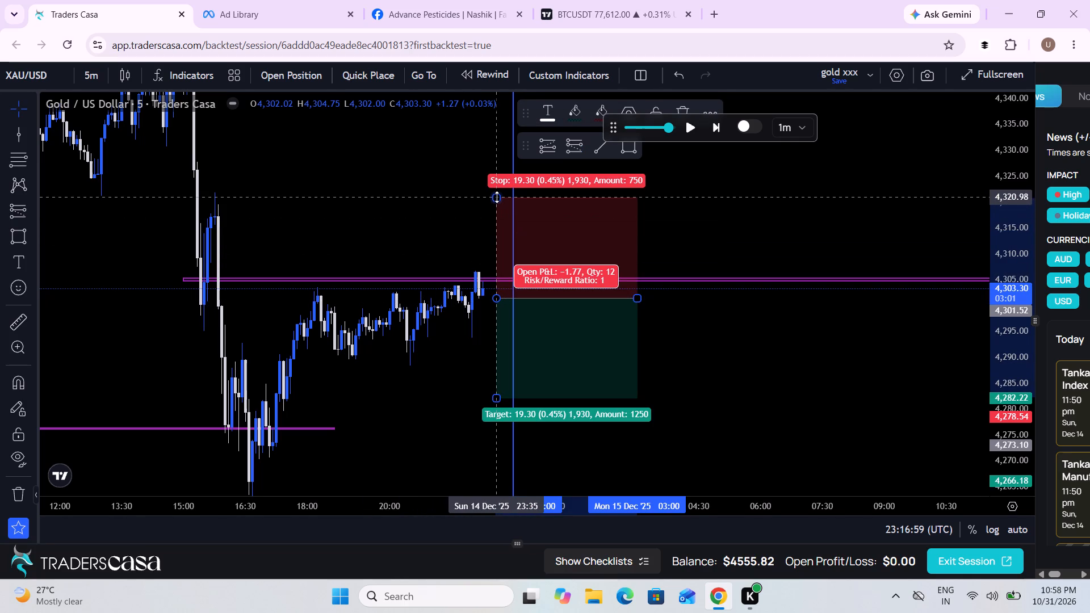
drag(497, 197, 496, 254)
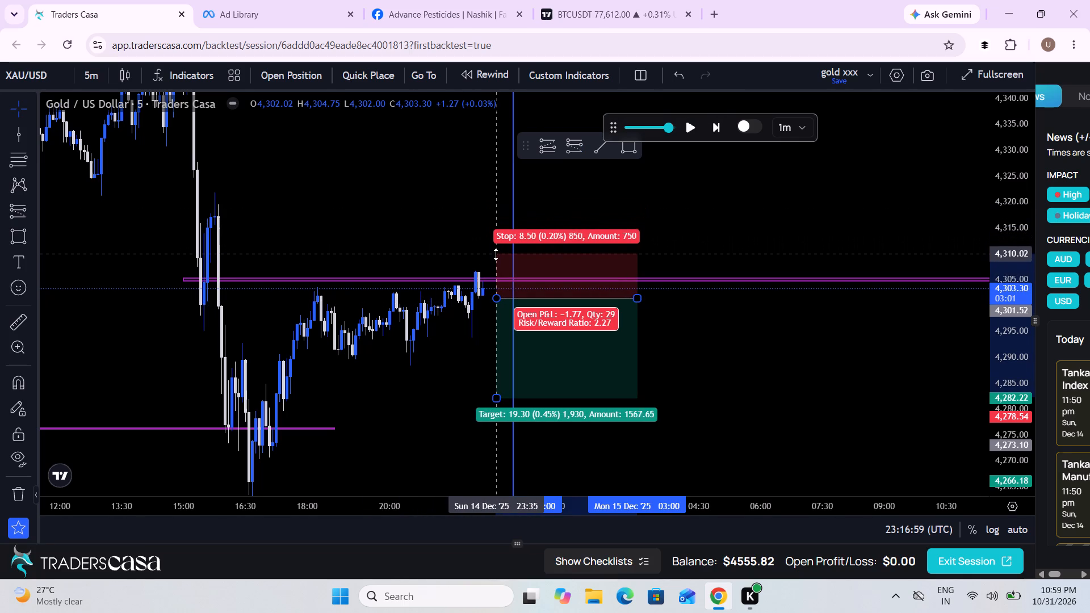
drag(496, 254, 494, 266)
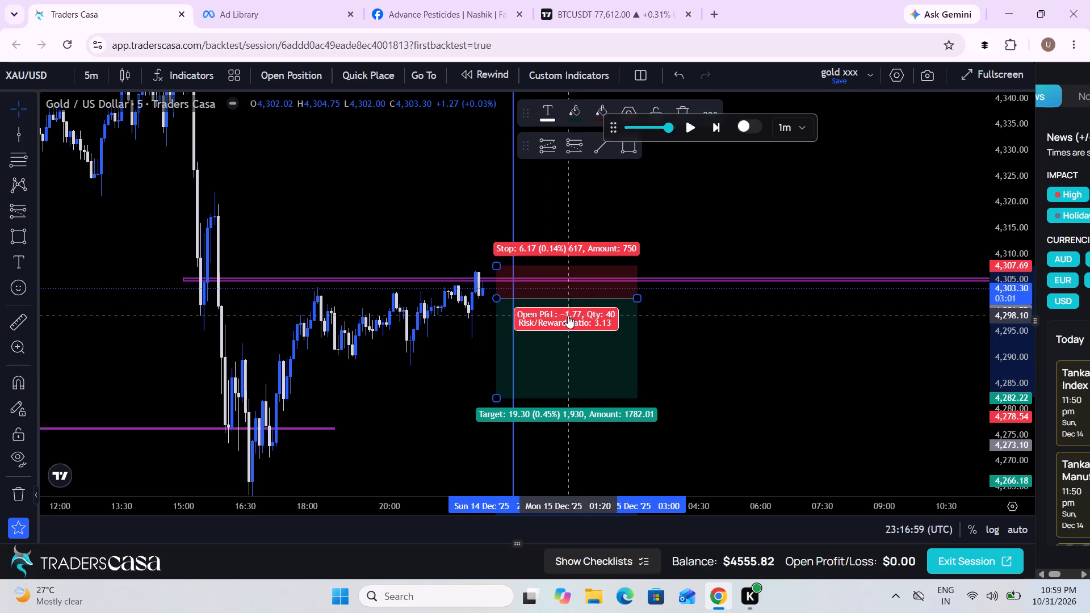
Adjust the drawn short position to entry 4,302.62, stop 4,307.69 and target 4,263.02.
drag(710, 337, 580, 306)
scroll(580, 306, down, 1)
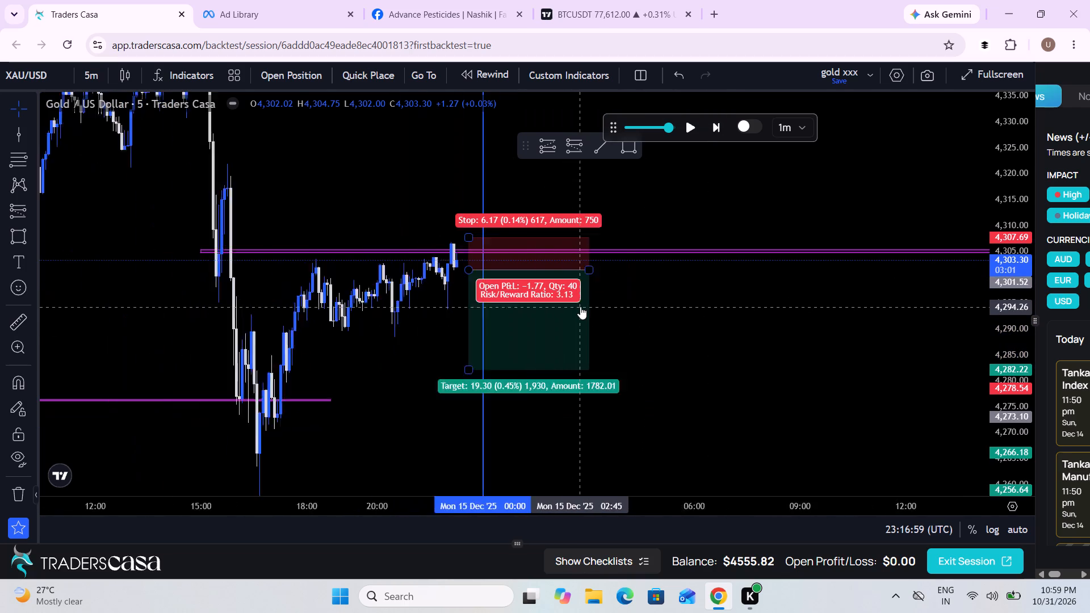
scroll(580, 306, down, 1)
drag(560, 293, 555, 290)
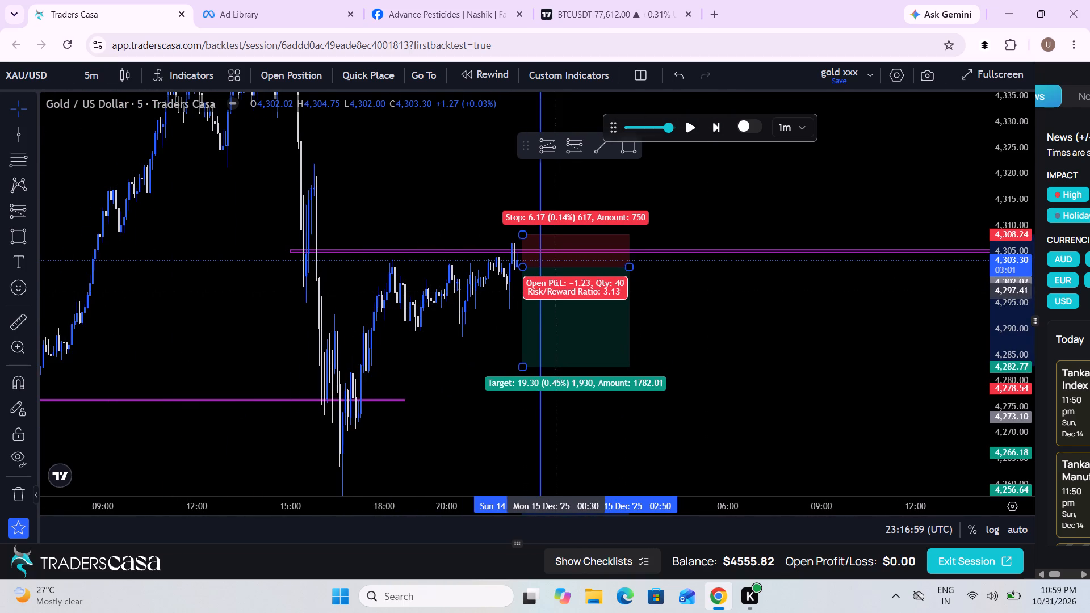
drag(555, 290, 552, 288)
drag(678, 319, 585, 300)
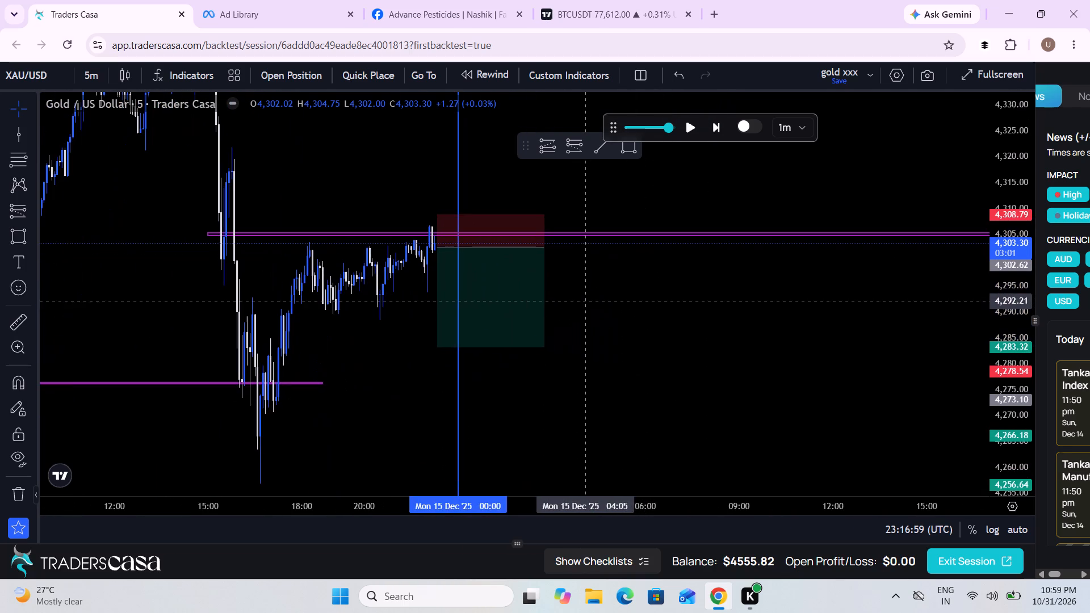
drag(438, 215, 433, 220)
drag(632, 311, 603, 309)
scroll(603, 309, down, 1)
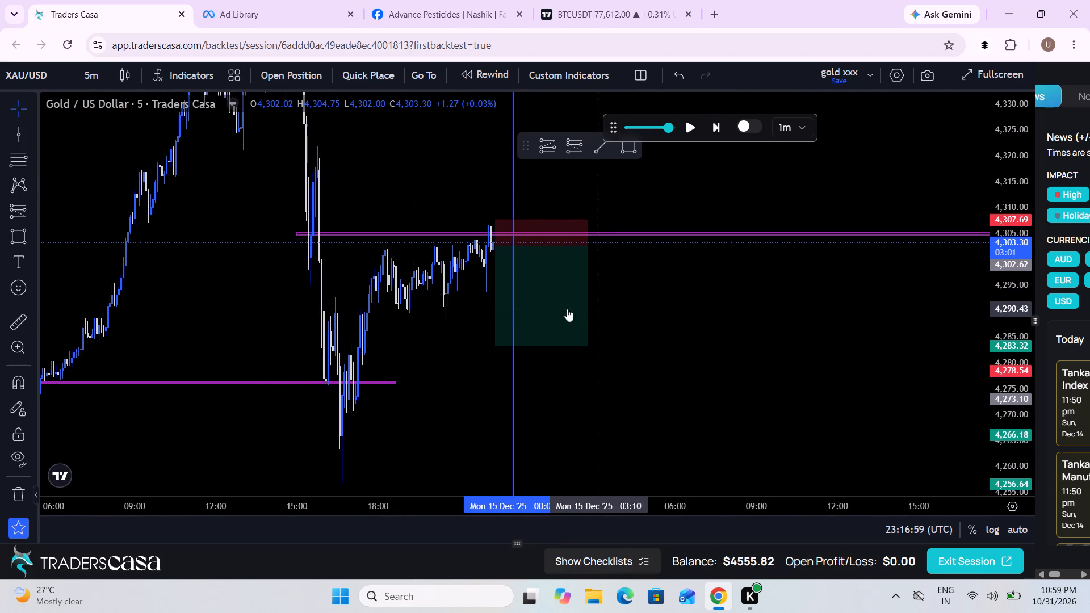
drag(492, 342, 496, 451)
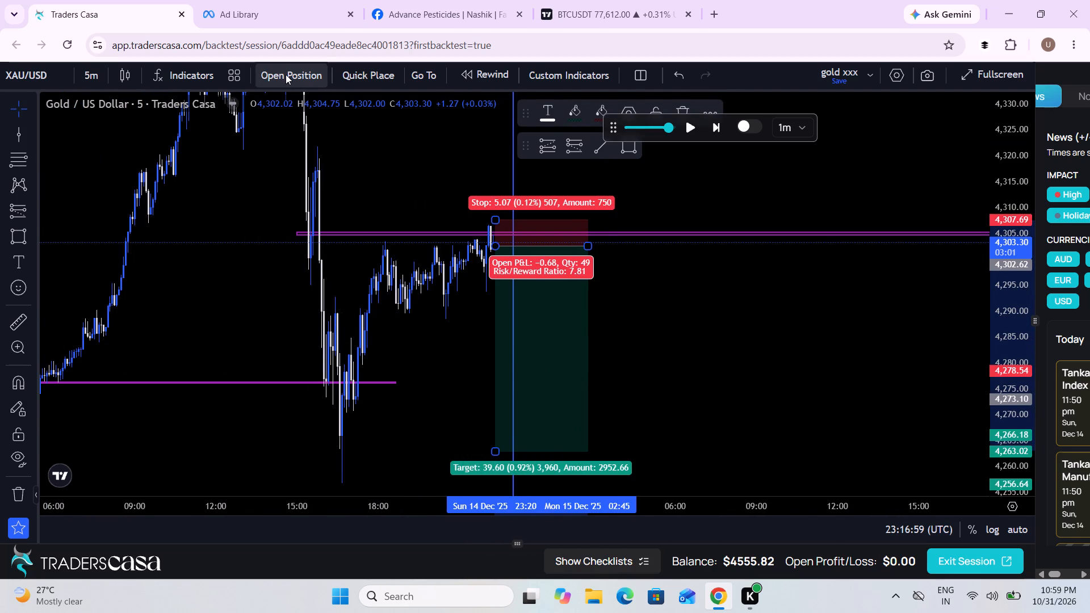
Place a sell stop order at 4302.62 with take profit 4263.02, stop loss 4307.69 and 2.2% risk of initial balance.
click(286, 74)
click(521, 528)
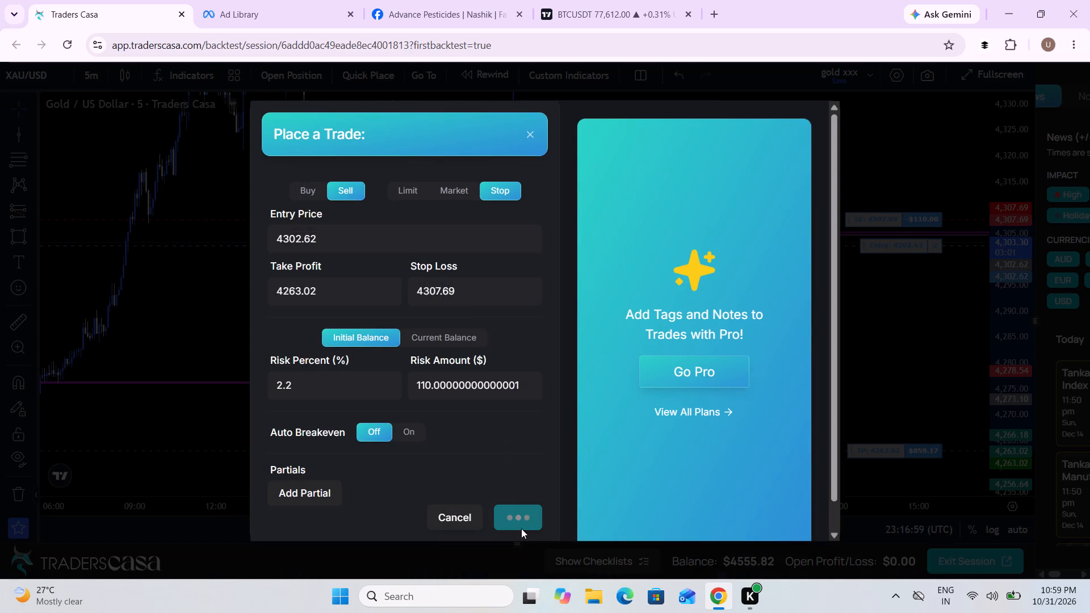
Resume the replay with the sell order in place and pause it at about 23:50 on 14 December.
scroll(395, 435, up, 4)
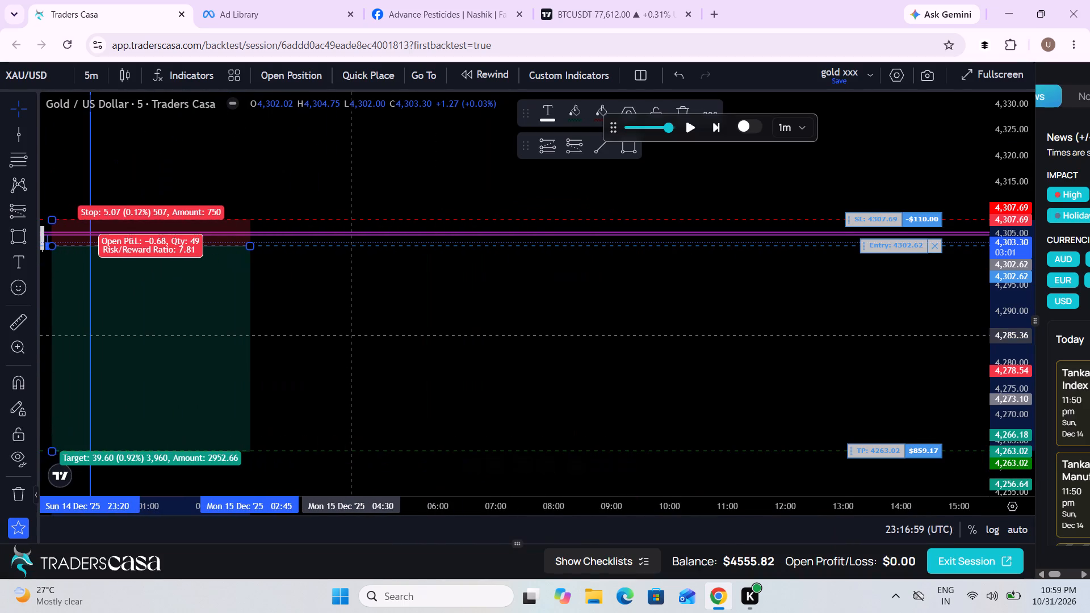
drag(350, 335, 687, 377)
scroll(687, 377, down, 4)
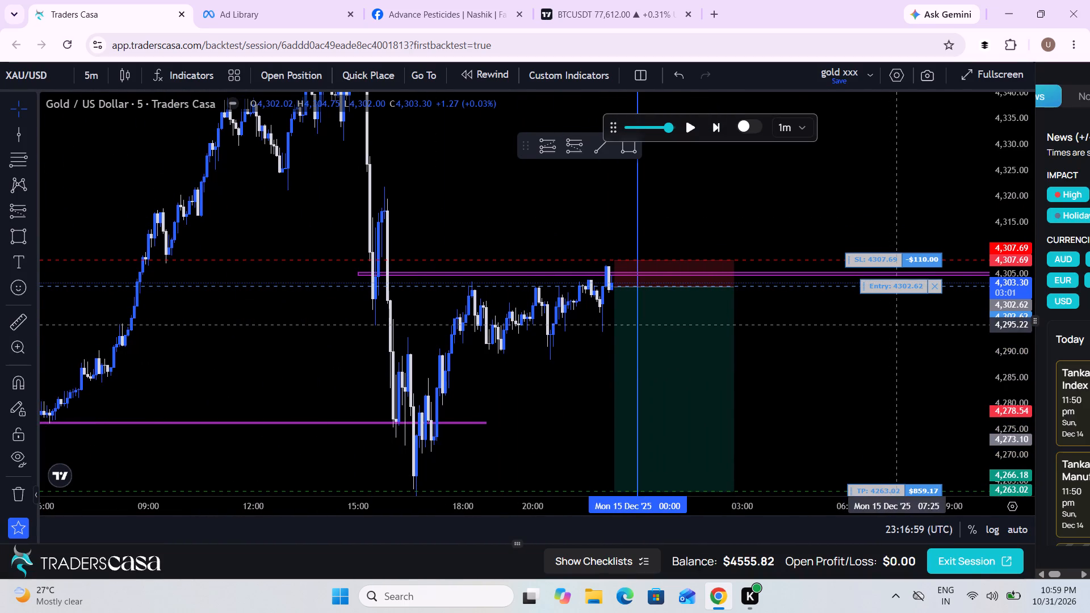
click(686, 129)
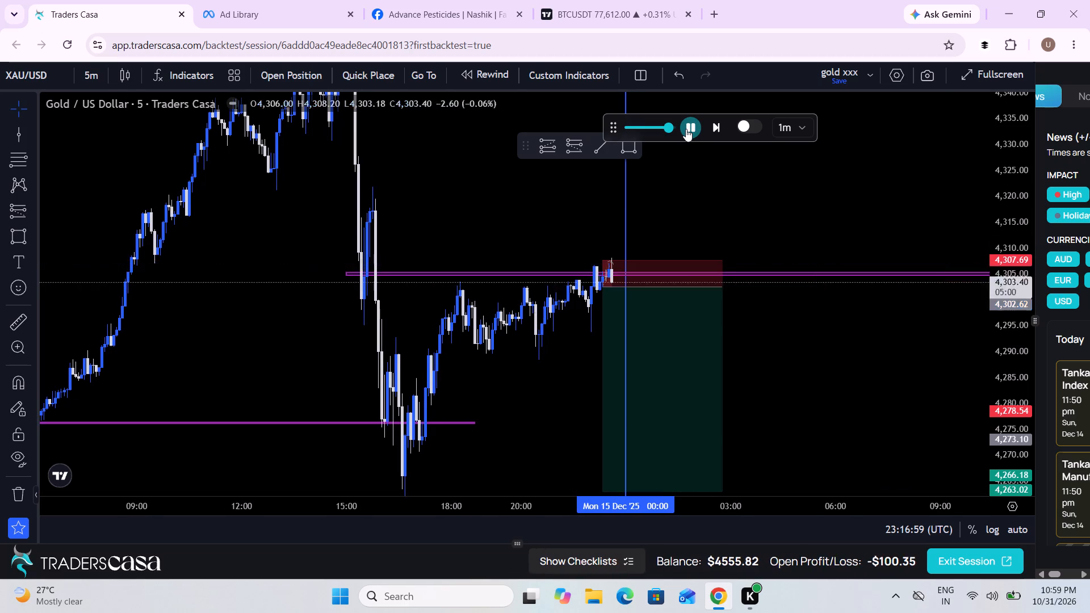
click(686, 129)
Place another sell stop from the same short position: entry 4302.62, take profit 4263.02, stop loss 4307.69, risk 2.2%.
click(687, 330)
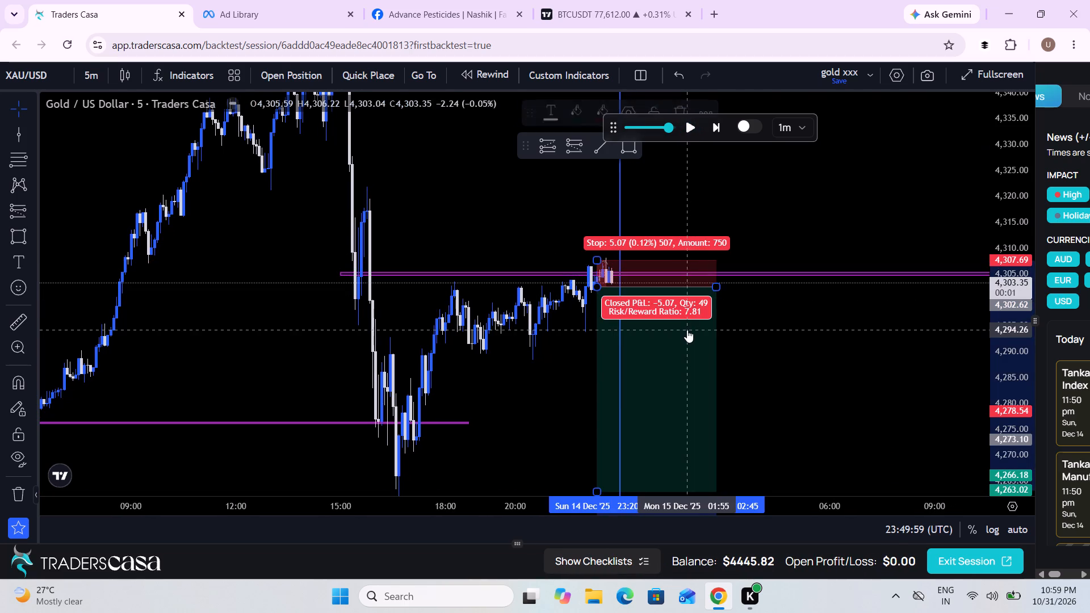
click(294, 78)
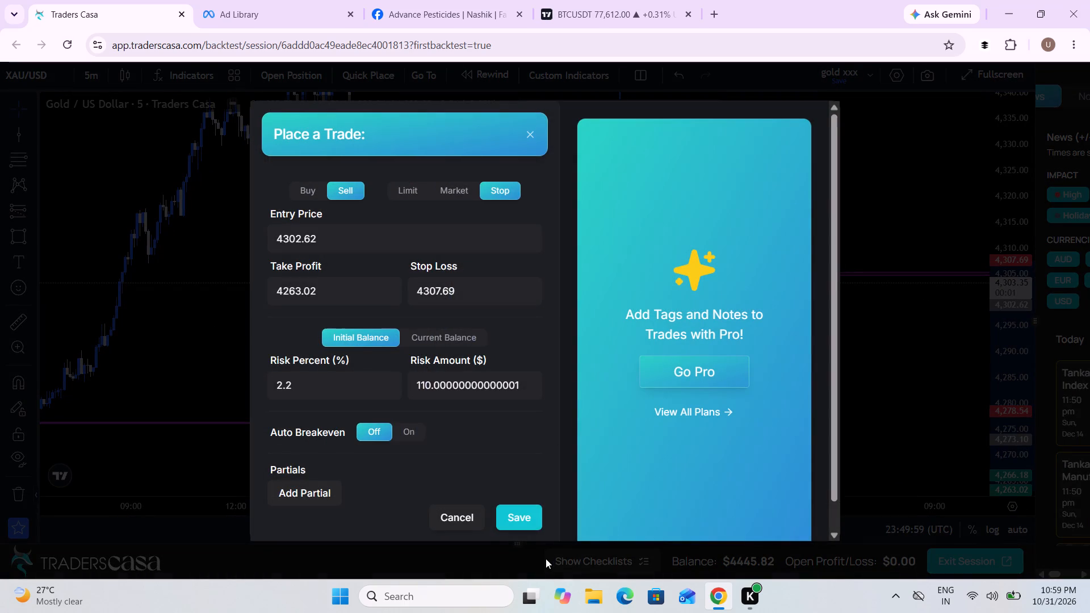
click(517, 509)
click(852, 393)
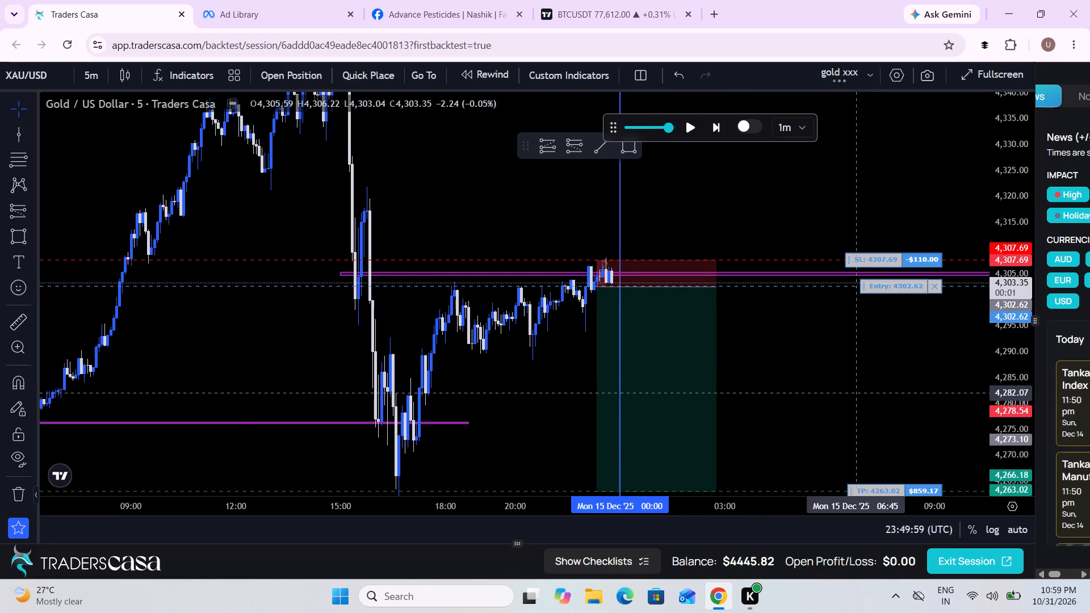
Advance the replay in short stages around the sell entry and pause it at about 00:31 on 15 December.
scroll(892, 384, up, 2)
drag(1024, 385, 986, 161)
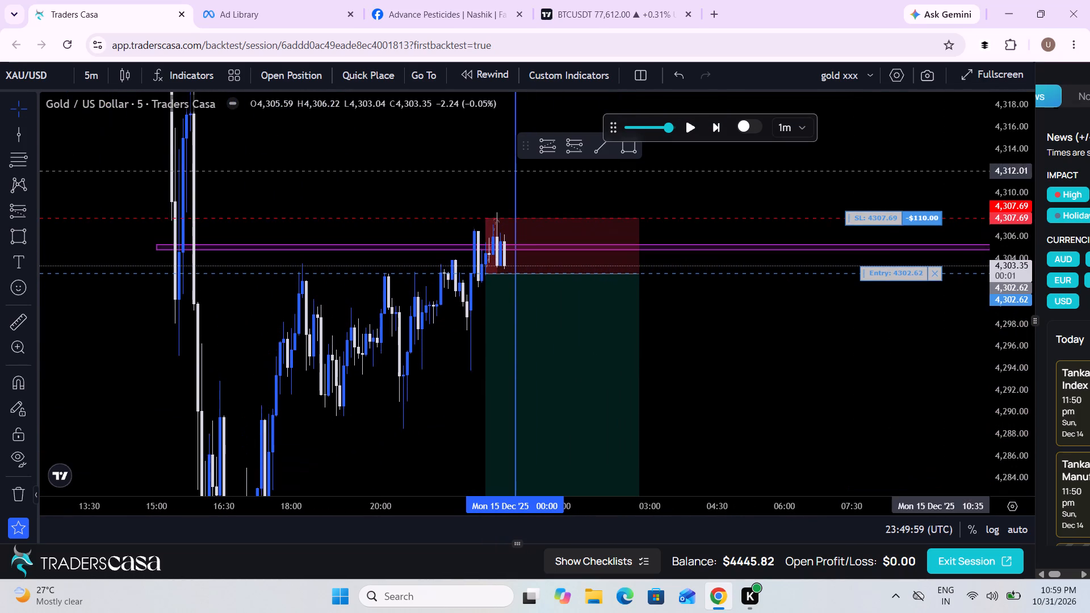
drag(986, 161, 986, 156)
drag(787, 382, 804, 459)
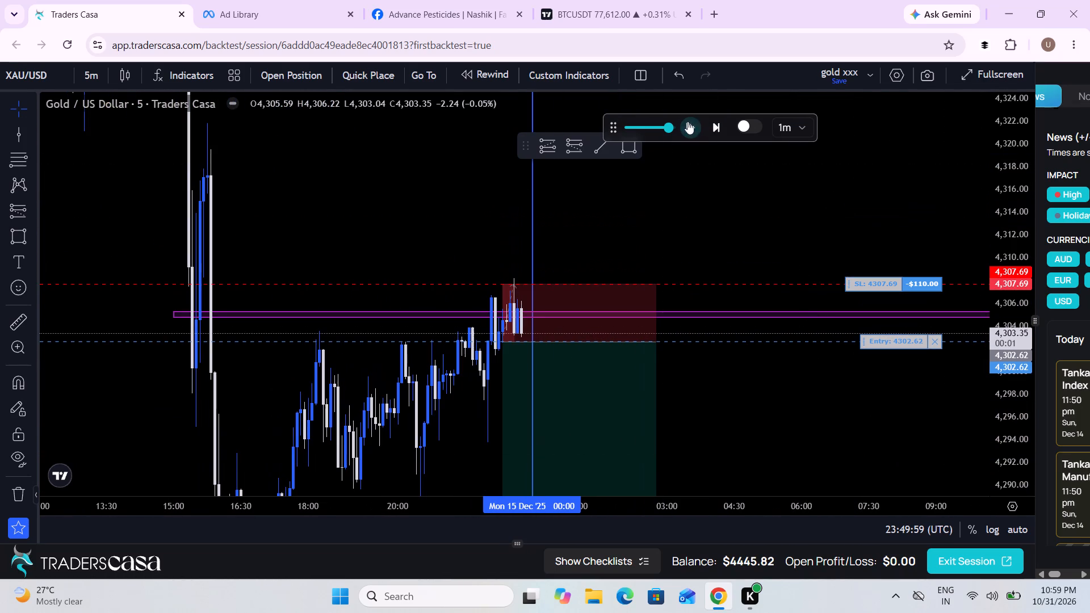
click(685, 126)
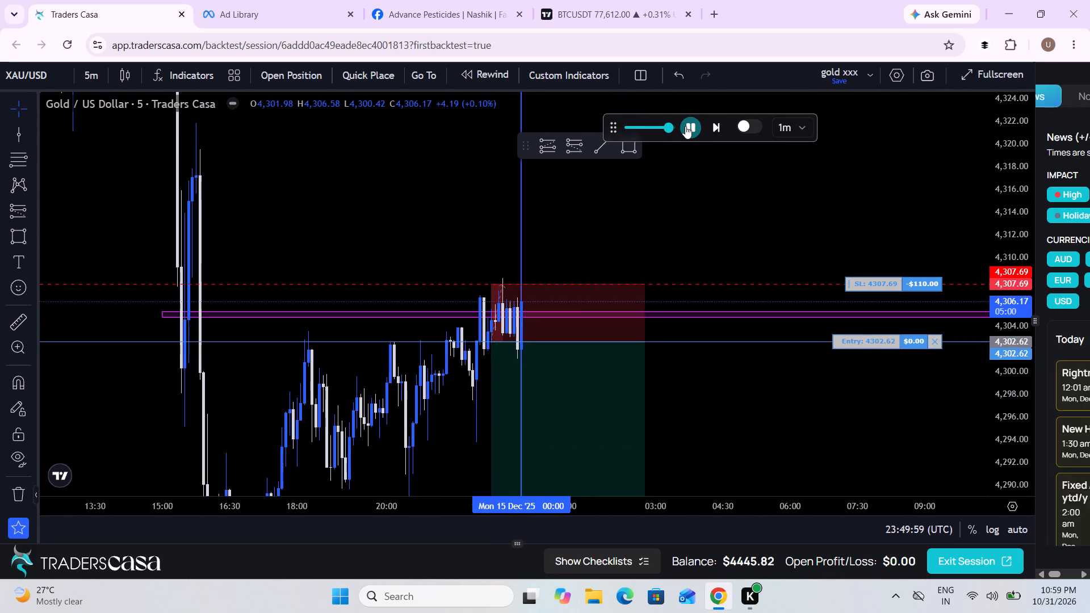
click(685, 126)
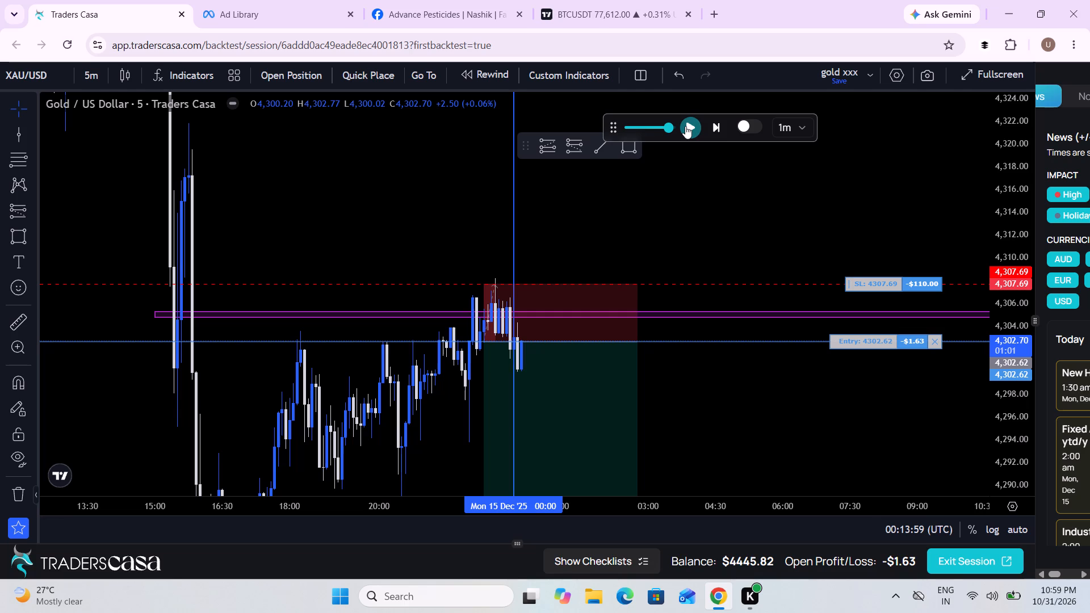
click(685, 126)
click(685, 126)
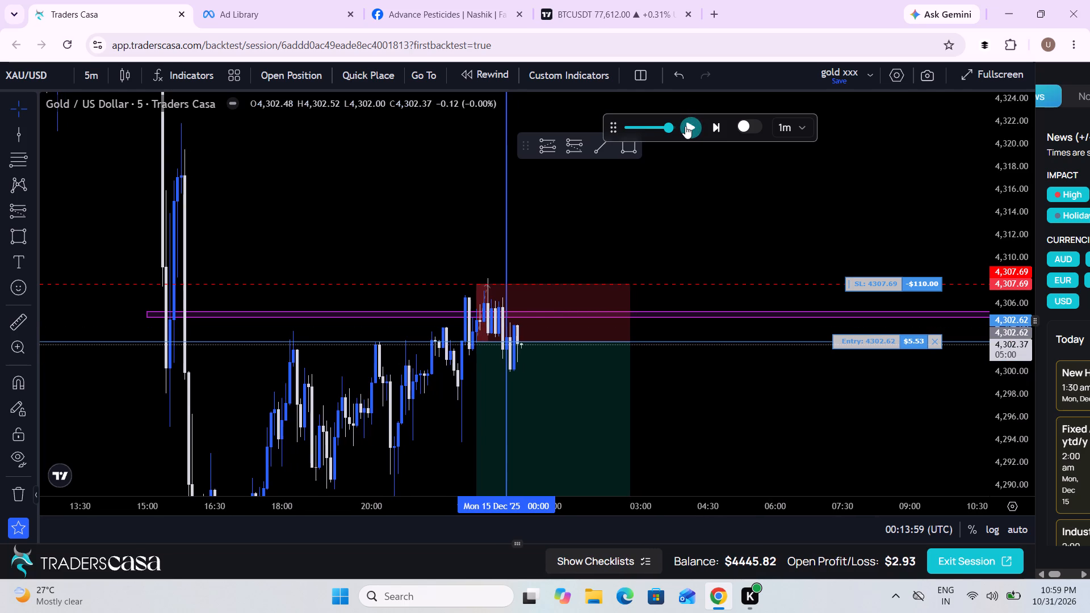
click(685, 126)
click(685, 126)
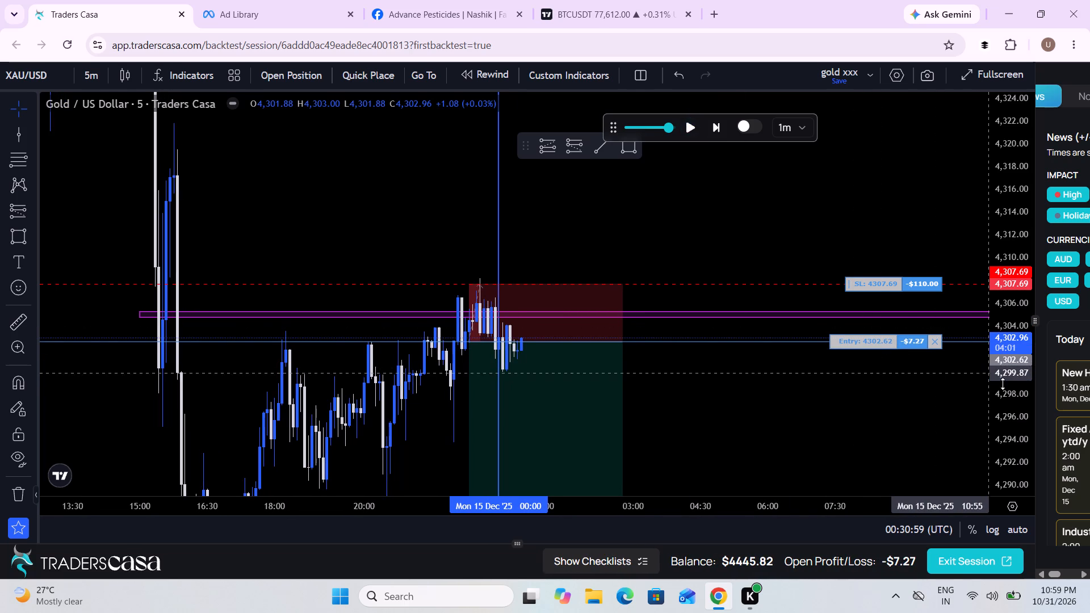
Enlarge the price action around the open sell trade and advance the replay in stages to about 01:10 on 15 December.
drag(1003, 384, 971, 226)
drag(757, 439, 732, 360)
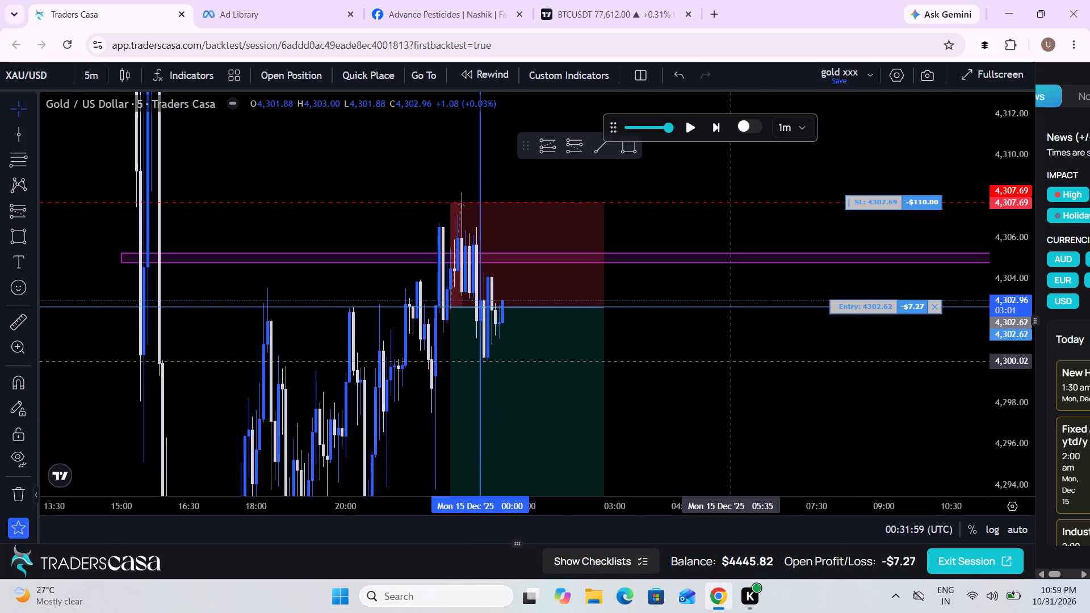
scroll(732, 360, up, 2)
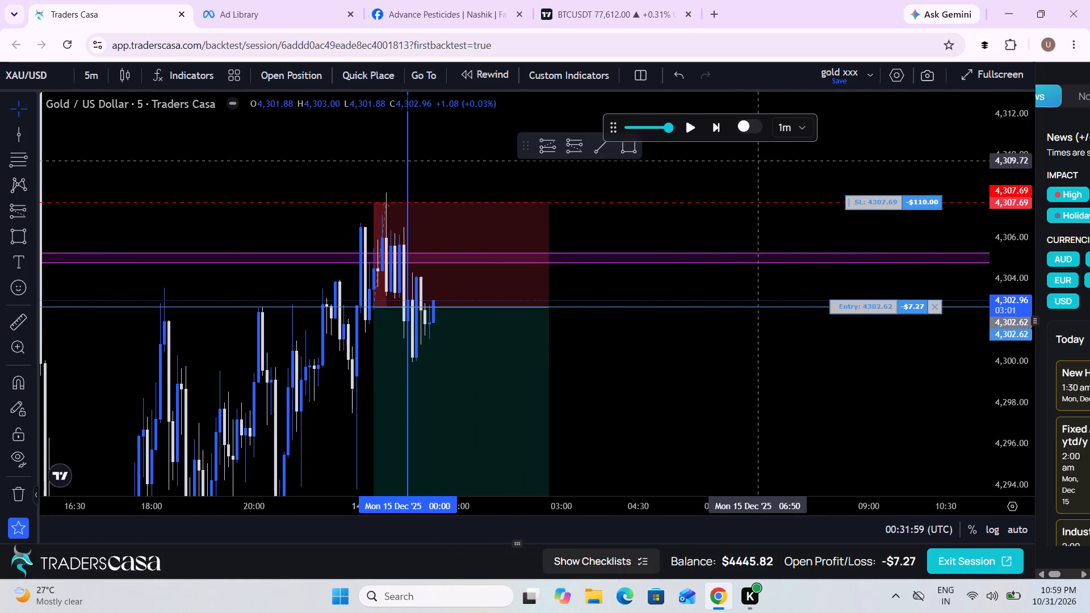
click(691, 129)
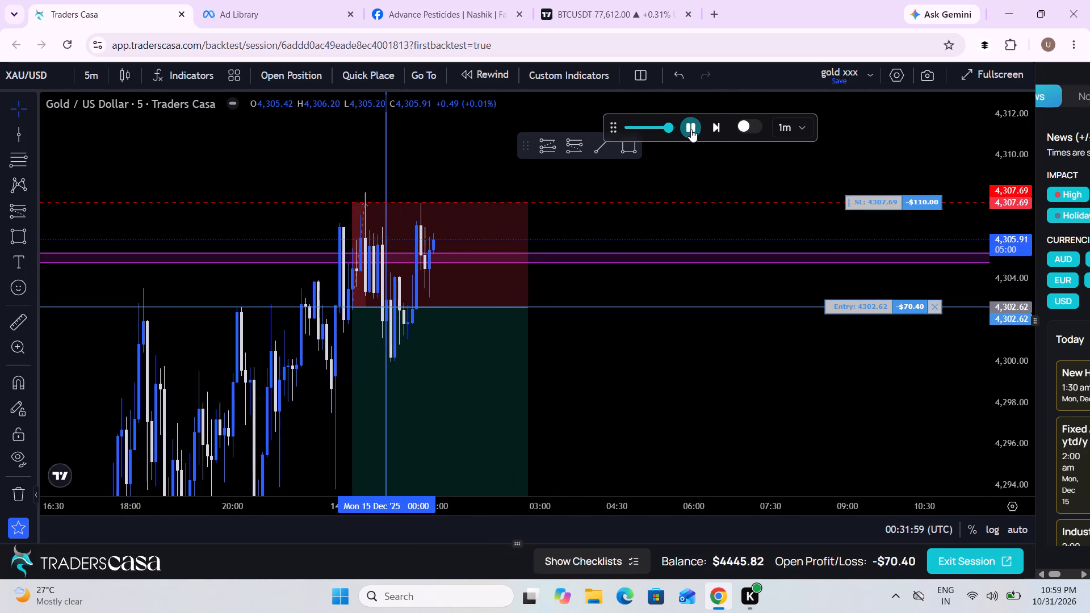
click(691, 129)
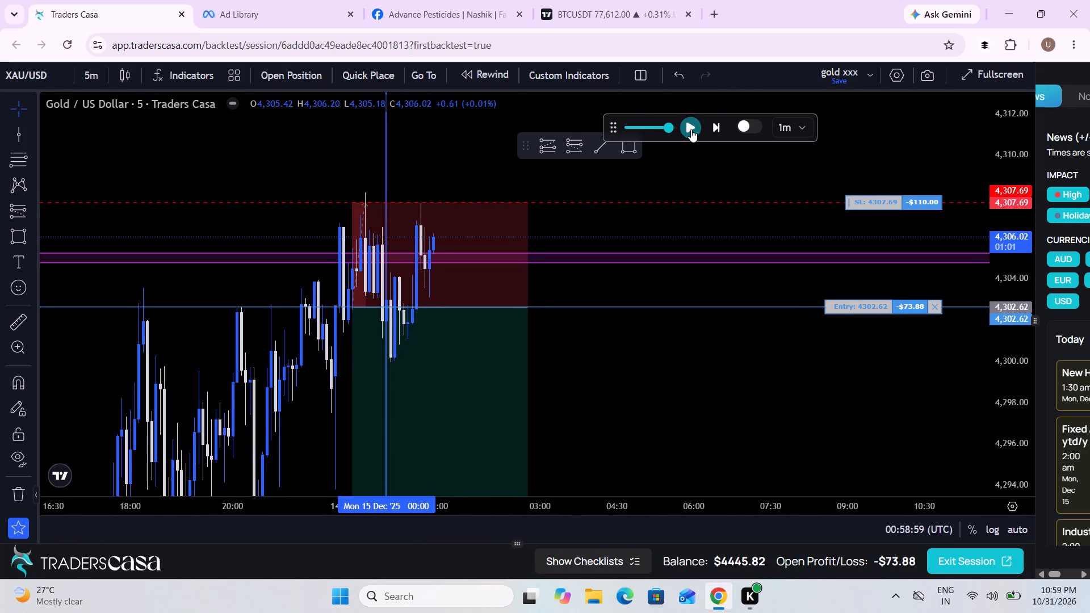
click(691, 129)
click(691, 129)
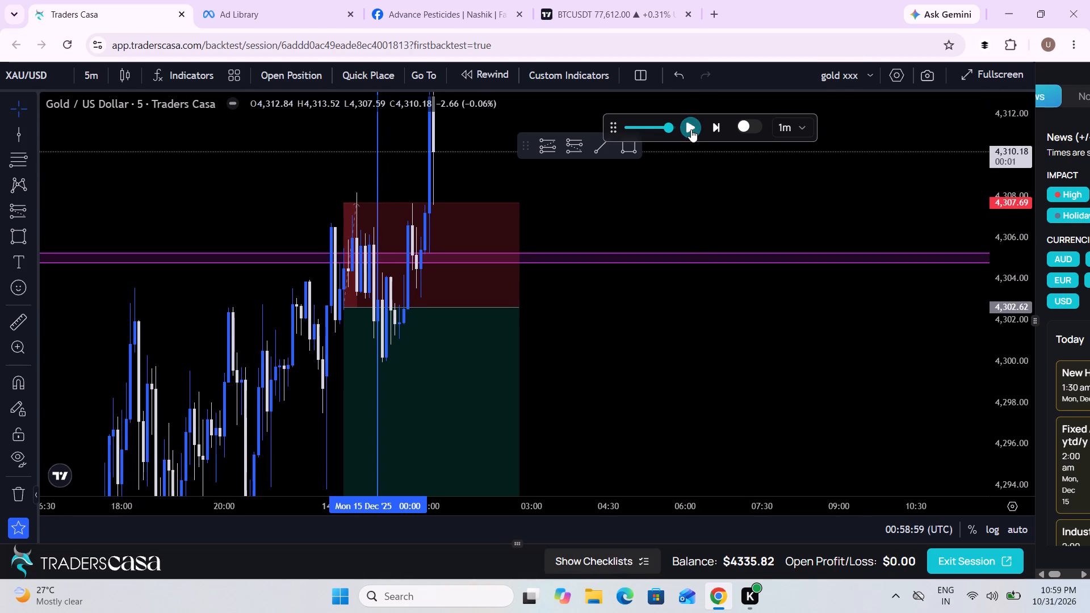
Resume the replay from about 01:10 and keep the price move above the short position's stop in frame.
scroll(705, 322, down, 3)
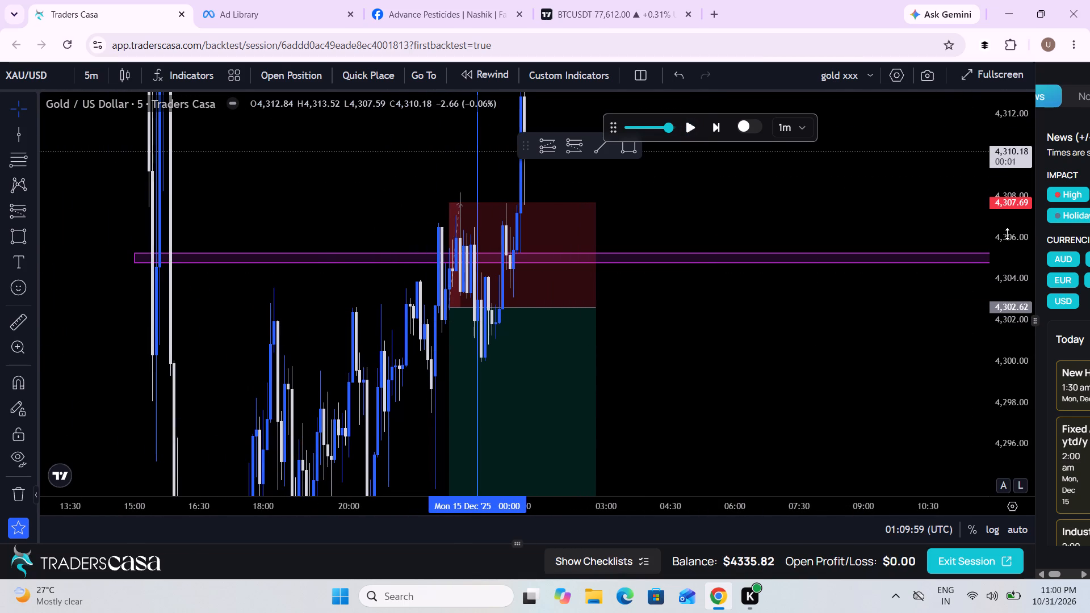
drag(1005, 222, 940, 442)
double_click(740, 370)
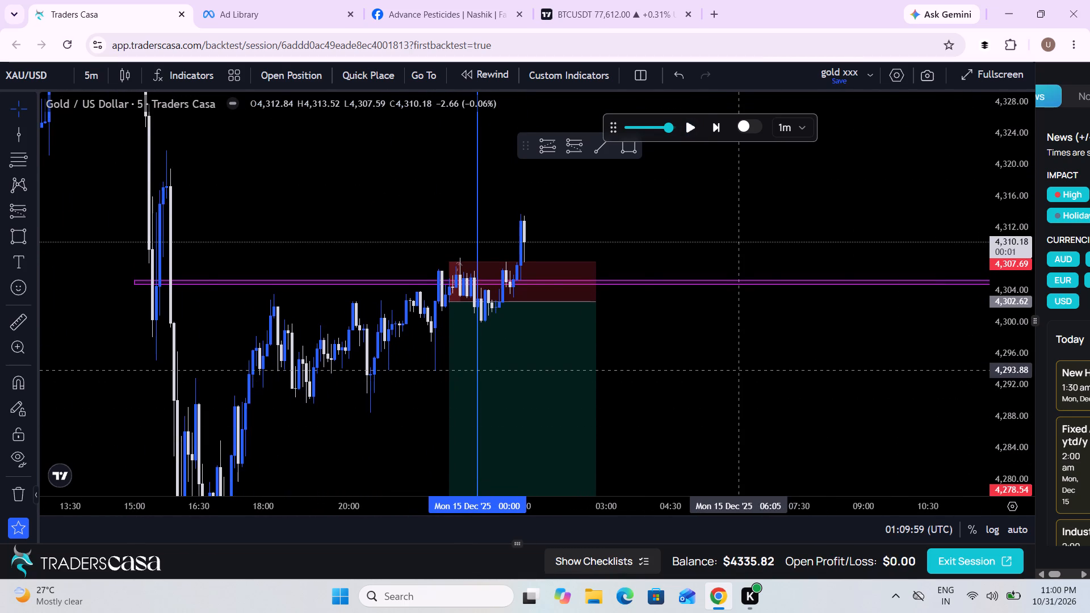
scroll(740, 370, down, 2)
drag(740, 370, 681, 385)
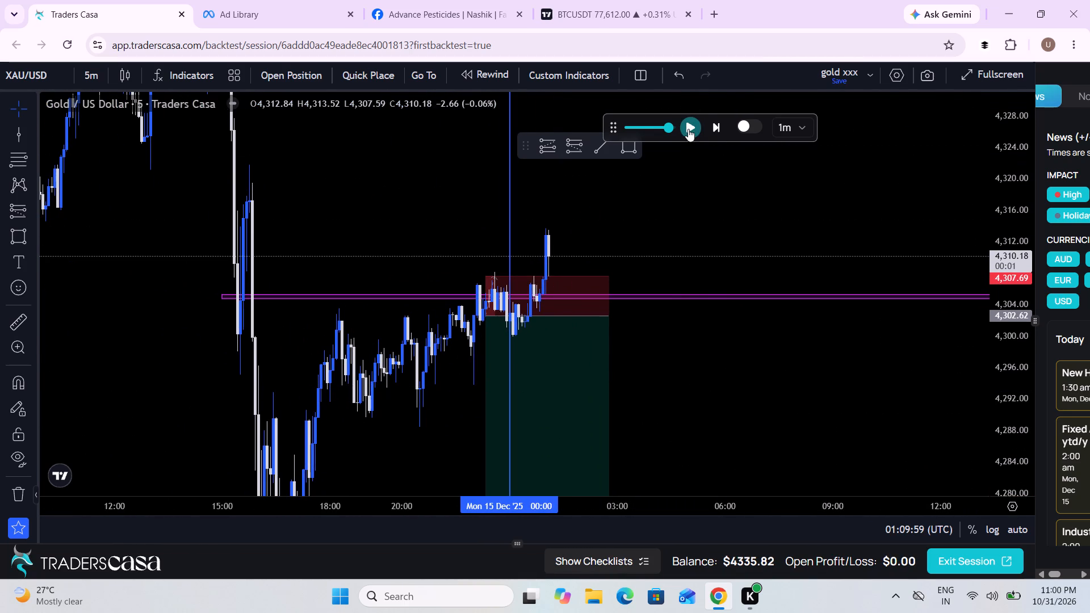
click(688, 129)
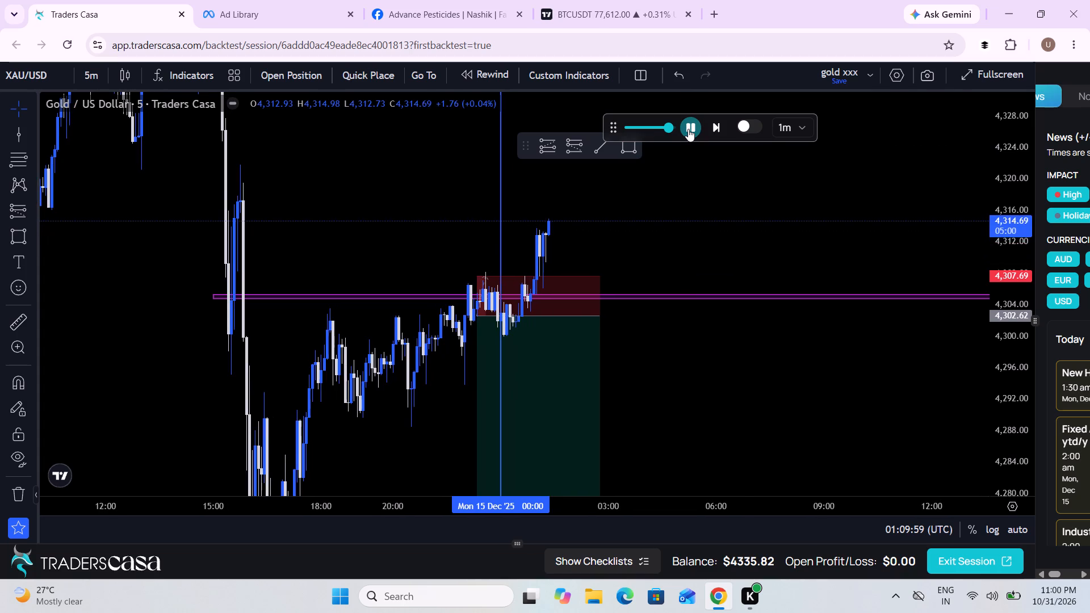
drag(689, 322, 479, 316)
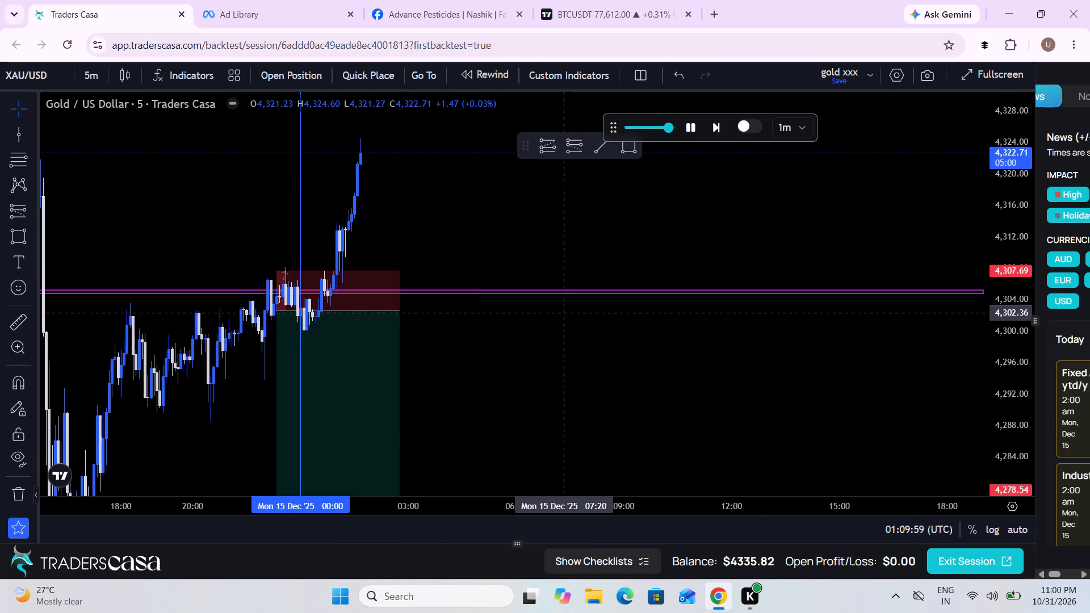
drag(596, 310, 566, 334)
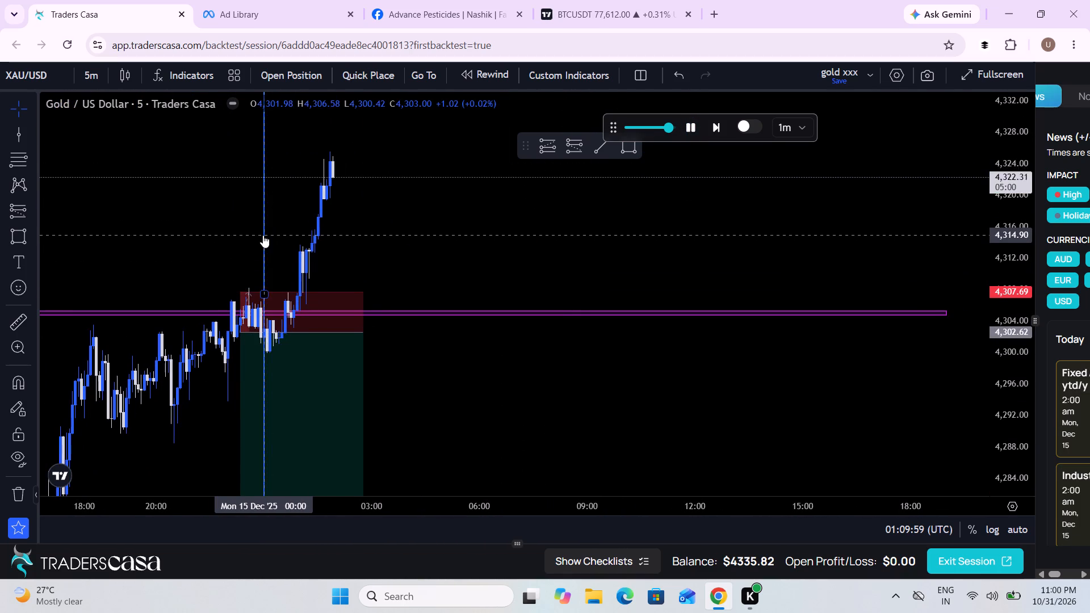
Delete the vertical day separator at 00:00 on 15 December.
click(263, 235)
click(699, 106)
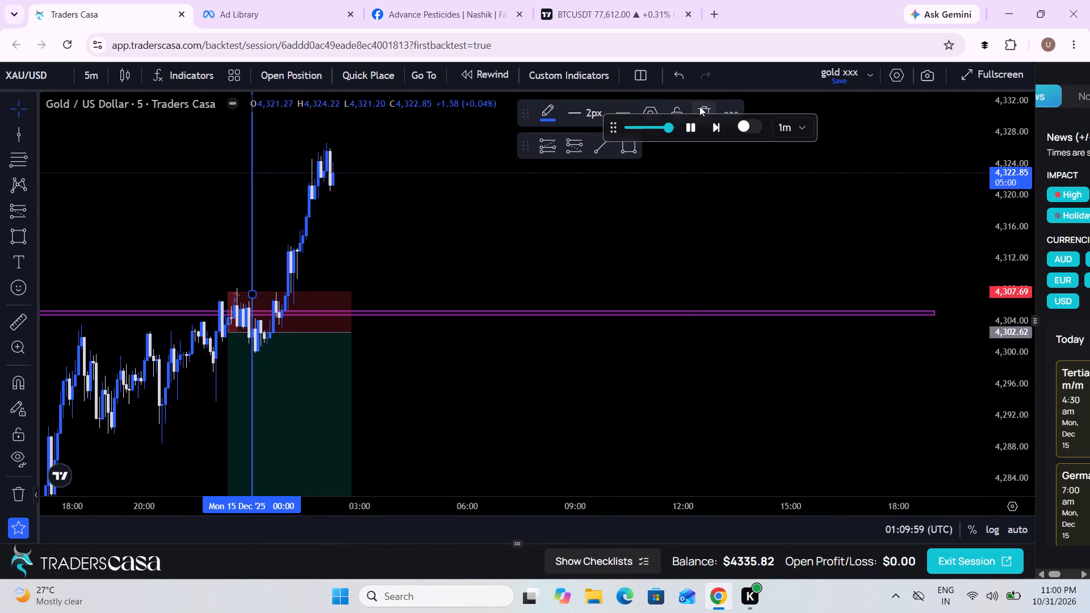
Pause the running replay at about 02:44 on 15 December.
scroll(631, 341, down, 4)
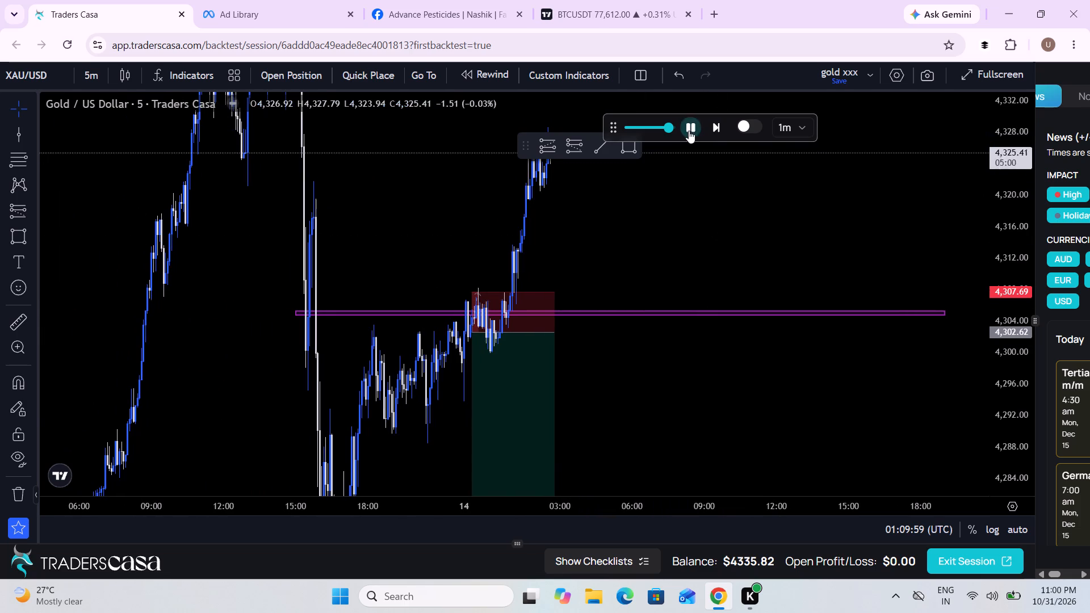
click(690, 129)
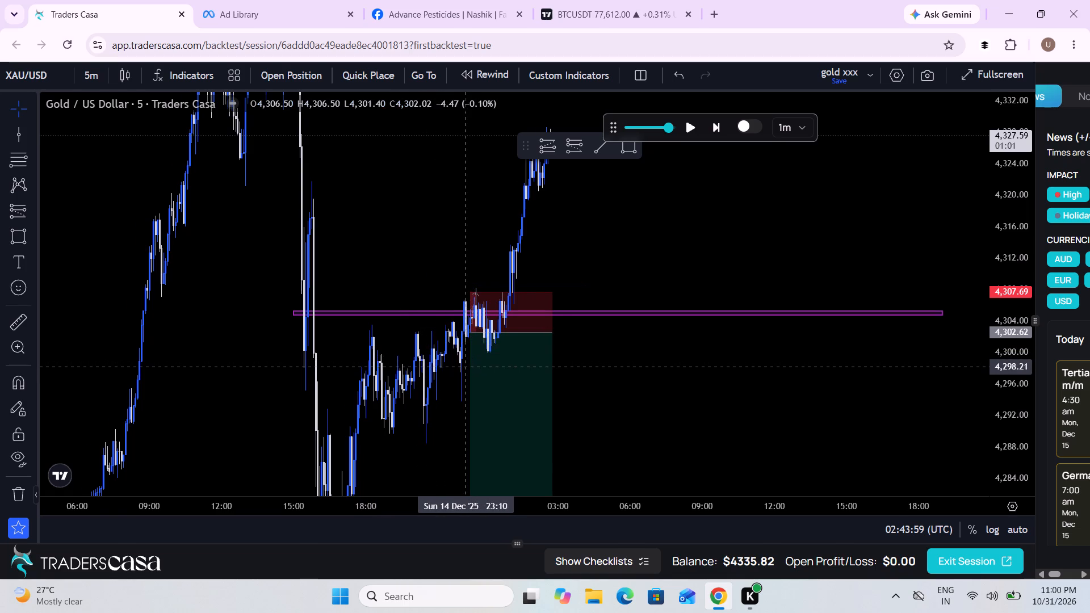
Draw a vertical day separator at the last 12 December candle, 21:55.
scroll(465, 367, up, 7)
drag(203, 346, 904, 360)
scroll(904, 360, up, 4)
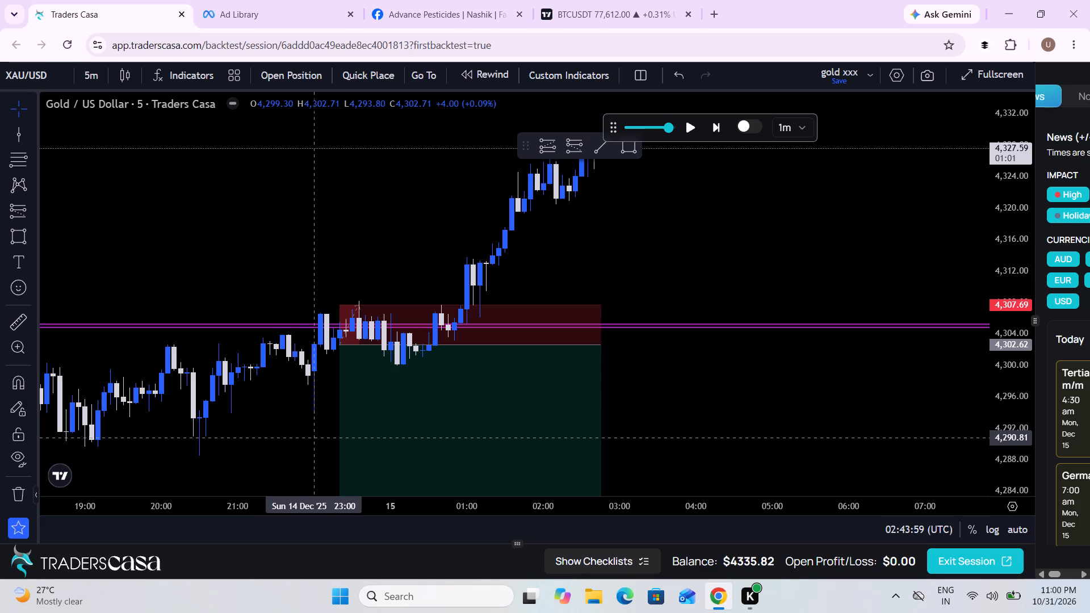
click(10, 137)
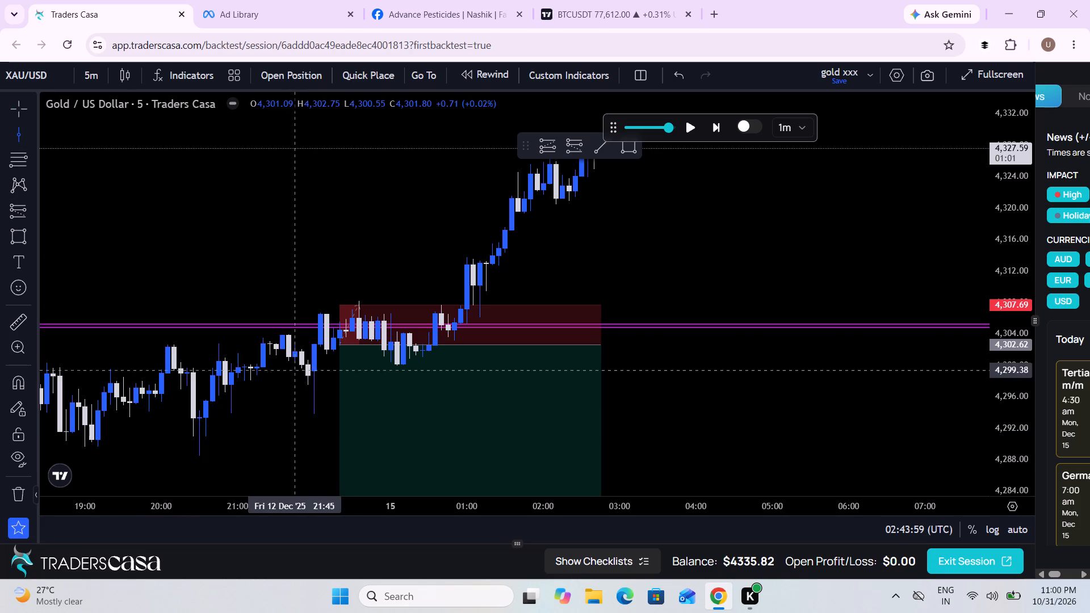
click(307, 414)
drag(666, 374, 515, 480)
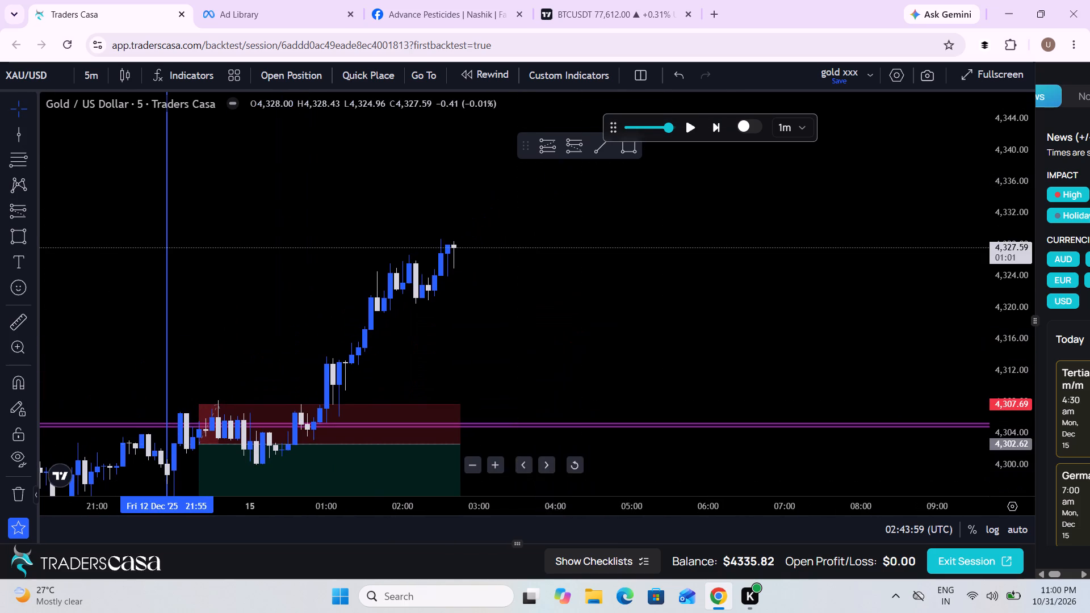
Measure the 15 December rise from the low near 4,294 up to the high near 4,328.
drag(589, 440, 573, 314)
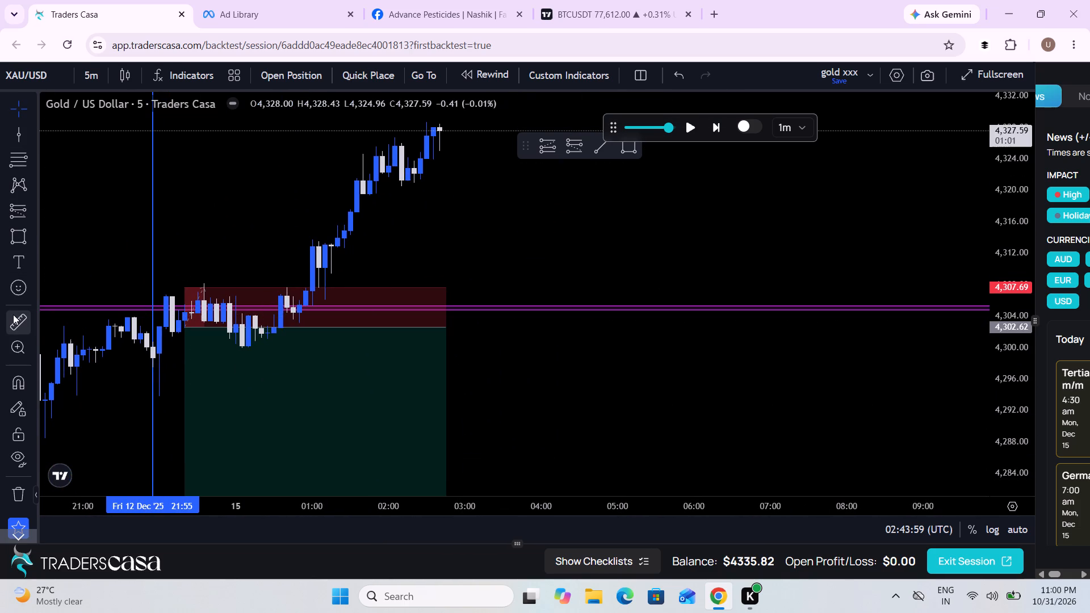
click(13, 314)
click(194, 396)
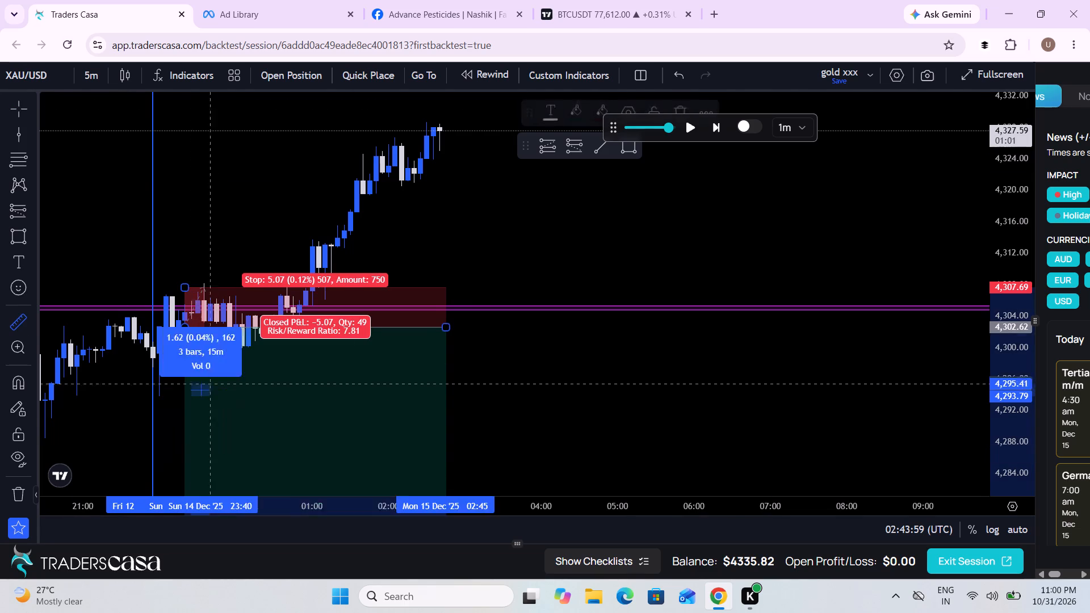
click(508, 124)
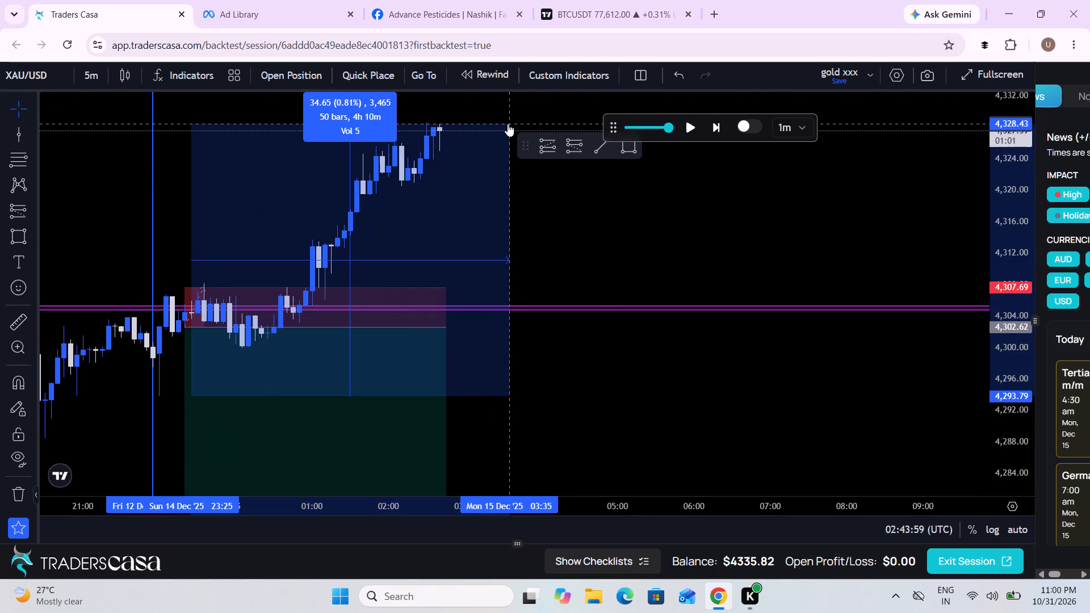
Resume the replay from about 02:44, keep the rally in frame, and pause at about 07:06 on 15 December.
click(691, 130)
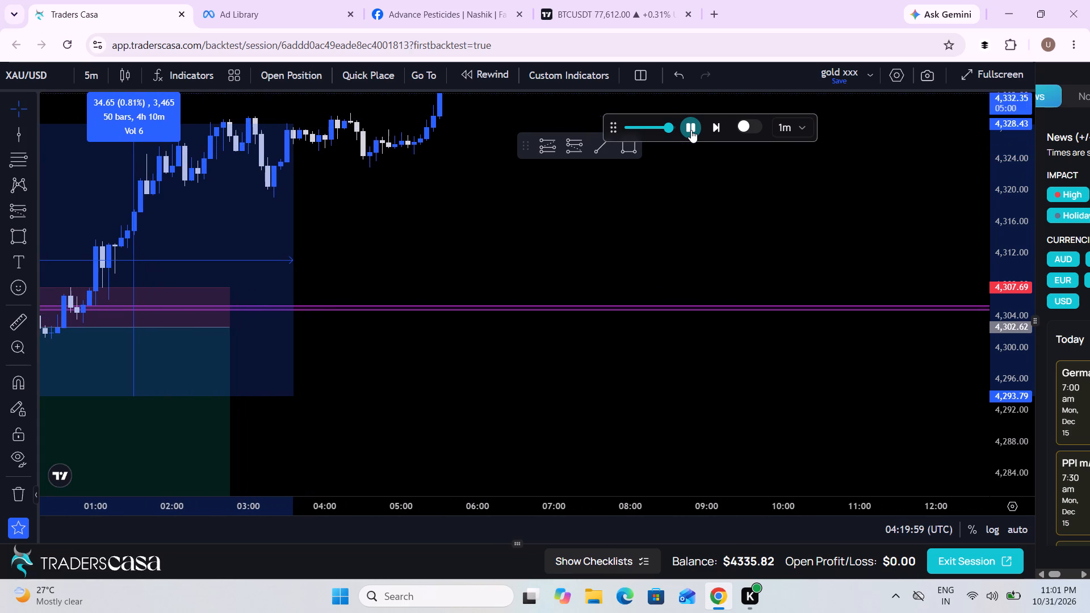
scroll(729, 317, down, 4)
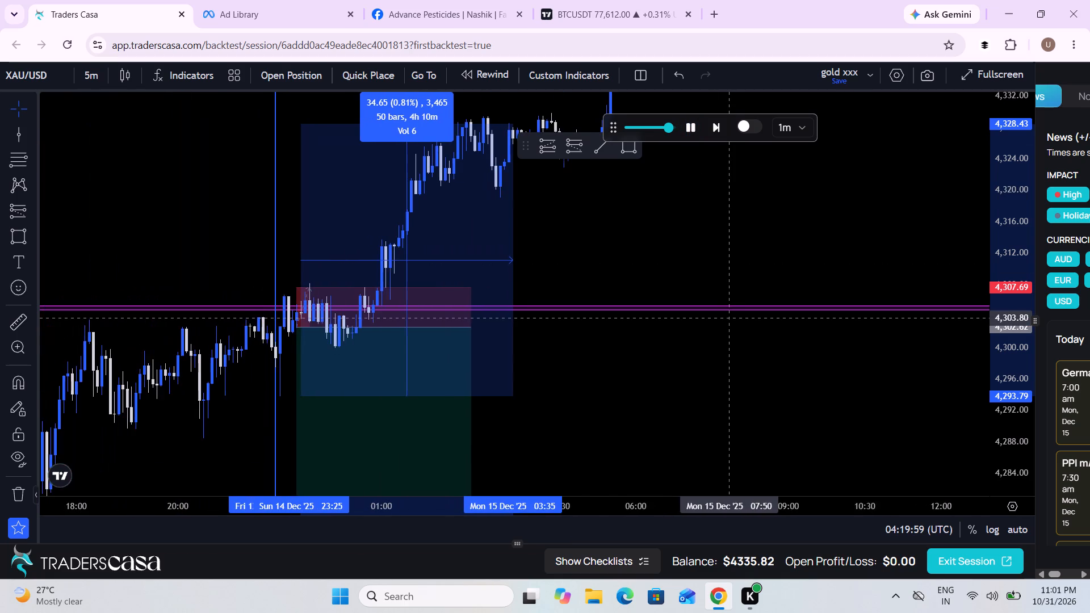
drag(1021, 193, 1003, 324)
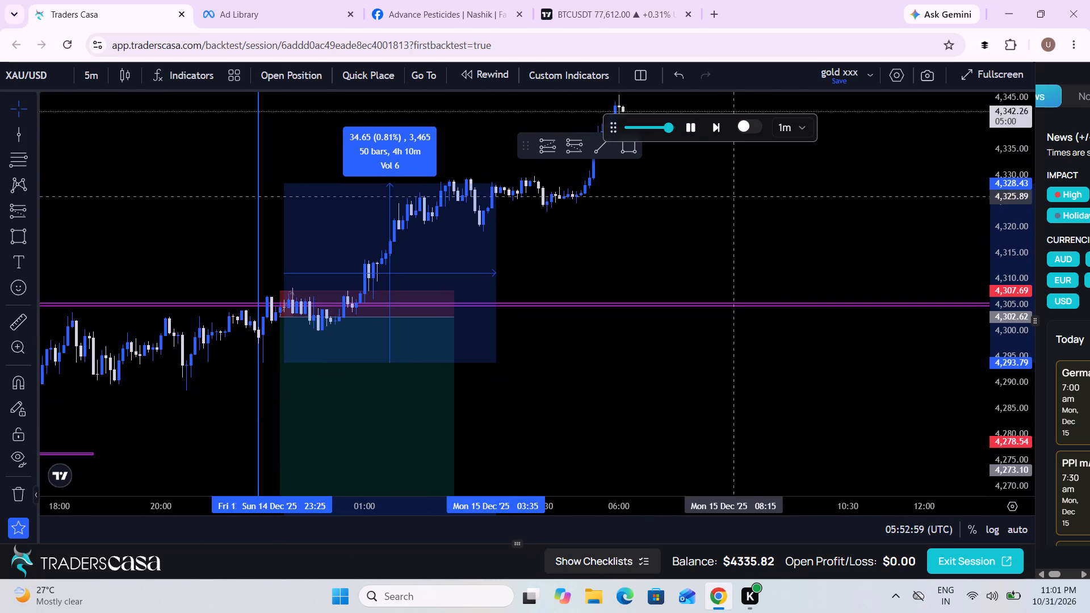
drag(676, 169, 602, 284)
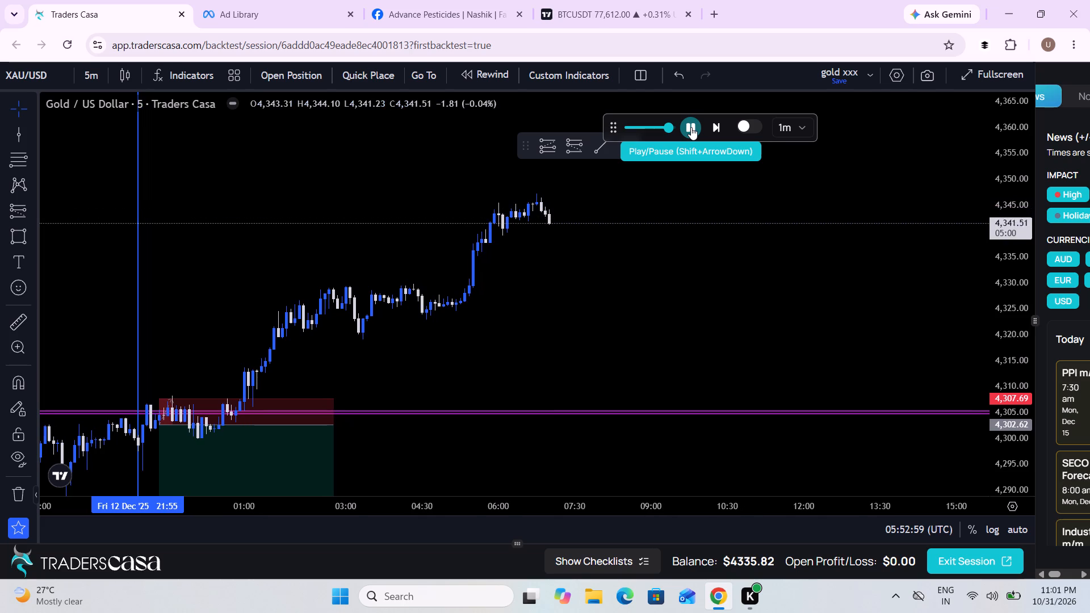
click(691, 127)
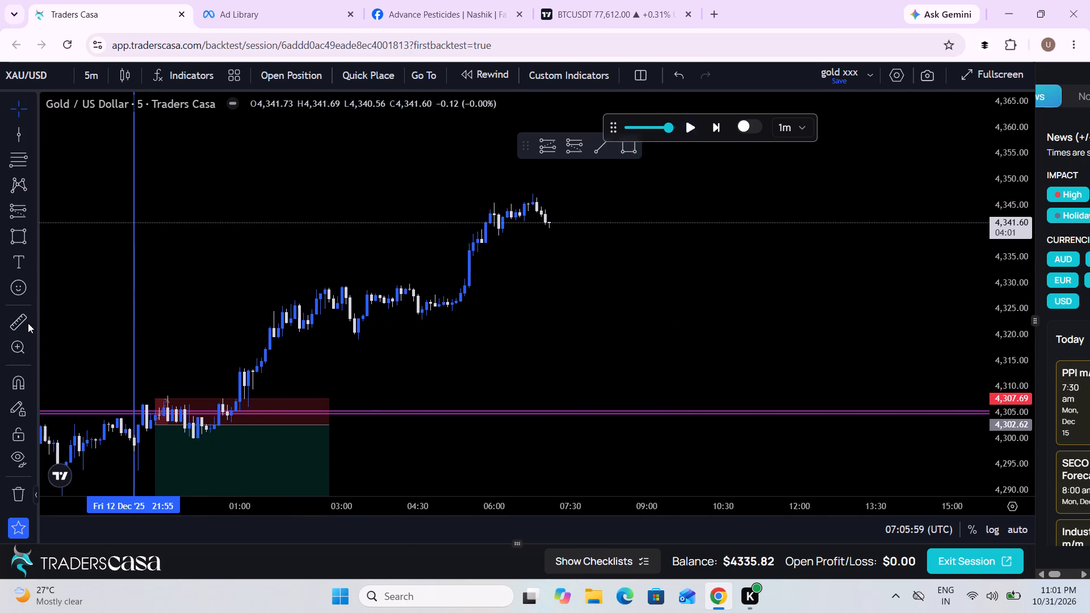
Measure the extended 15 December rise from about 4,294 up to the high near 4,347.
click(28, 323)
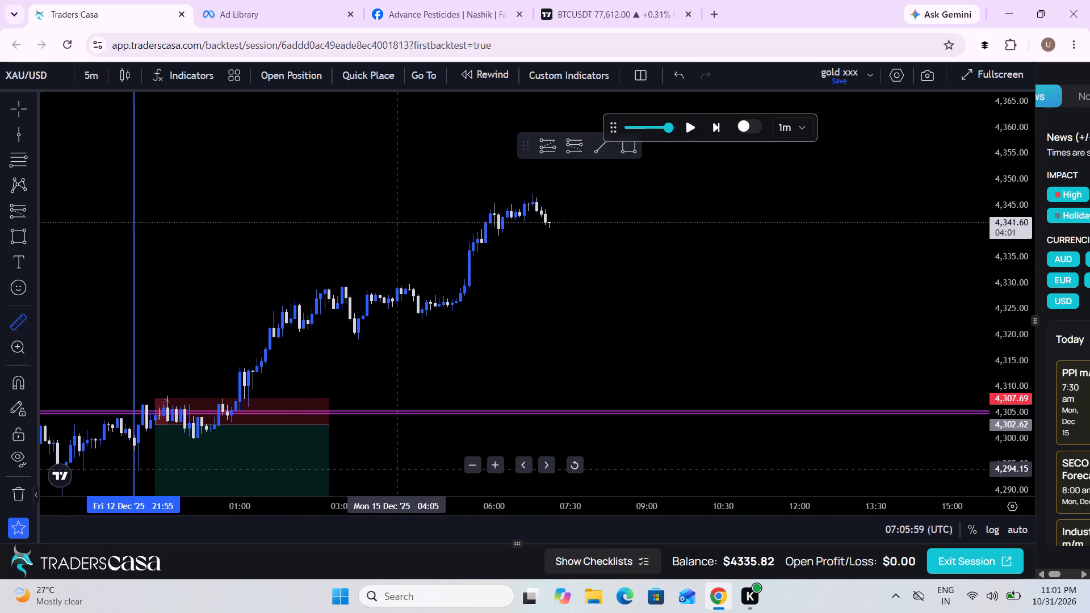
click(397, 469)
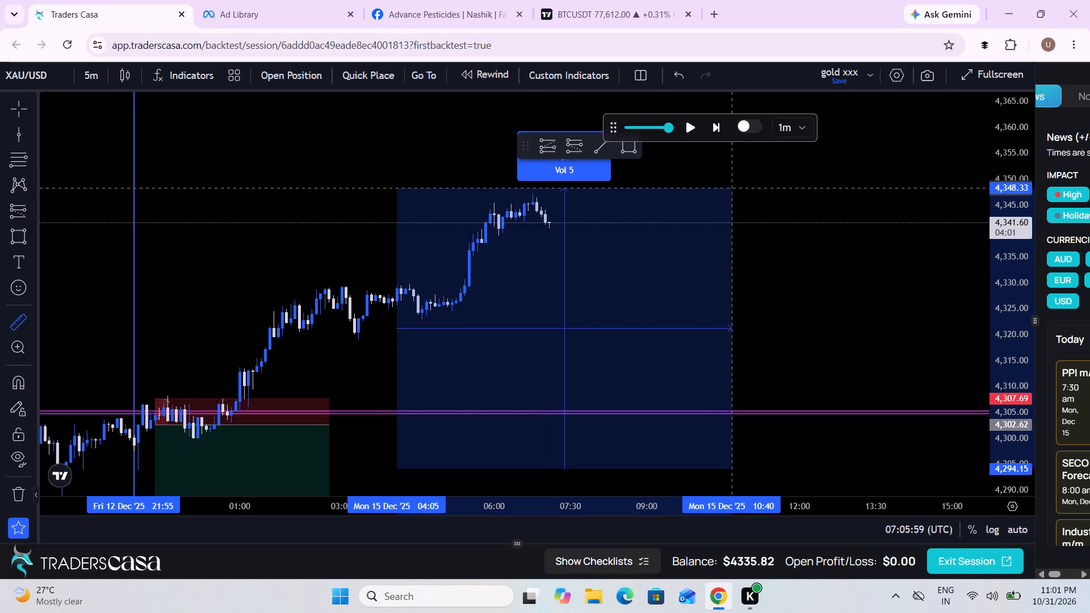
click(721, 195)
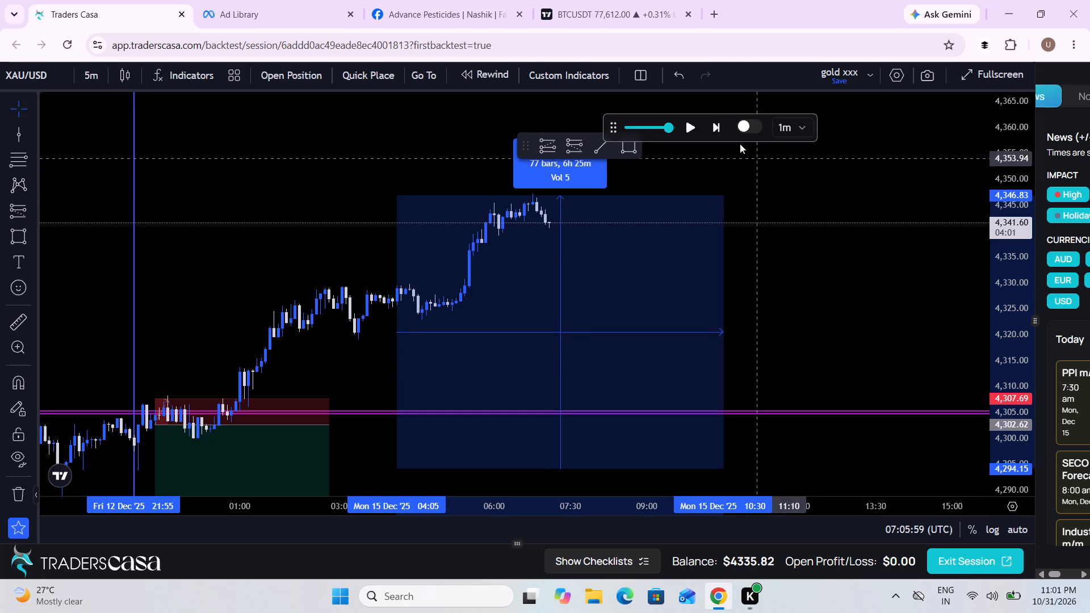
Resume the replay from about 07:06 and pause it at about 10:33 on 15 December.
click(692, 125)
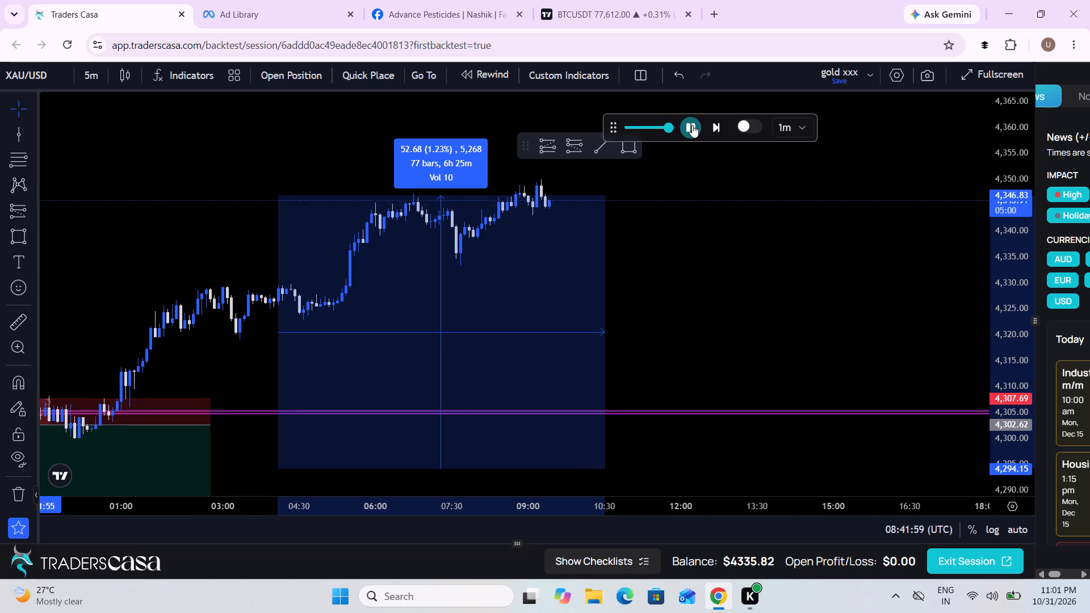
scroll(692, 125, down, 3)
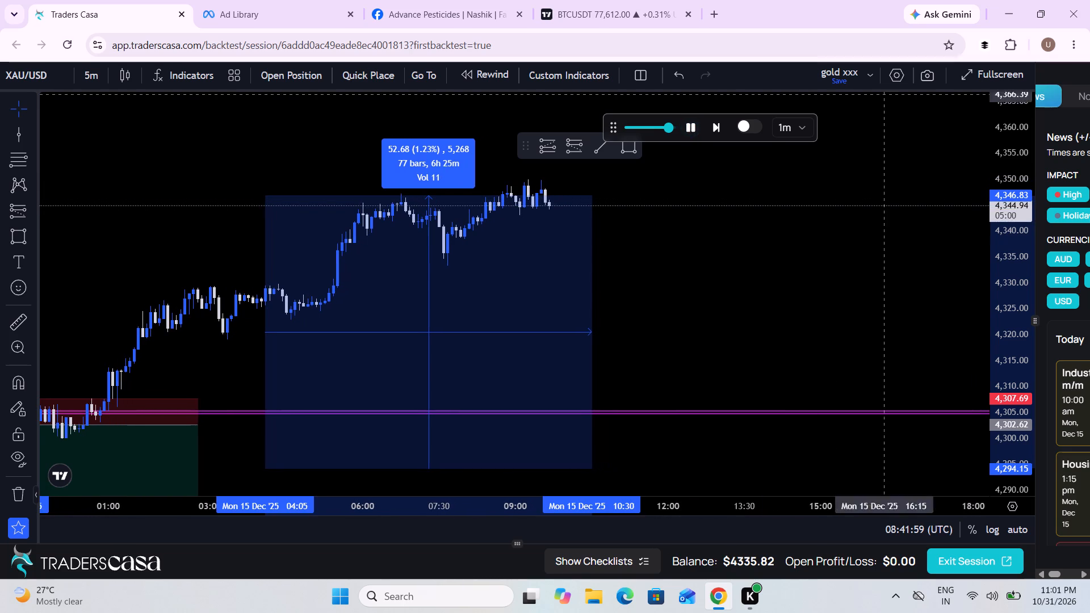
scroll(681, 323, down, 2)
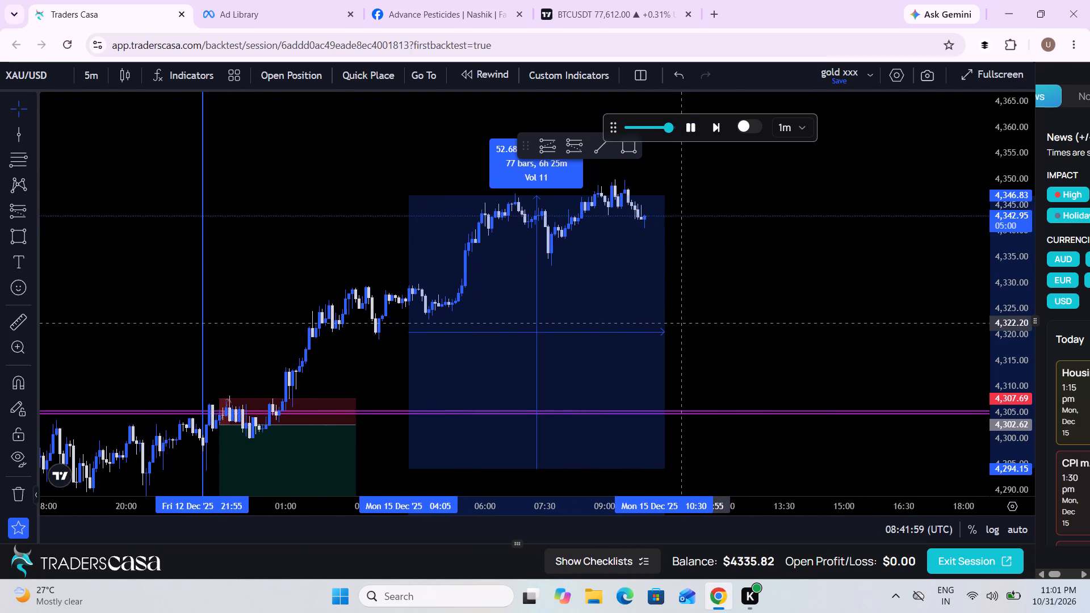
click(695, 124)
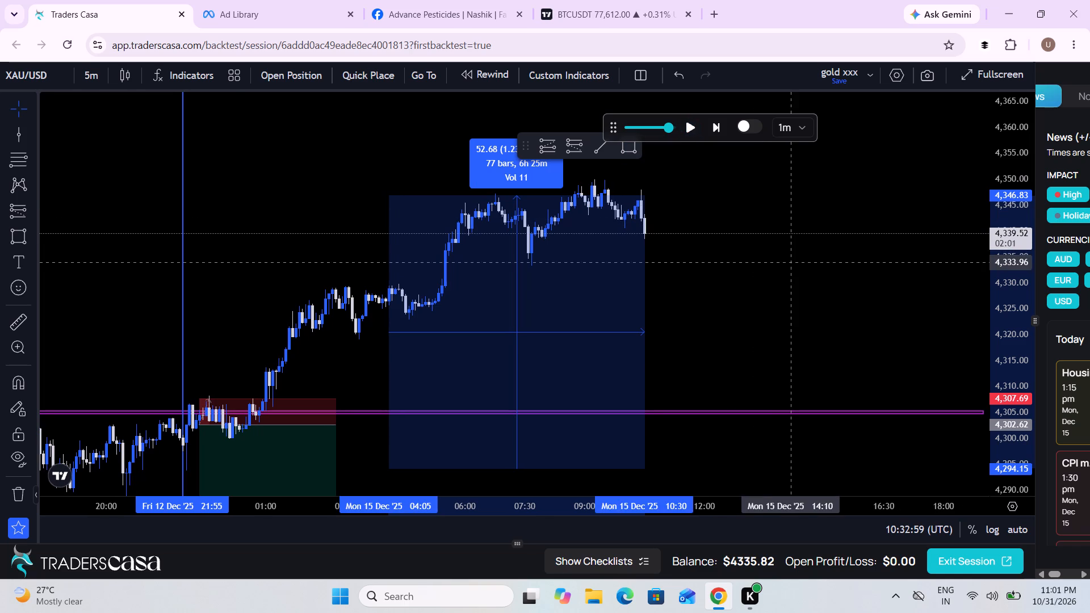
Draw a vertical day separator at 23:00 on 15 December.
drag(789, 262, 592, 259)
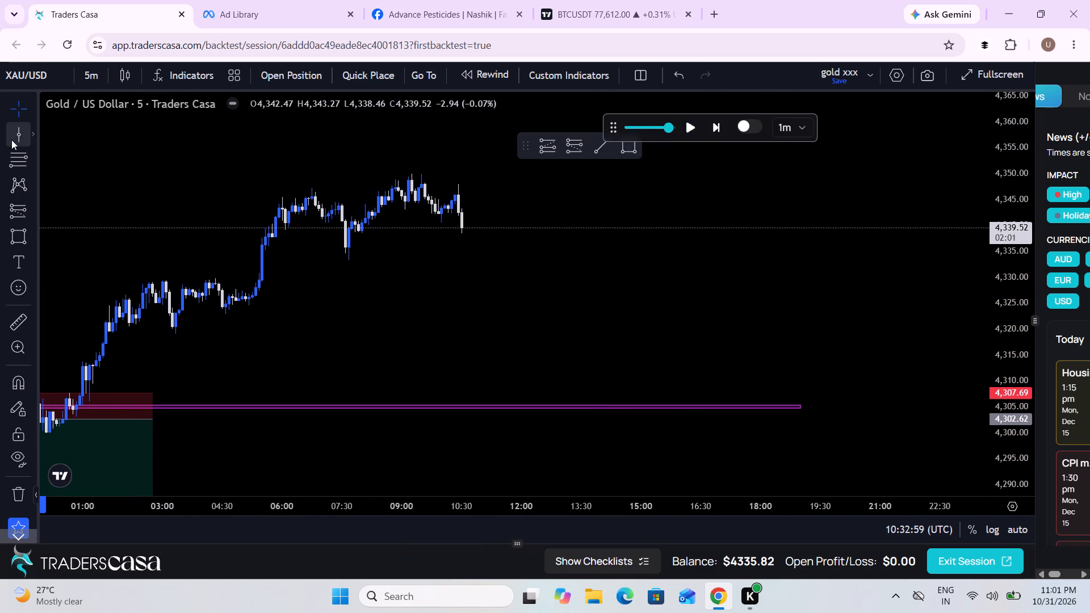
click(11, 140)
scroll(815, 264, left, 2)
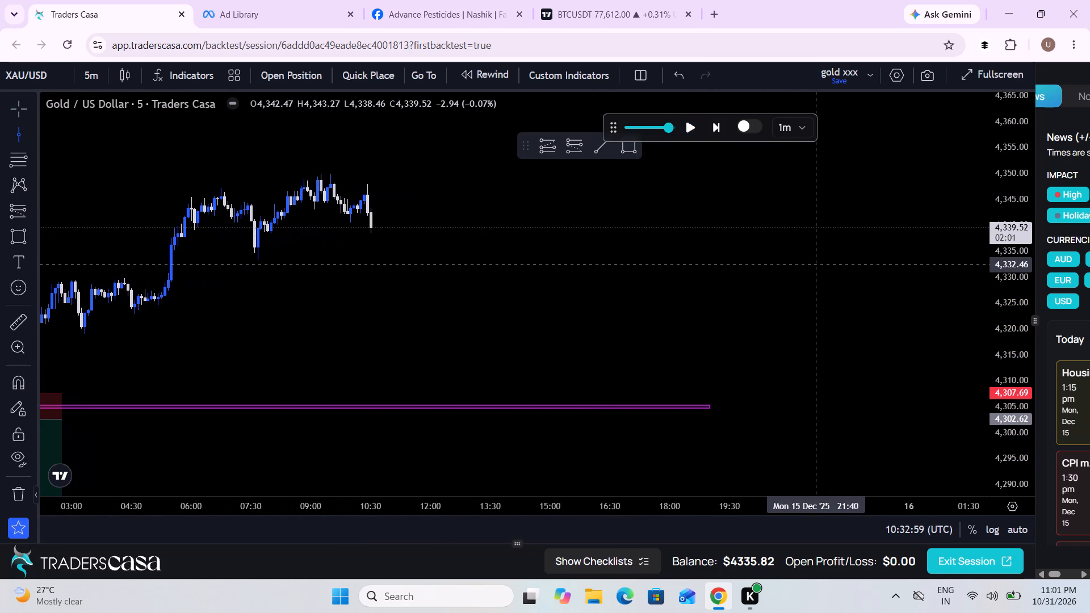
click(868, 261)
scroll(672, 279, down, 4)
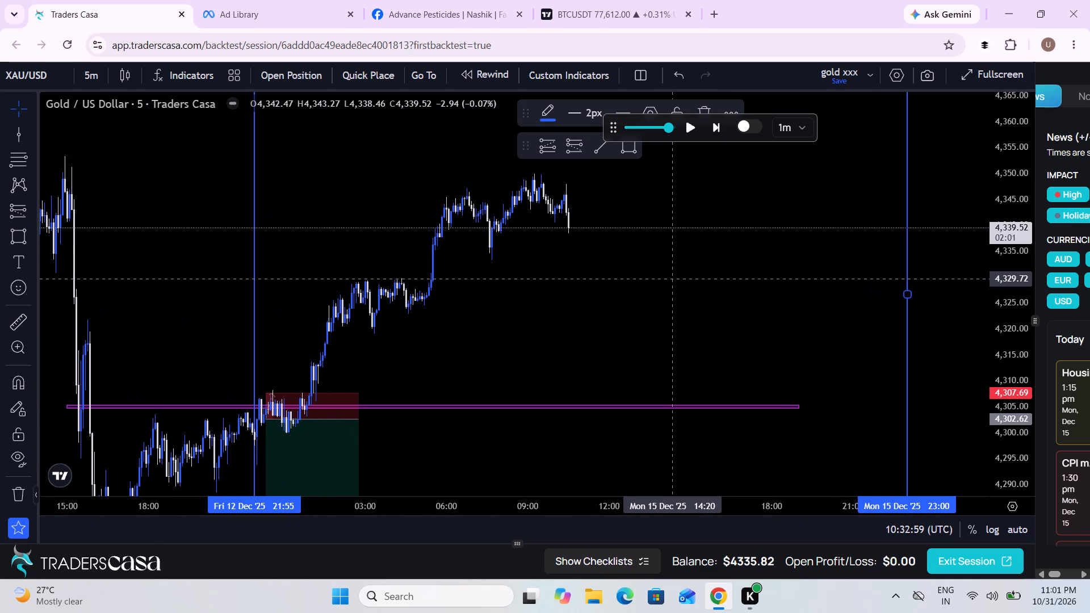
Run the replay briefly and pause it at about 10:43 on 15 December.
drag(672, 279, 655, 301)
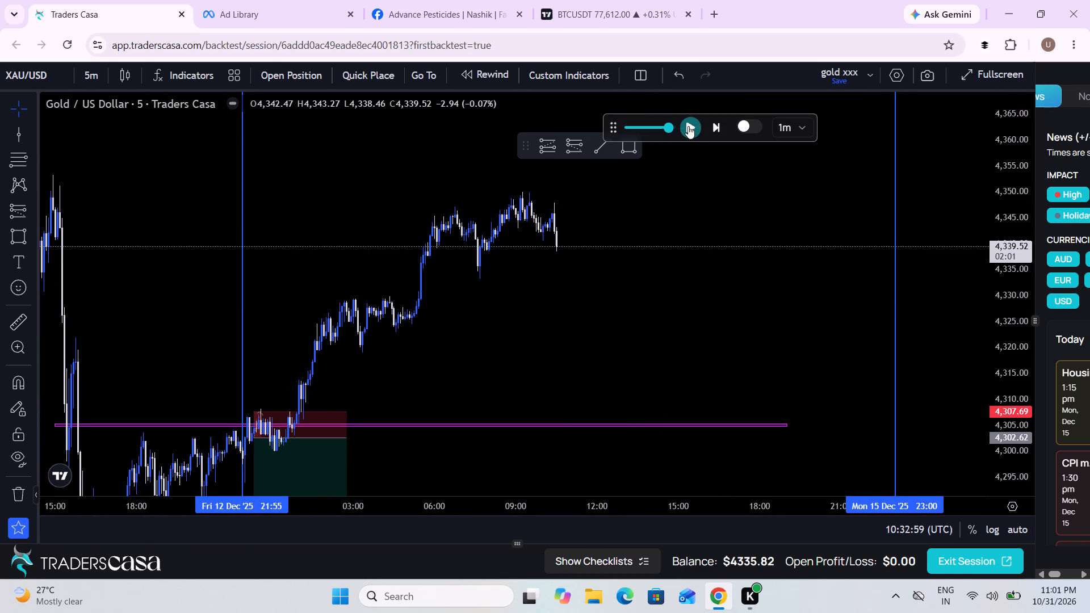
click(688, 126)
click(688, 126)
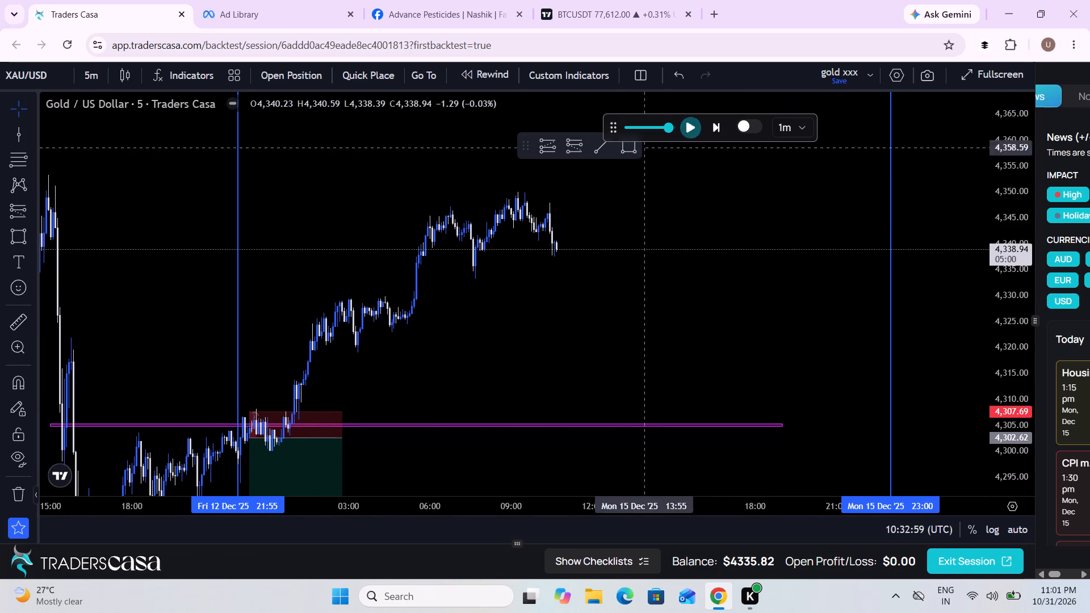
On the 1-hour chart, draw a rectangle zone from the 12 December 15:00 candle, spanning about 4,353 to 4,331, extending to 17 December.
click(98, 69)
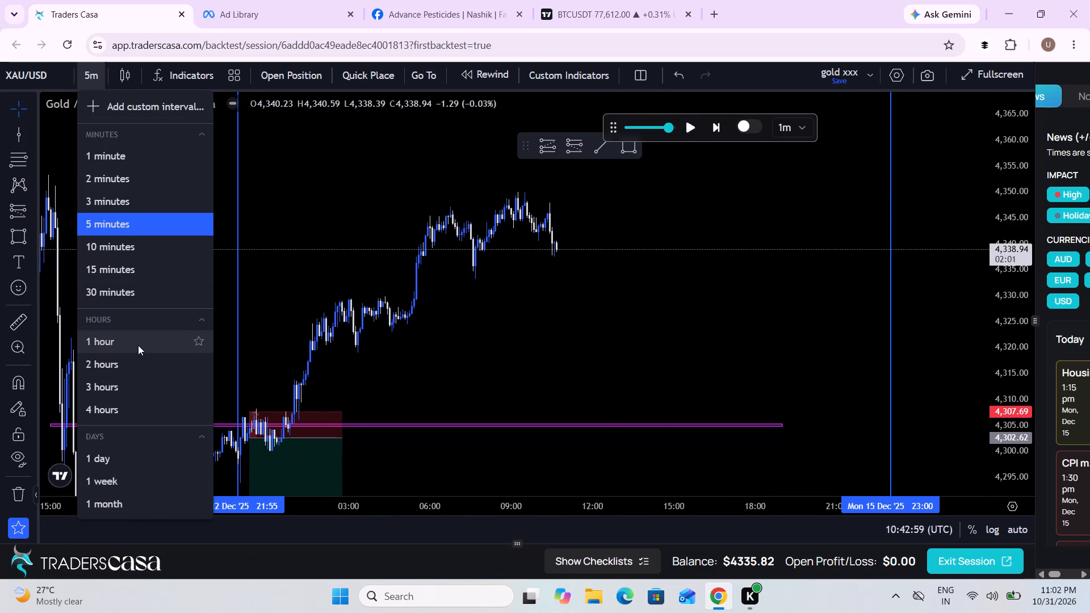
click(138, 345)
scroll(420, 264, up, 4)
drag(342, 273, 893, 258)
scroll(893, 258, up, 4)
drag(734, 275, 886, 288)
click(23, 239)
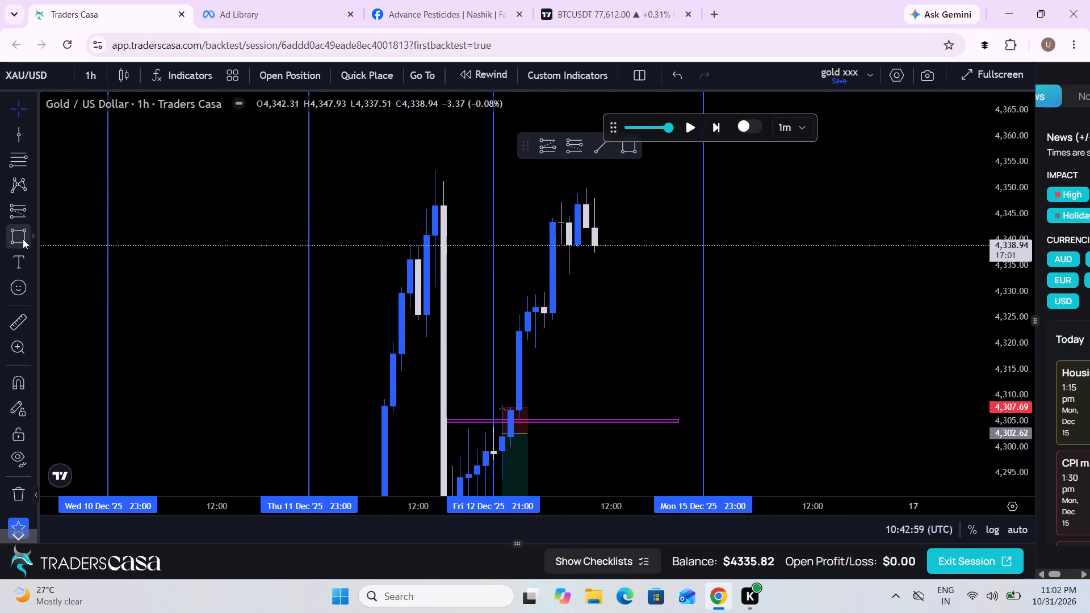
click(443, 170)
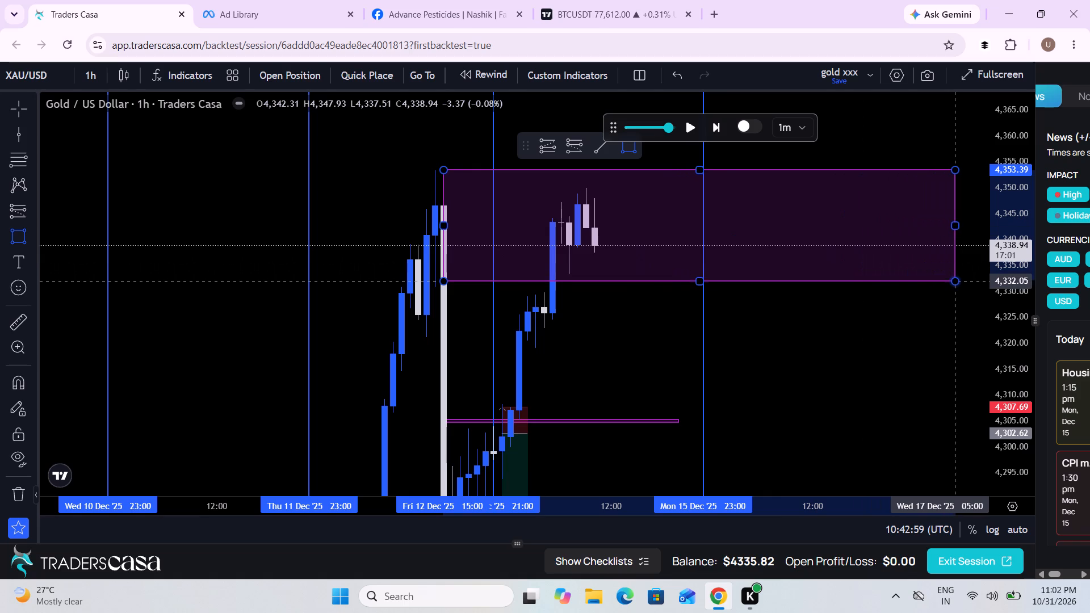
click(957, 287)
click(844, 325)
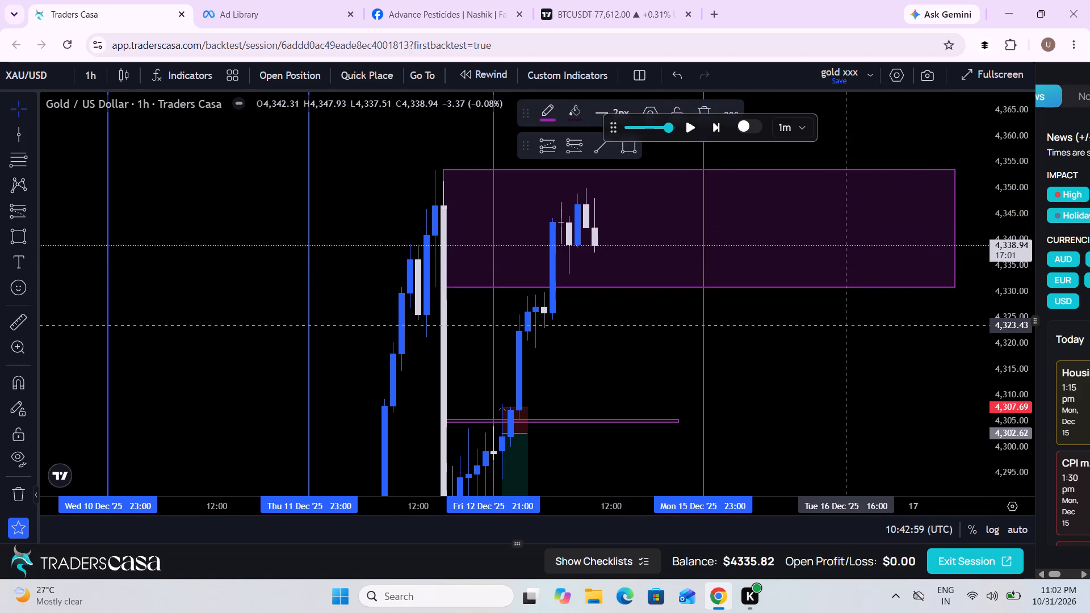
Examine the 15 December candles inside the new zone against the 12 December drop on the 1-hour chart.
drag(844, 325, 802, 271)
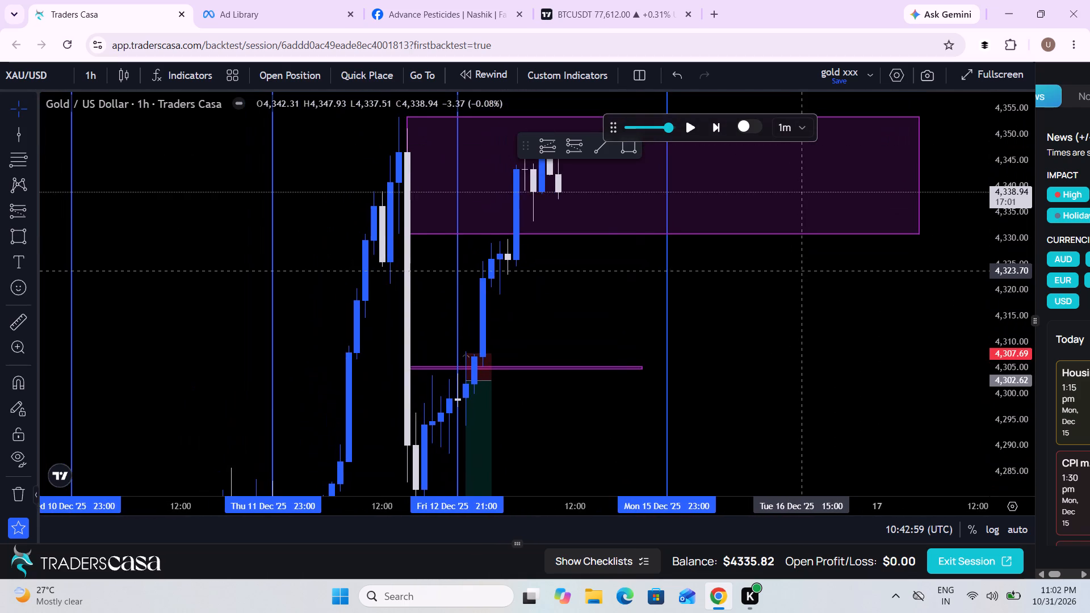
scroll(802, 271, up, 1)
drag(1013, 211, 1004, 236)
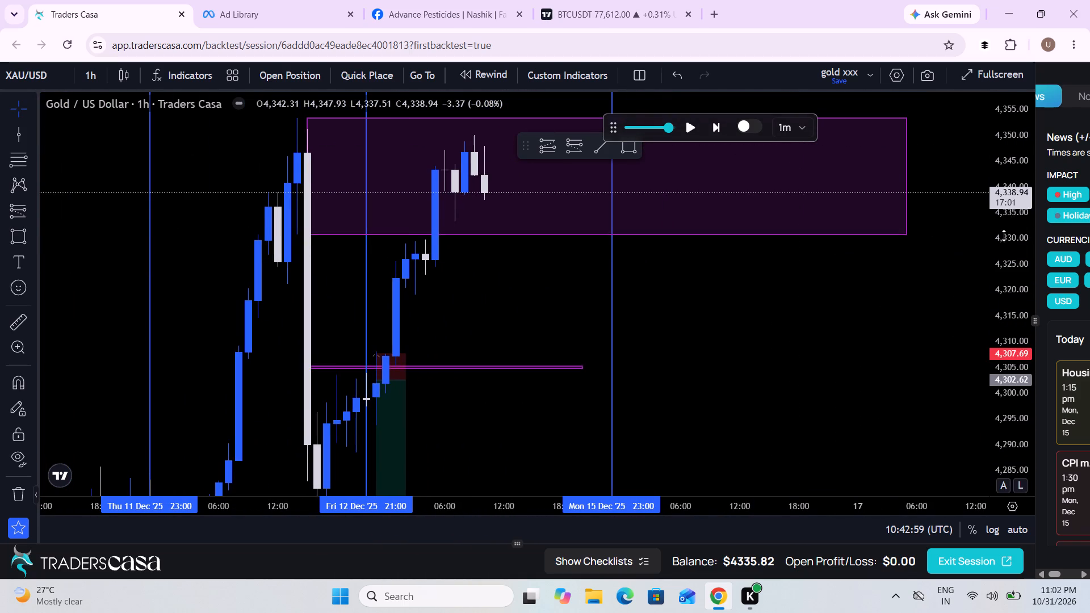
drag(1004, 236, 988, 326)
drag(791, 322, 981, 325)
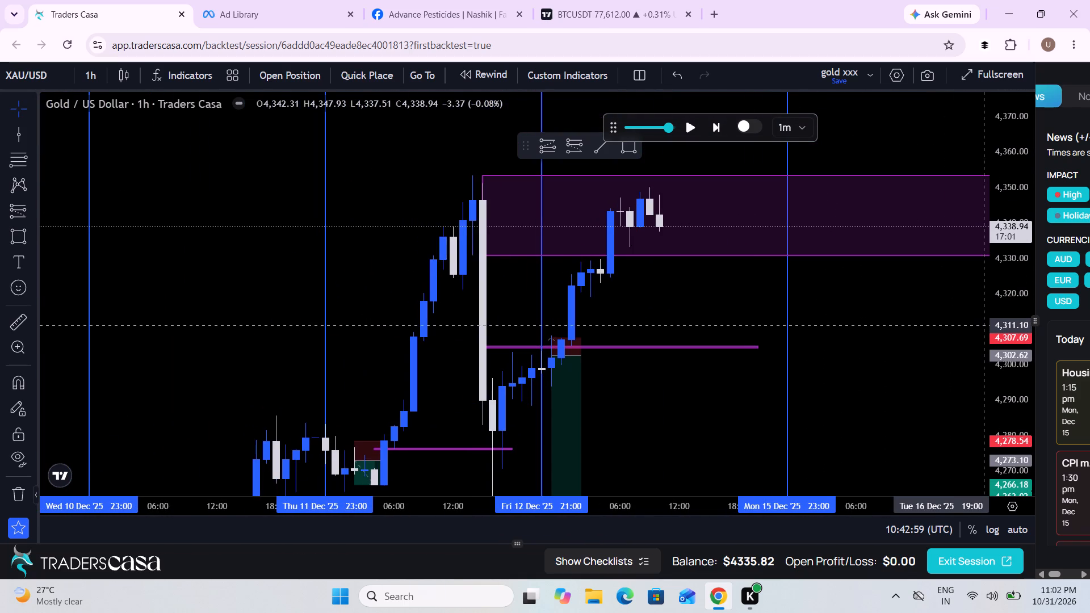
scroll(981, 325, up, 2)
drag(873, 313, 826, 355)
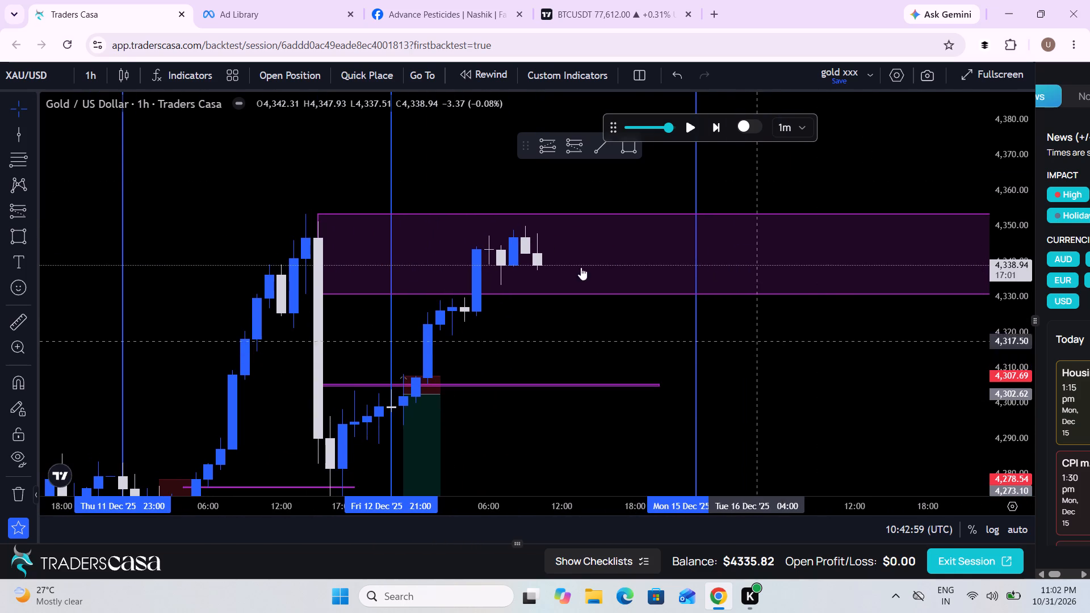
Return the chart to the 5-minute timeframe and frame the new zone with the 15 December rally.
click(85, 75)
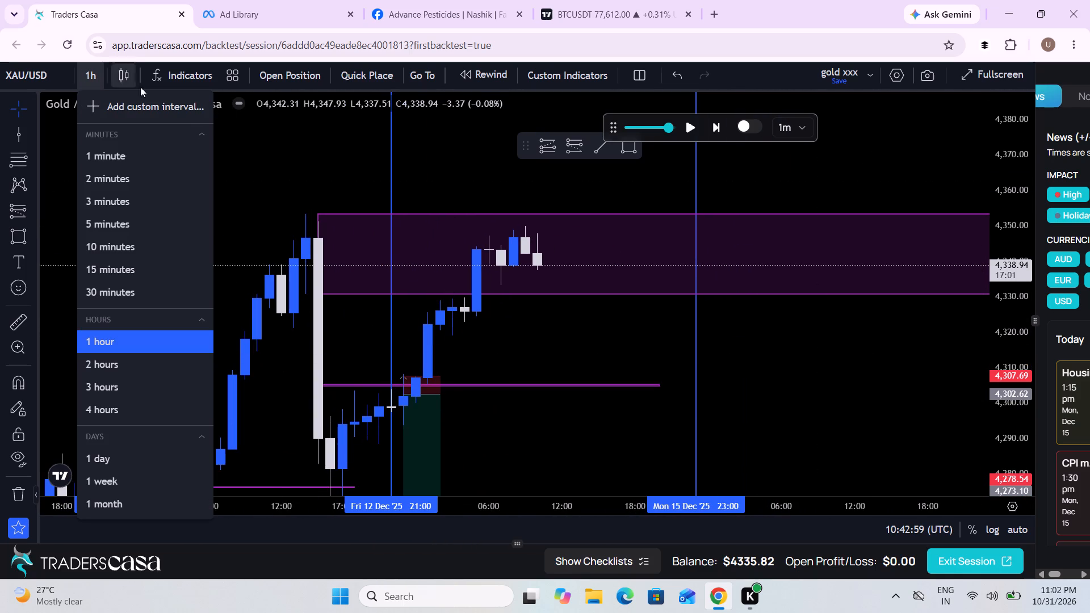
click(137, 226)
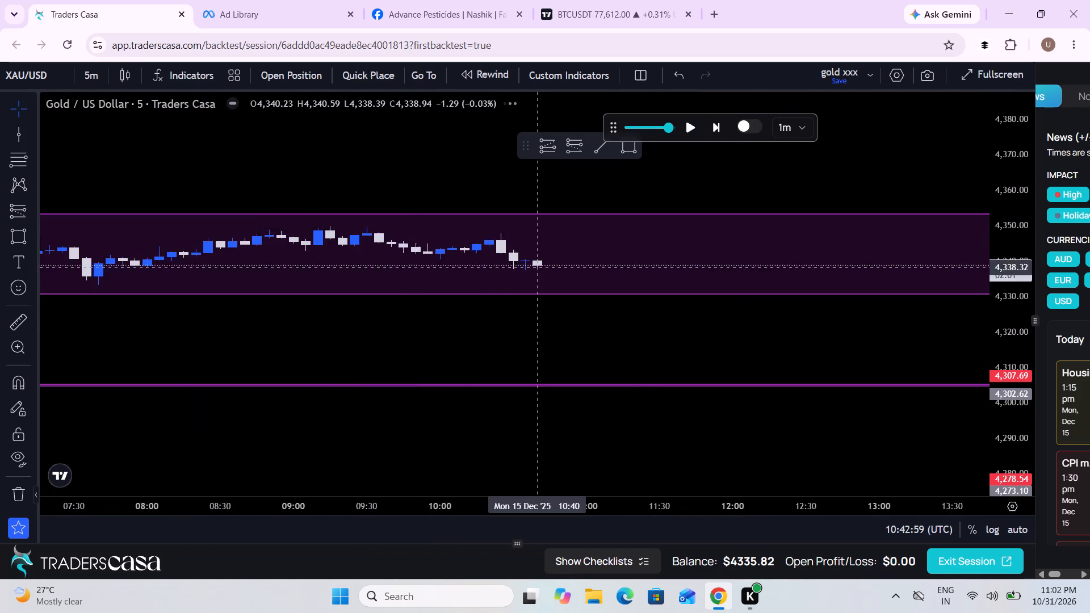
scroll(543, 282, down, 8)
drag(833, 301, 342, 330)
scroll(342, 330, down, 6)
drag(684, 342, 684, 319)
scroll(684, 319, up, 1)
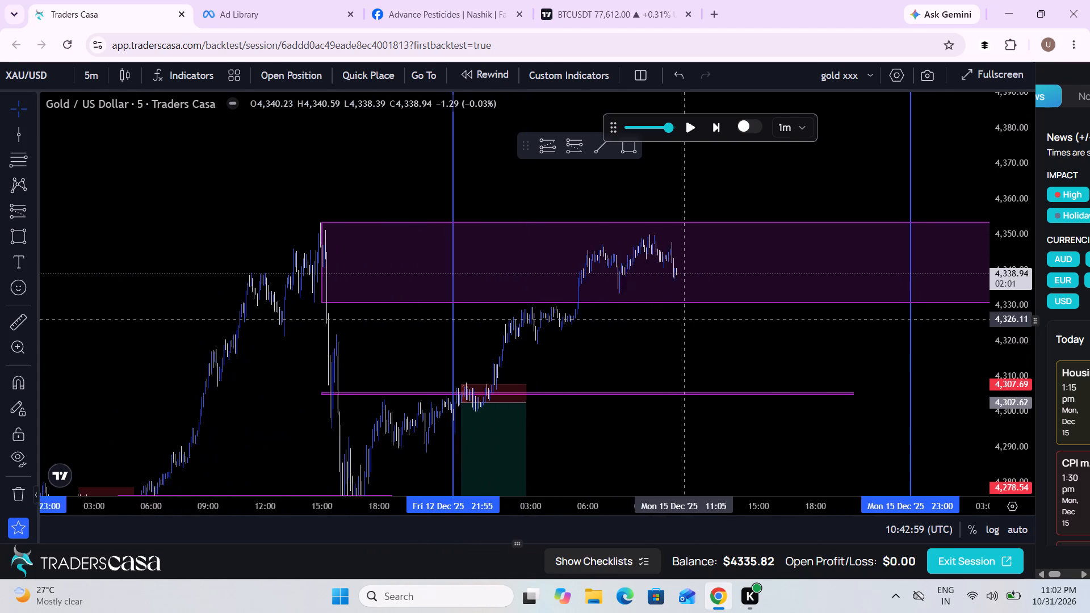
scroll(684, 319, up, 1)
drag(1029, 388, 991, 238)
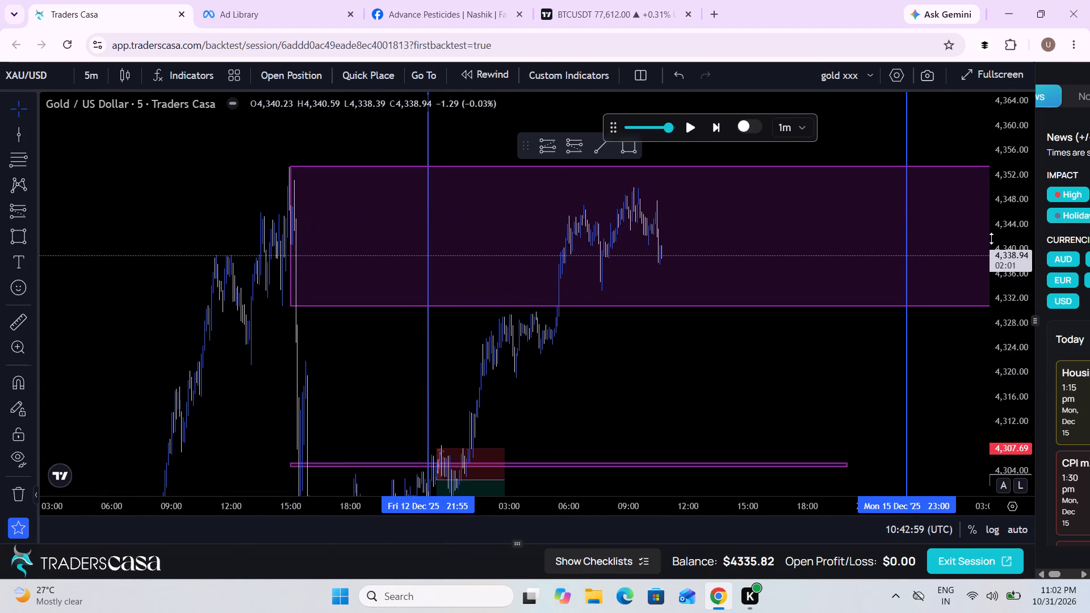
drag(991, 238, 984, 201)
scroll(733, 370, up, 3)
Measure the price range from about 4,294 up to the 15 December high near 4,350.
drag(733, 370, 728, 295)
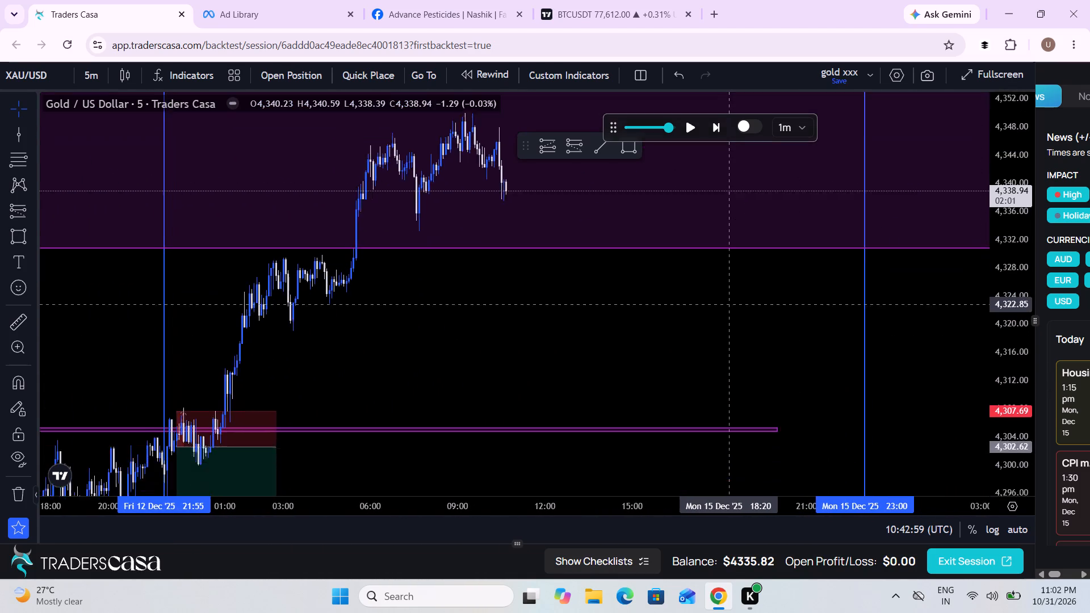
drag(728, 295, 723, 286)
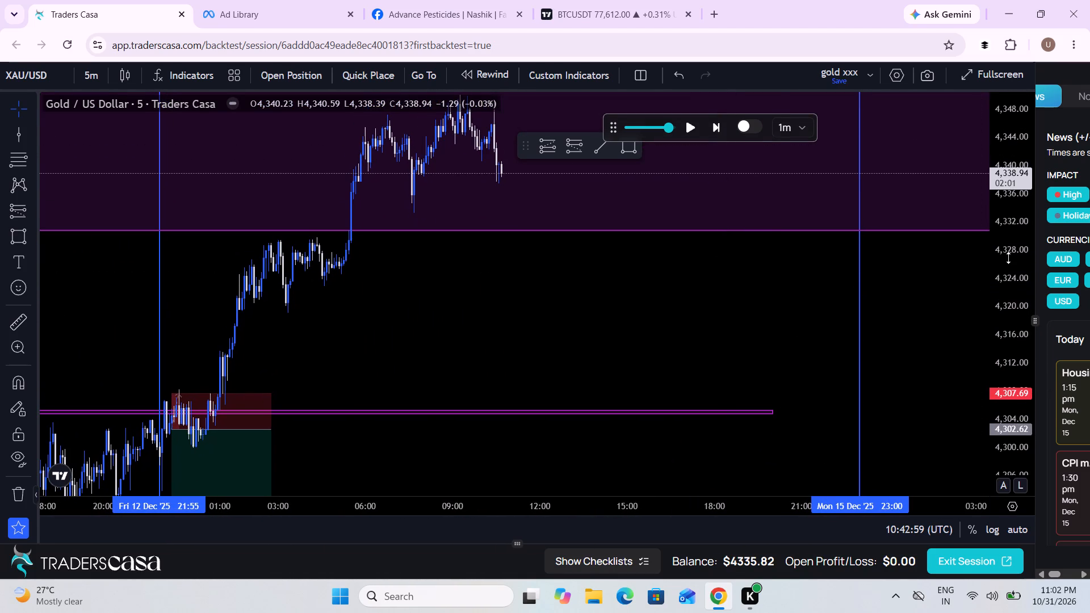
drag(1008, 258, 993, 305)
drag(730, 303, 732, 314)
click(20, 319)
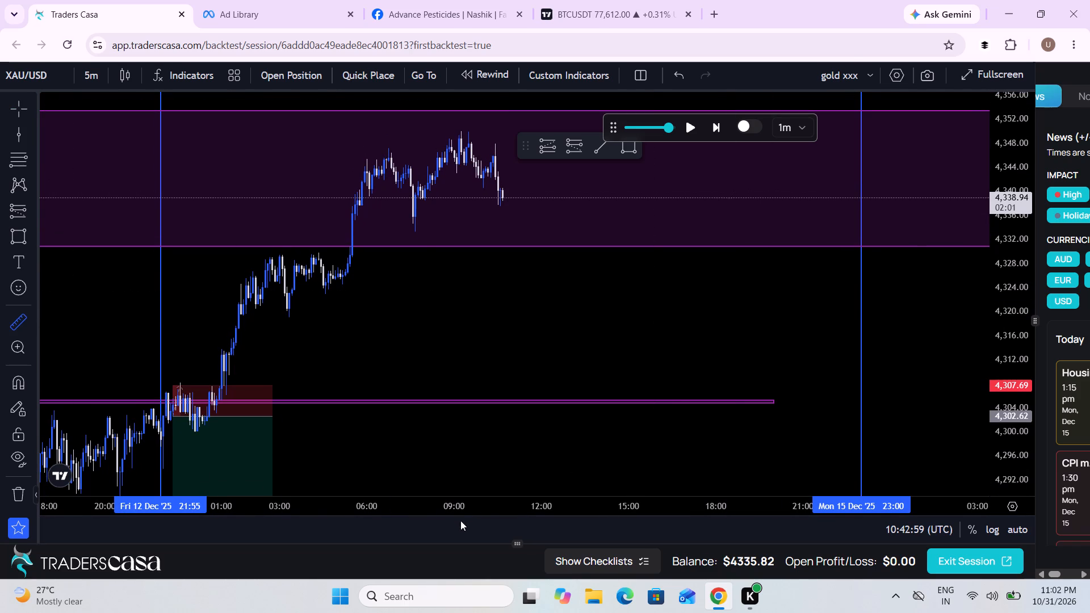
click(368, 467)
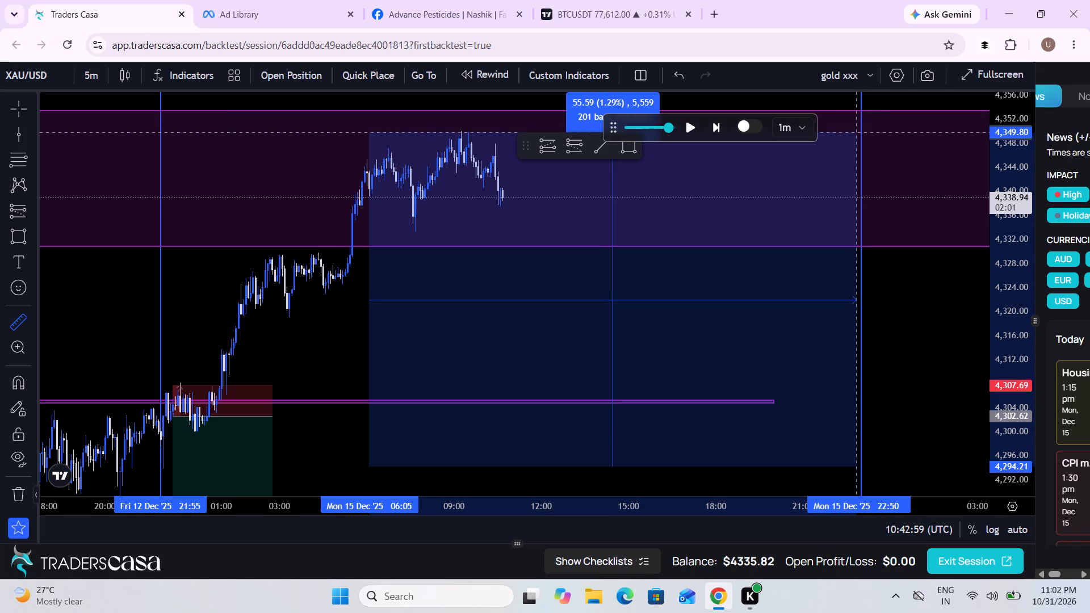
click(858, 132)
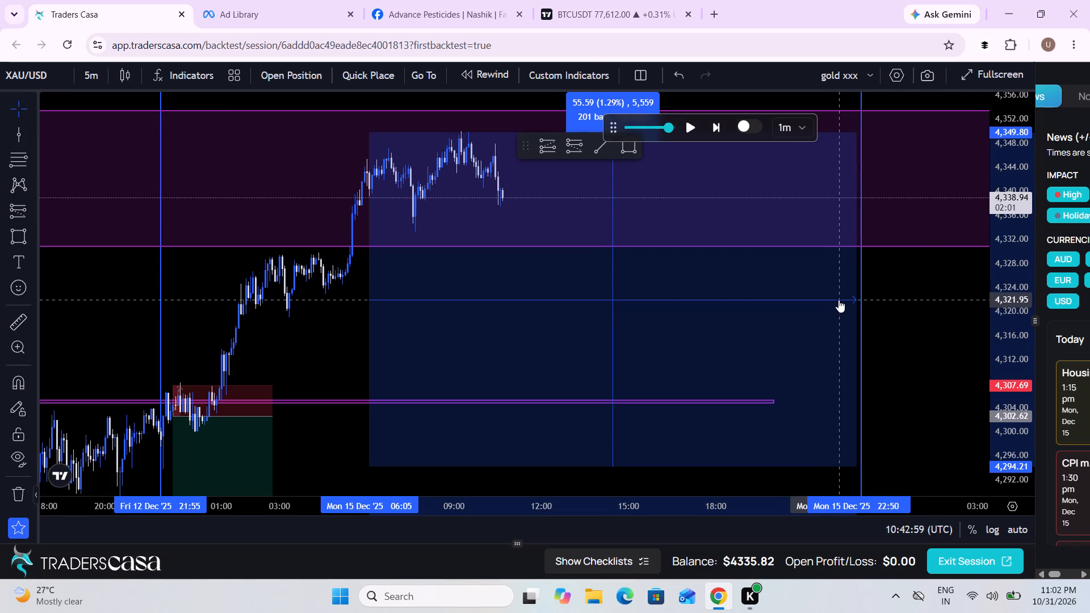
Draw a thin rectangle at the measured range's midpoint, about 4,321.8 to 4,321.5, from 15 December 05:20 to 16 December 02:20.
click(3, 229)
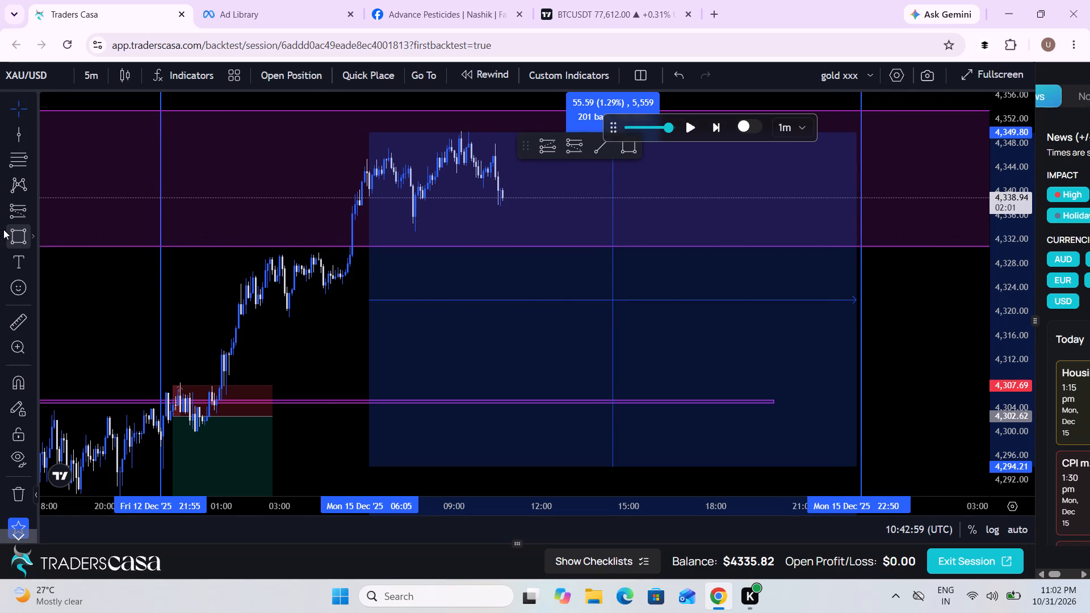
click(348, 300)
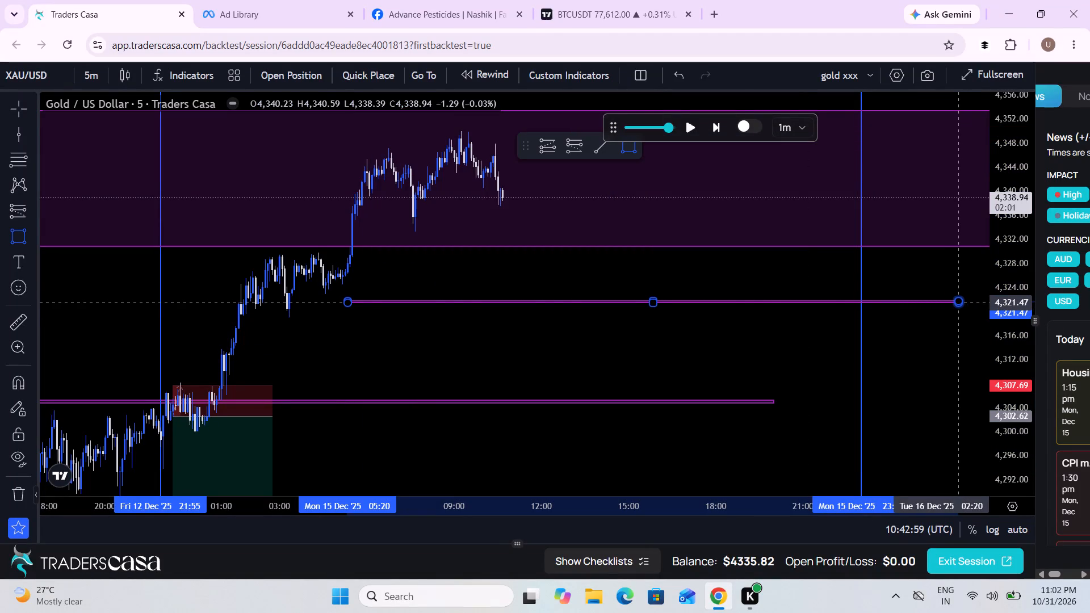
click(958, 303)
Run the replay with a brief stop along the way, and pause it at about 15:02 on 15 December.
drag(578, 365, 651, 385)
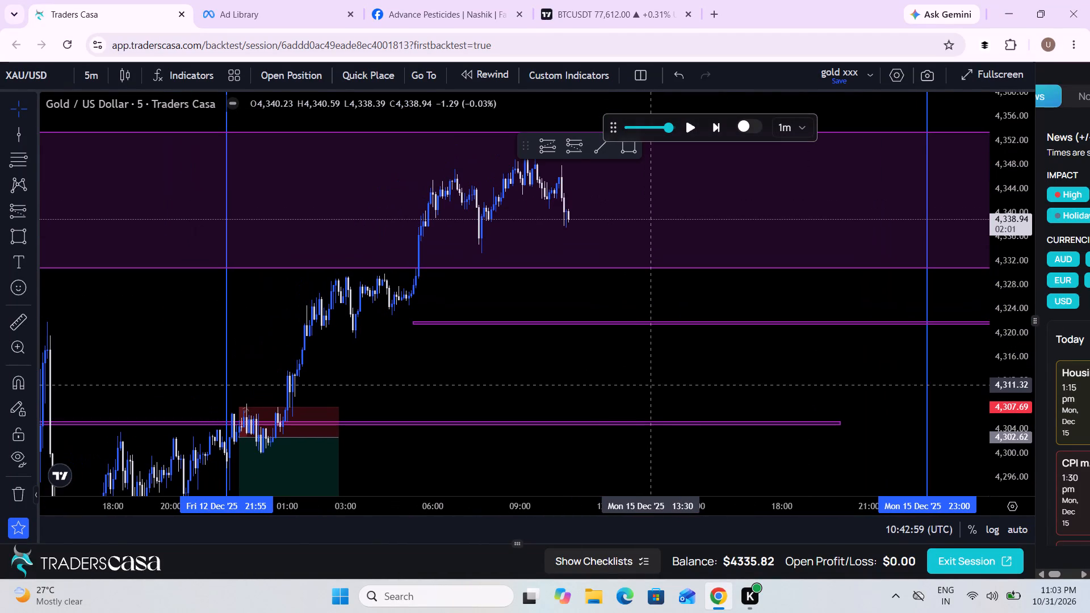
click(692, 127)
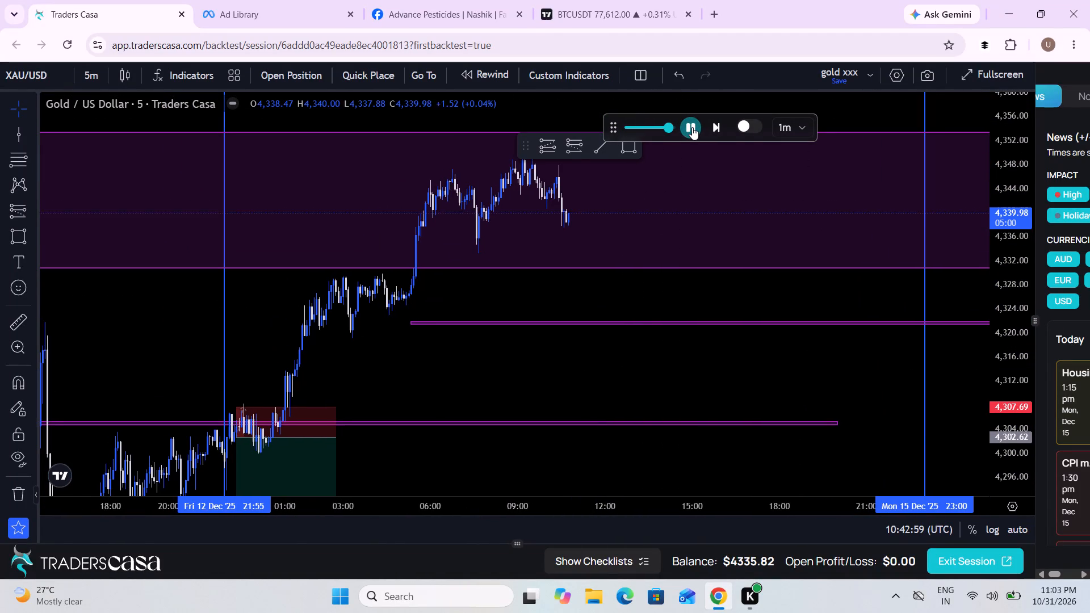
drag(645, 345, 519, 374)
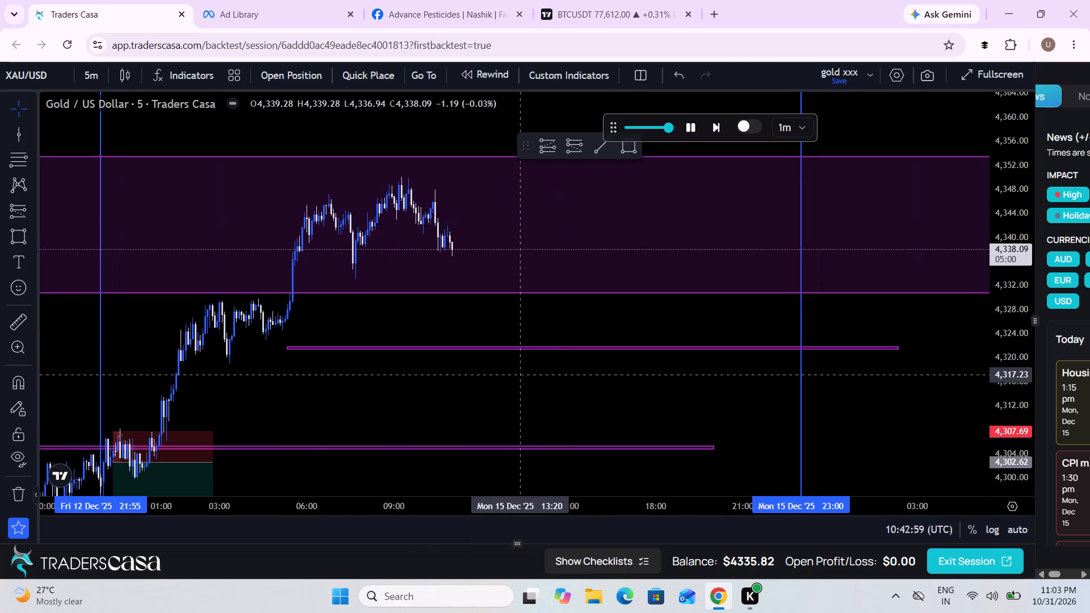
scroll(519, 374, down, 3)
drag(519, 374, 498, 326)
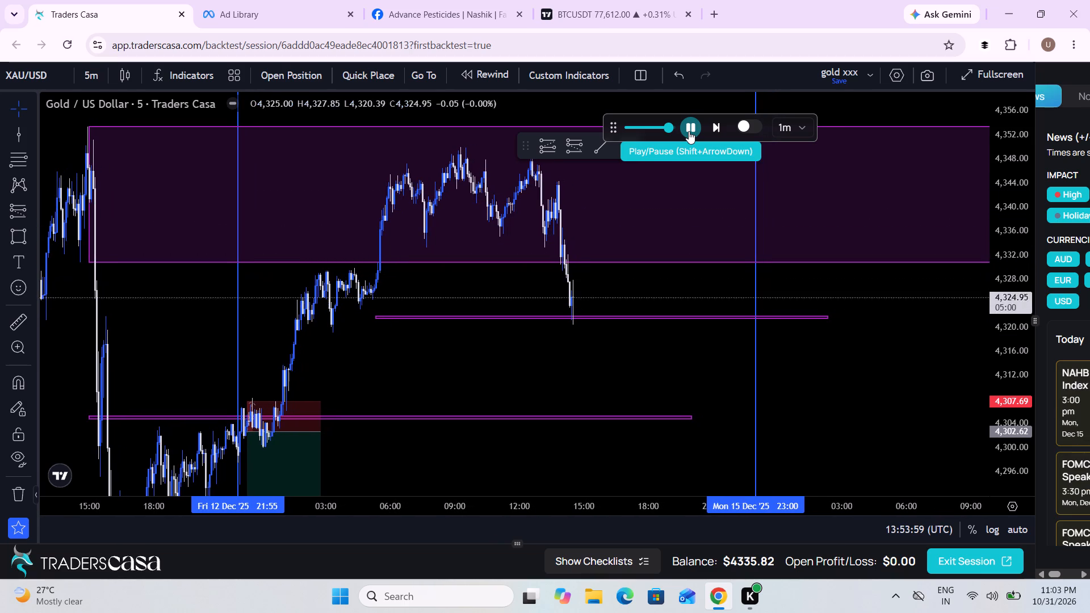
click(689, 131)
click(689, 131)
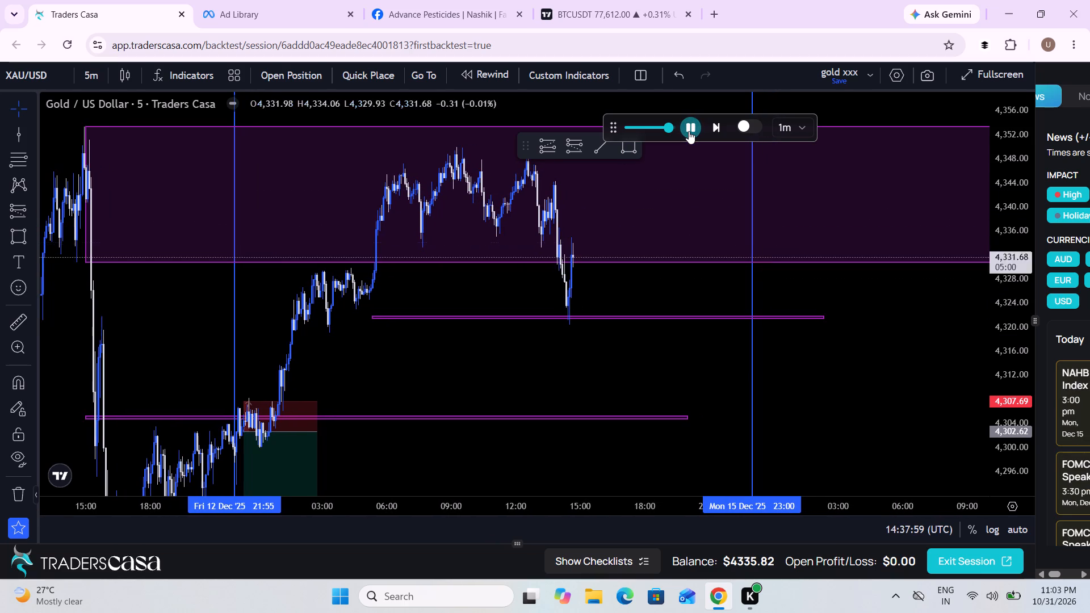
click(689, 131)
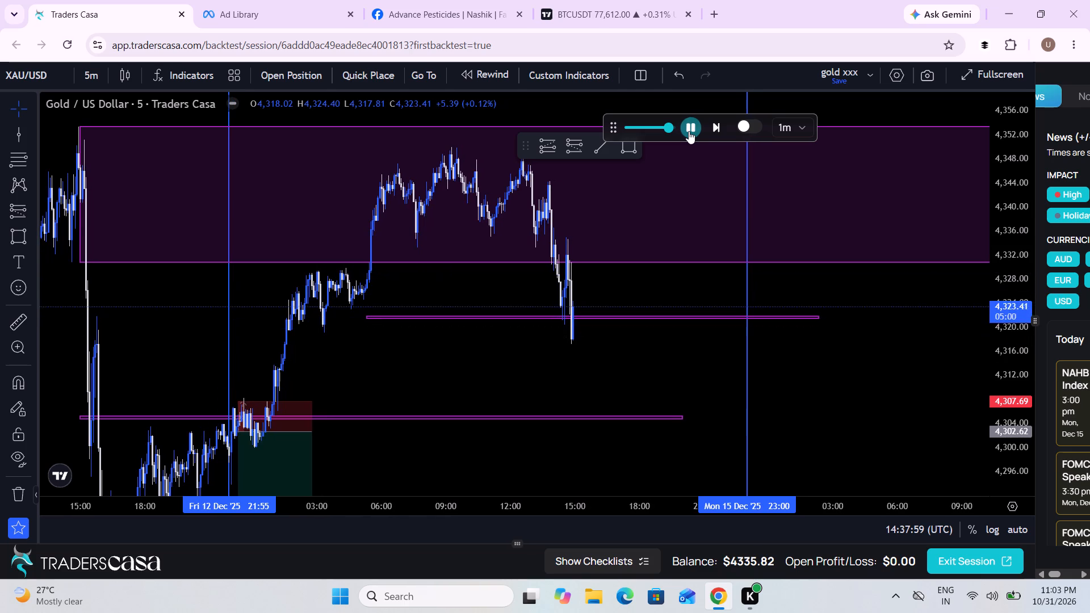
drag(589, 371, 624, 337)
scroll(624, 337, up, 3)
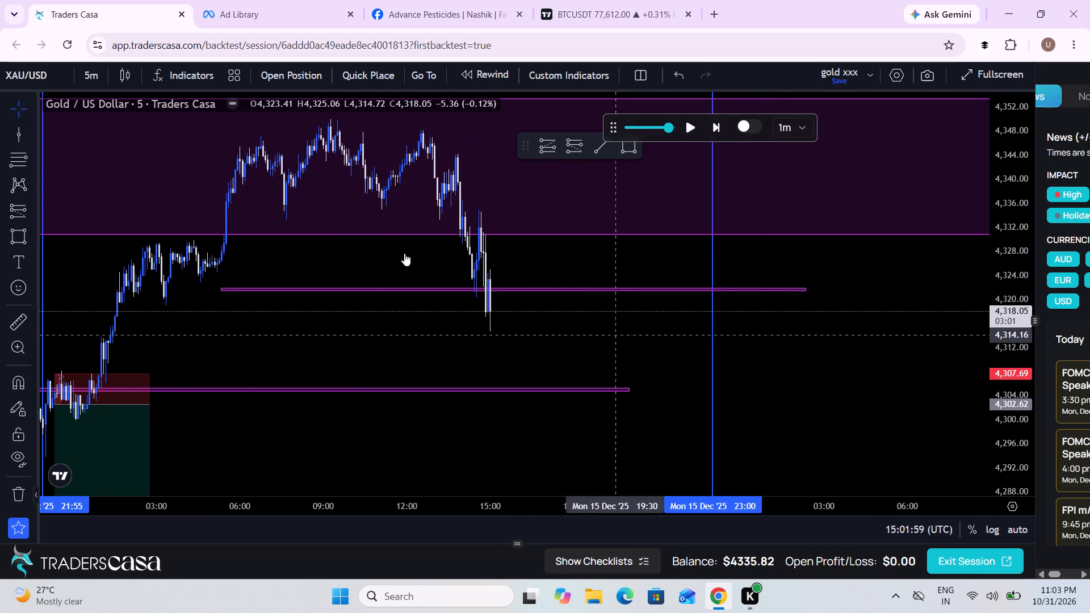
Switch to the 1-hour chart and examine the 15 December decline against the large zone and the thin levels below it.
click(92, 68)
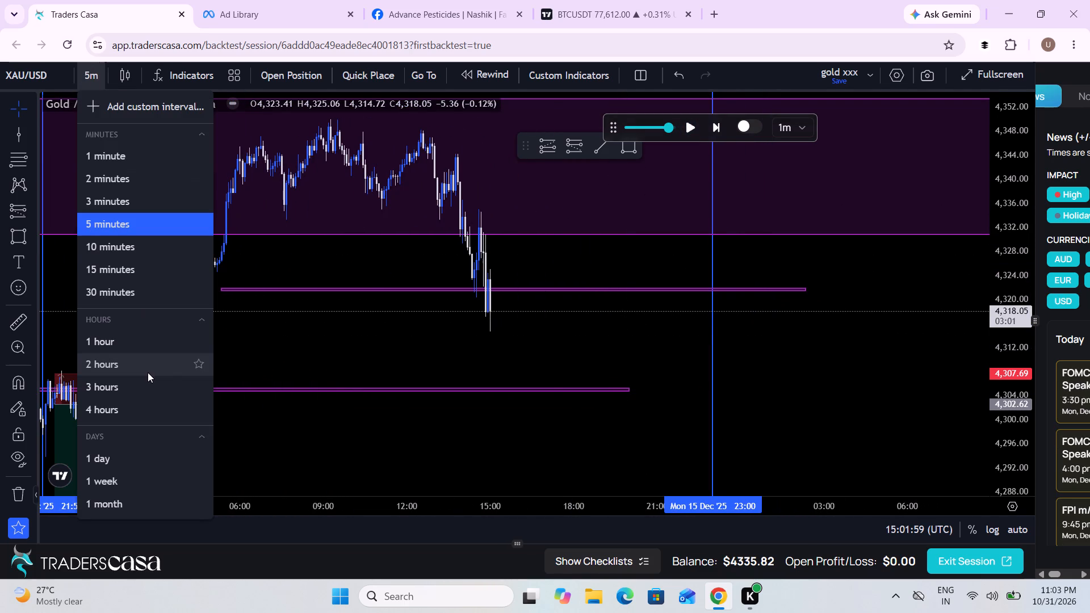
click(124, 339)
scroll(336, 289, up, 2)
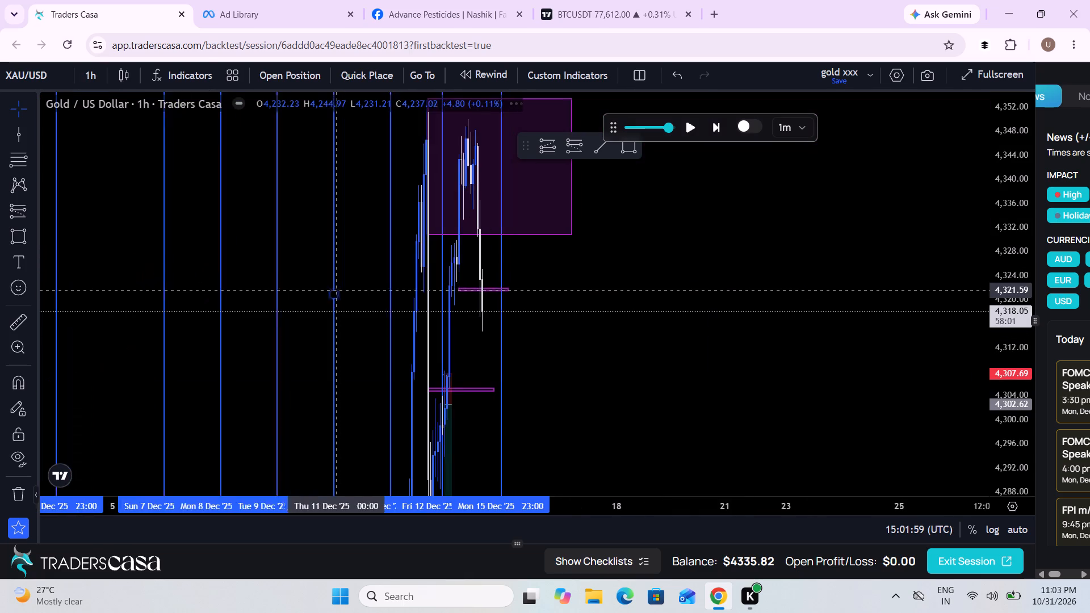
scroll(336, 289, up, 1)
drag(190, 312, 724, 338)
scroll(724, 338, up, 1)
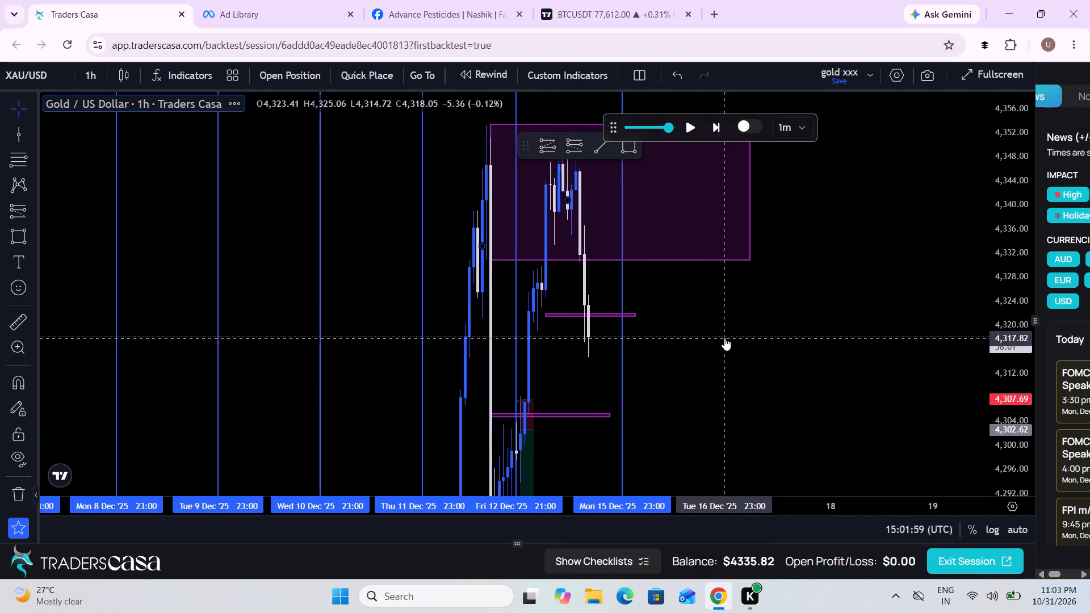
scroll(724, 338, up, 3)
drag(601, 331, 857, 314)
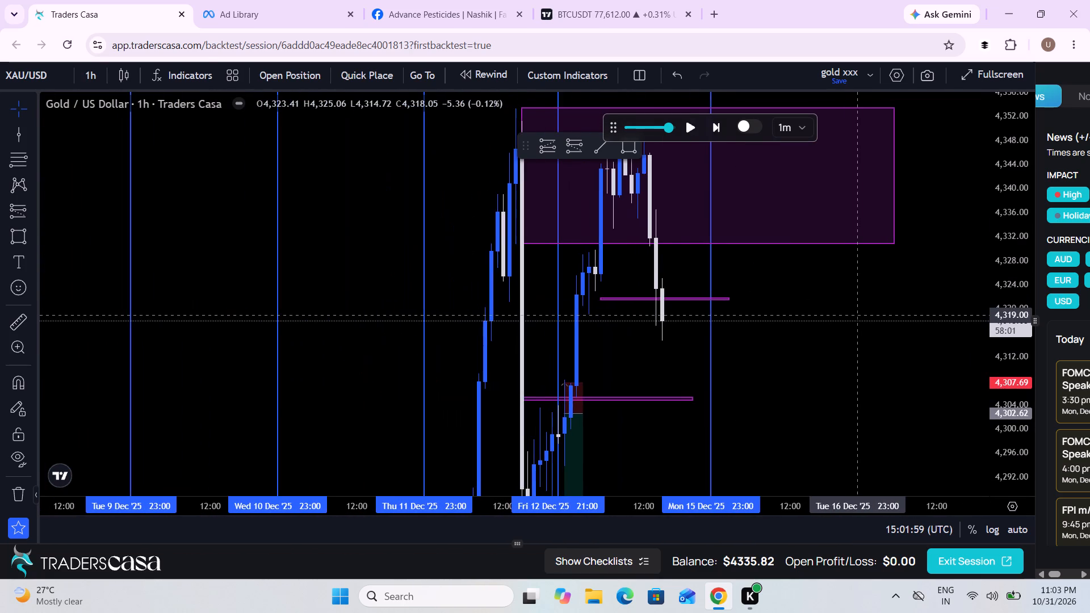
scroll(857, 314, up, 3)
drag(857, 314, 837, 388)
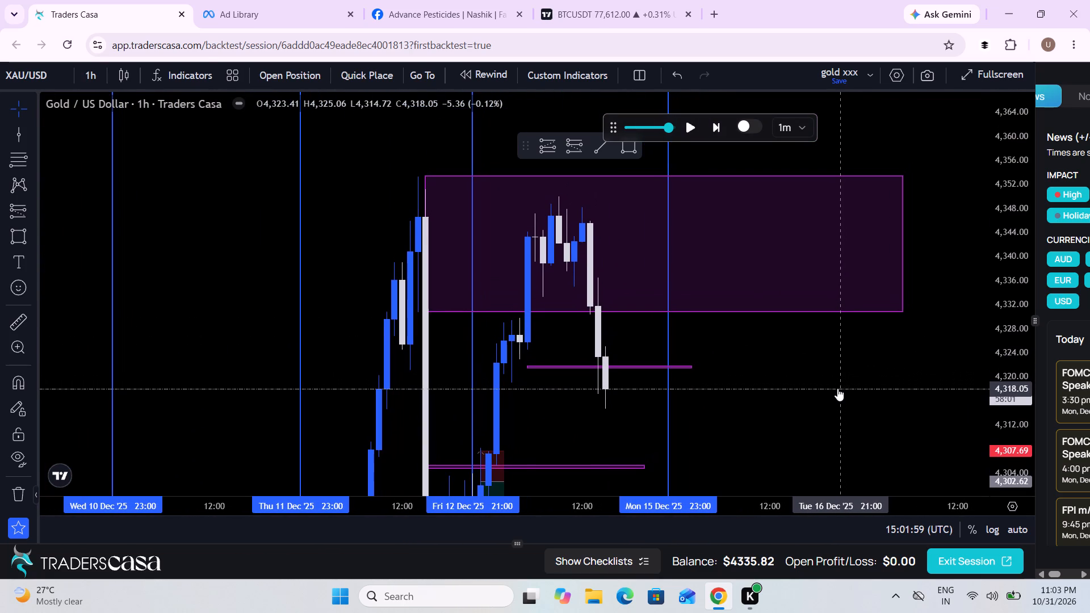
drag(837, 388, 798, 352)
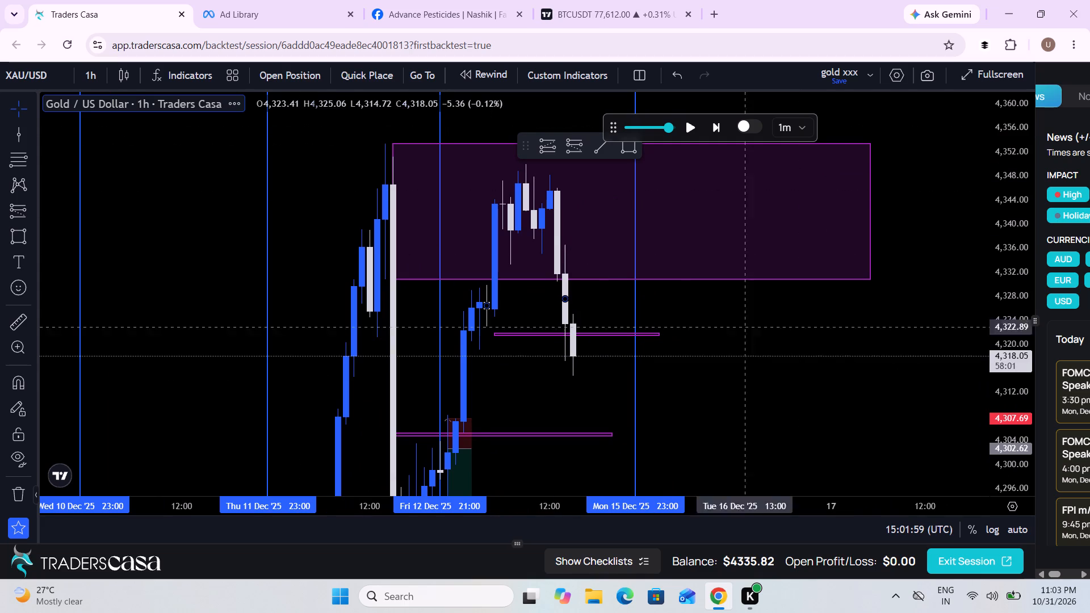
drag(792, 360, 750, 302)
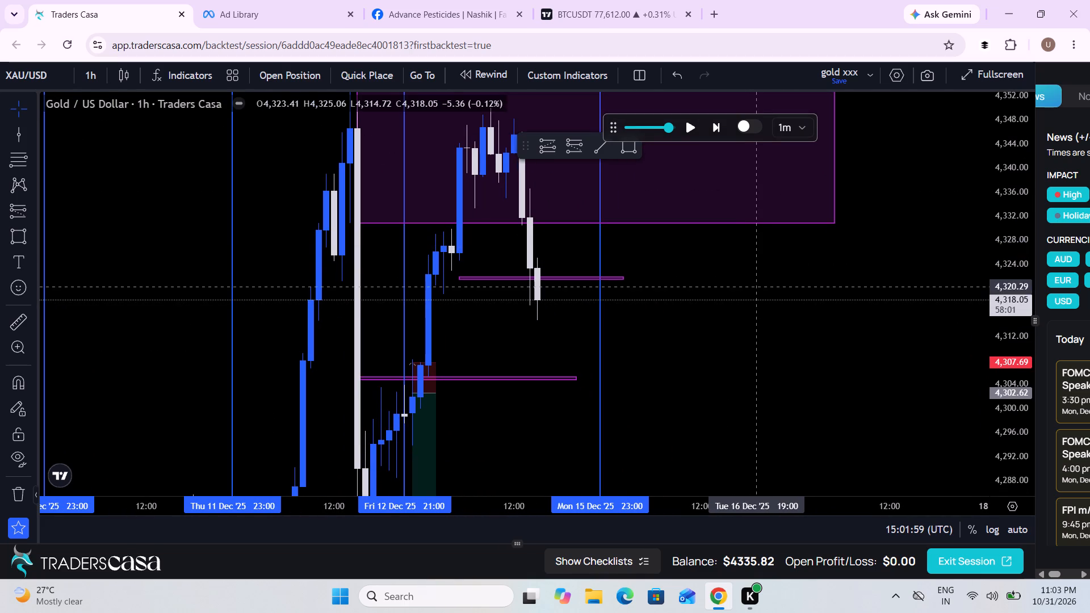
drag(763, 293, 760, 205)
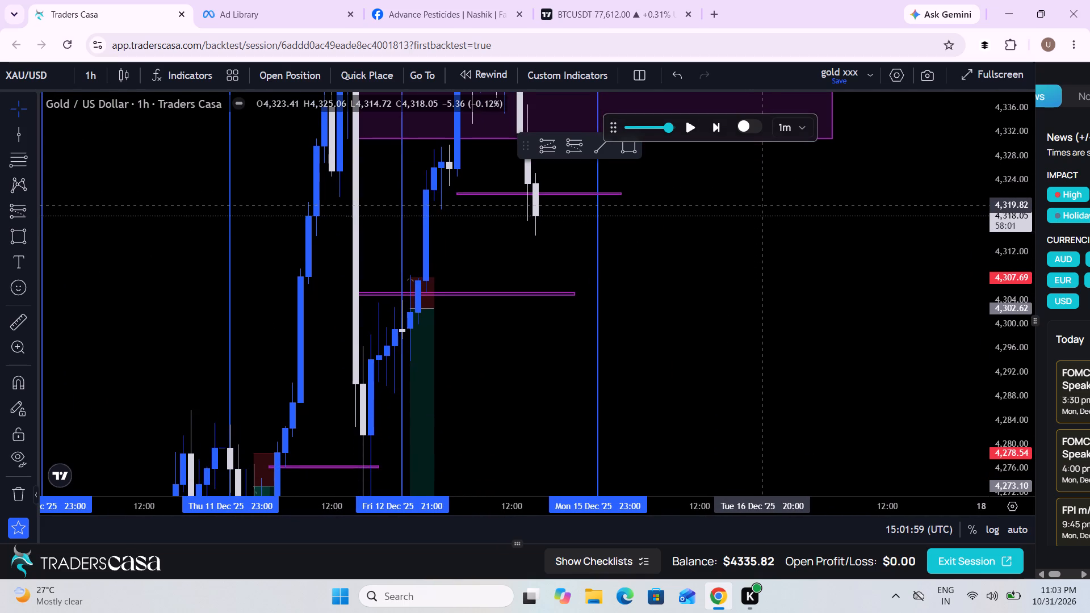
drag(760, 205, 768, 180)
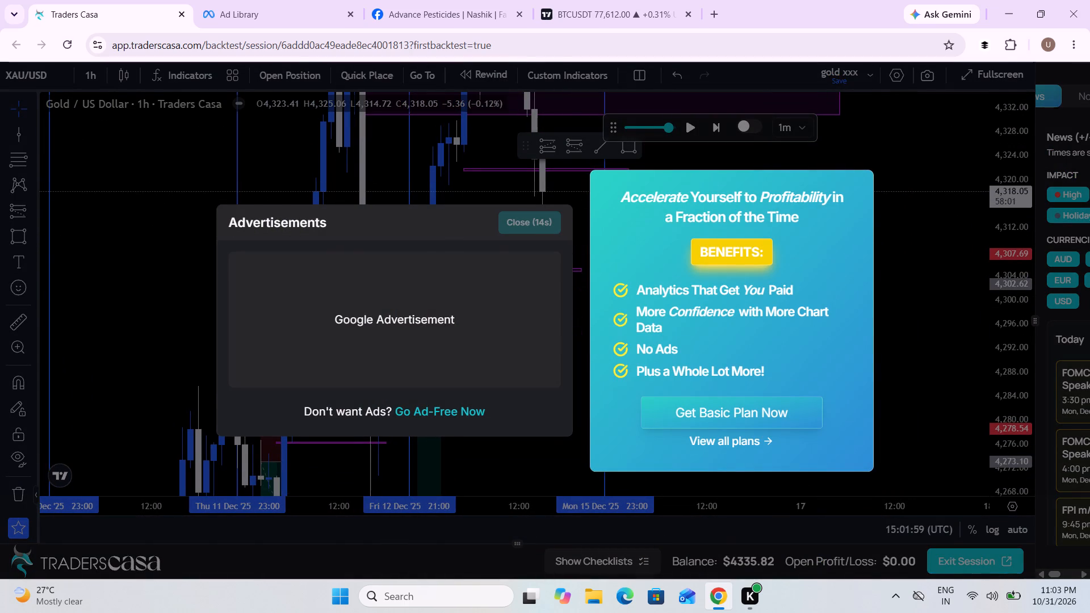
Wait out the advertisement's countdown and close it.
scroll(702, 203, up, 3)
scroll(596, 180, up, 2)
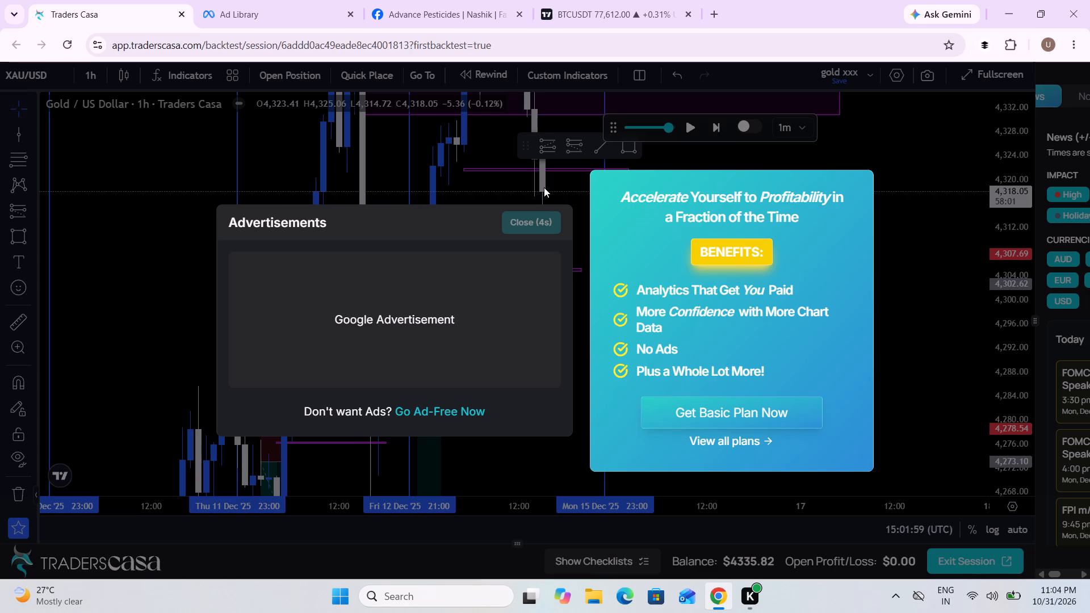
scroll(544, 187, down, 2)
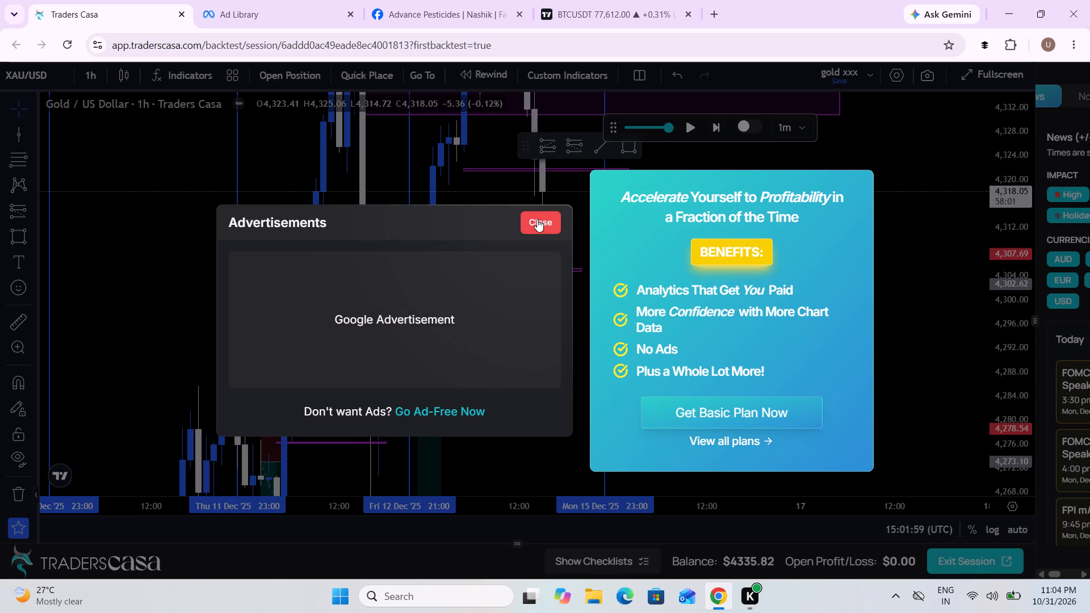
click(537, 219)
Examine the latest 1-hour candles of 15 December around the midpoint level and the lower edge of the large zone.
drag(730, 299, 748, 355)
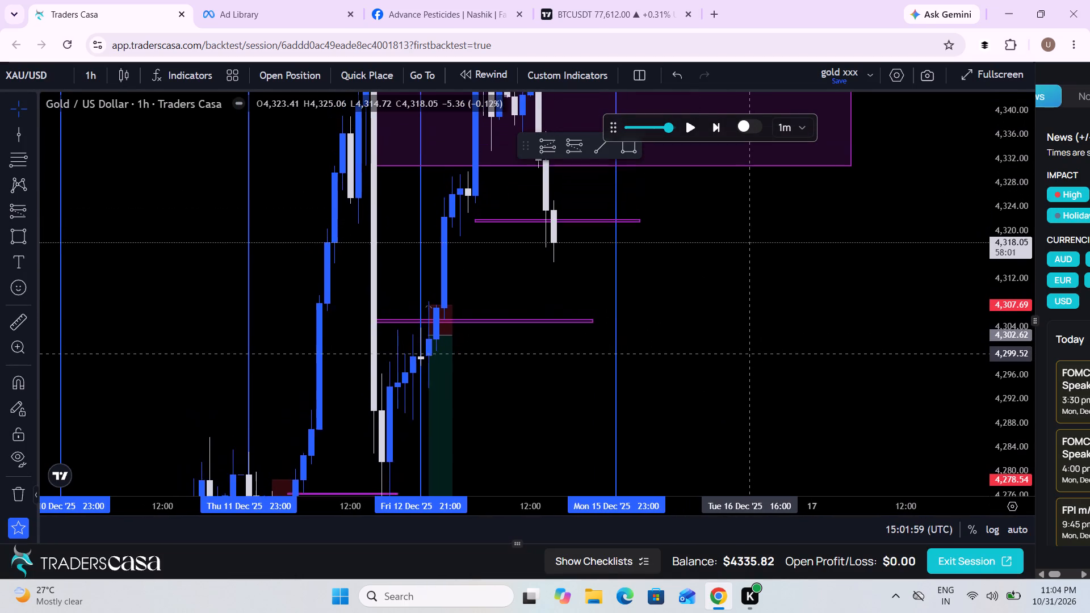
drag(748, 355, 752, 470)
scroll(752, 470, up, 2)
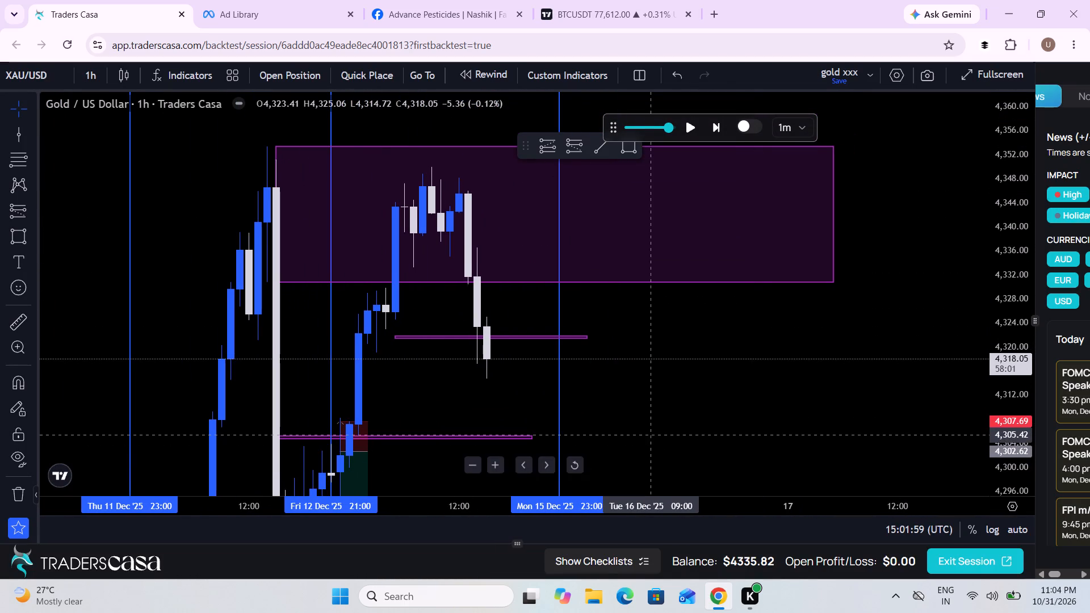
drag(650, 434, 680, 410)
scroll(680, 410, up, 1)
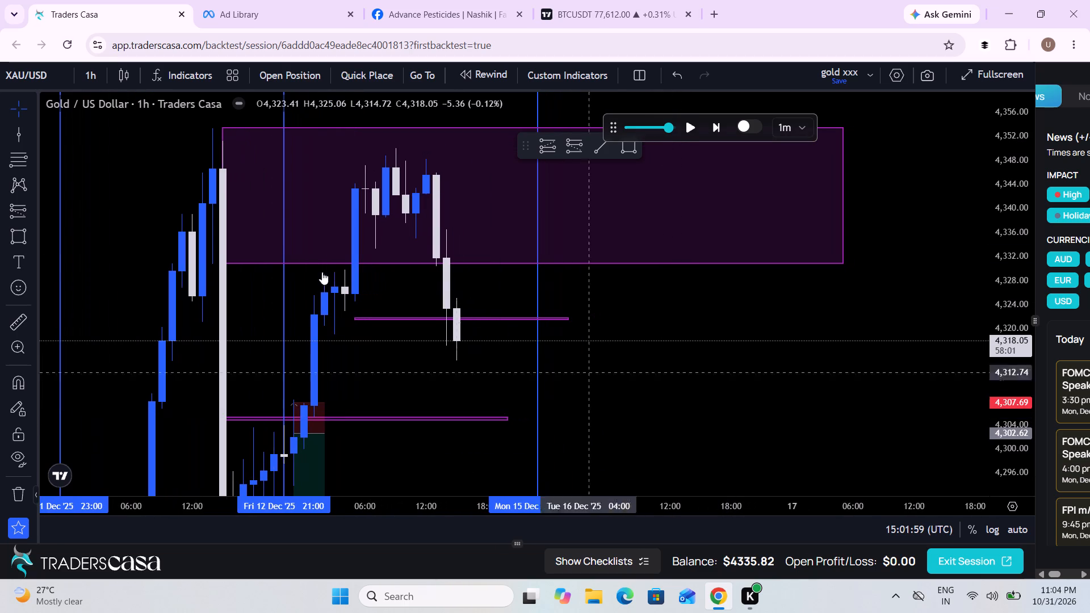
Return the chart to the 5-minute timeframe and frame the latest 15 December decline through the midpoint level.
click(88, 77)
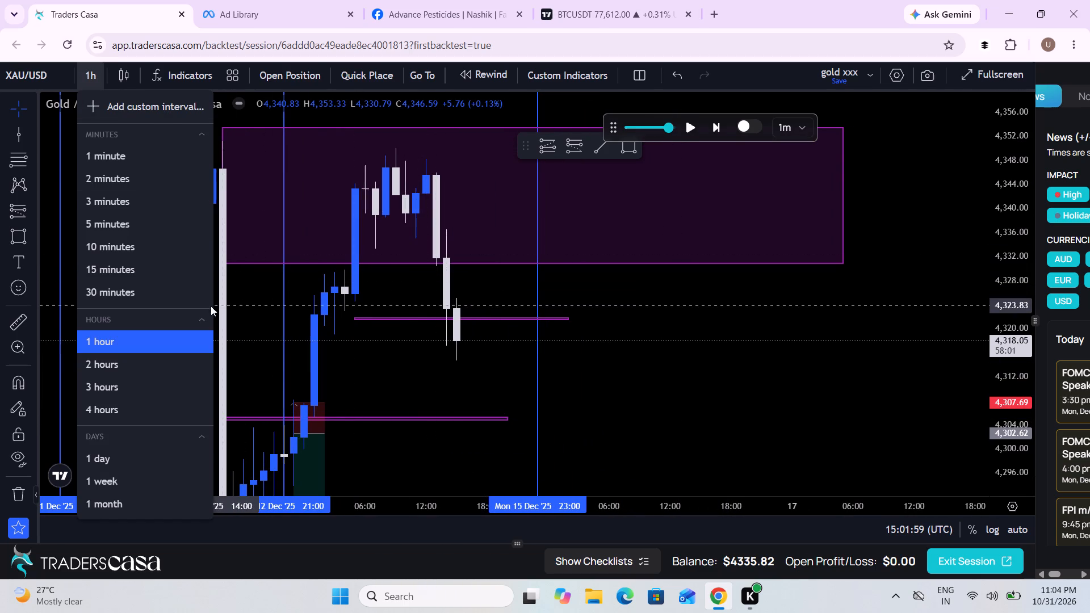
click(115, 225)
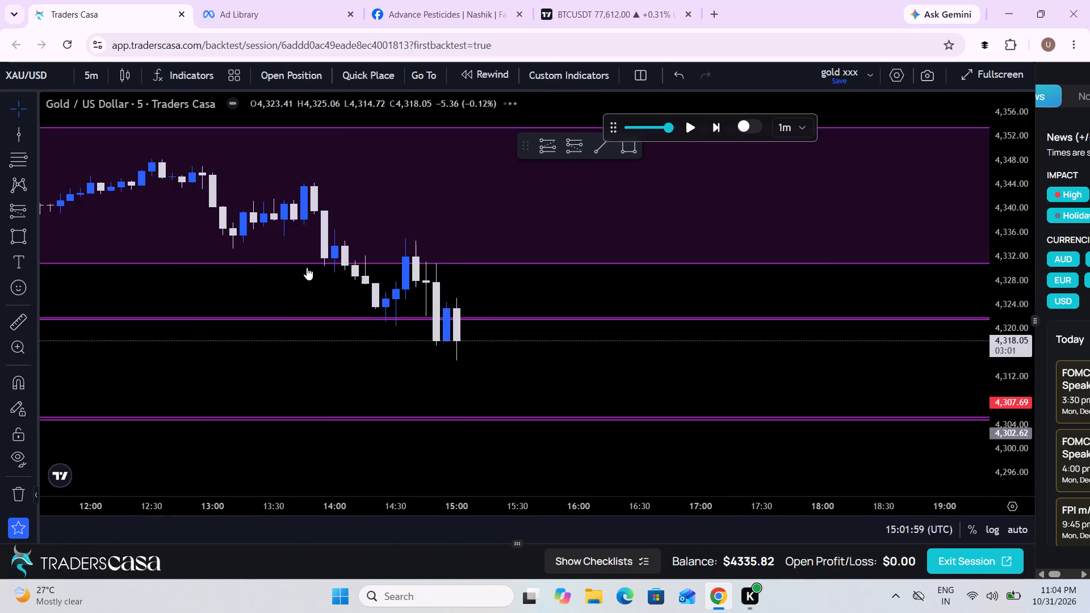
scroll(443, 357, down, 10)
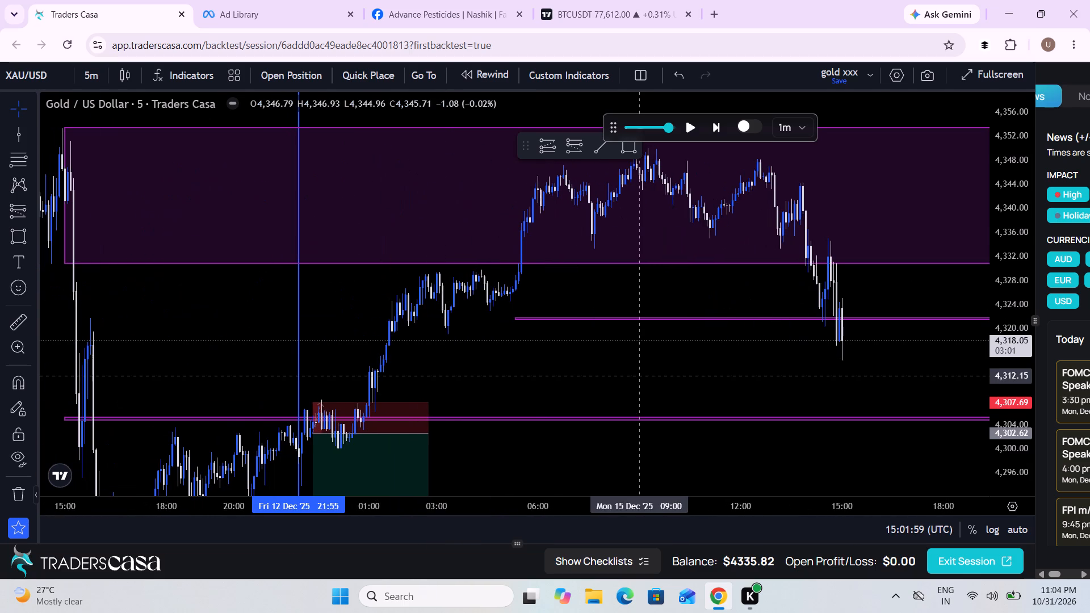
drag(638, 376, 442, 387)
drag(1022, 417, 971, 288)
scroll(576, 402, up, 3)
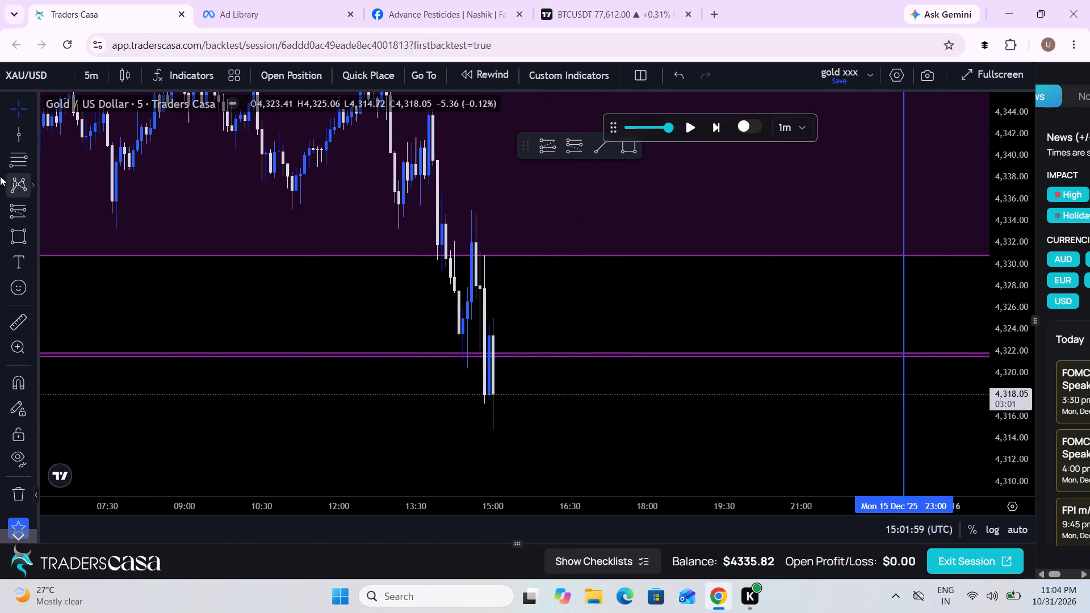
Draw a long-position plan beside the latest 15 December candles with entry 4,323.64, stop 4,317.70 and target 4,346.10.
click(32, 206)
click(102, 190)
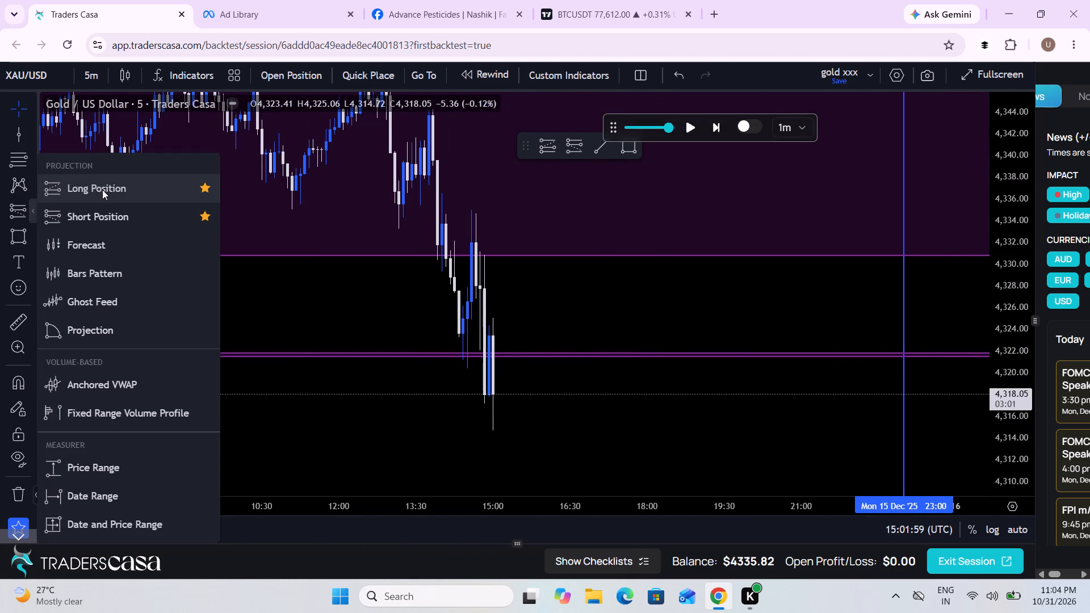
click(512, 342)
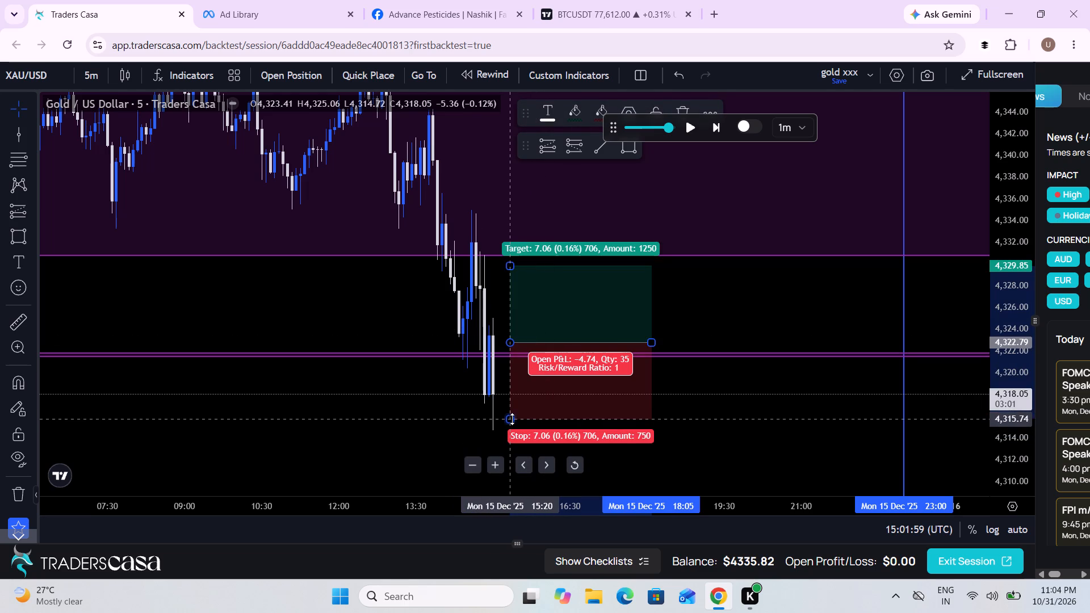
drag(512, 419, 523, 407)
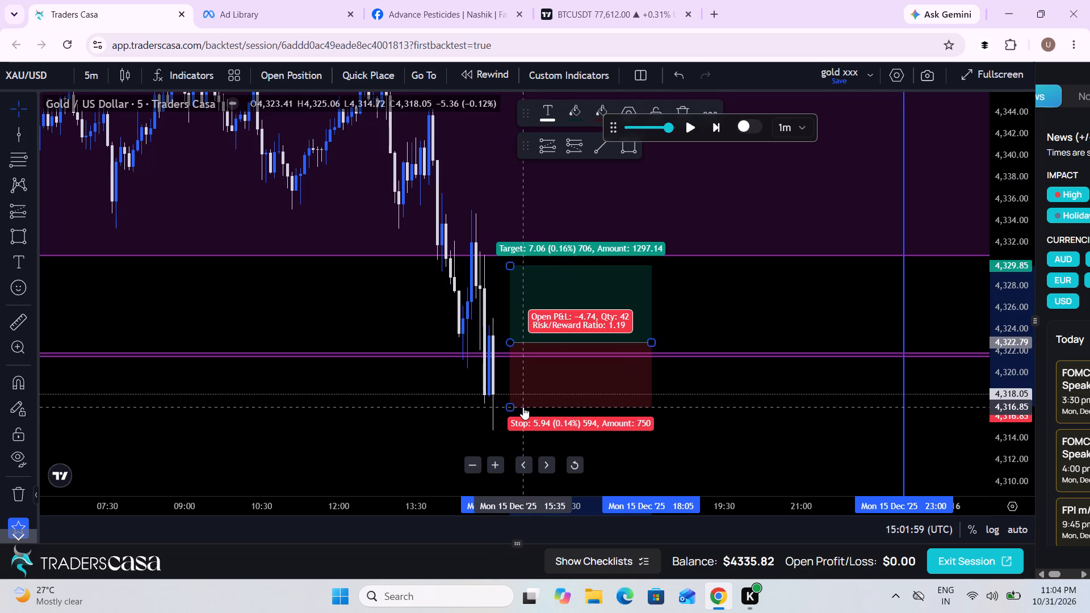
drag(530, 401, 529, 392)
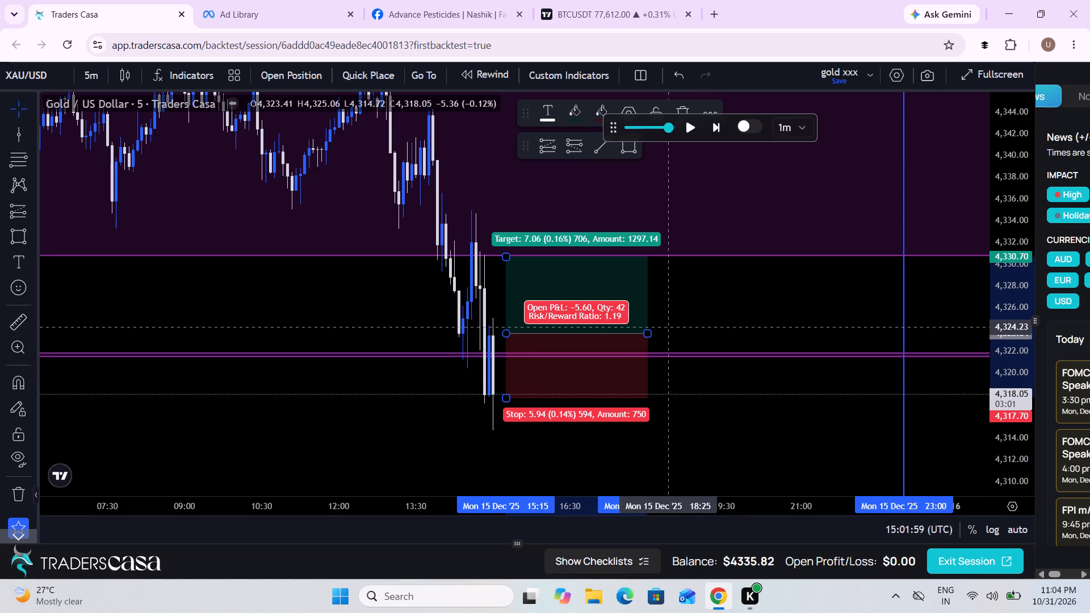
drag(663, 333, 651, 448)
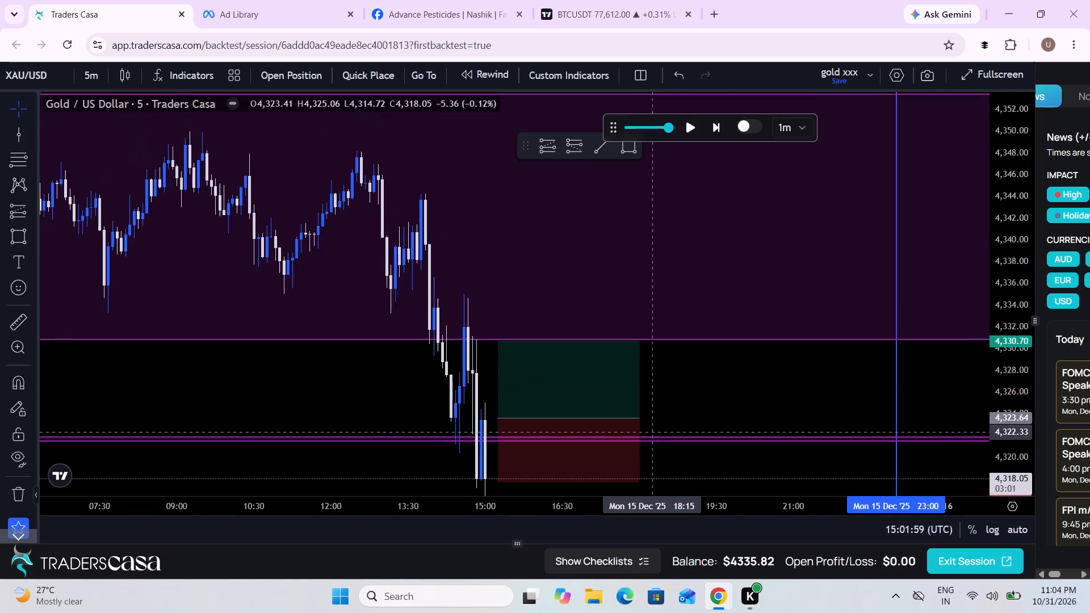
drag(651, 448, 648, 454)
drag(493, 362, 489, 196)
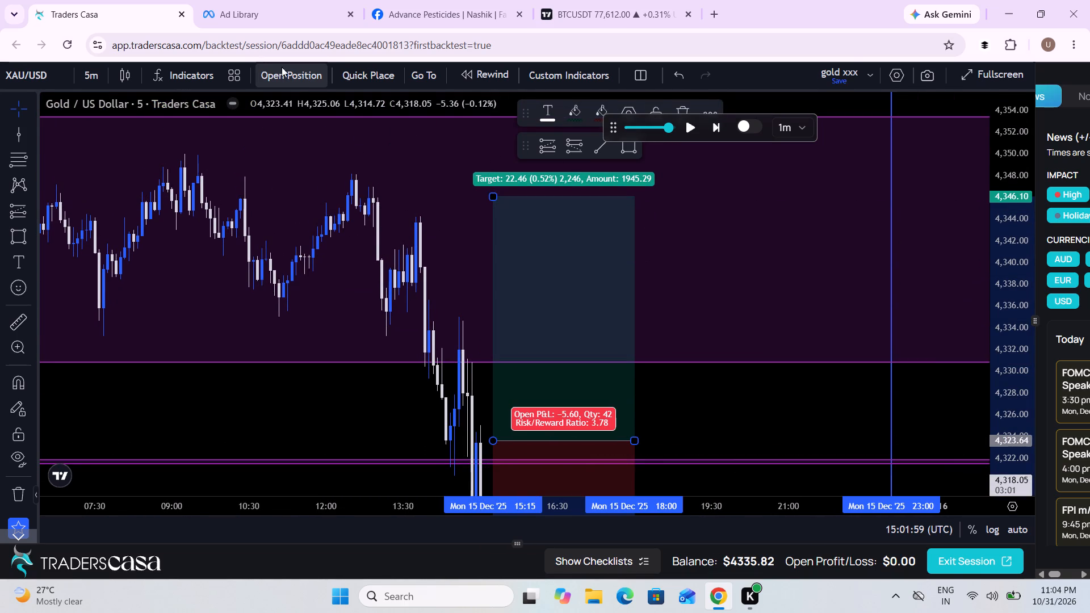
Place a buy stop order at 4323.64 with take profit 4346.1, stop loss 4317.7 and 2.2% risk.
click(304, 73)
click(528, 514)
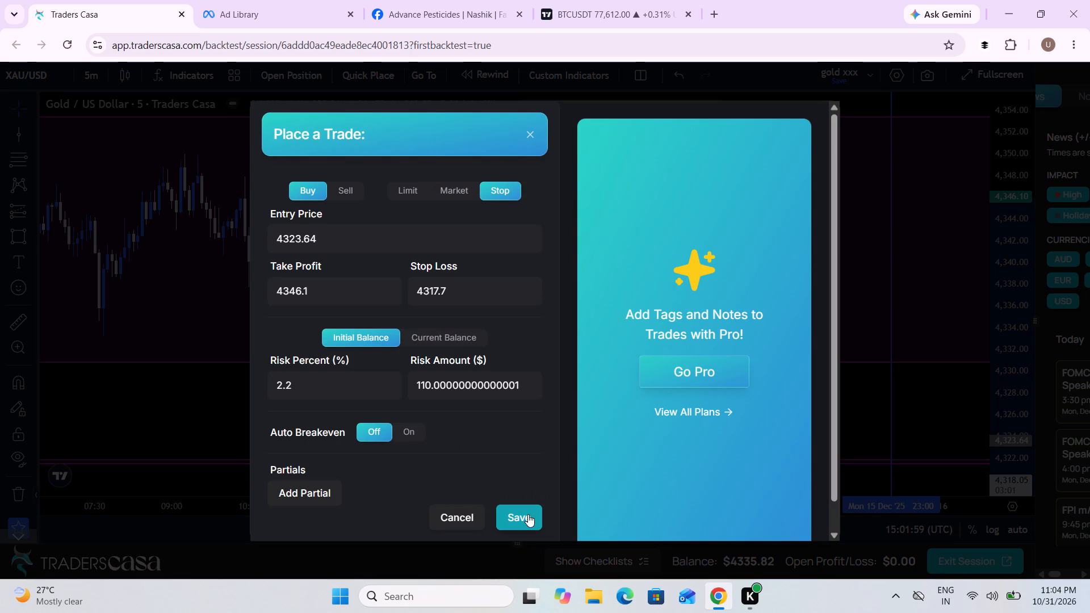
Replay the 5-minute candles to about 15:34 on 15 December to follow the buy stop trade.
drag(756, 408, 674, 322)
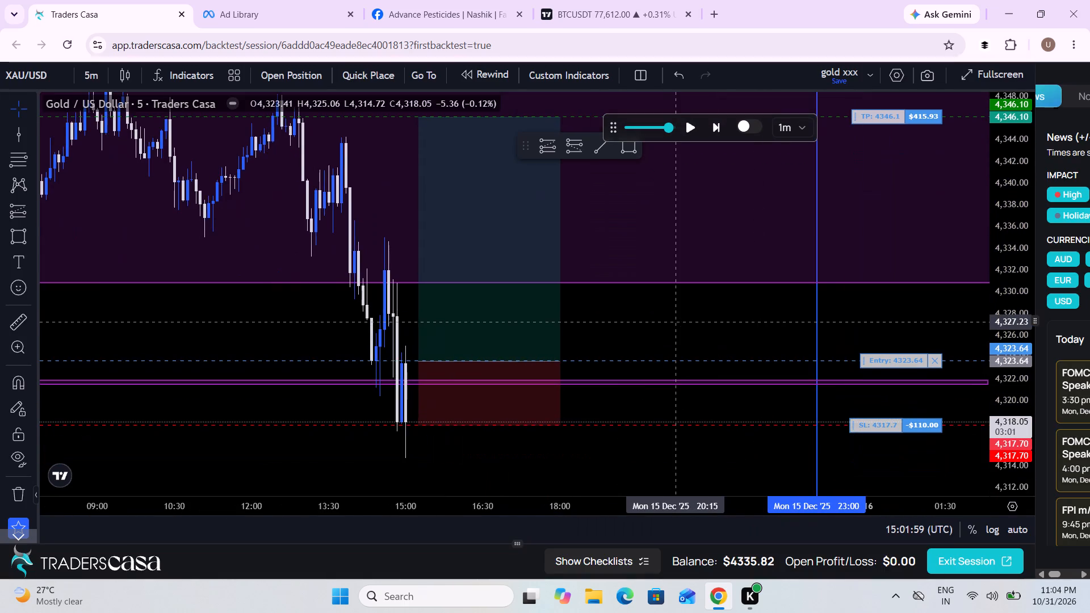
scroll(674, 322, down, 2)
click(689, 130)
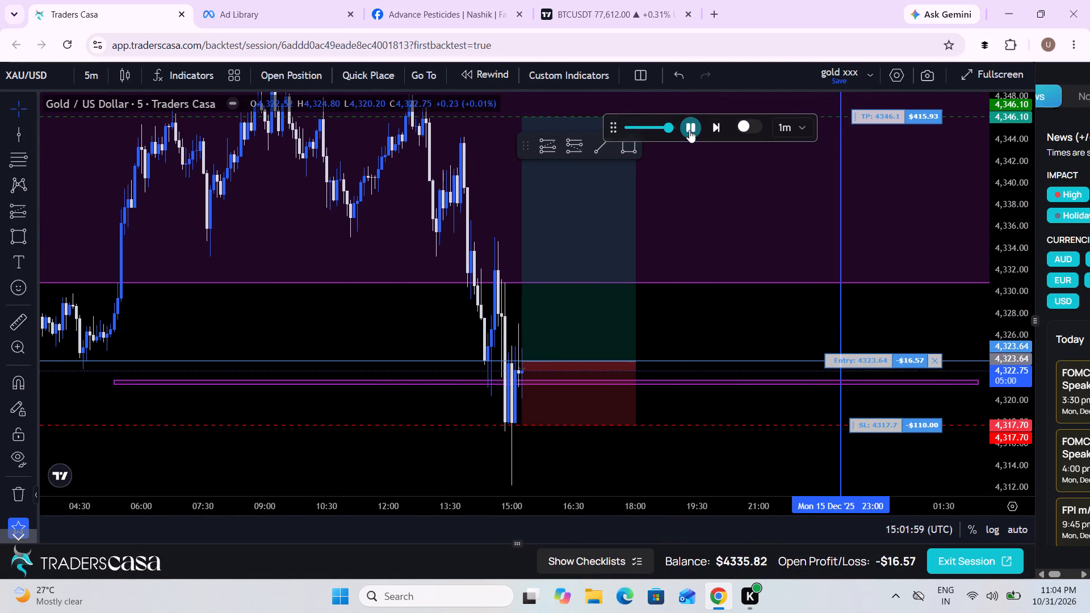
click(689, 130)
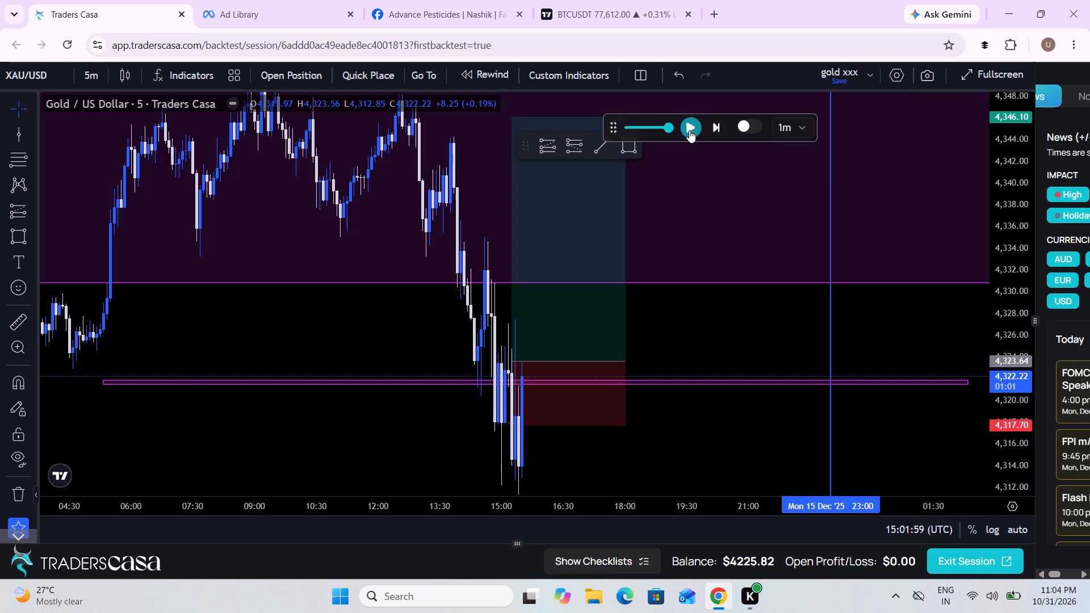
Frame the whole 15 December session with its zones and replay on to about 16:30.
drag(996, 352, 967, 476)
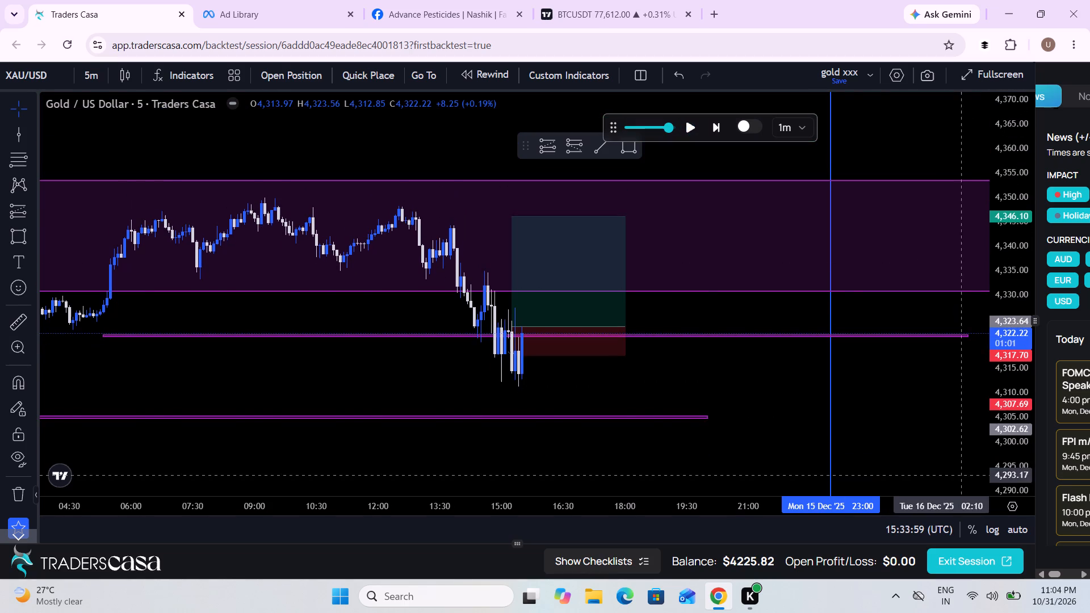
scroll(642, 412, down, 3)
drag(770, 397, 749, 401)
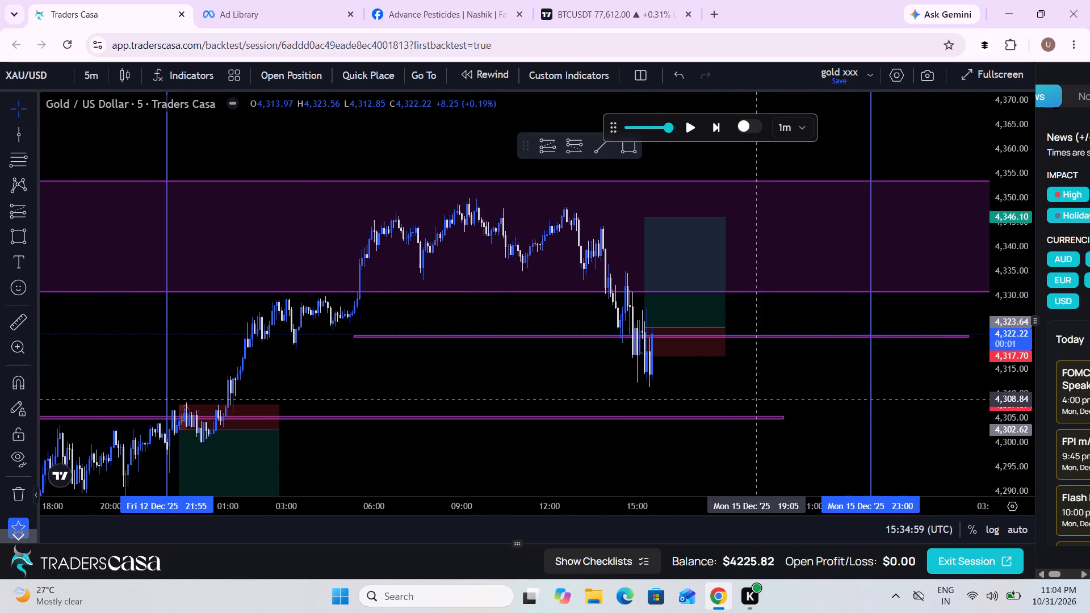
drag(749, 401, 704, 410)
scroll(704, 410, down, 1)
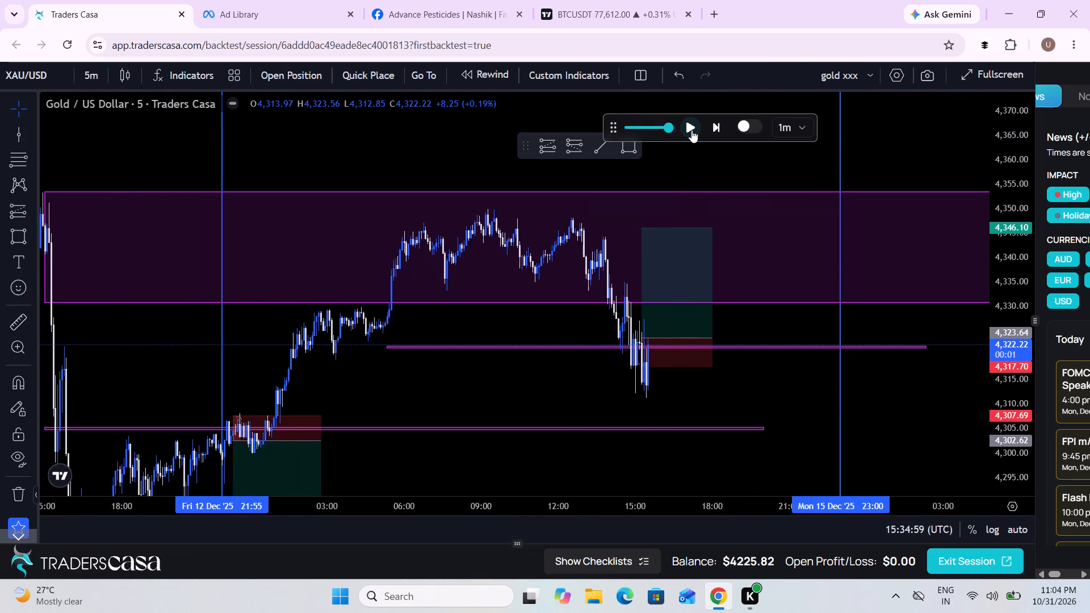
click(691, 130)
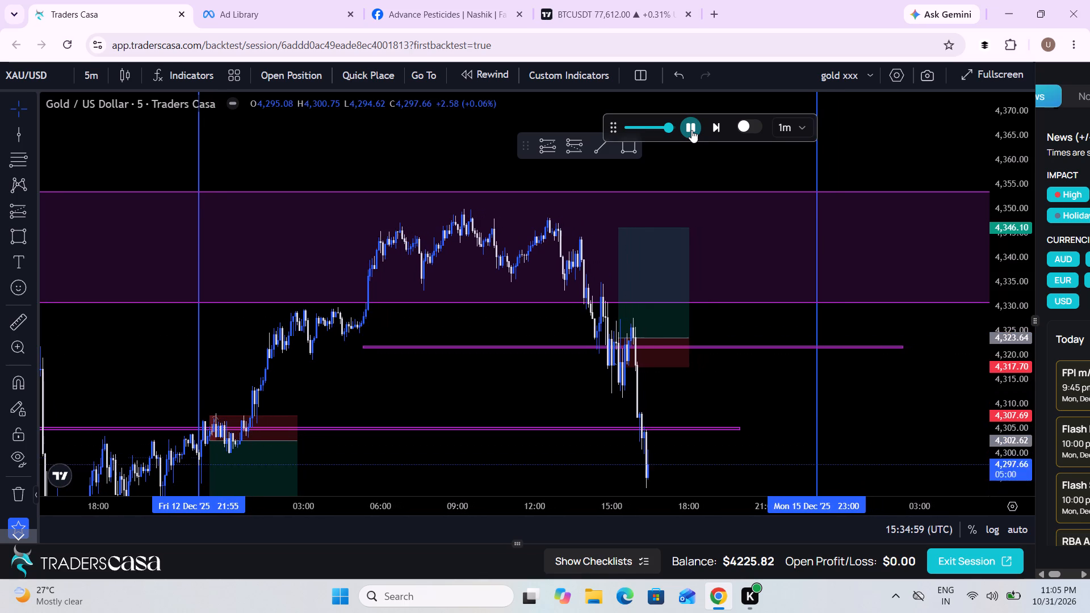
click(691, 130)
Examine the 15 December decline from the large zone through the two thin levels to the latest candles.
drag(762, 415, 761, 370)
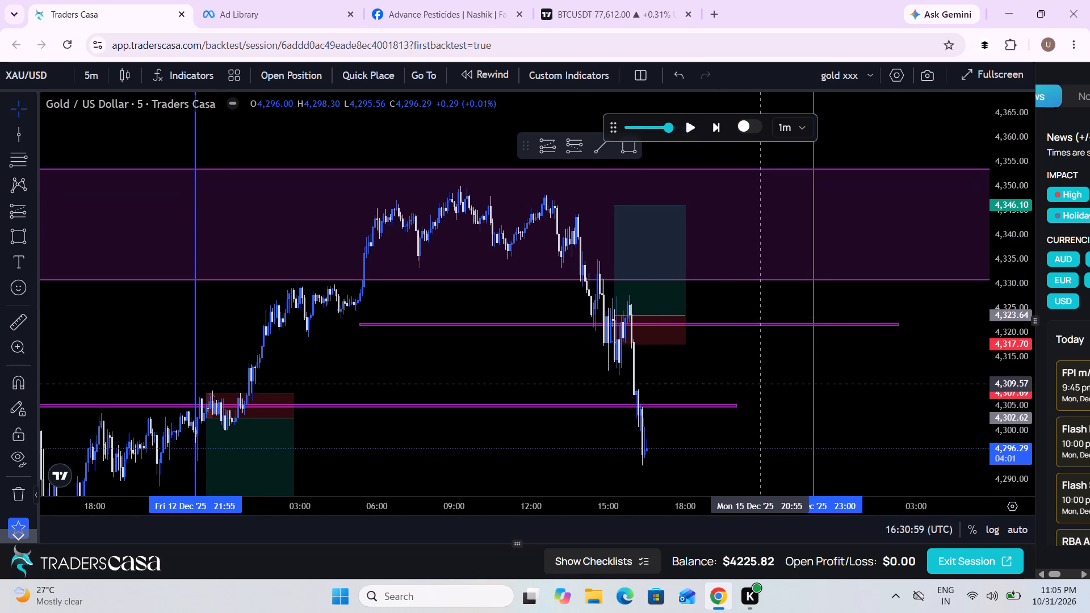
drag(761, 370, 761, 363)
drag(761, 363, 720, 309)
scroll(720, 309, down, 1)
drag(720, 309, 723, 409)
scroll(723, 409, up, 1)
drag(723, 409, 707, 380)
drag(707, 380, 707, 362)
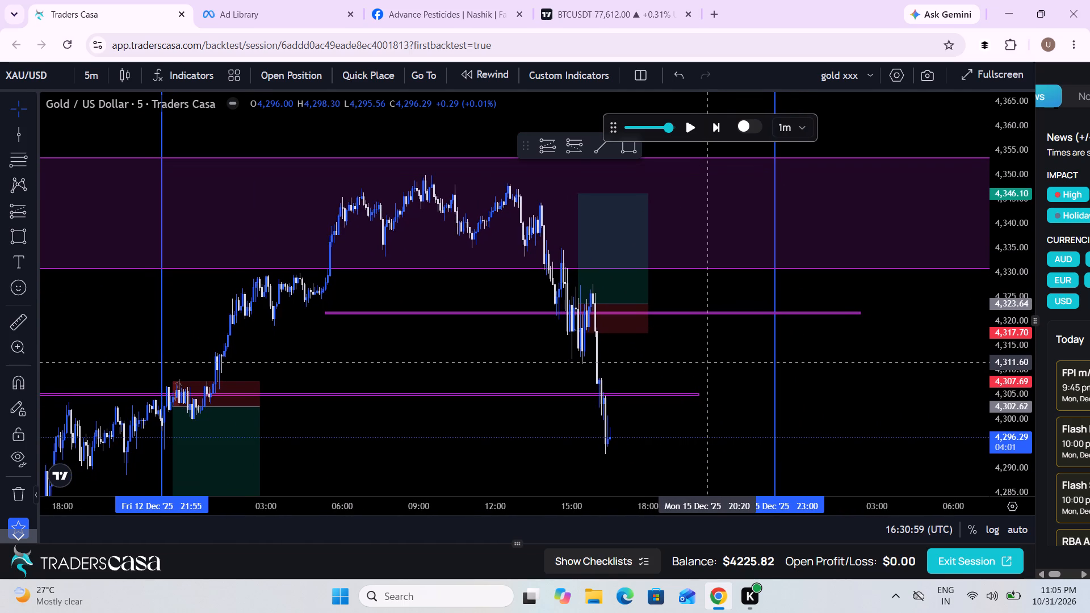
drag(707, 362, 708, 362)
scroll(708, 362, up, 2)
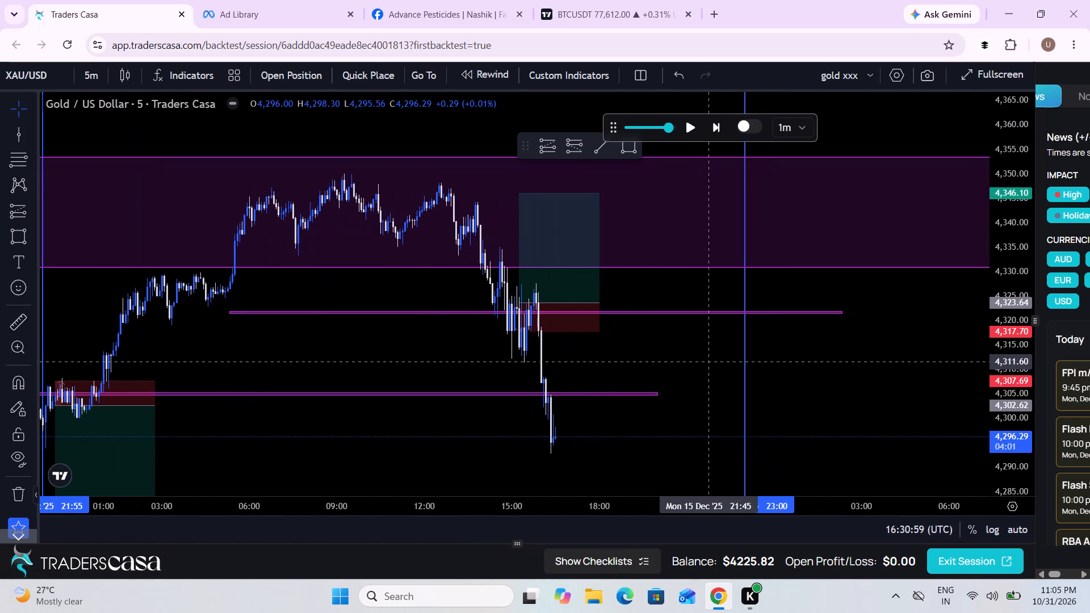
Measure the 15 December price drop from about 4,350.20 down to about 4,294.19.
click(18, 312)
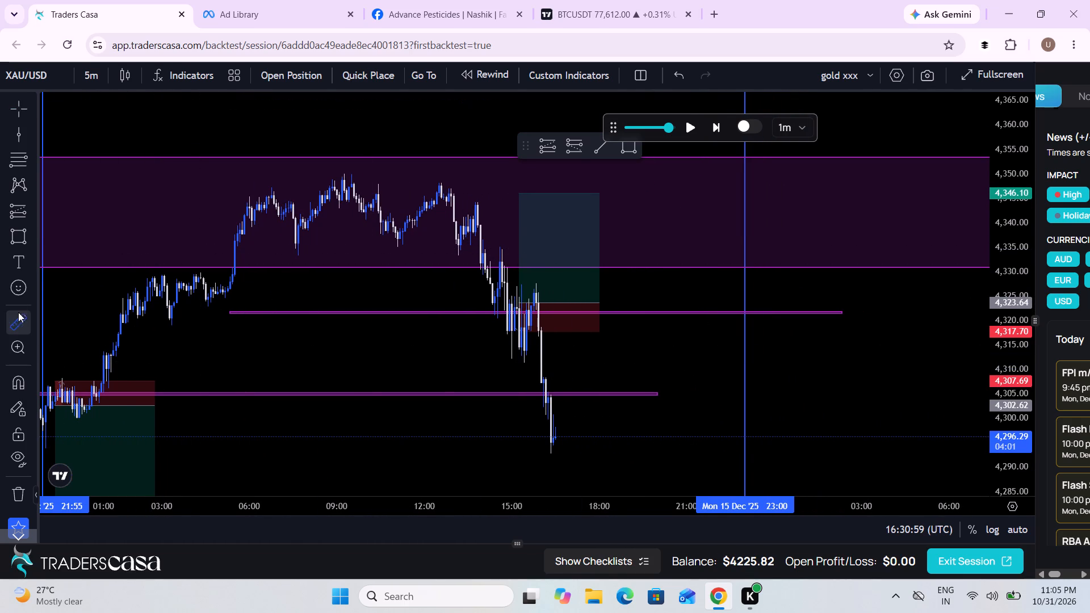
click(485, 173)
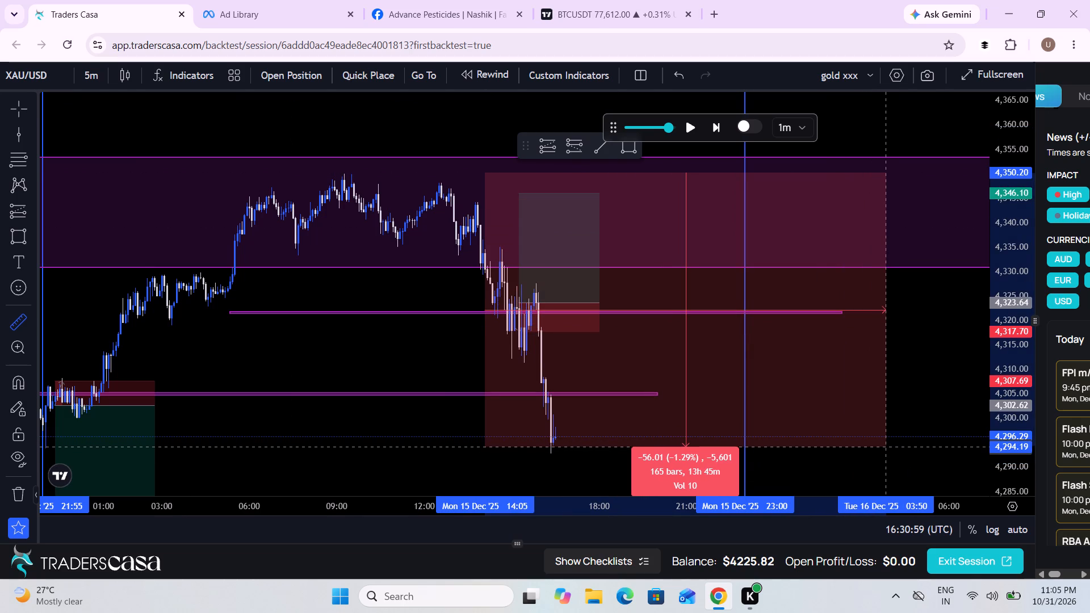
click(886, 447)
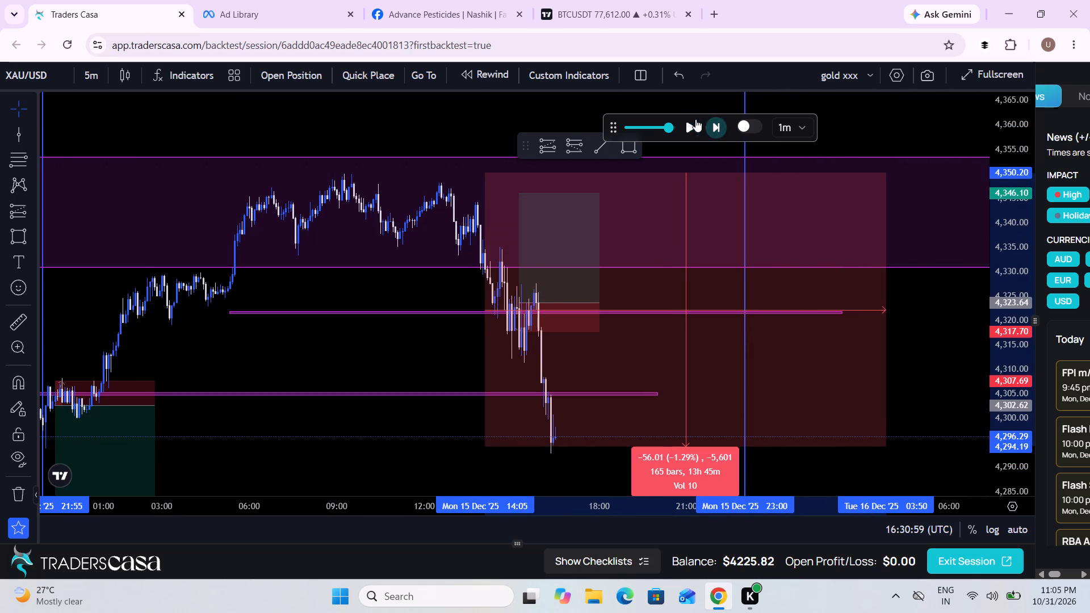
Replay the 5-minute candles from about 16:31 to about 17:48 on 15 December.
click(695, 119)
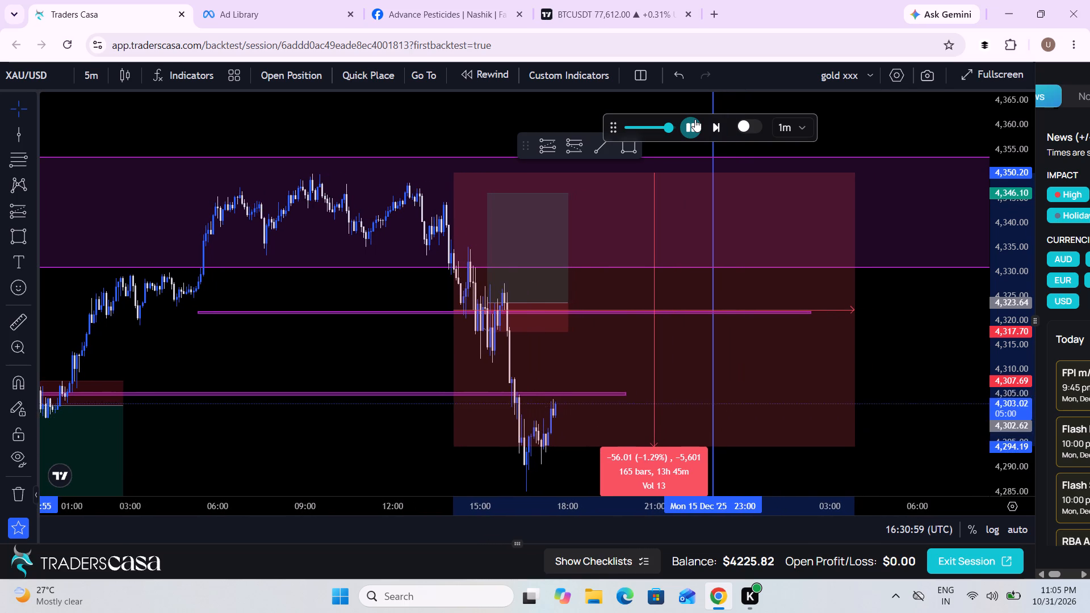
click(695, 119)
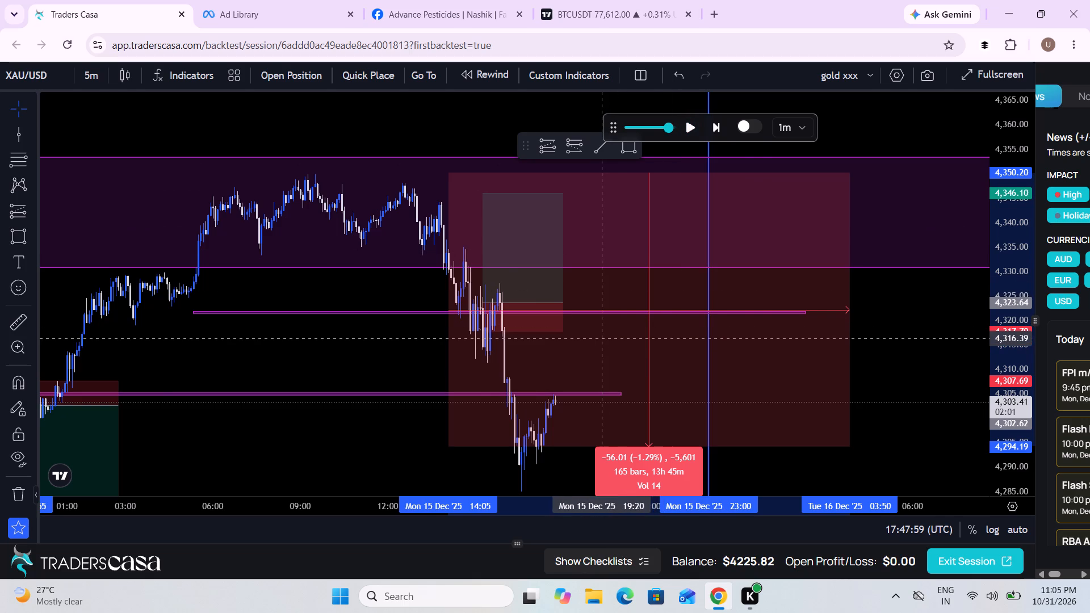
Remeasure the 15 December decline from about 4,349.76 down to the new low at about 4,285.15.
scroll(602, 338, down, 3)
drag(1002, 276, 980, 308)
click(8, 324)
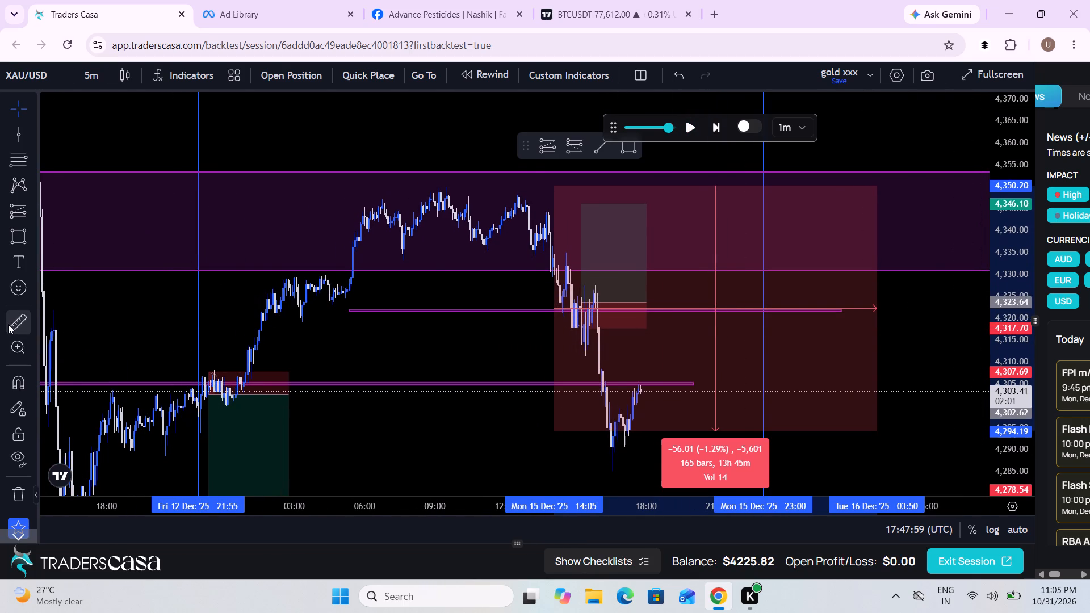
click(494, 187)
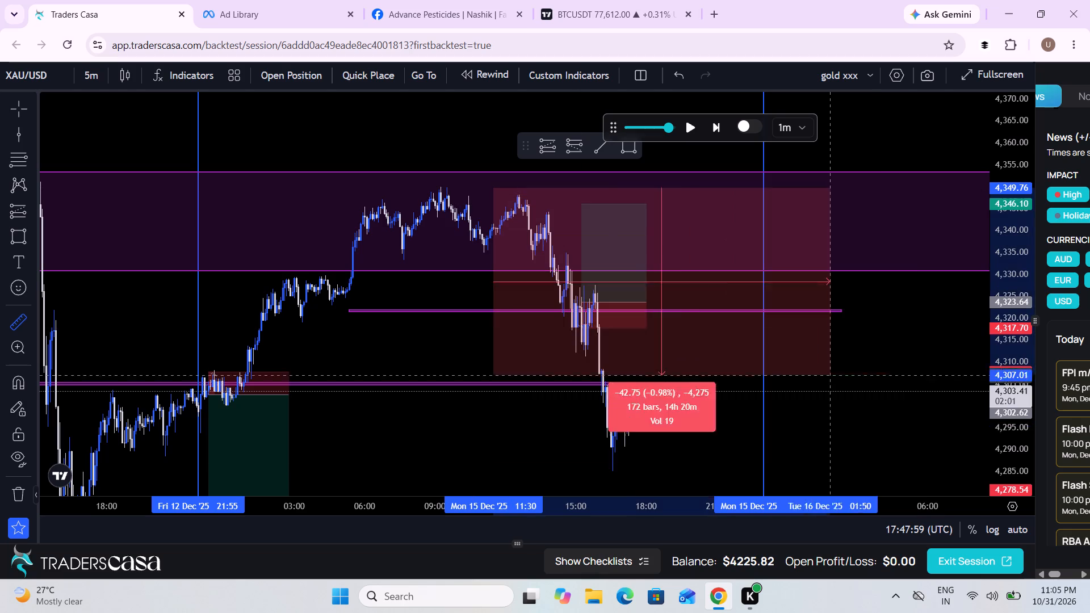
click(906, 471)
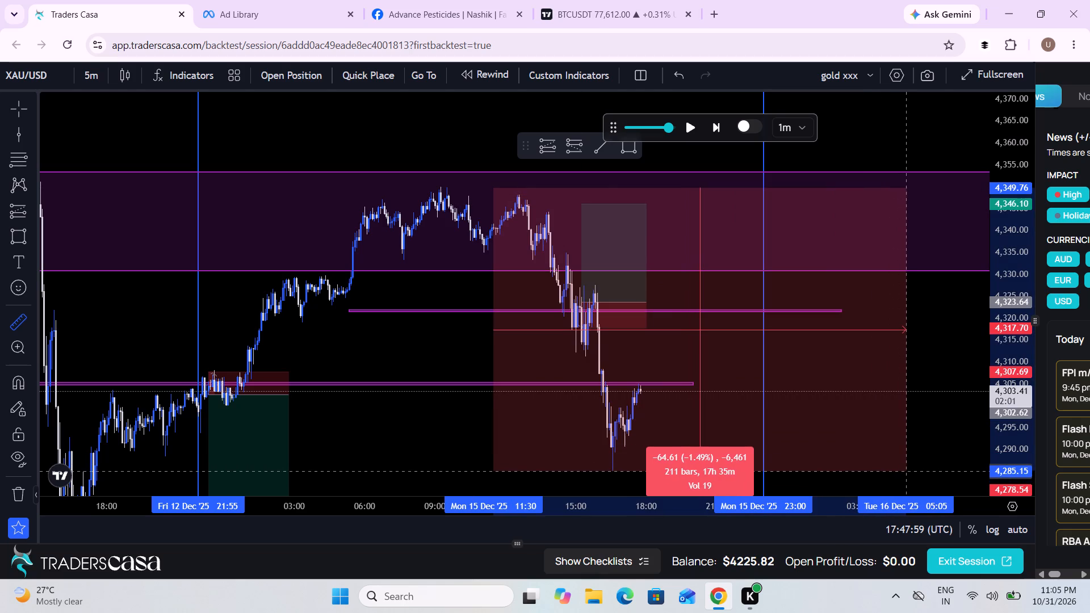
Replay the rest of the 15 December session past the 23:00 day separator.
scroll(951, 471, up, 1)
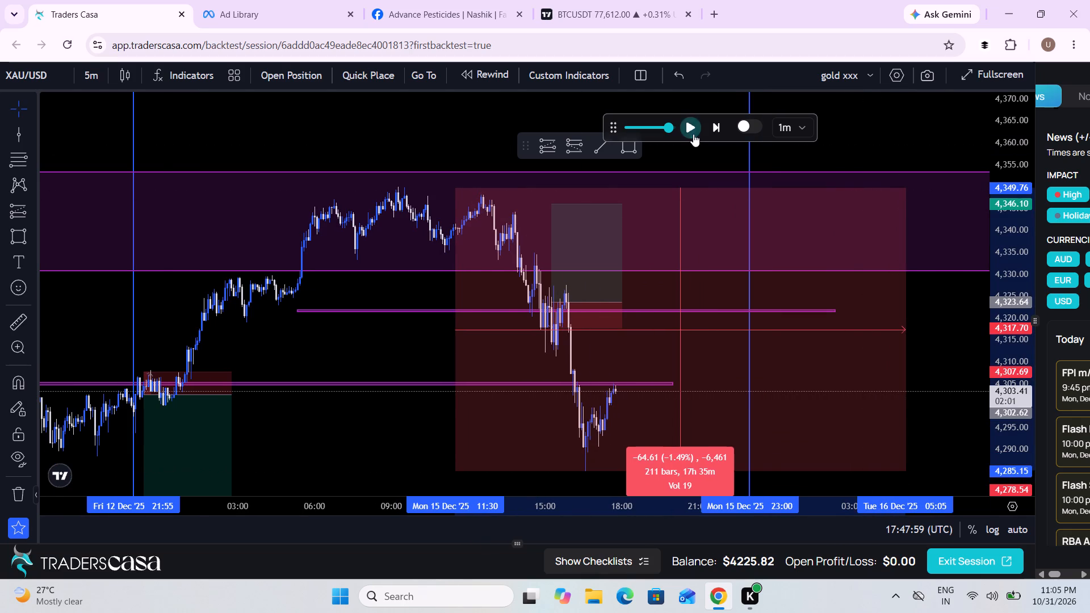
click(693, 134)
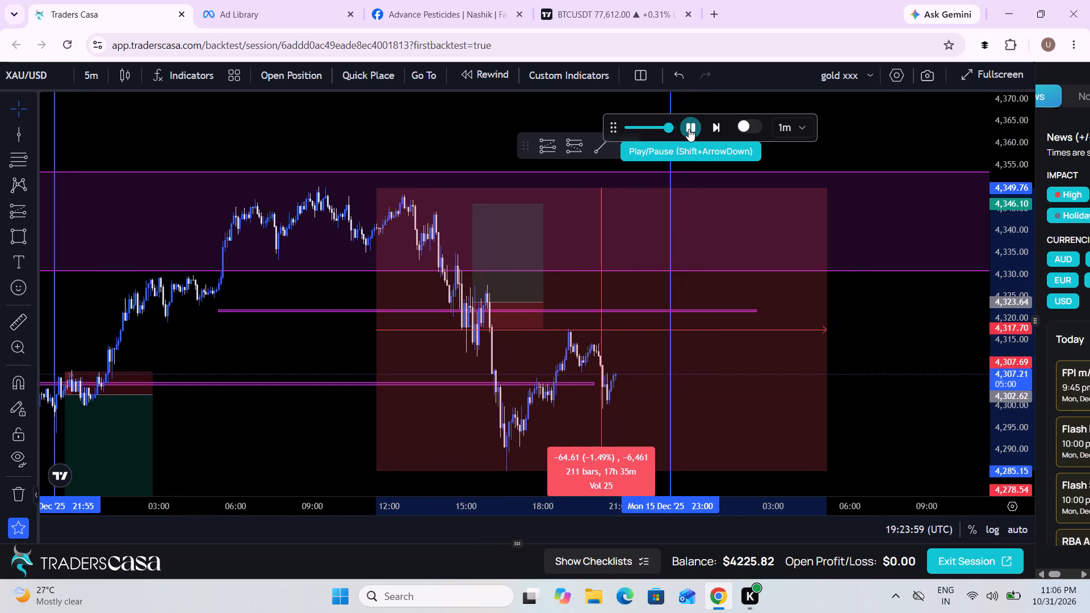
scroll(689, 129, up, 2)
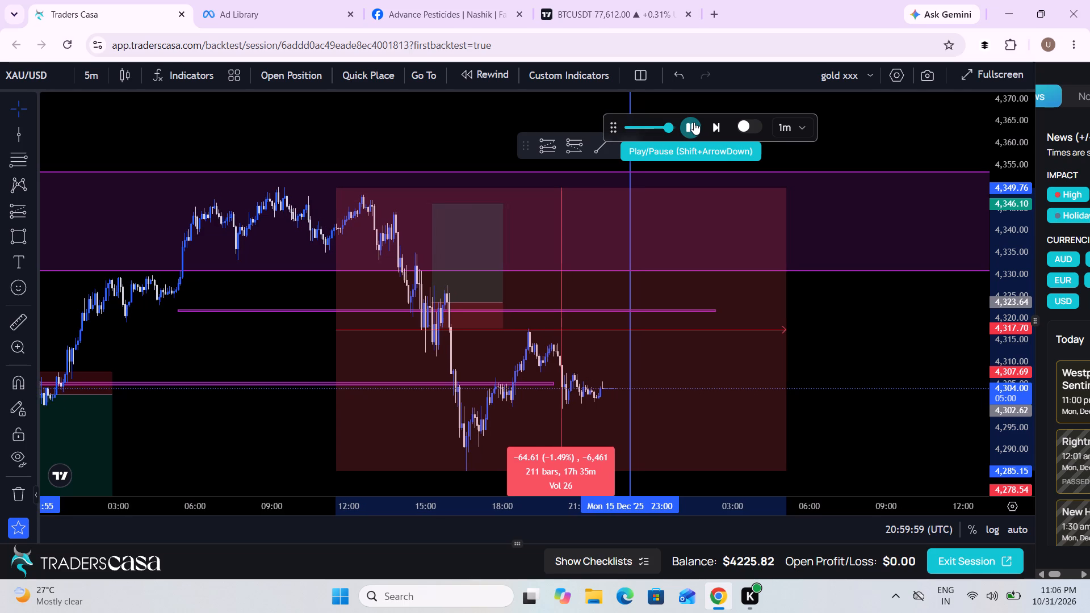
scroll(694, 122, down, 2)
scroll(785, 275, down, 3)
scroll(891, 369, up, 4)
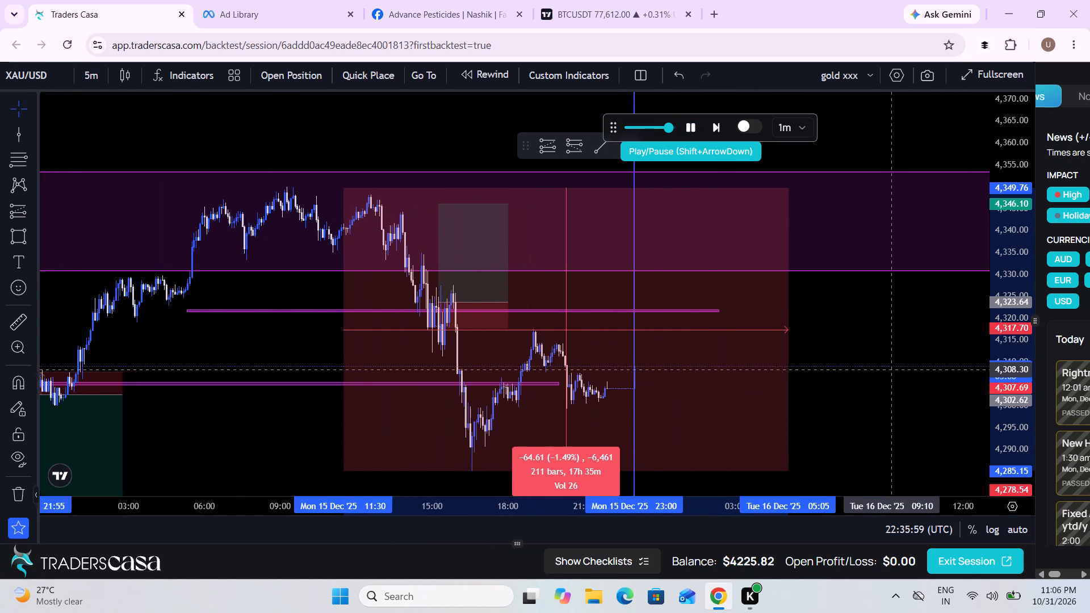
scroll(891, 369, up, 1)
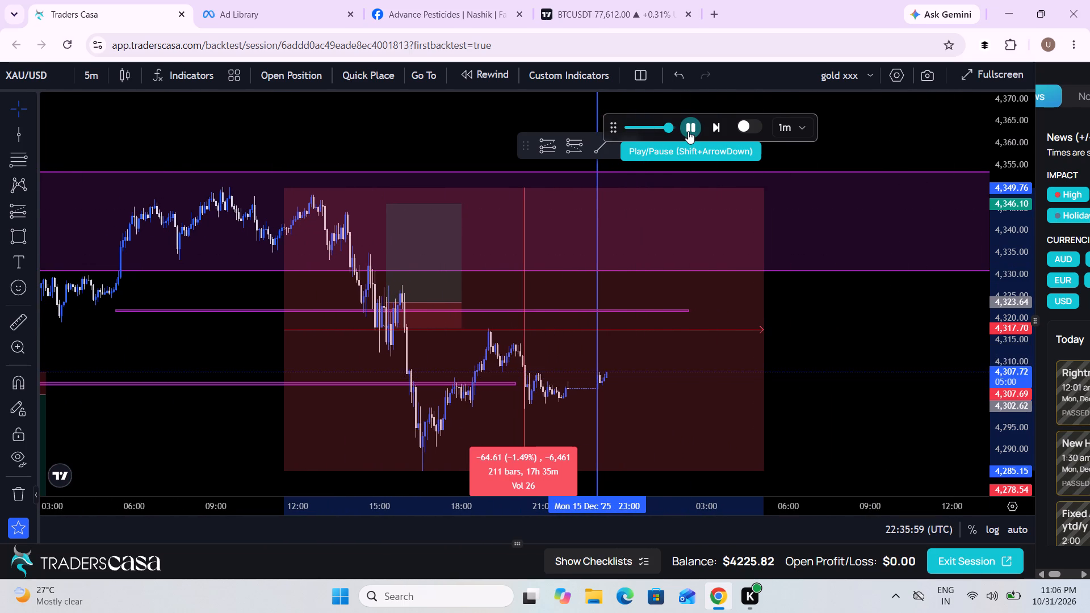
Replay the 5-minute candles into 16 December, adjusting the playback speed, and pause at about 03:10.
click(660, 129)
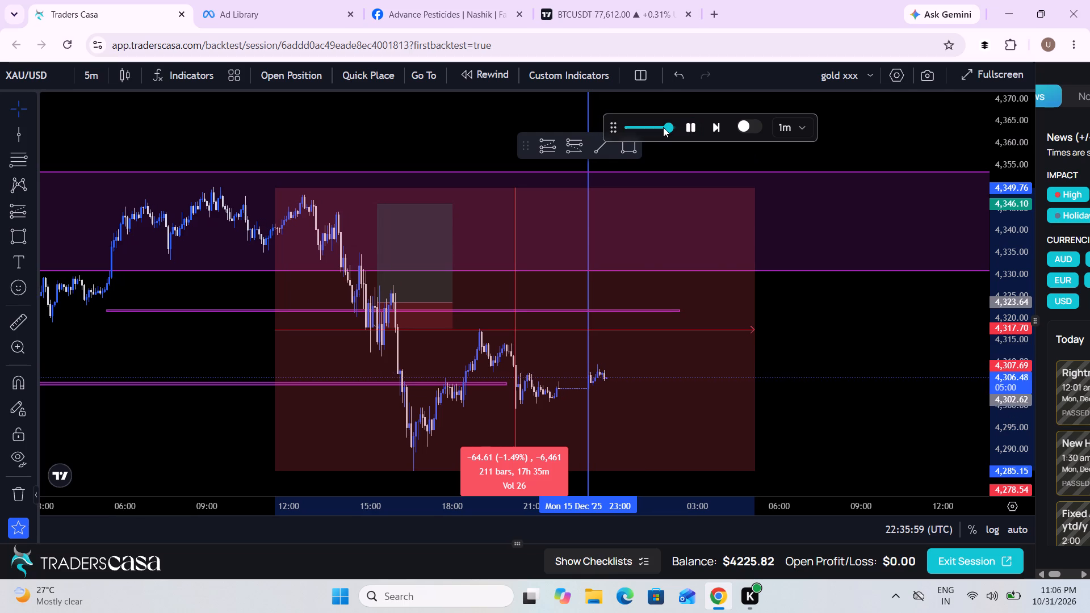
click(663, 127)
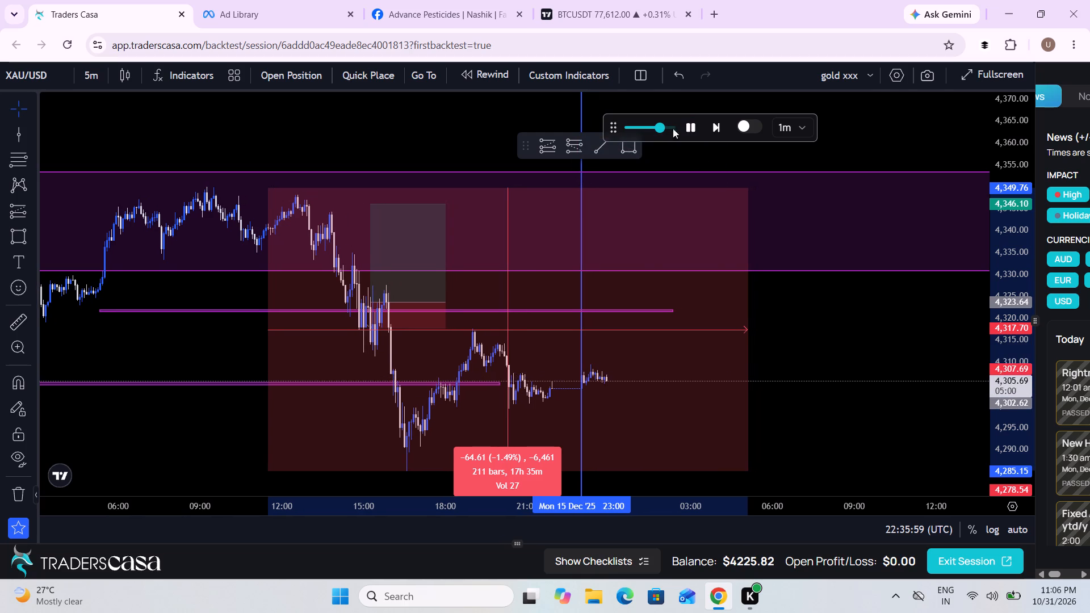
scroll(783, 337, down, 2)
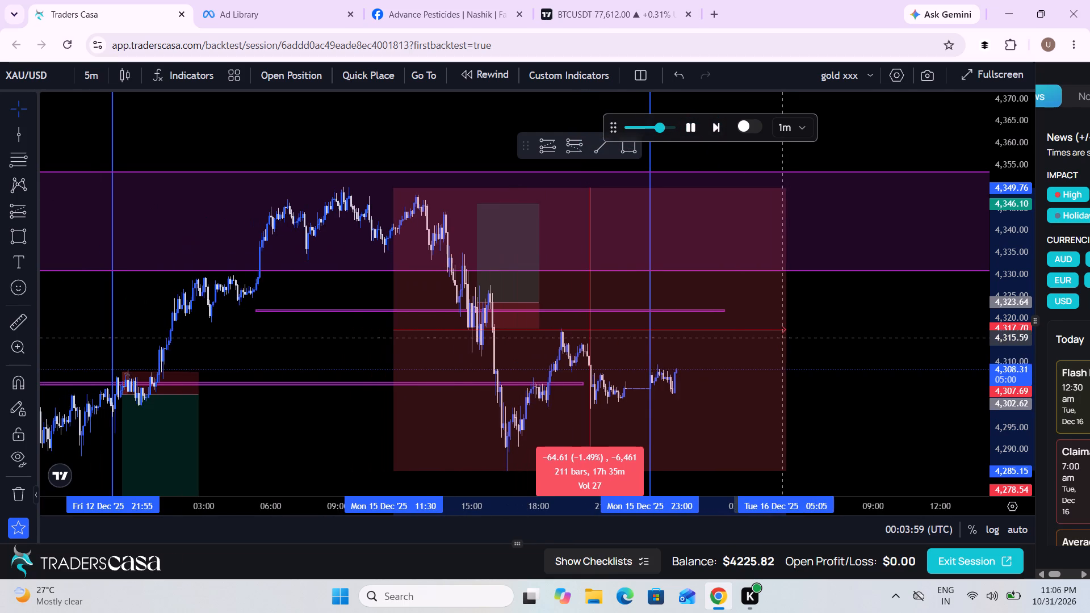
drag(1011, 350, 999, 408)
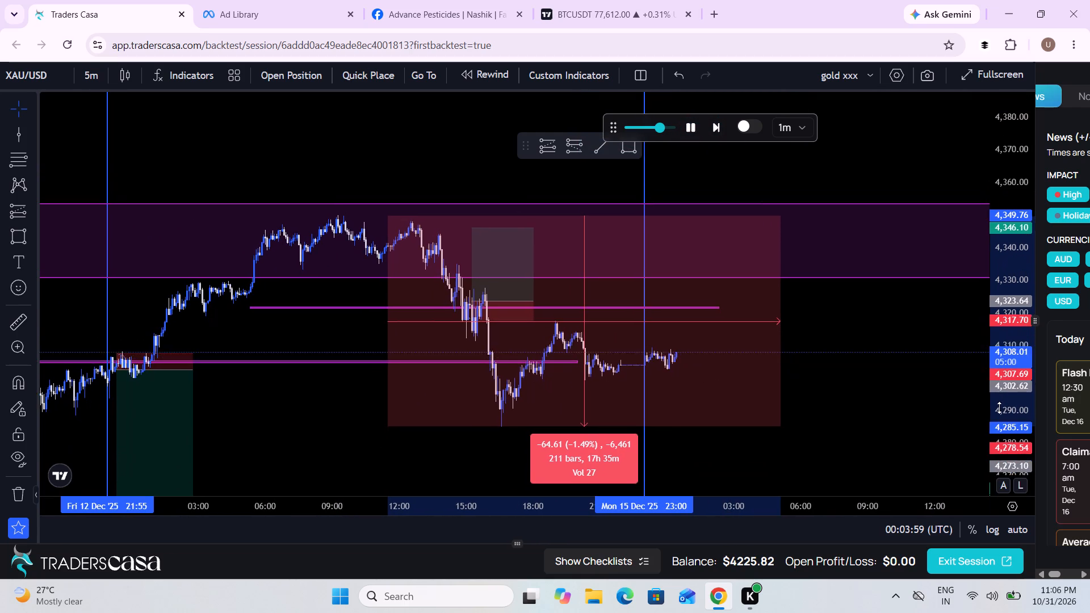
drag(999, 408, 982, 342)
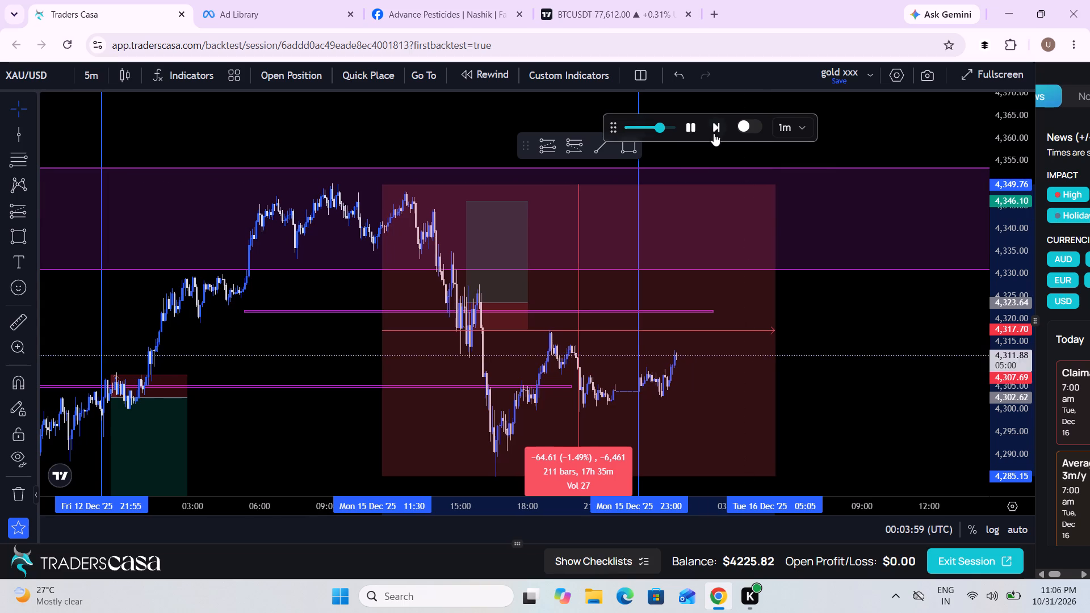
click(661, 127)
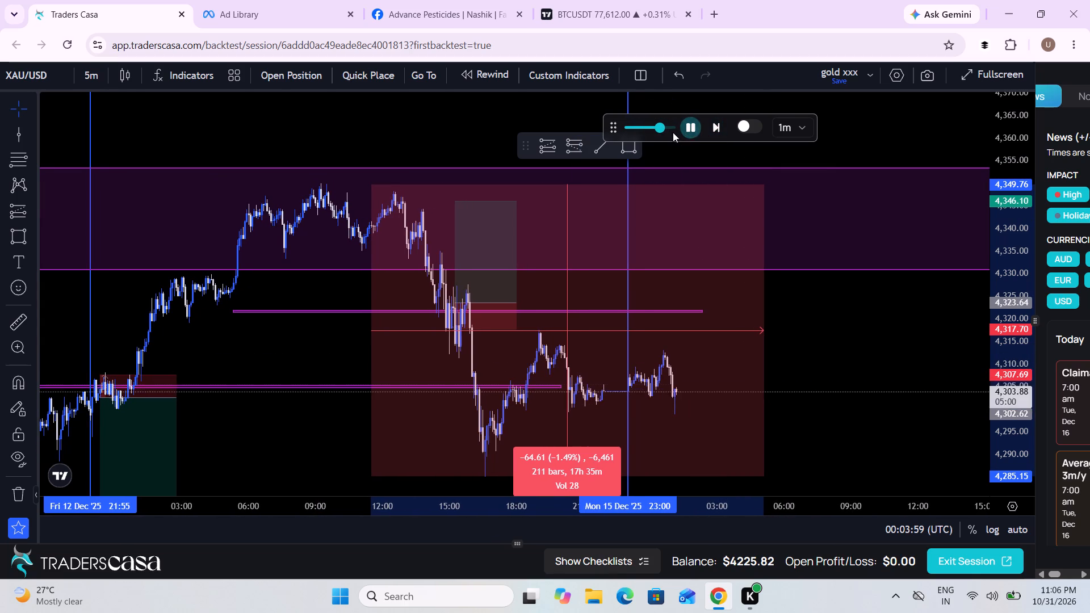
click(670, 130)
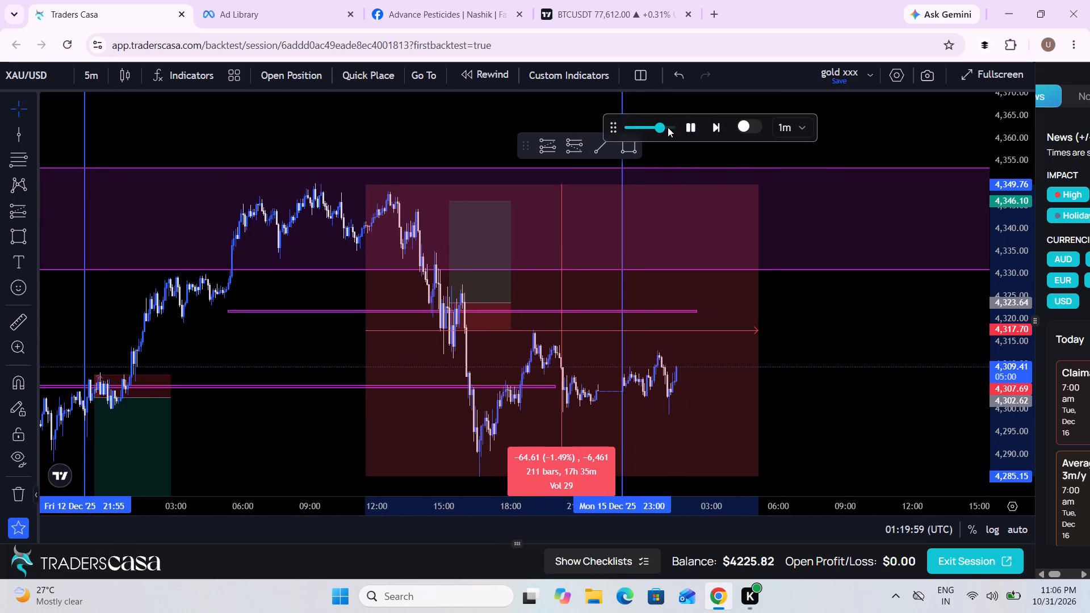
click(668, 127)
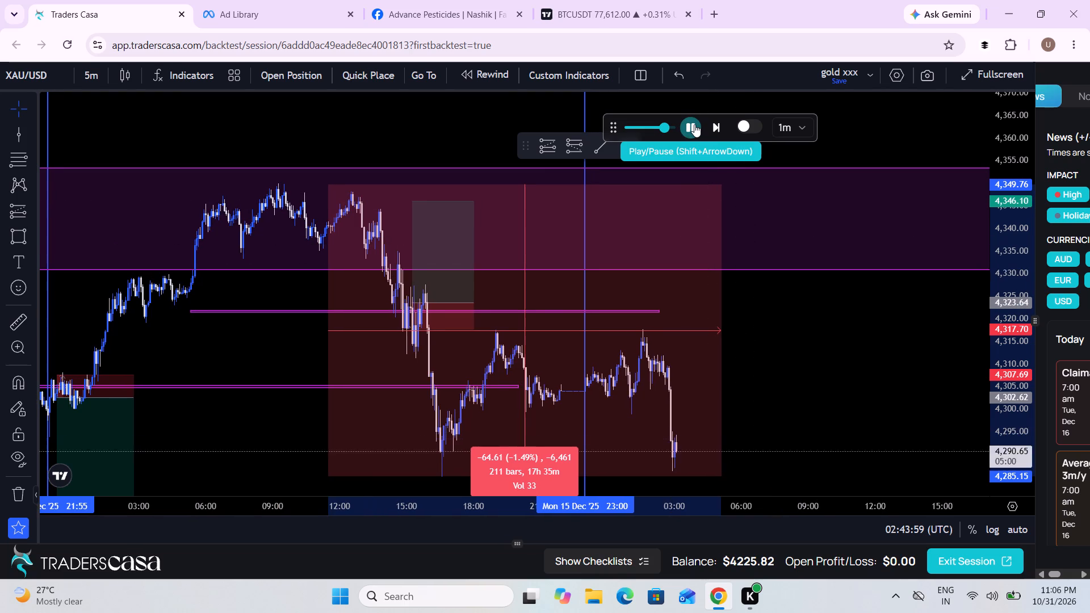
click(694, 124)
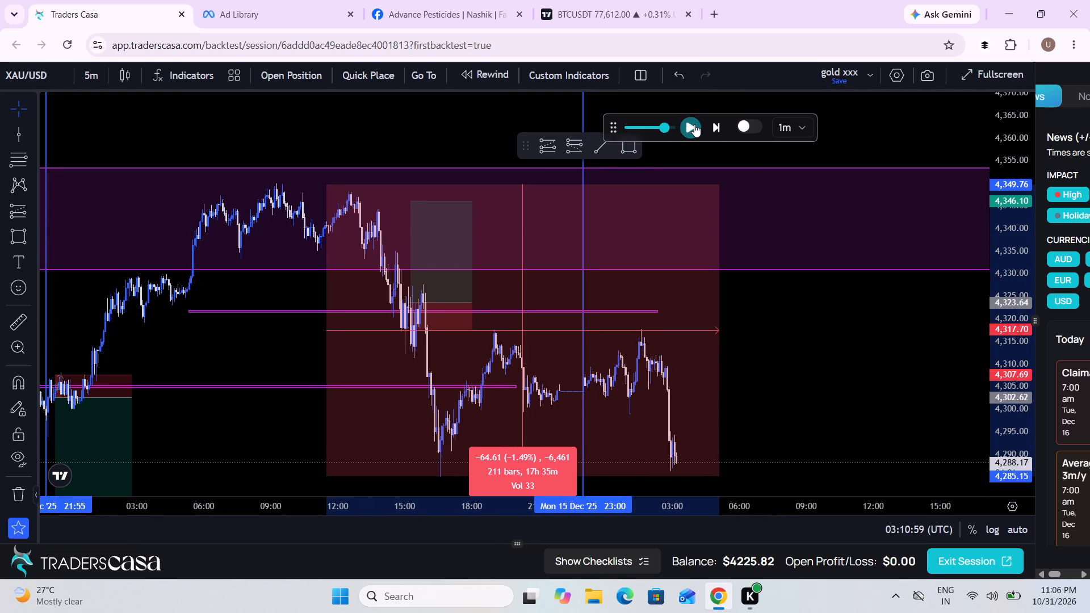
Measure the early 16 December price drop from about 4,317.75 down to about 4,286.50.
drag(804, 415, 787, 336)
scroll(787, 336, up, 1)
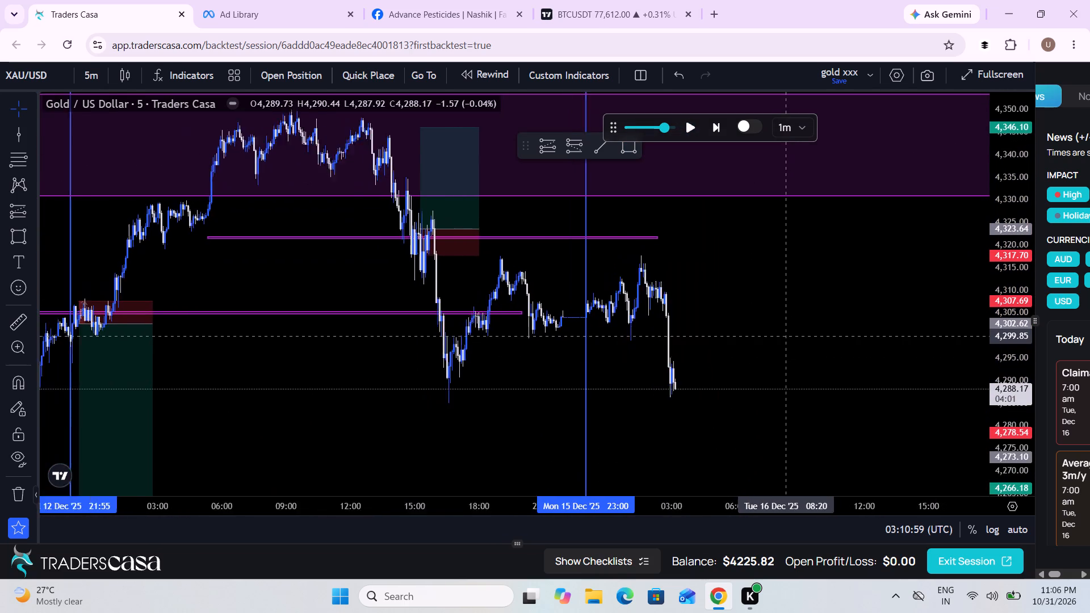
scroll(787, 336, up, 1)
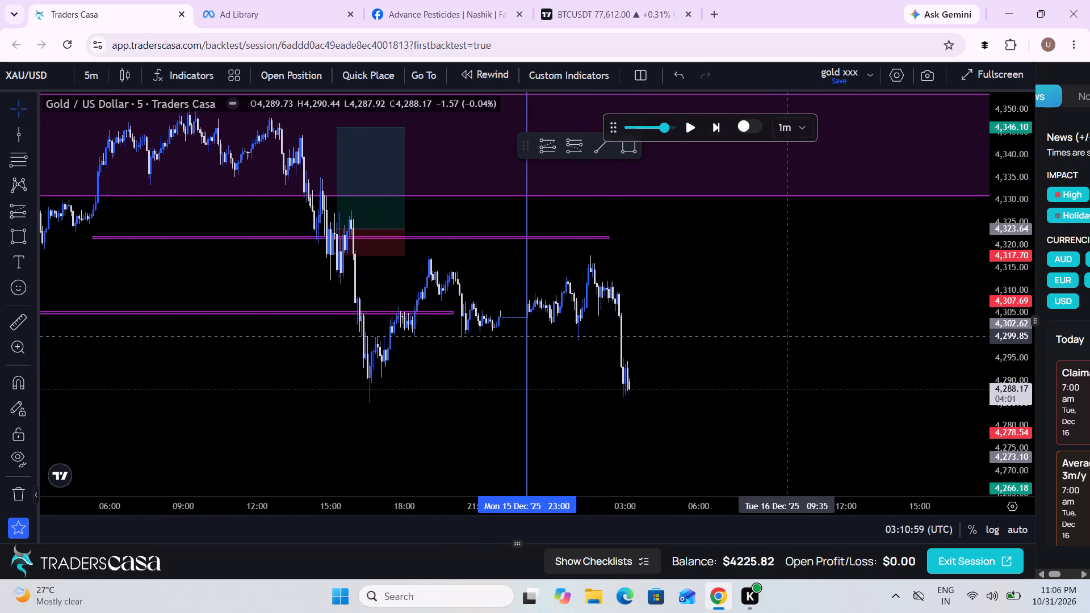
click(16, 316)
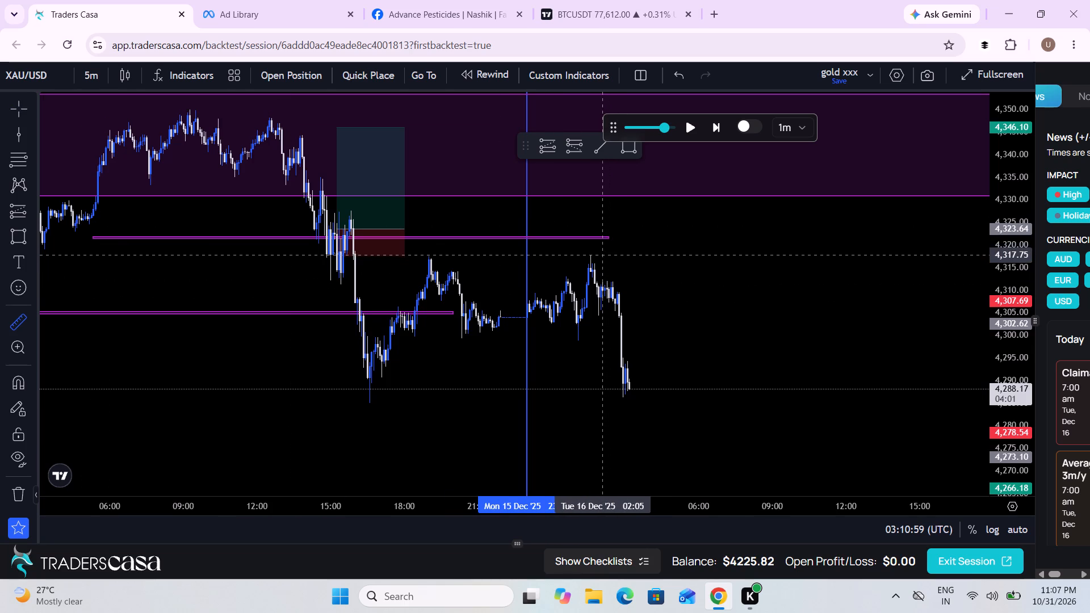
click(603, 255)
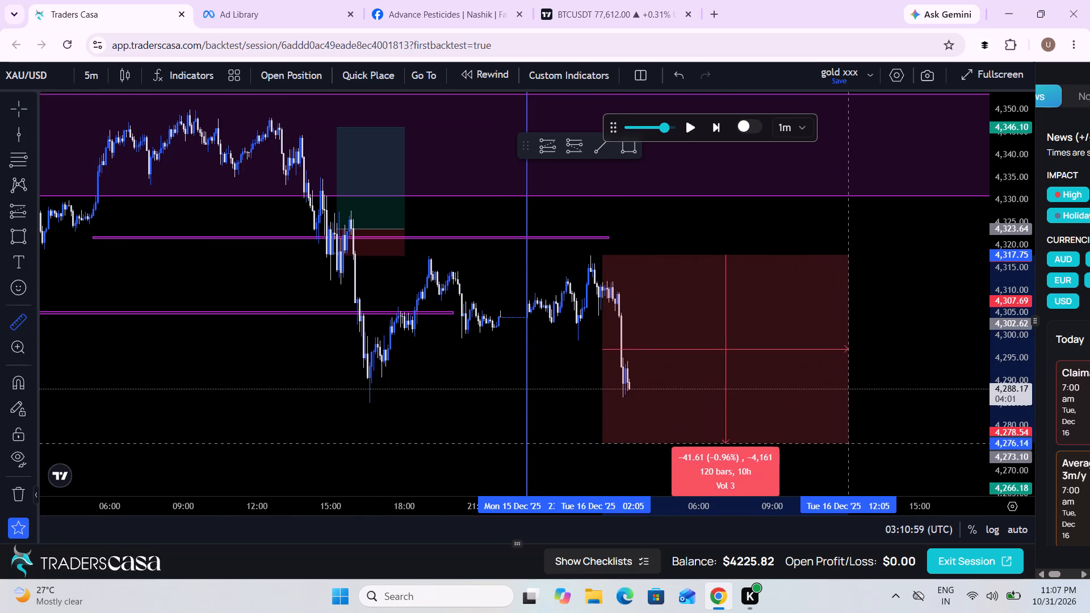
click(884, 396)
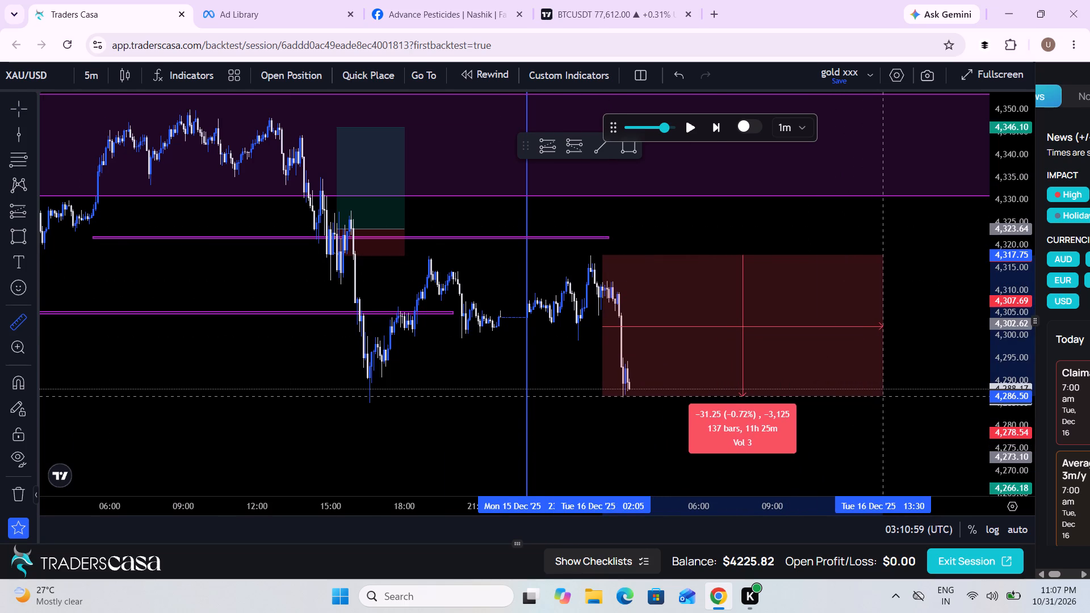
Replay the 16 December candles in short bursts from about 03:10 to about 03:31.
click(693, 119)
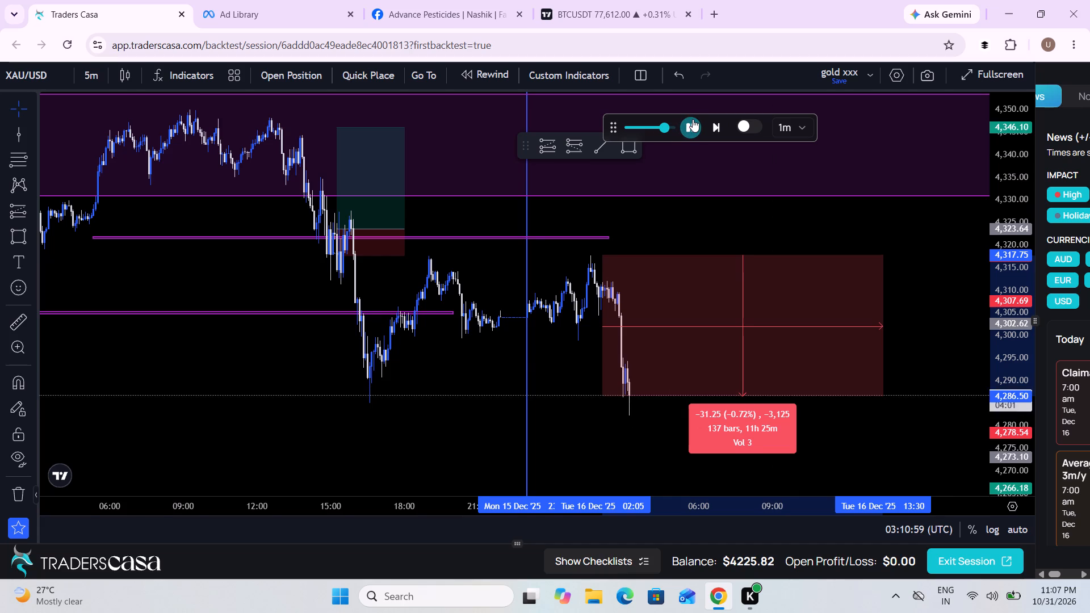
click(693, 119)
scroll(693, 119, up, 5)
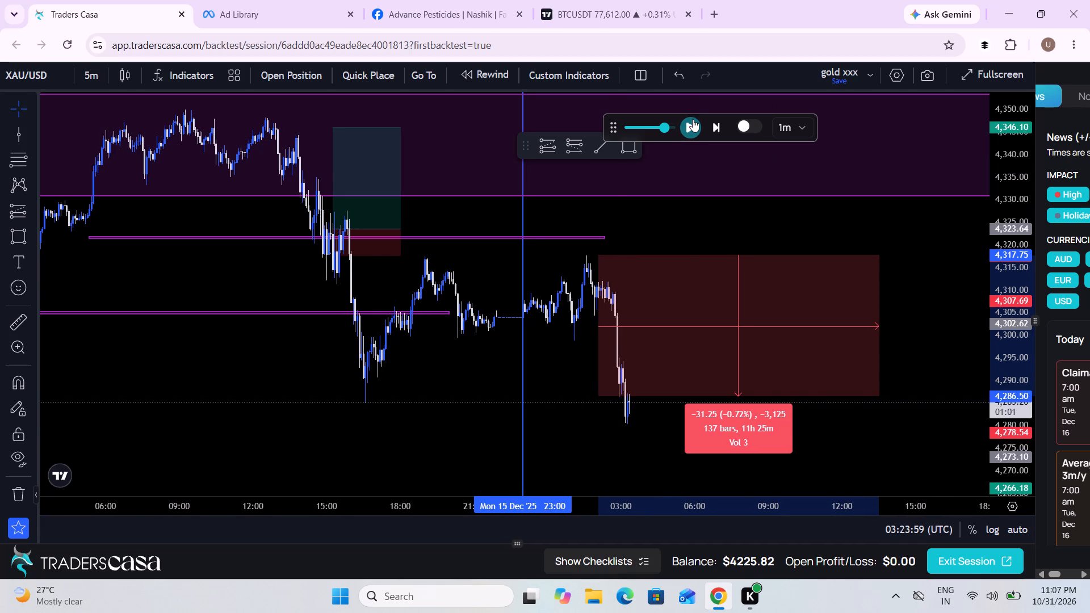
scroll(602, 295, up, 4)
click(418, 257)
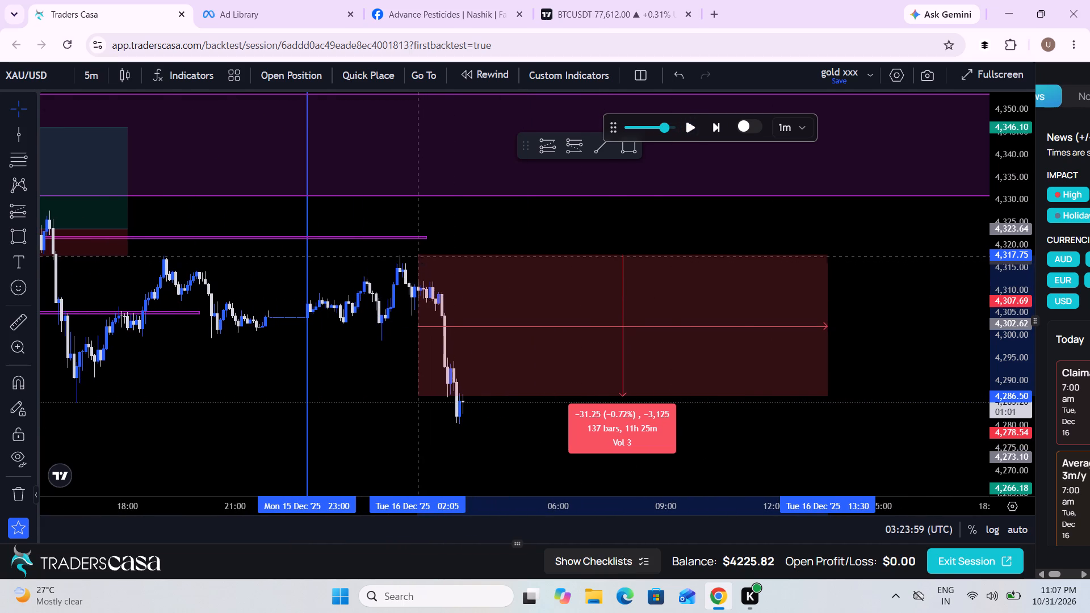
drag(418, 257, 459, 213)
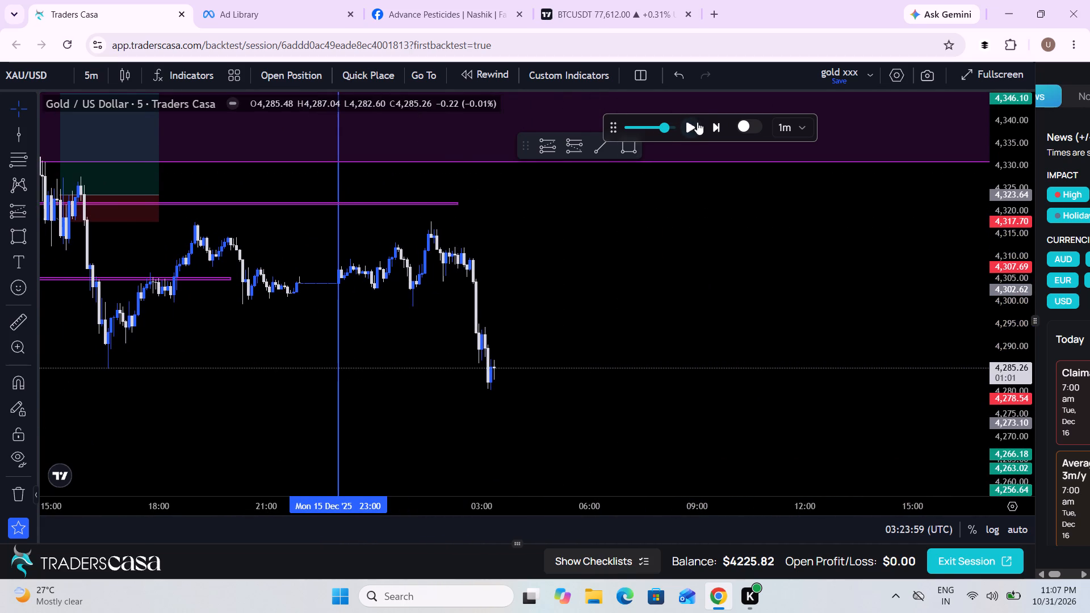
click(697, 123)
click(697, 123)
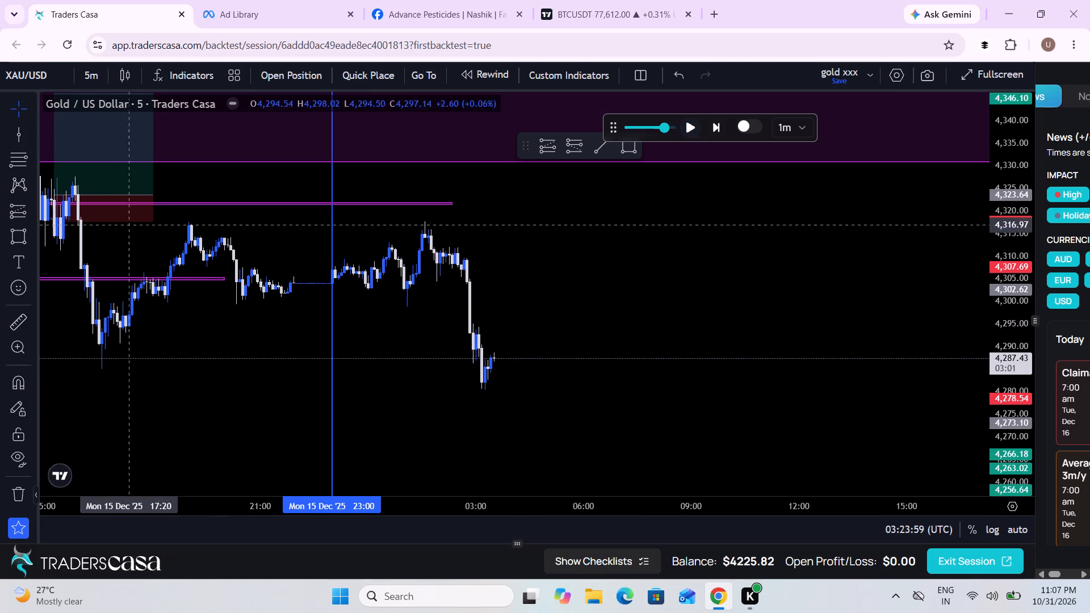
Remeasure the 16 December decline from about 4,317.91 down to the new low at about 4,280.69.
click(23, 331)
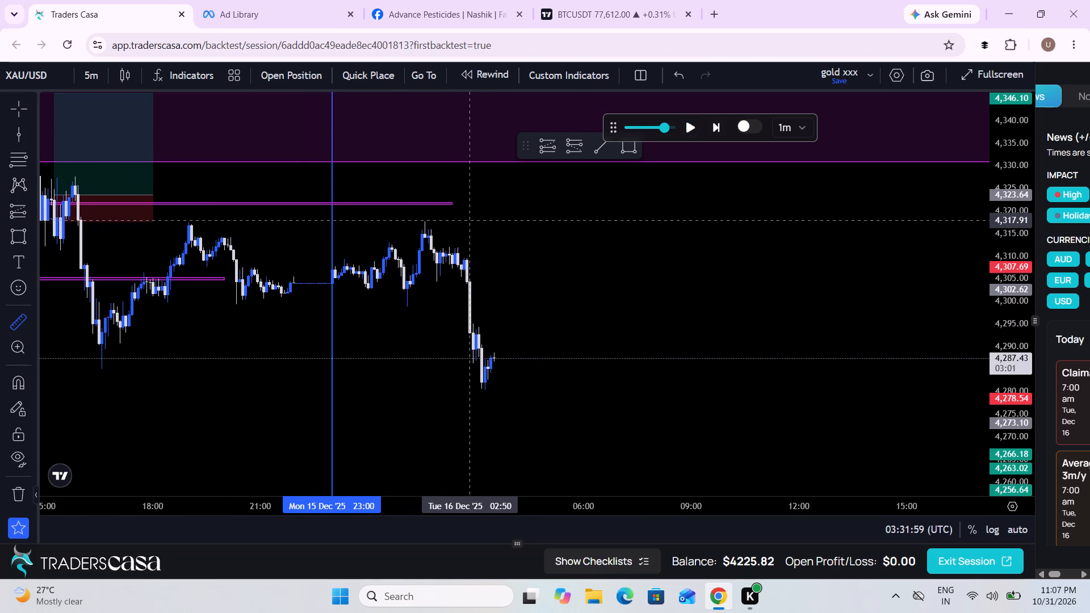
click(466, 220)
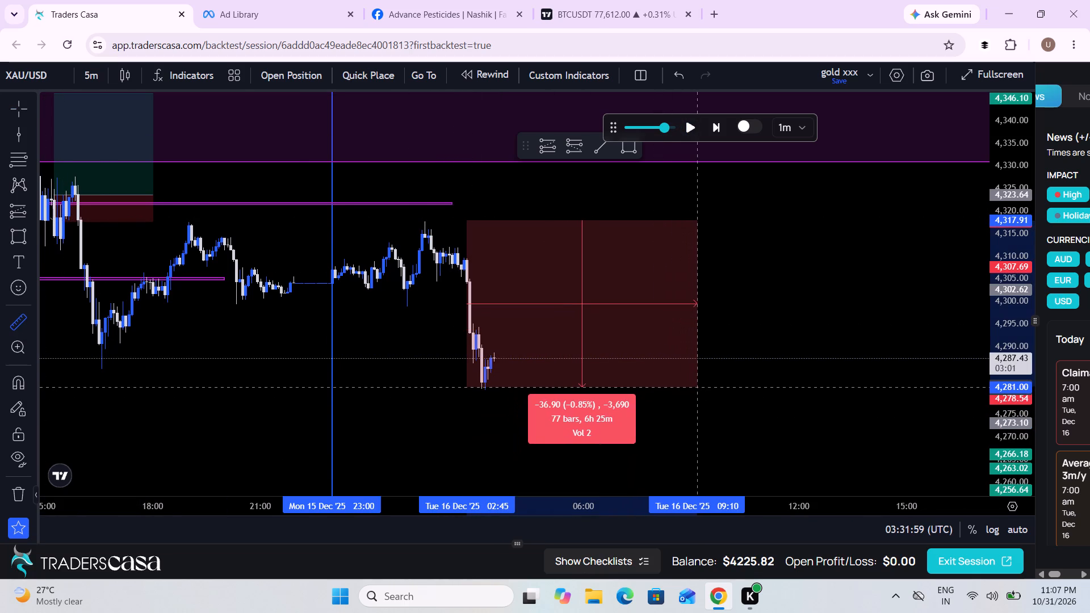
click(695, 388)
Replay the 16 December candles from about 03:31 to about 05:43.
click(696, 131)
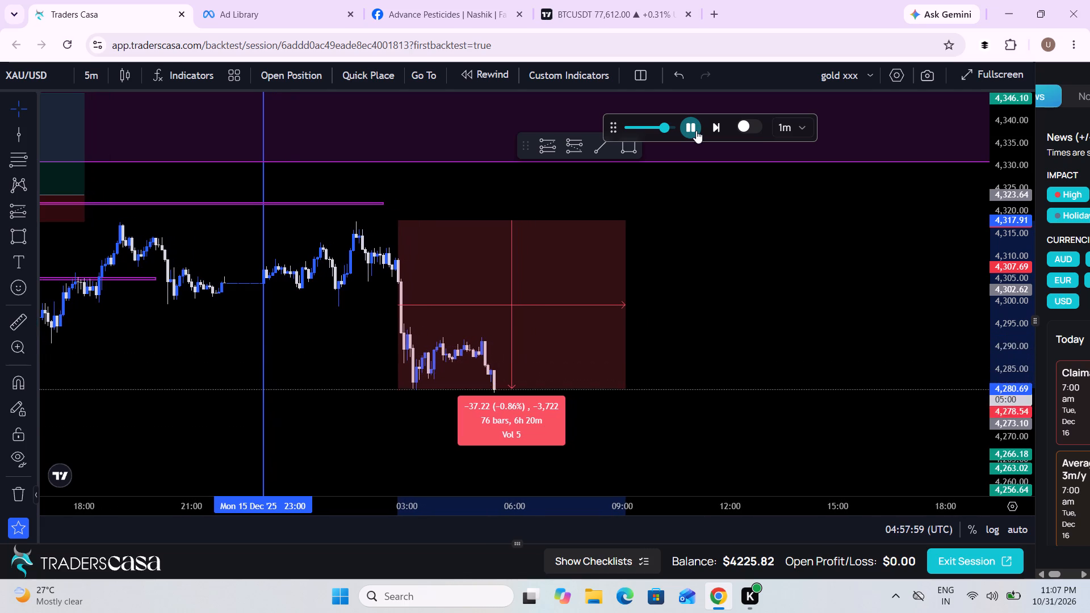
click(696, 131)
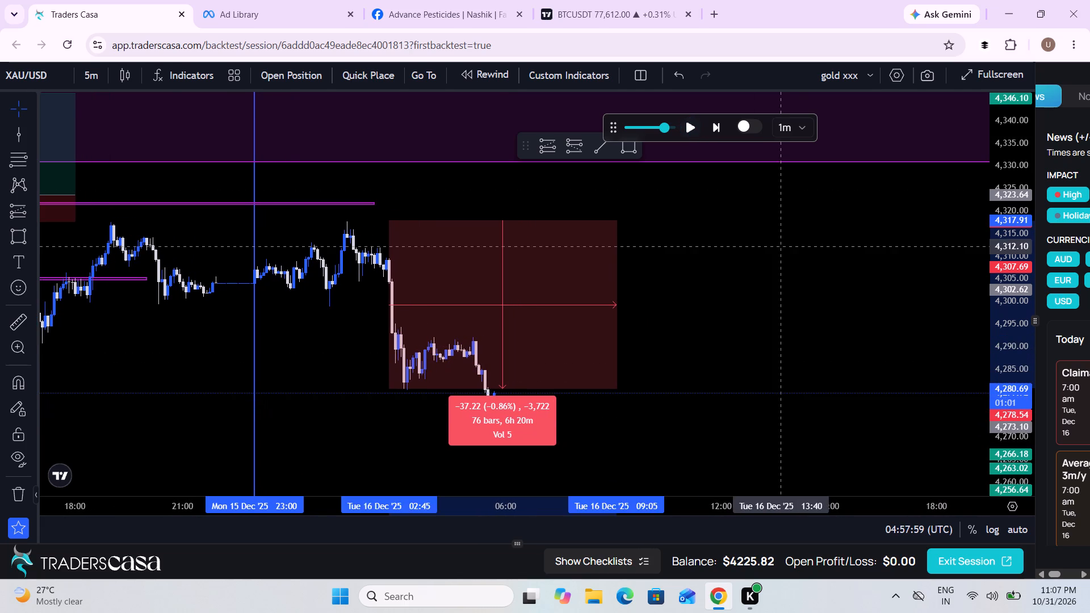
Remeasure the 16 December decline from about 4,317.91 down to the latest low at about 4,270.95.
drag(781, 246, 801, 236)
scroll(801, 236, down, 1)
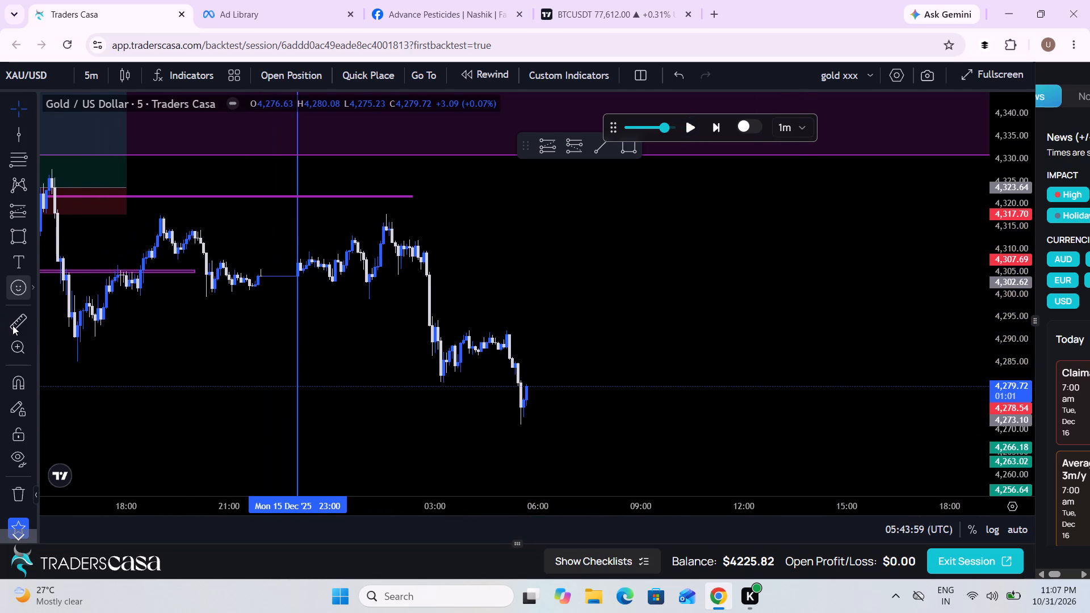
drag(12, 325, 438, 212)
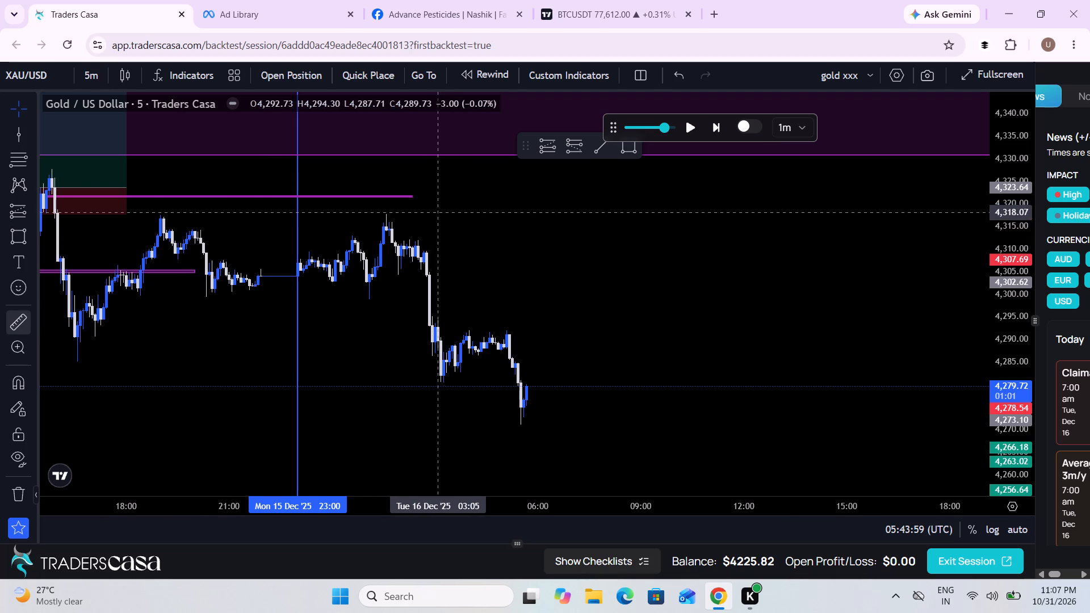
drag(438, 212, 436, 213)
click(436, 213)
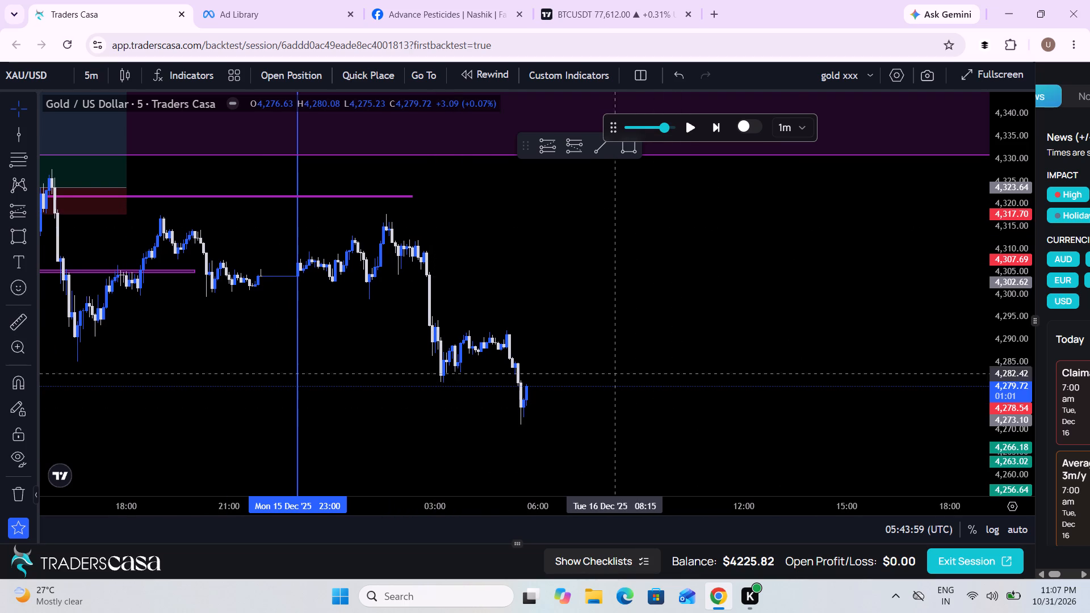
click(8, 318)
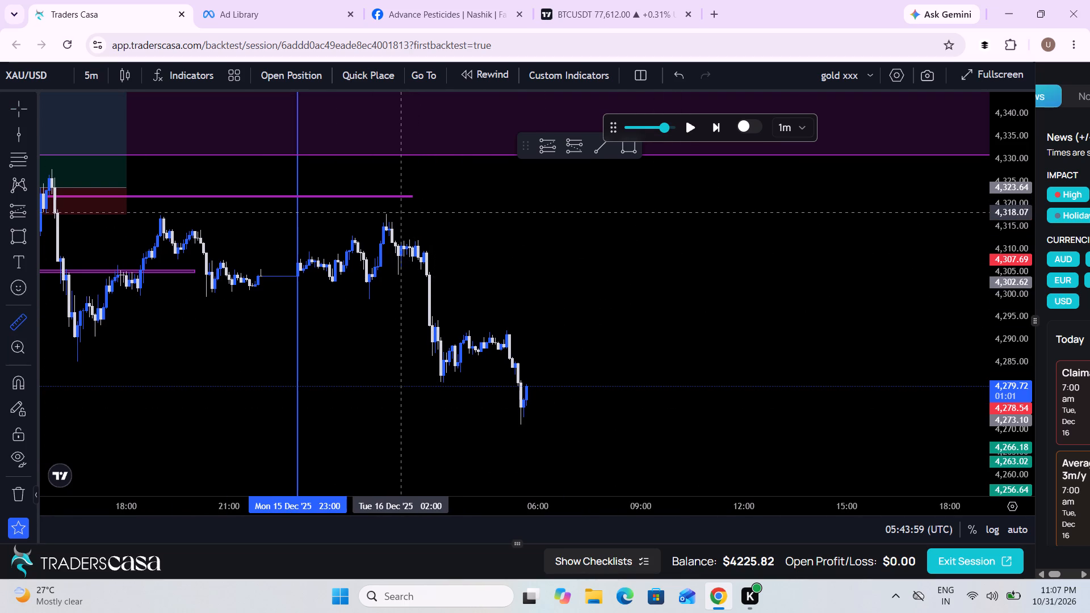
click(406, 213)
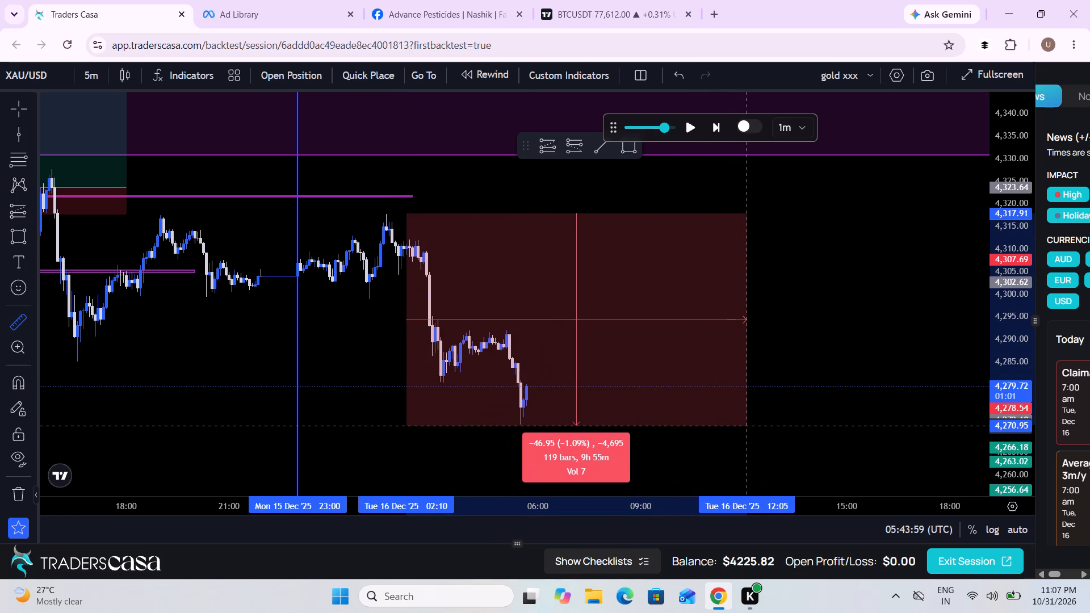
click(745, 425)
Replay the 16 December candles from about 05:43 to about 12:53, raising the replay speed along the way.
click(687, 127)
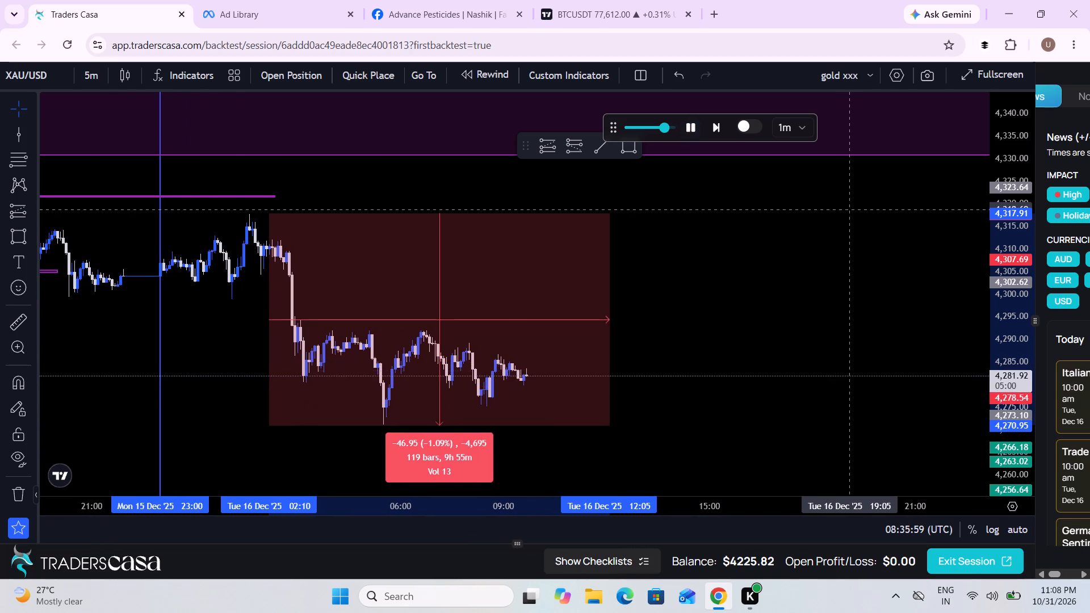
scroll(848, 209, down, 2)
scroll(949, 285, up, 3)
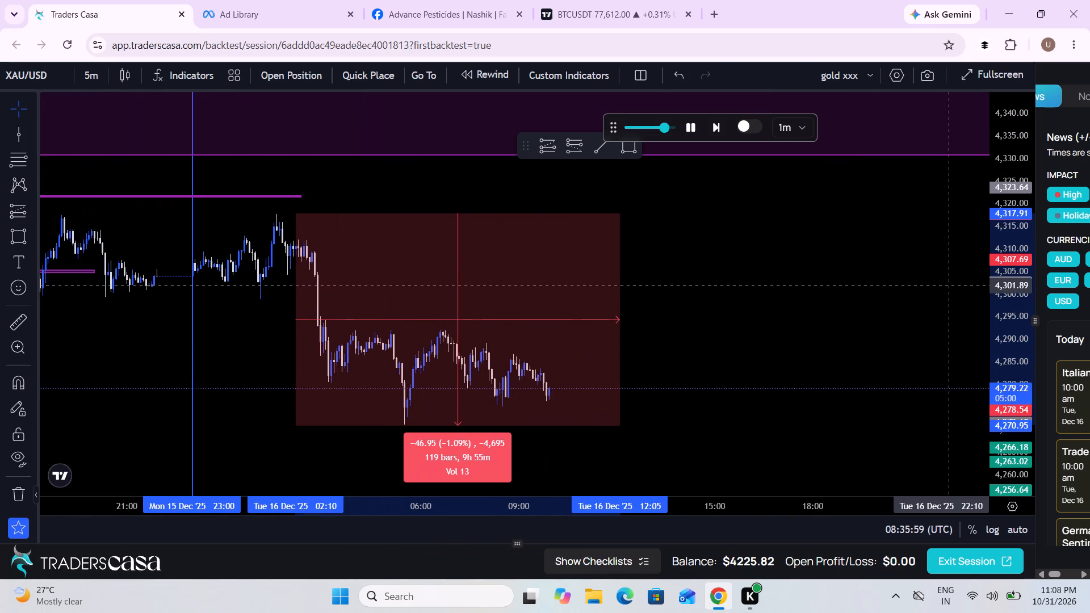
drag(1022, 410, 982, 371)
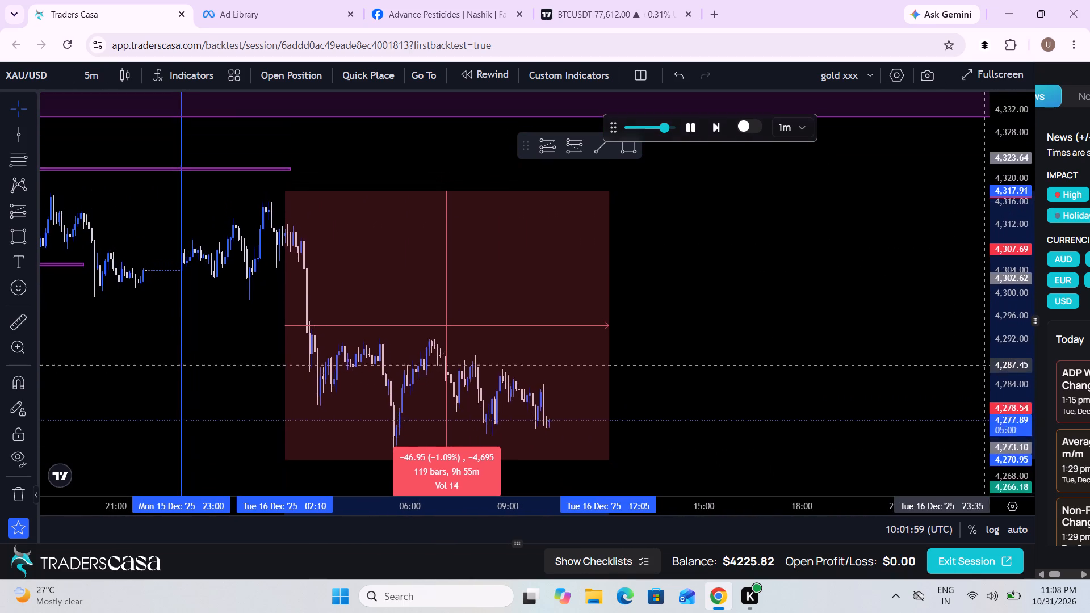
drag(982, 371, 977, 416)
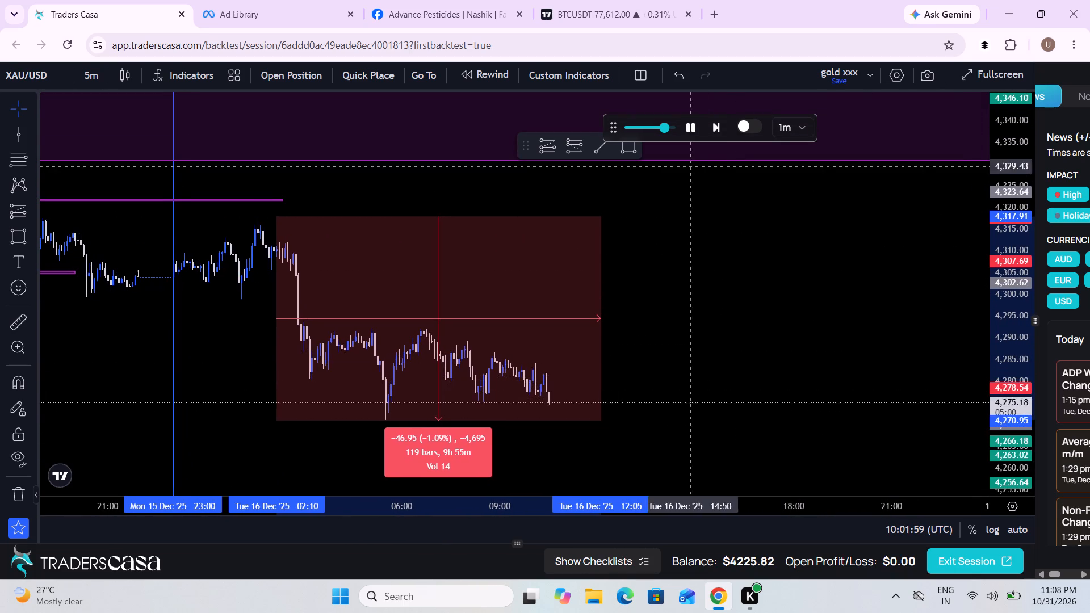
click(670, 127)
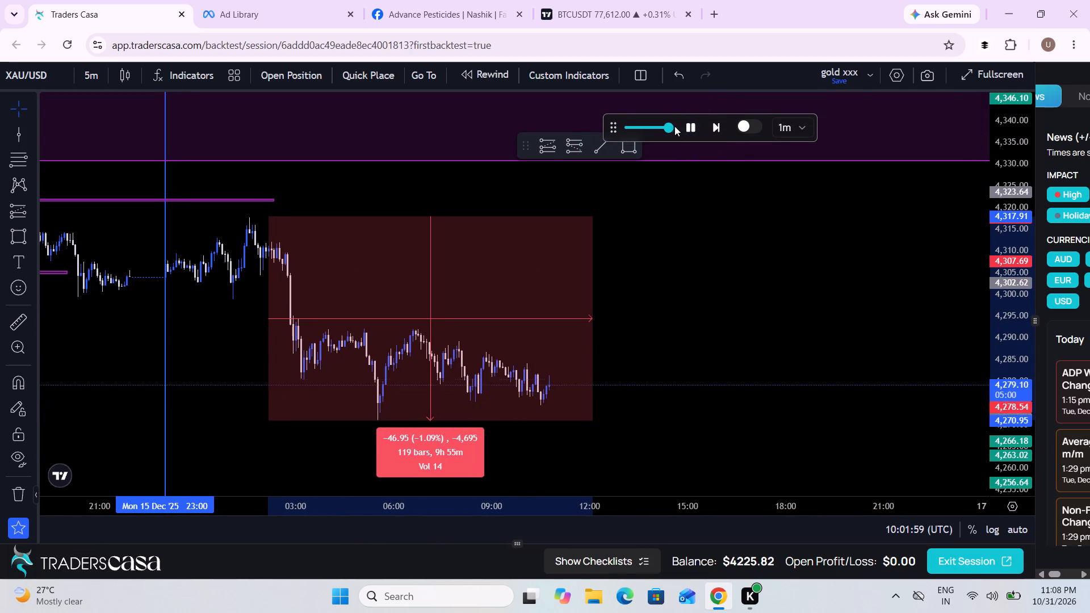
click(649, 128)
drag(649, 128, 677, 125)
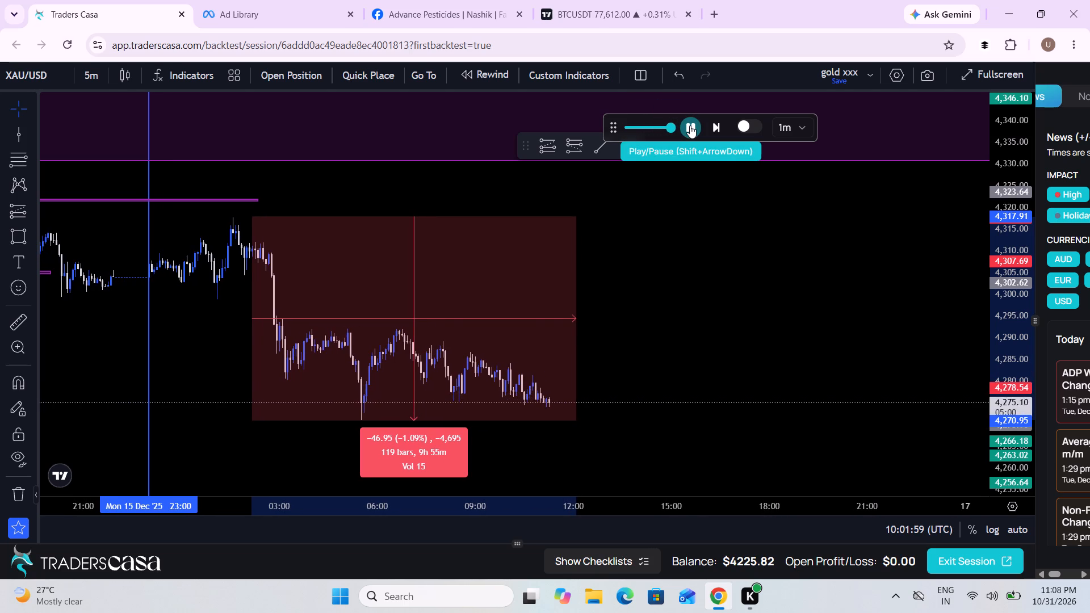
scroll(718, 324, down, 2)
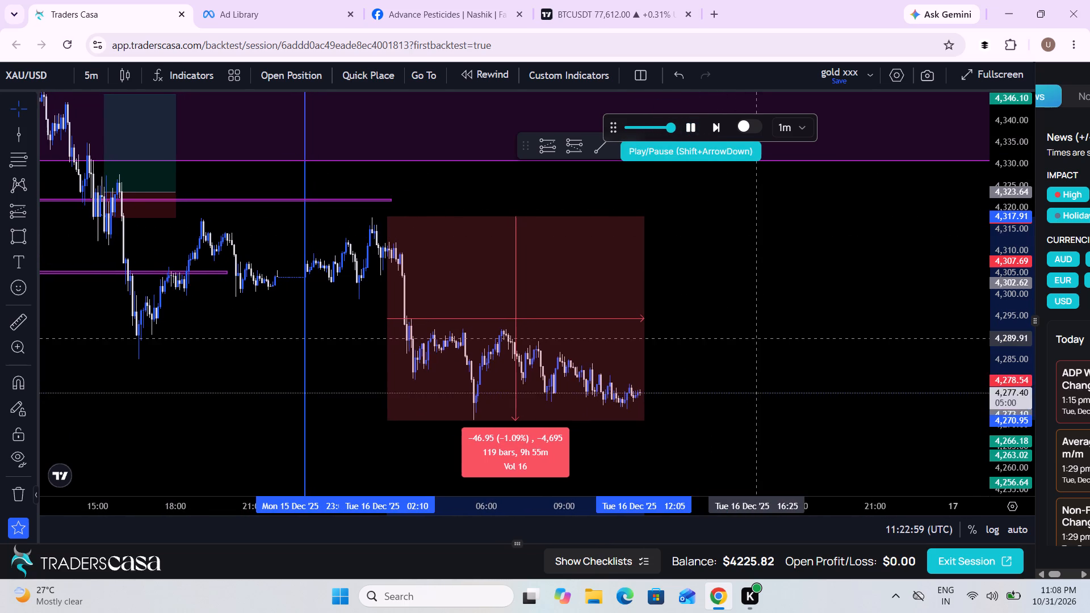
scroll(745, 345, down, 2)
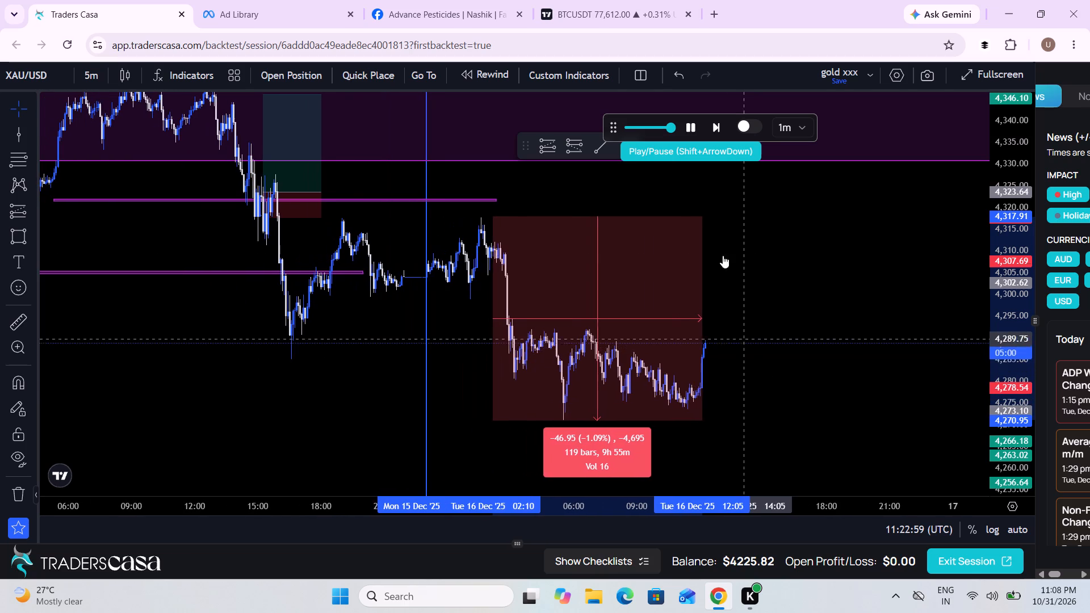
click(693, 127)
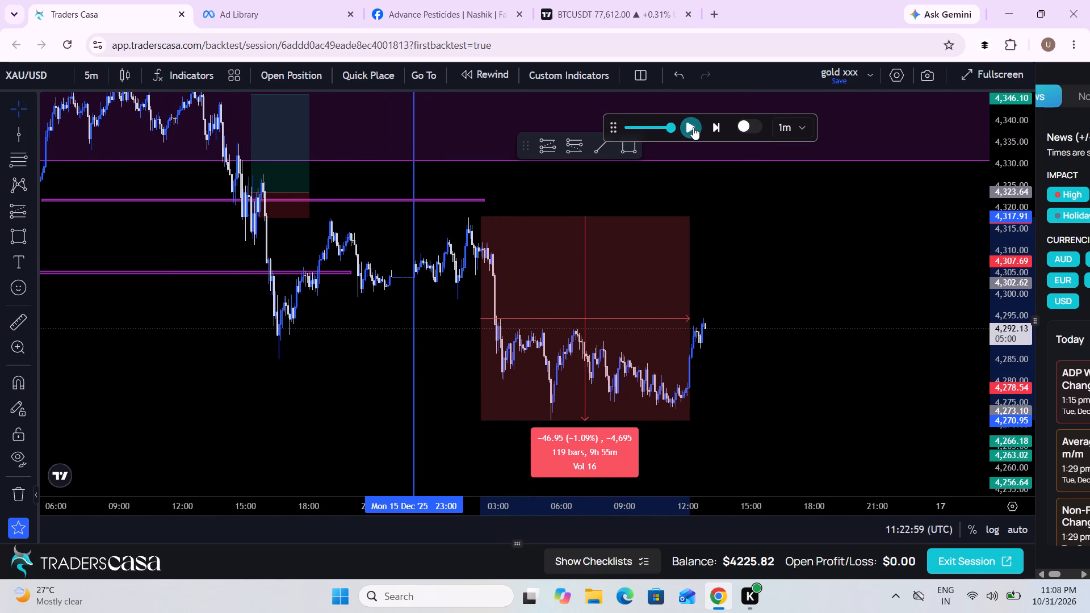
Draw a flat rectangle as a midpoint level at about 4,294.49, from the 15 December 23:00 separator to about 23:15 on 16 December.
scroll(762, 349, up, 1)
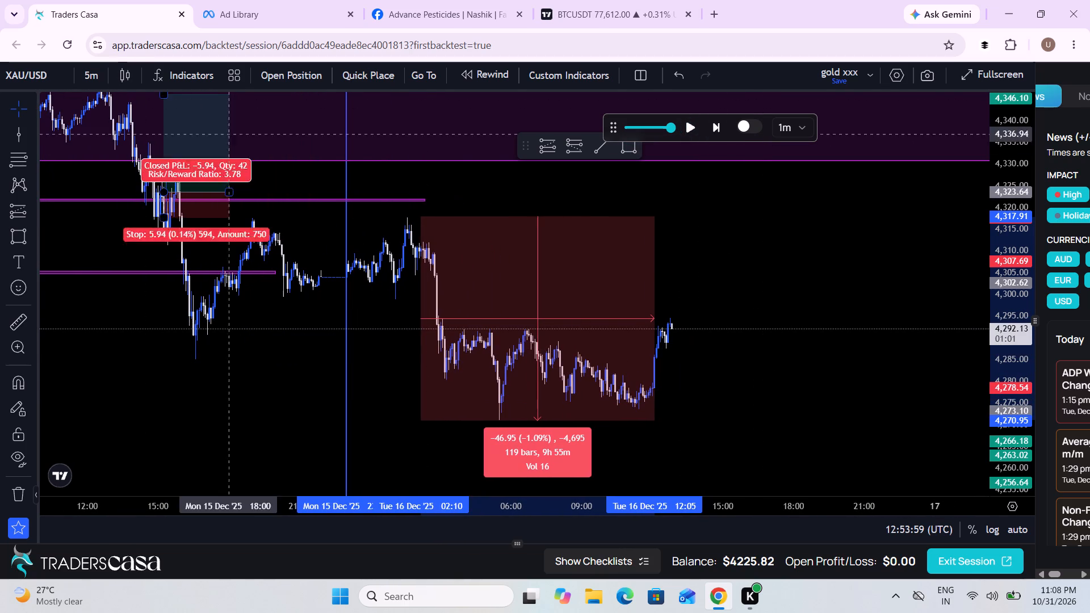
click(16, 236)
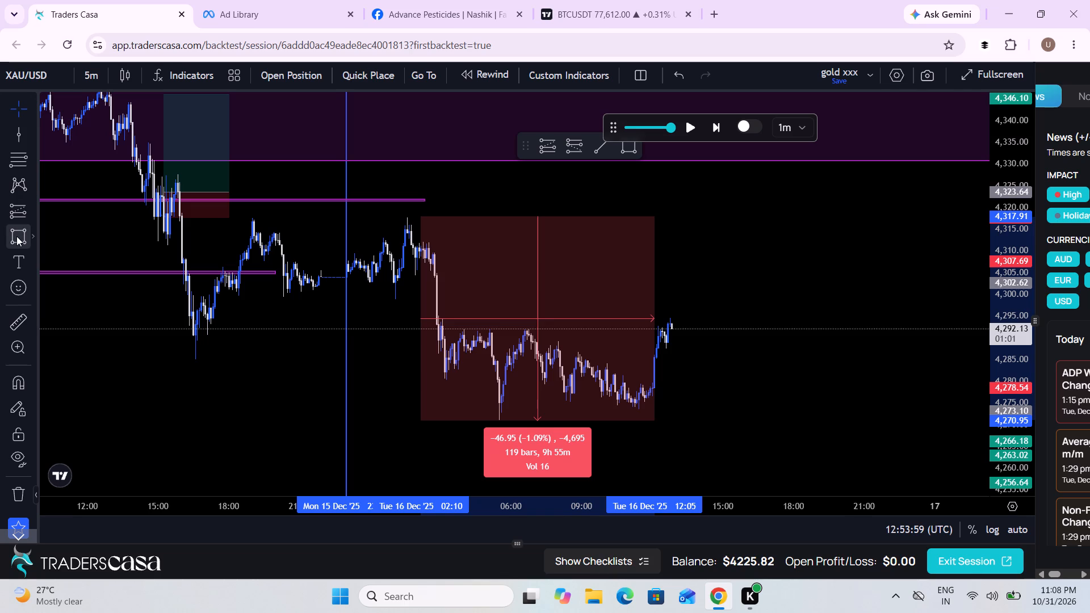
click(347, 318)
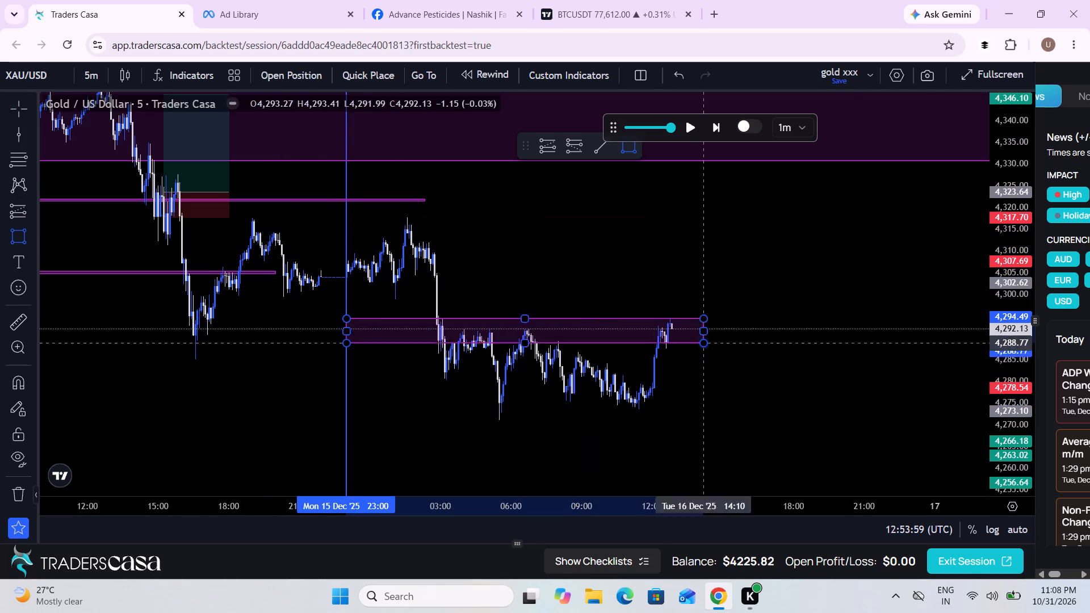
click(917, 318)
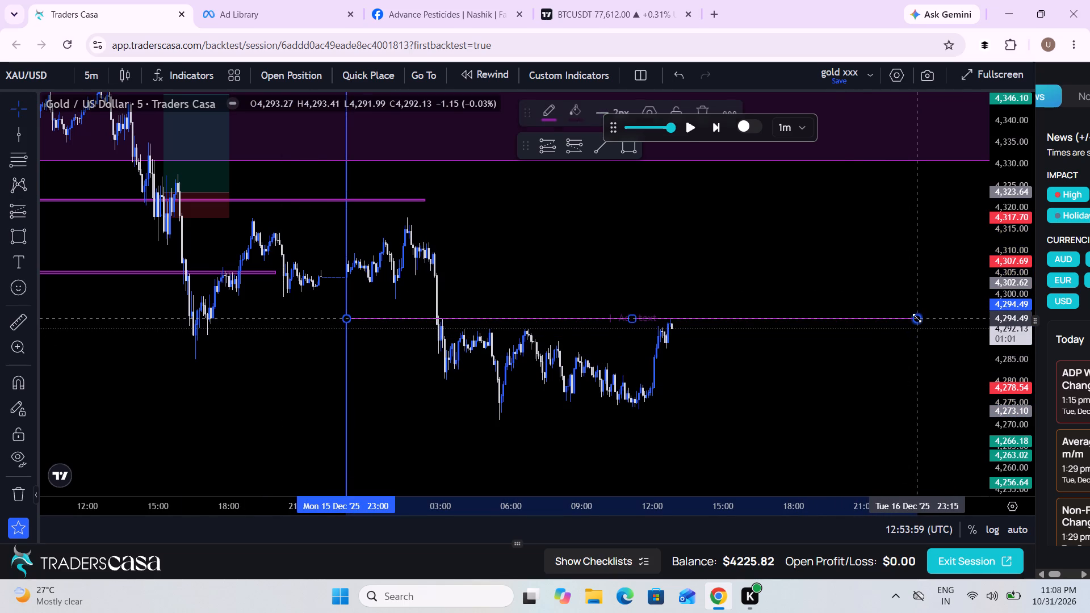
Replay the 16 December candles from about 12:53 to about 13:22.
drag(899, 371, 712, 349)
scroll(712, 349, down, 3)
scroll(712, 349, up, 1)
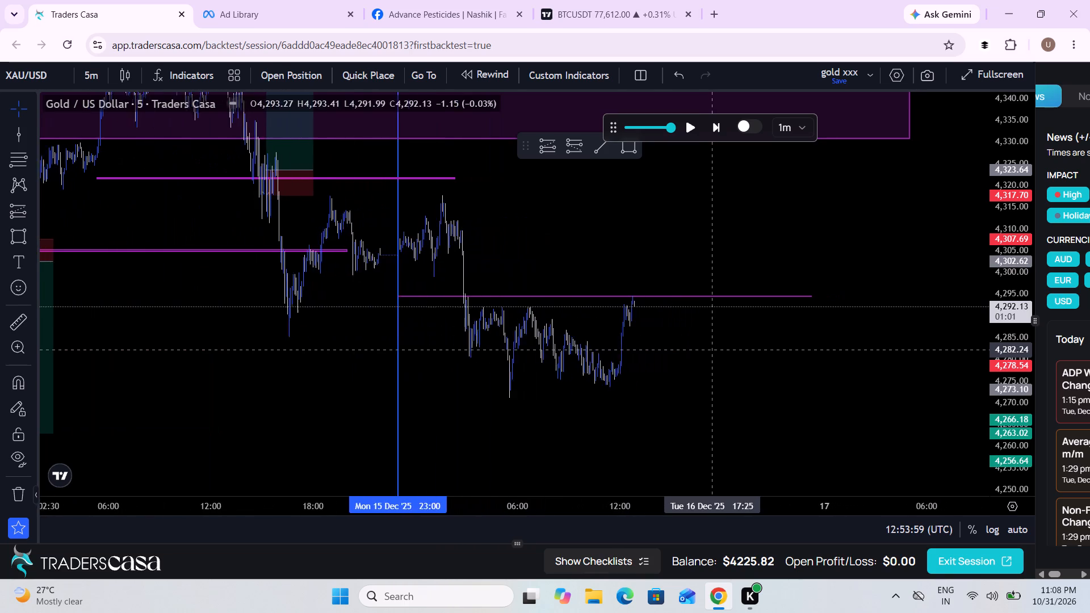
scroll(712, 349, up, 1)
drag(712, 349, 771, 349)
click(694, 121)
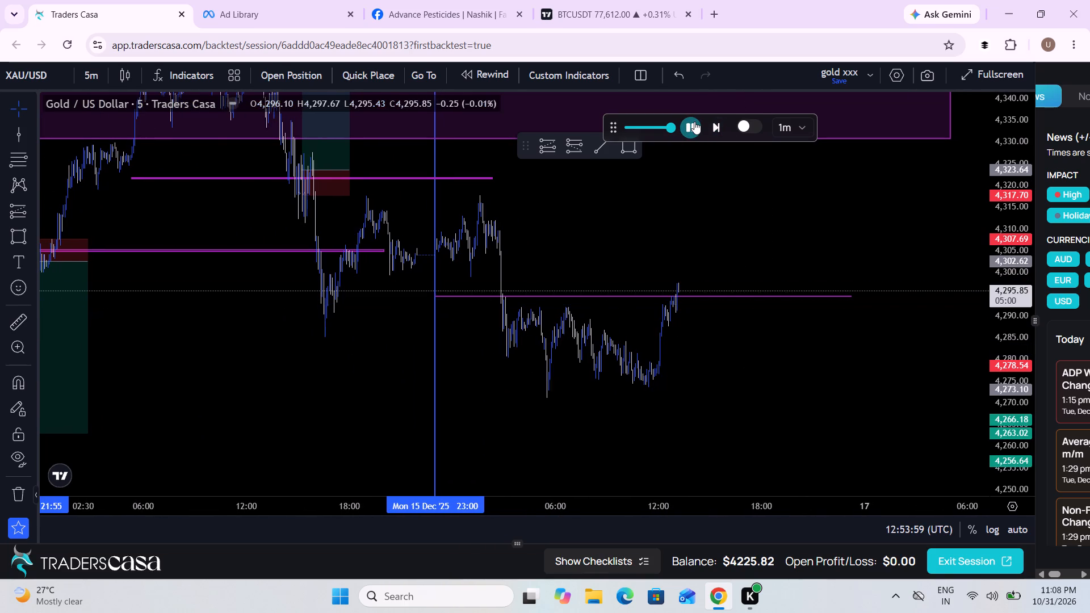
click(694, 121)
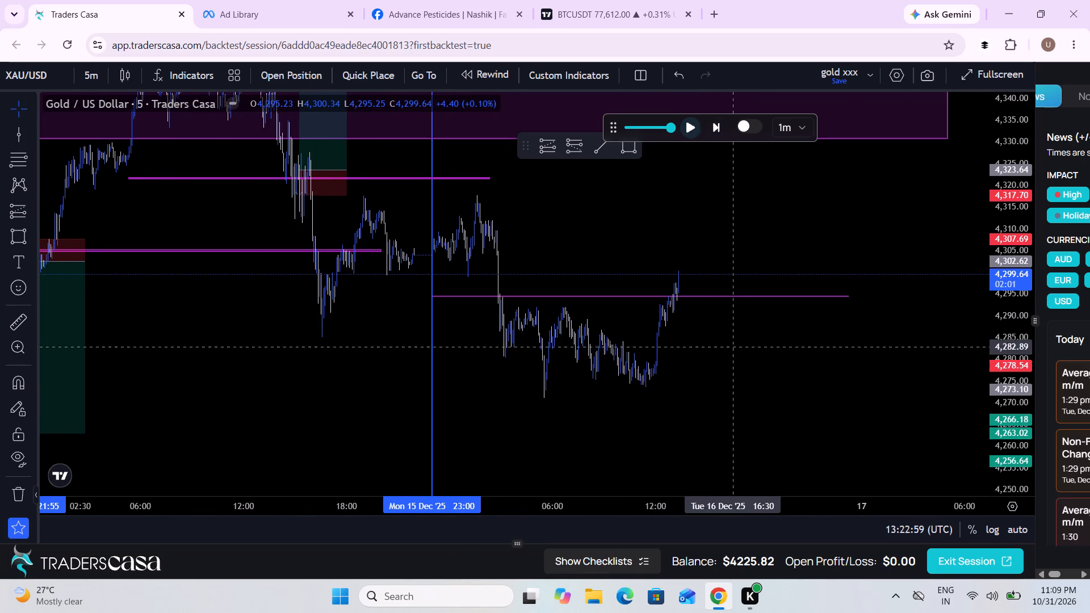
Switch the chart to the 1-hour timeframe and bring the 12–16 December candles into view.
scroll(732, 364, up, 4)
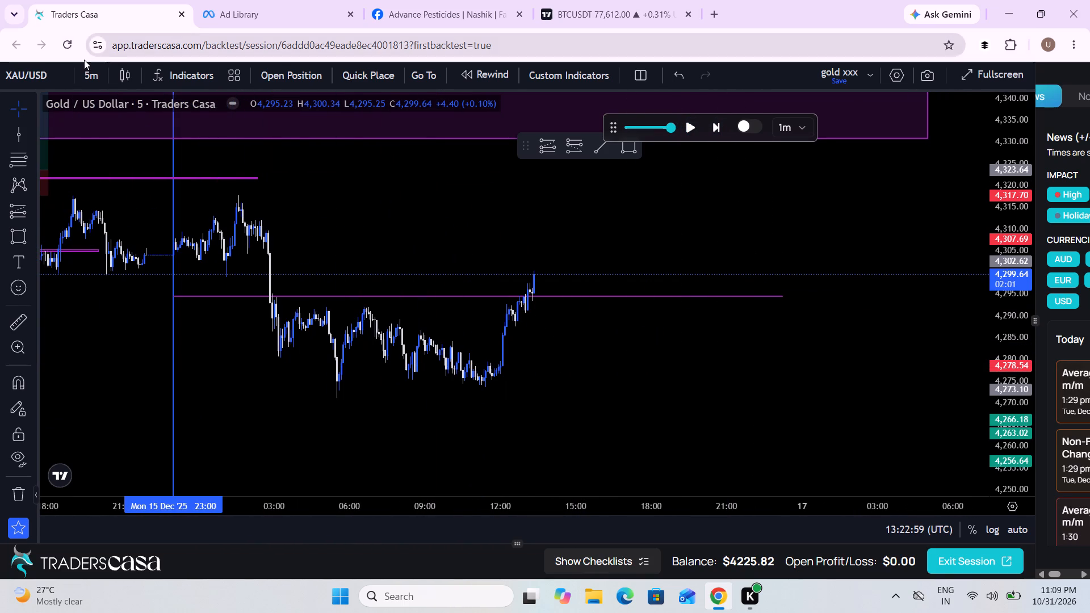
click(84, 67)
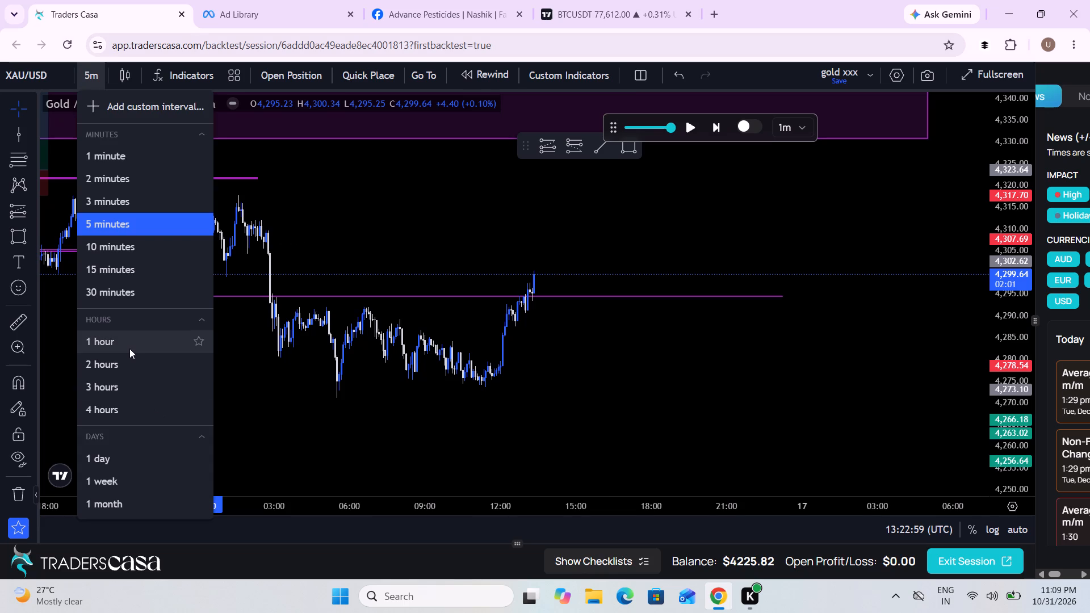
click(129, 349)
scroll(430, 473, up, 3)
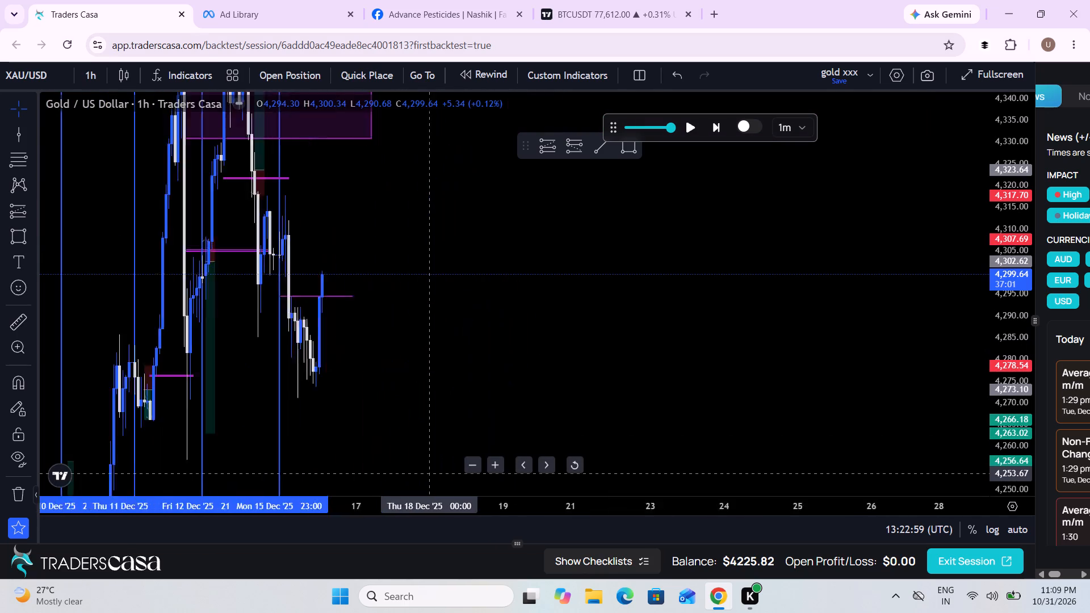
drag(142, 385, 708, 392)
scroll(708, 392, up, 4)
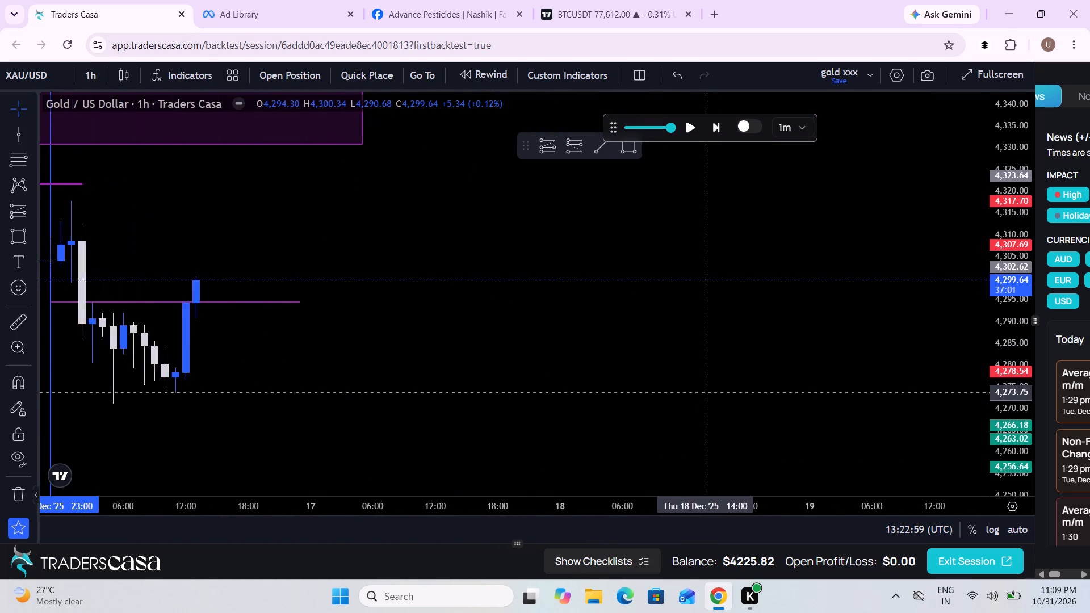
drag(370, 368, 804, 395)
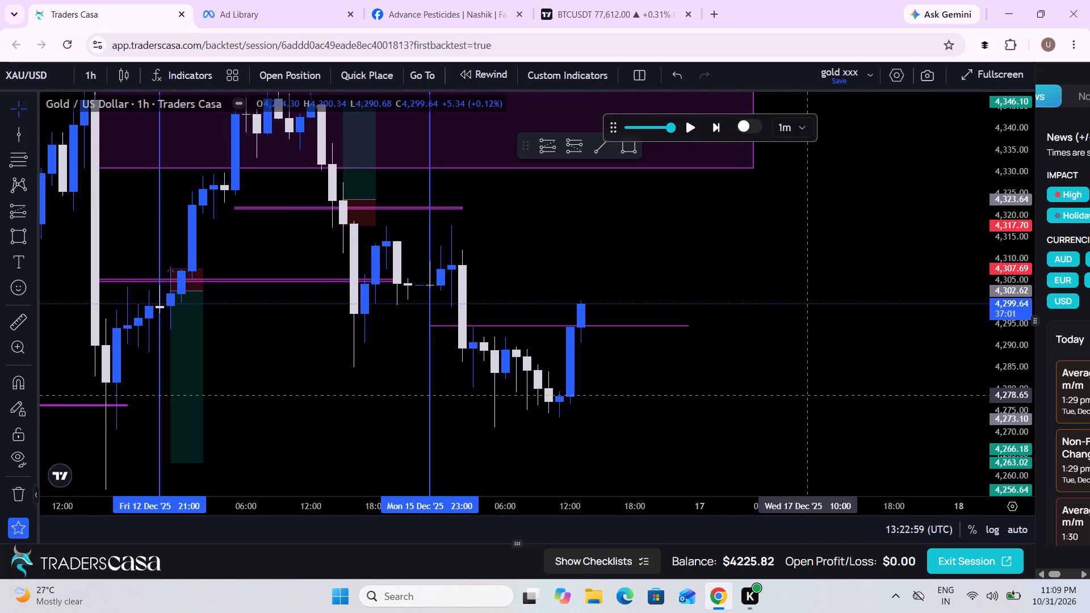
scroll(804, 395, up, 1)
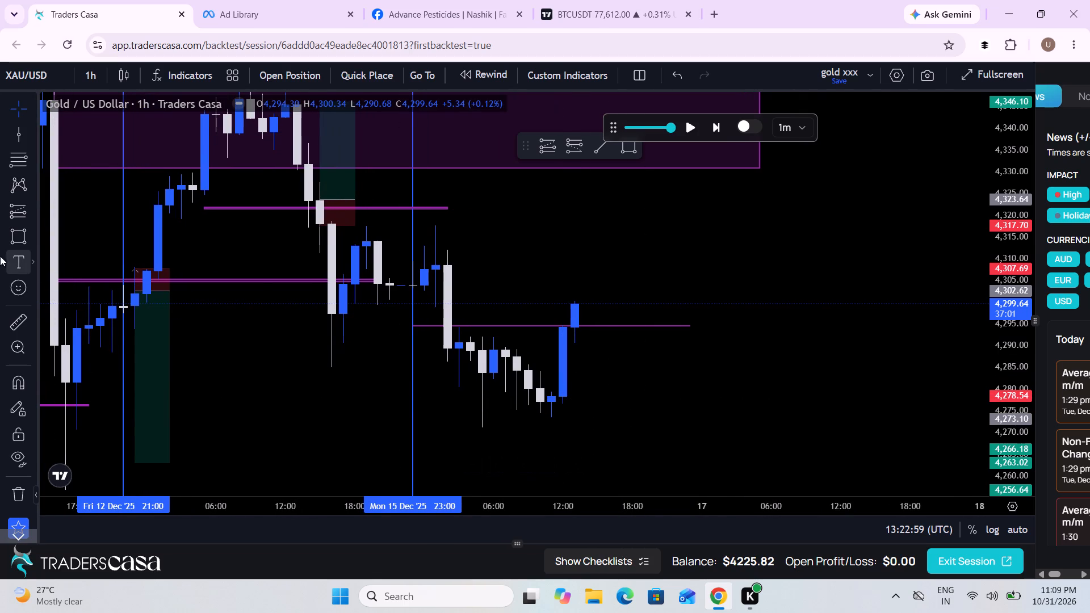
Draw a short position at the 16 December 13:00 candle with entry about 4,292.04, stop about 4,297.26 and target about 4,277.34.
click(30, 216)
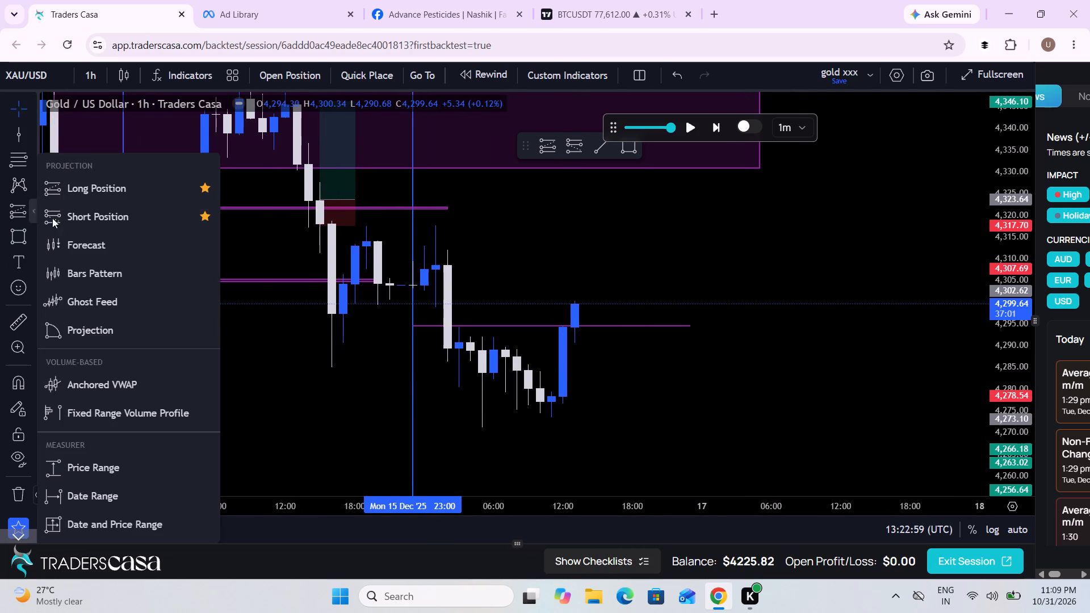
click(70, 220)
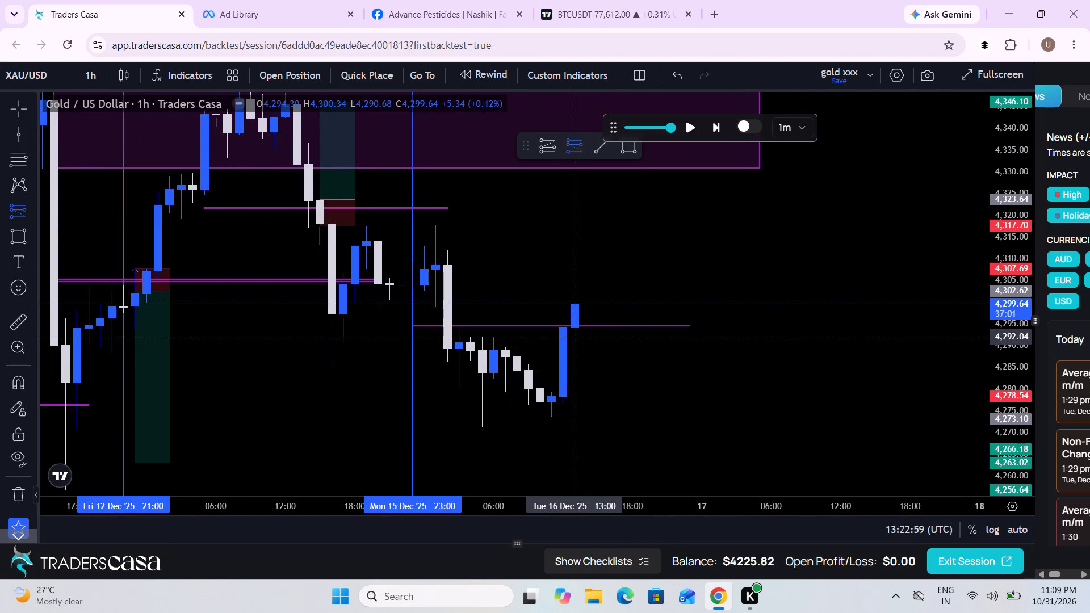
click(575, 337)
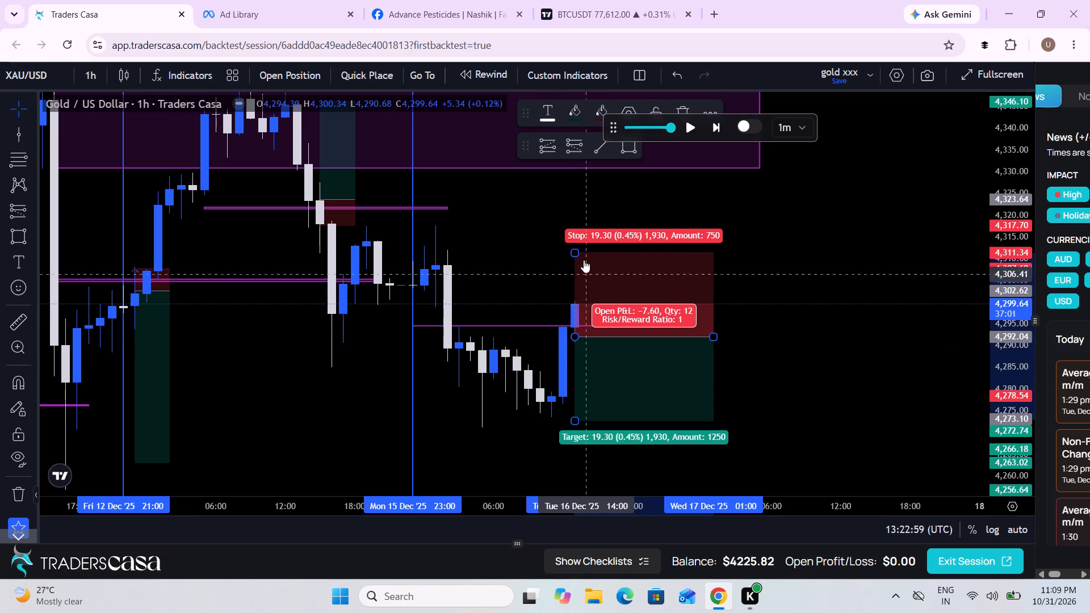
click(571, 246)
drag(576, 257, 575, 311)
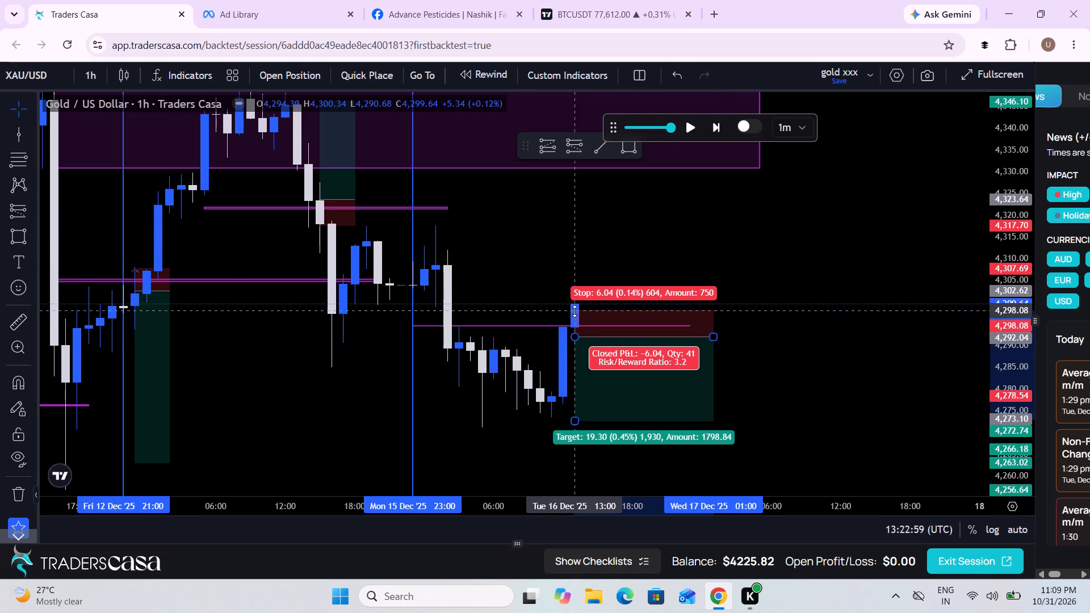
drag(575, 311, 575, 314)
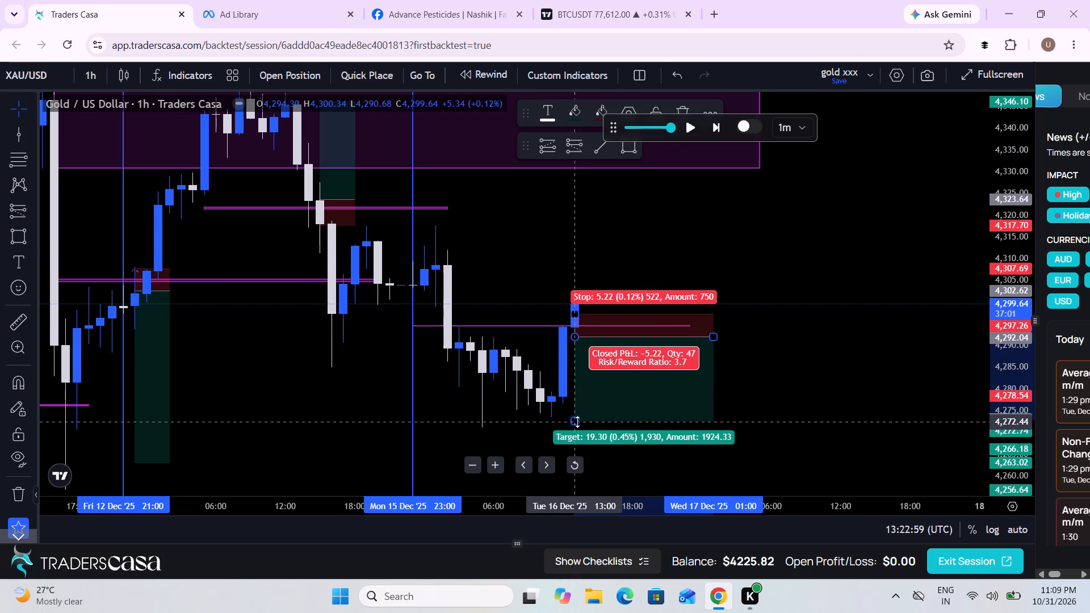
drag(577, 422, 577, 400)
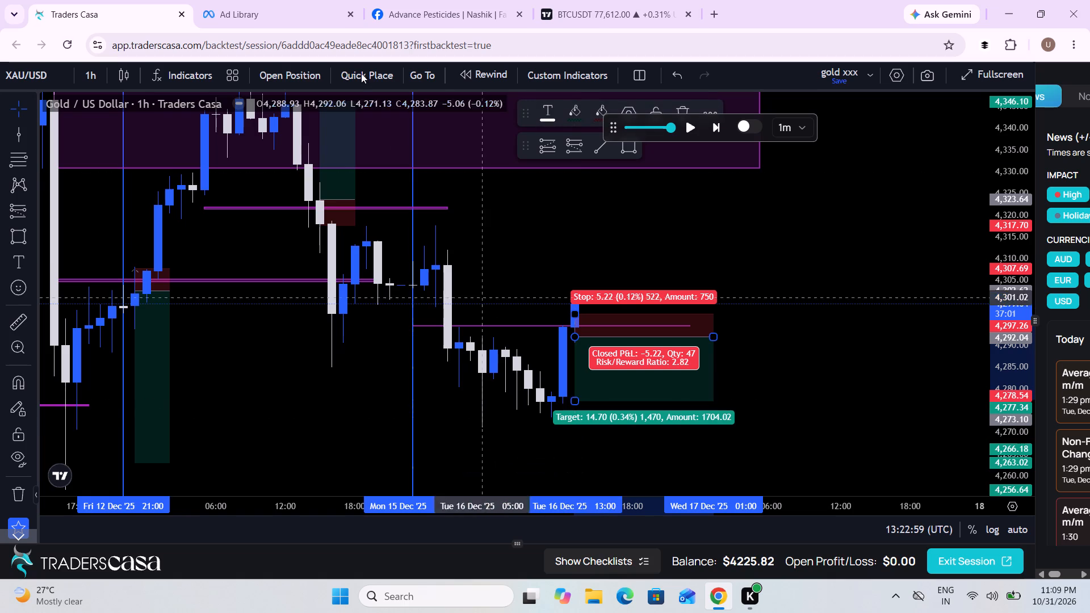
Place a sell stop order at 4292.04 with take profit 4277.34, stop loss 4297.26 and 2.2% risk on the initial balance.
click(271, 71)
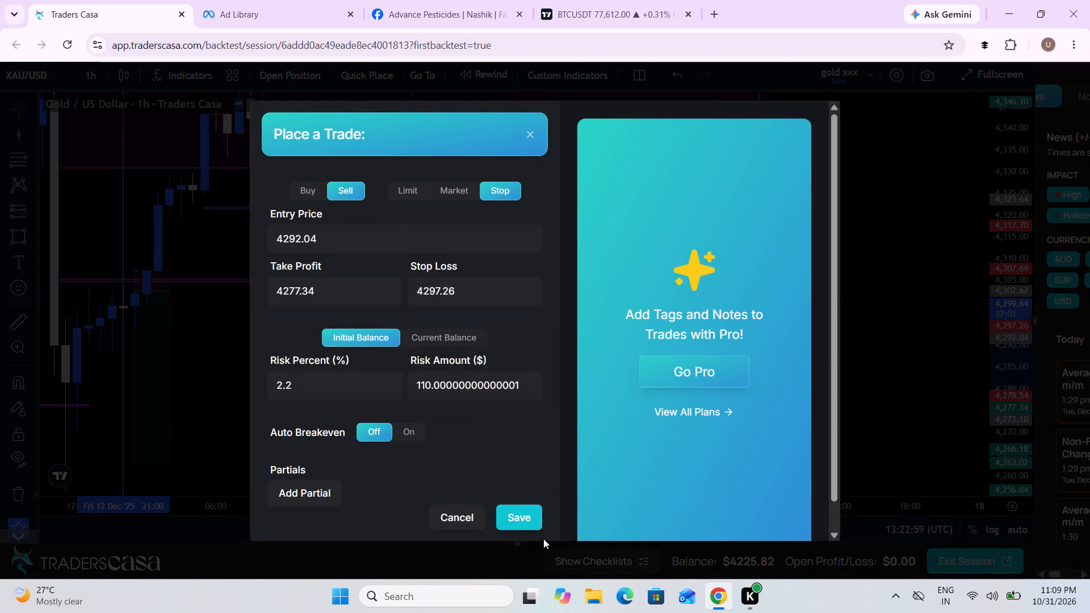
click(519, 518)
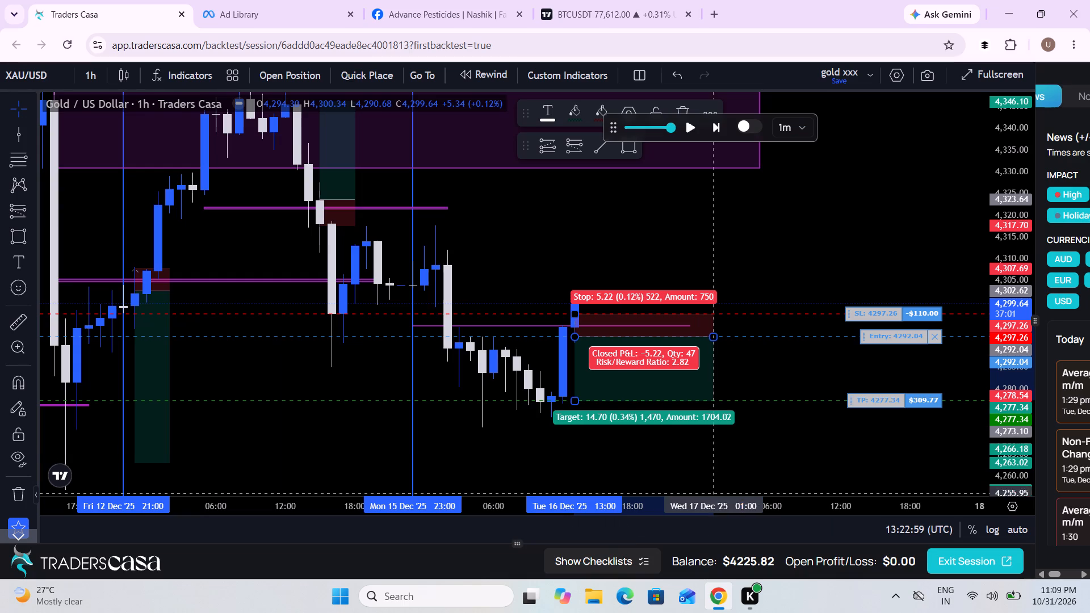
Replay the 16 December candles from about 13:22 to about 14:17 with the order levels in view.
click(698, 448)
drag(698, 448, 802, 451)
scroll(802, 451, up, 3)
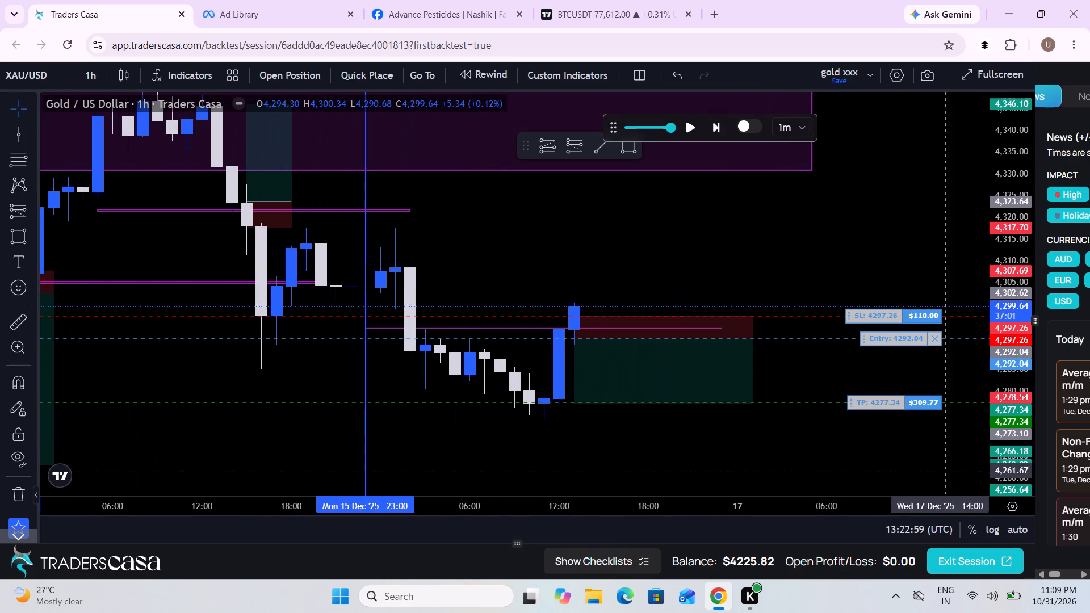
drag(1016, 454, 980, 267)
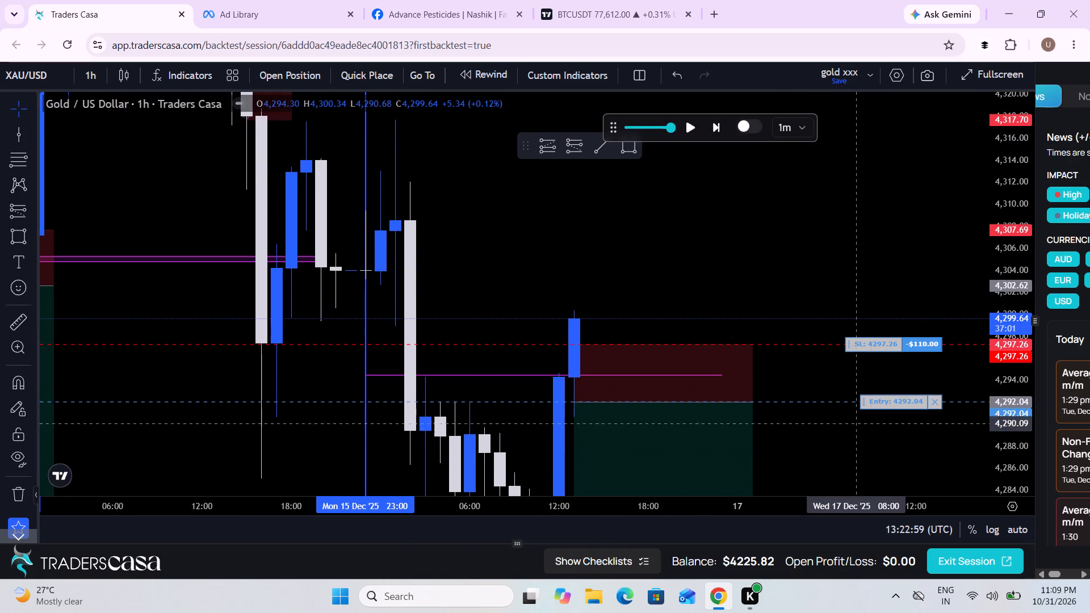
drag(858, 428, 860, 288)
scroll(860, 288, up, 2)
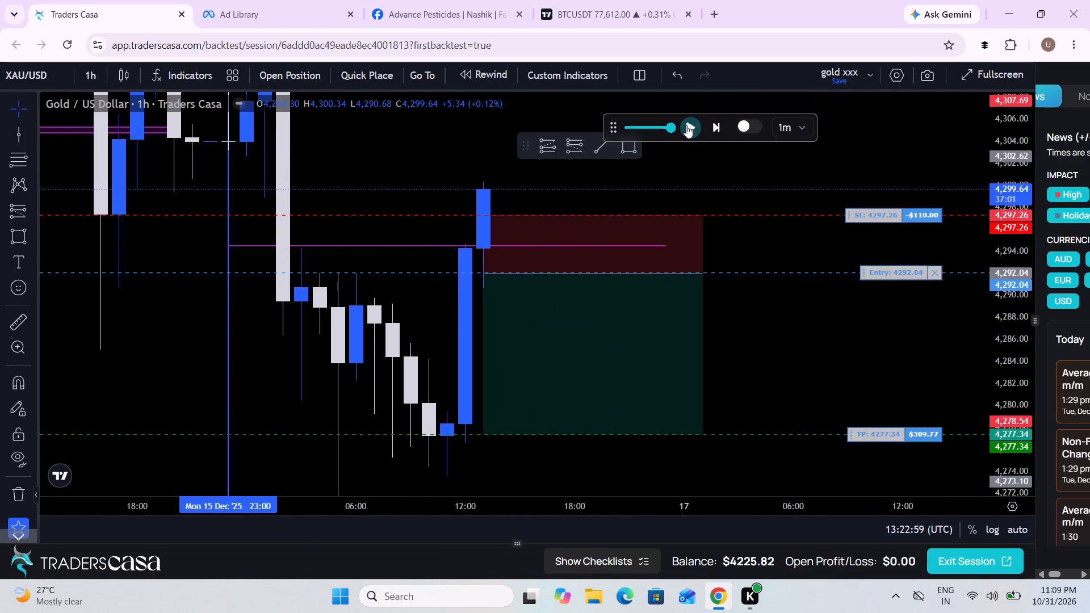
click(686, 127)
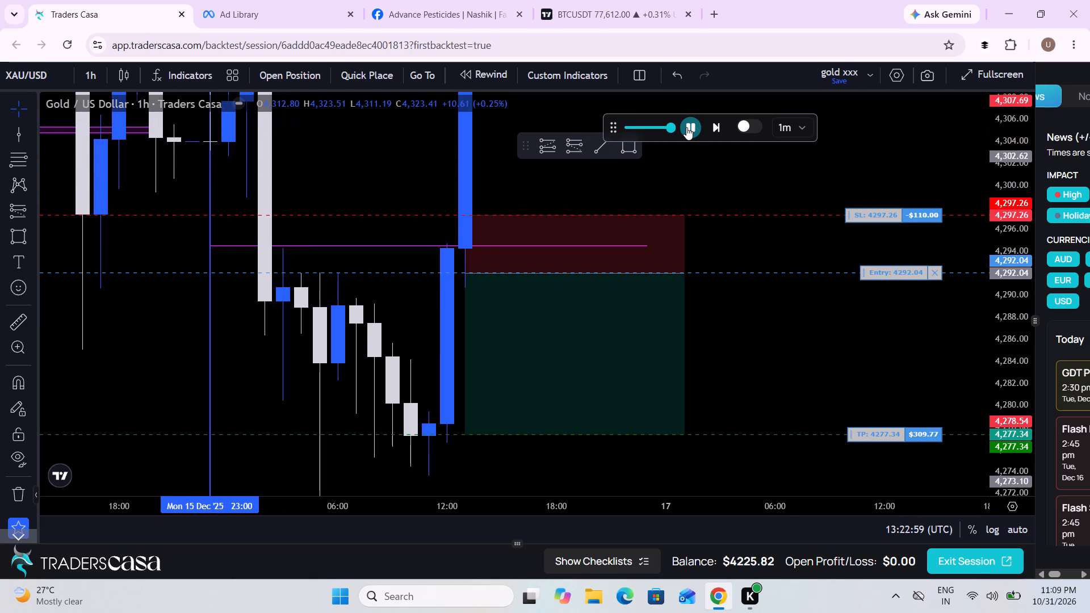
click(686, 127)
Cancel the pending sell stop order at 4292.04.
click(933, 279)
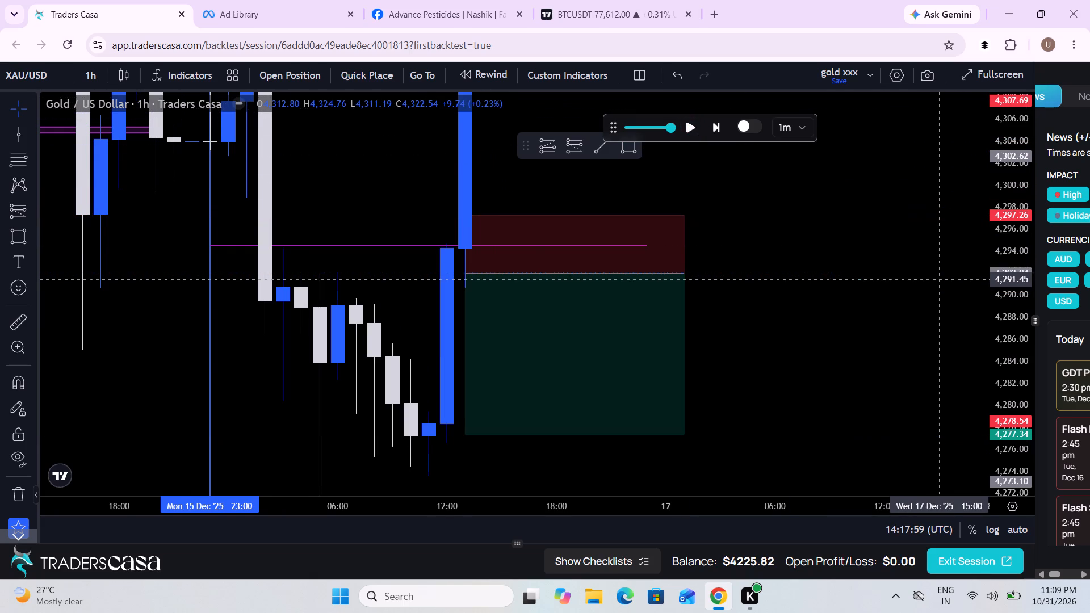
Delete the short position drawing at the 16 December 13:00 candle.
click(670, 250)
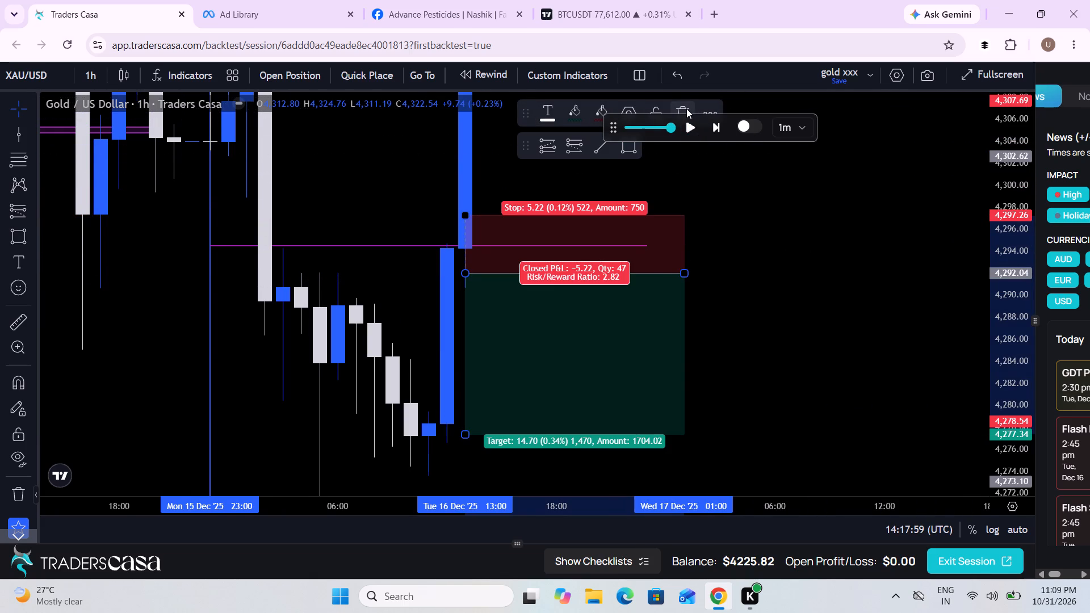
click(686, 108)
Replay the 16 December candles from about 14:17 to about 15:25 with the upper purple zone in view.
drag(752, 258, 699, 276)
scroll(699, 276, down, 2)
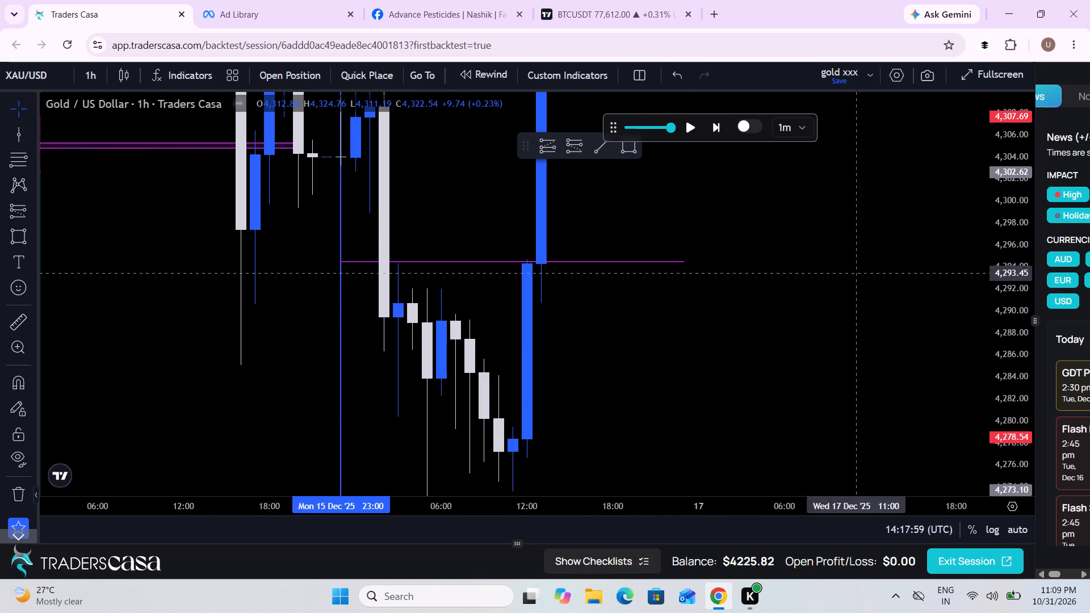
drag(999, 218, 919, 426)
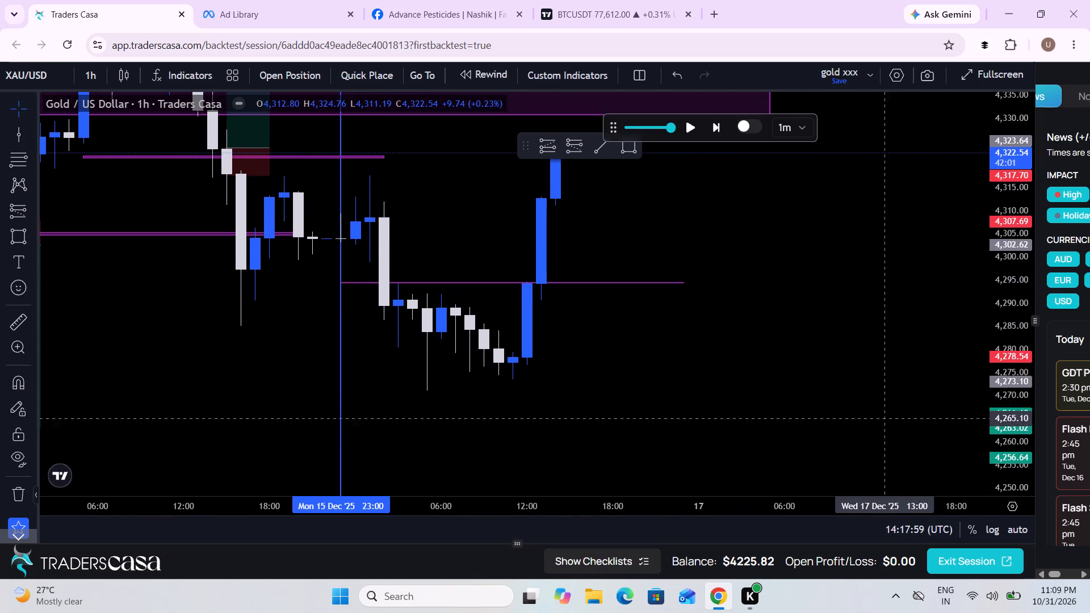
drag(798, 384, 760, 520)
drag(717, 396, 740, 341)
scroll(740, 341, down, 3)
click(786, 299)
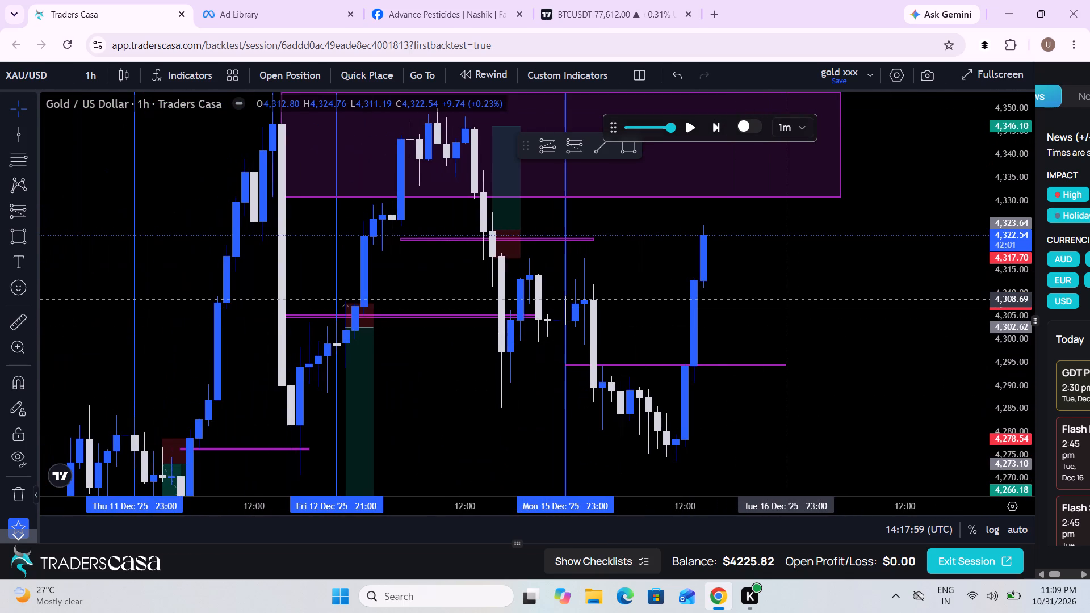
double_click(784, 296)
drag(1017, 270, 997, 338)
drag(852, 363, 832, 371)
scroll(832, 371, up, 2)
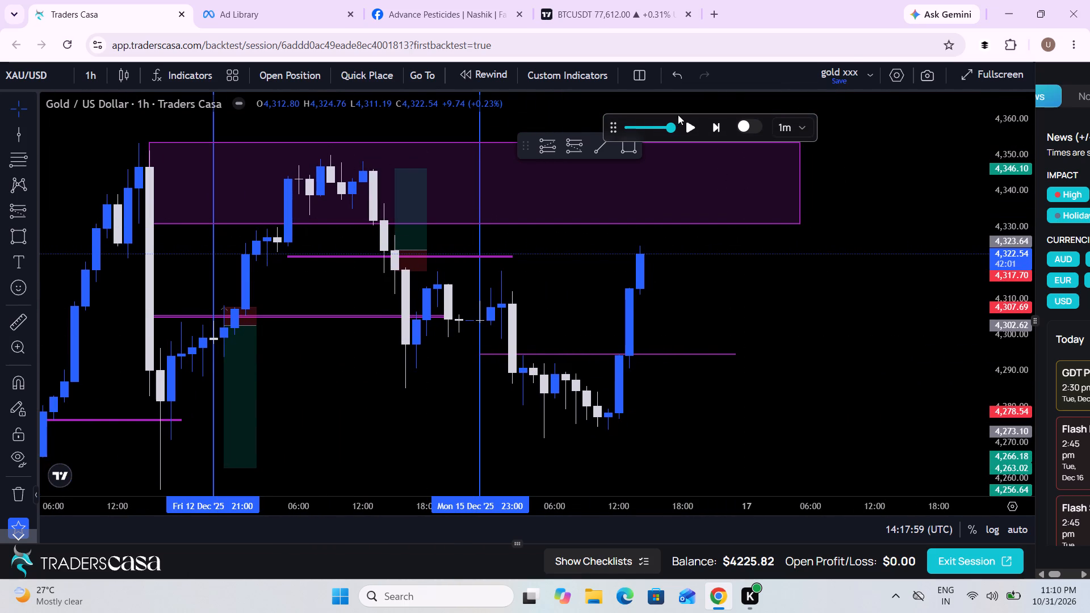
click(698, 128)
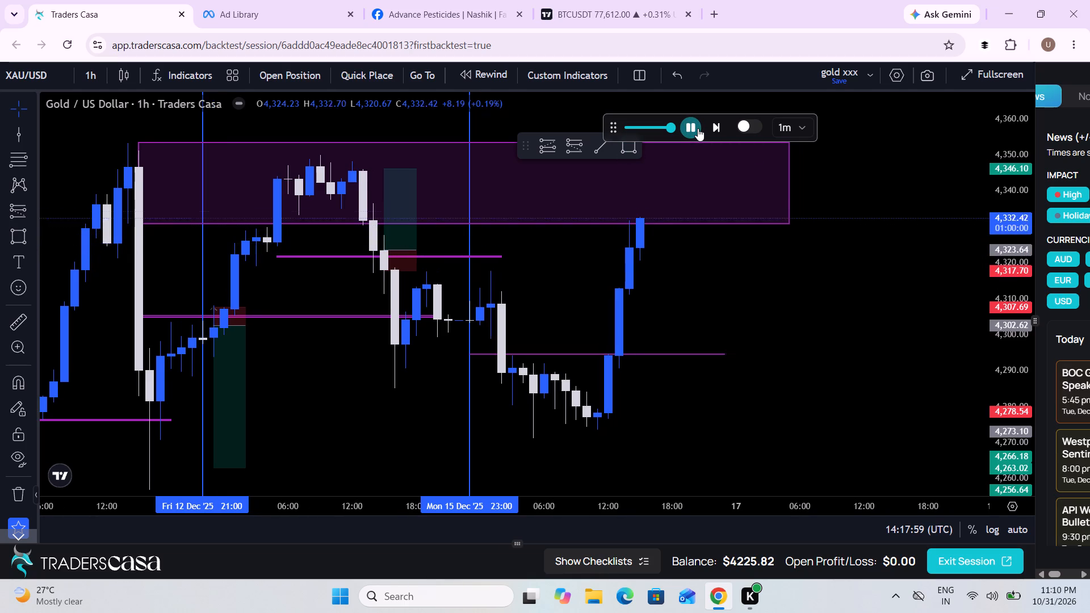
click(698, 128)
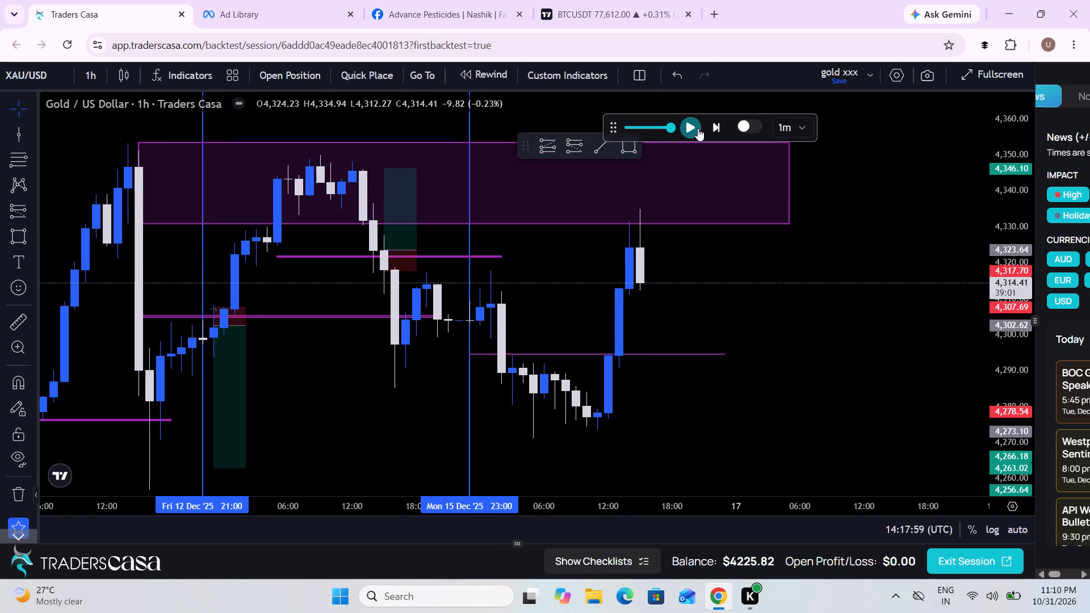
click(698, 128)
click(698, 128)
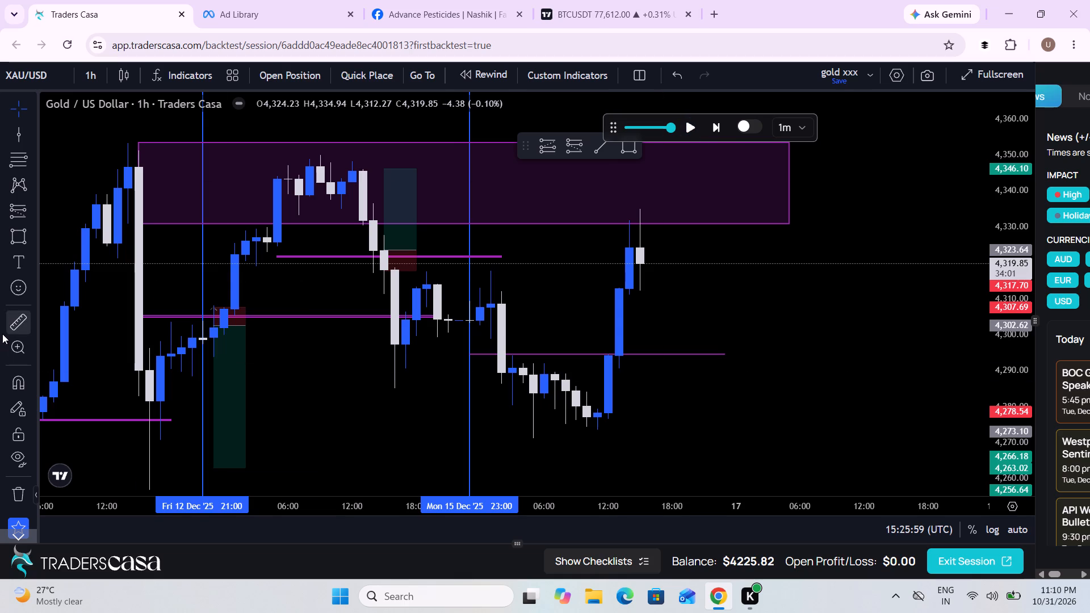
Measure the 16 December swing from its low at about 4,271.40 up to its high at about 4,335.32.
click(15, 328)
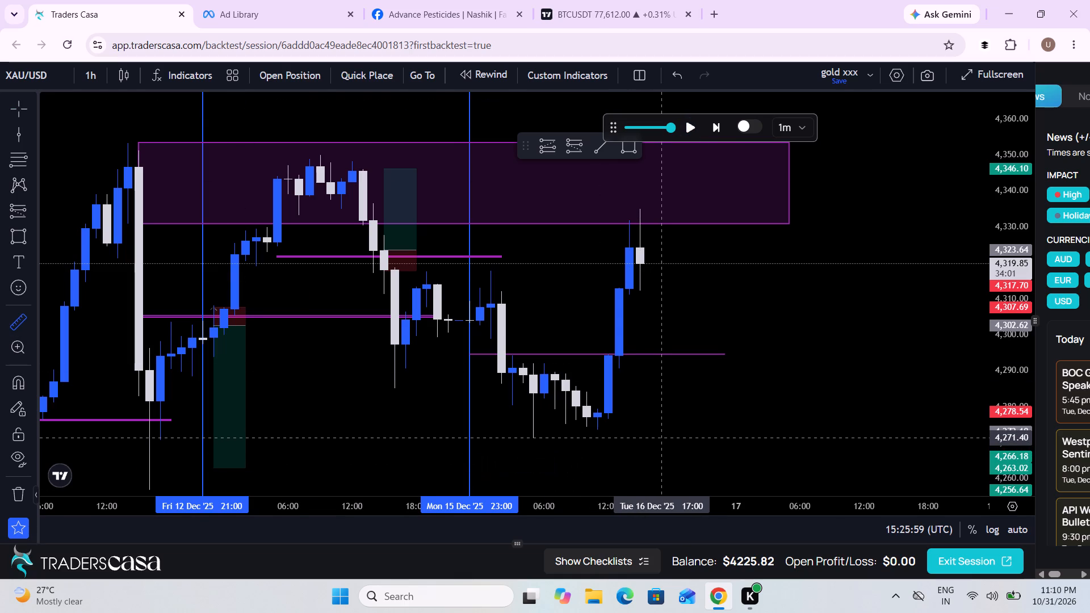
click(664, 437)
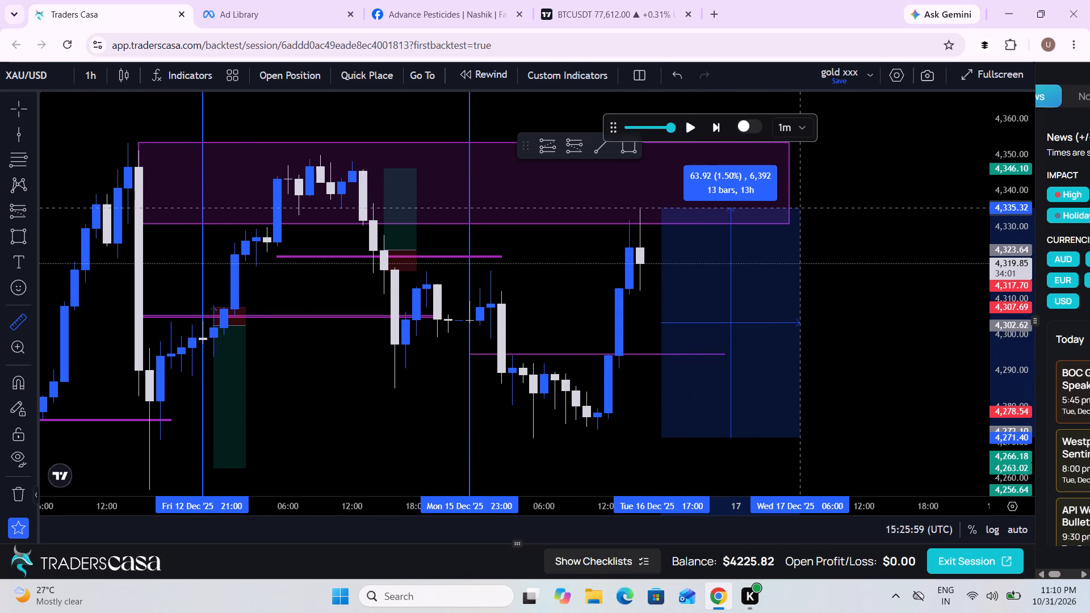
click(802, 208)
scroll(922, 322, up, 3)
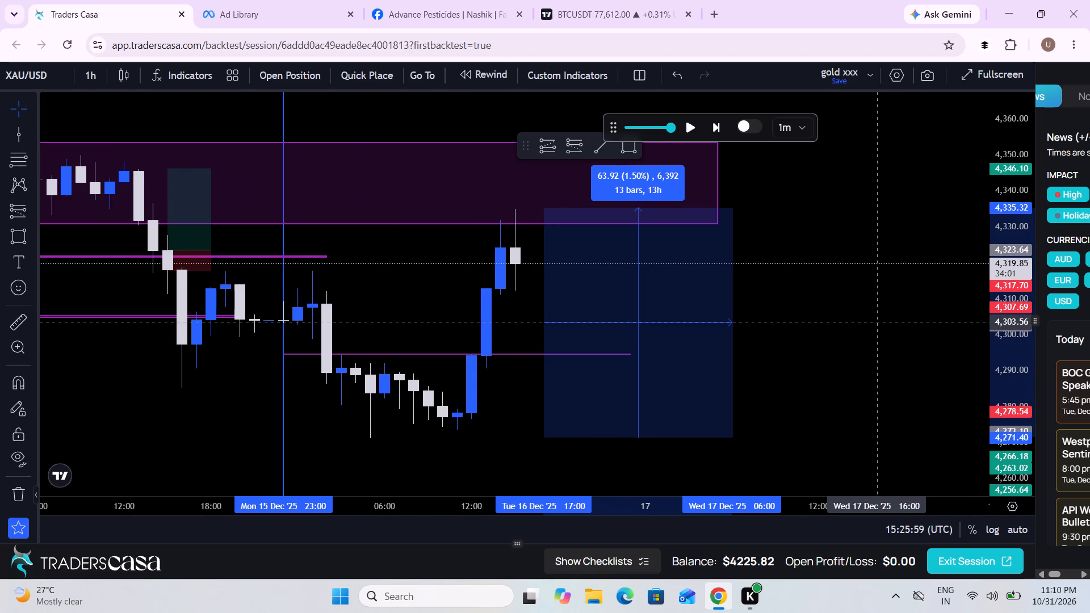
Draw a flat rectangle as the swing's midpoint level at about 4,303.56, from 16 December 13:00 to 17 December 10:00.
click(25, 240)
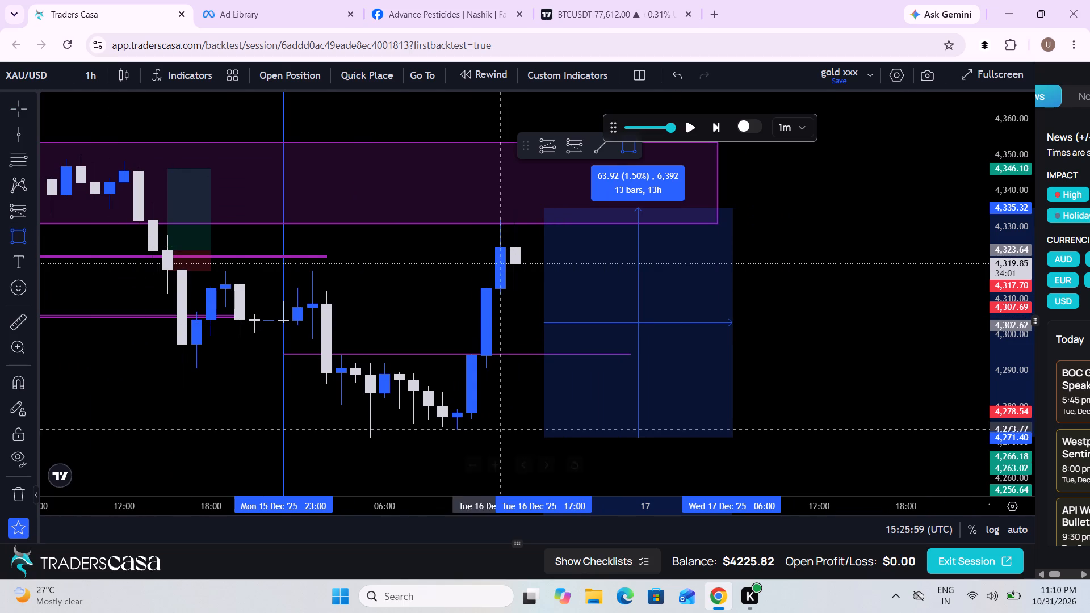
click(488, 322)
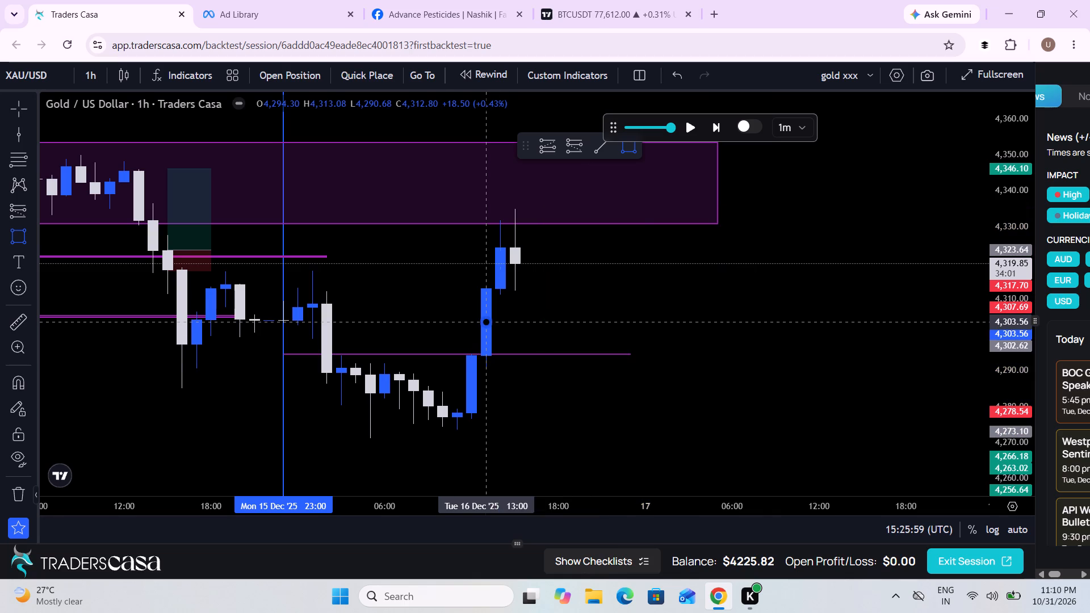
click(787, 322)
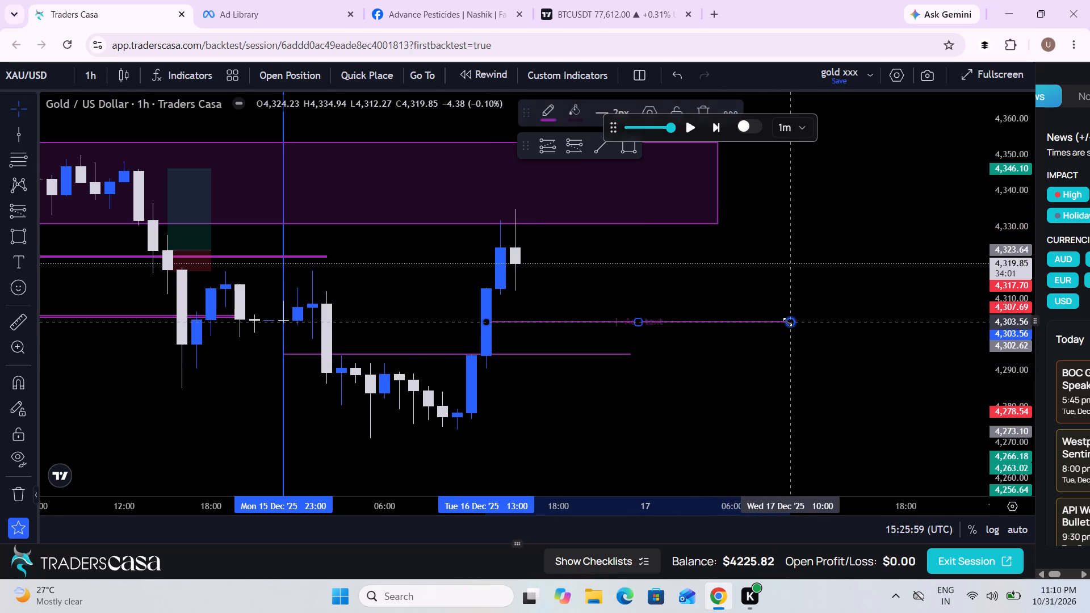
Replay the 16 December candles from about 15:25 to about 16:28 towards the new midpoint level.
drag(655, 276, 786, 276)
scroll(786, 276, up, 2)
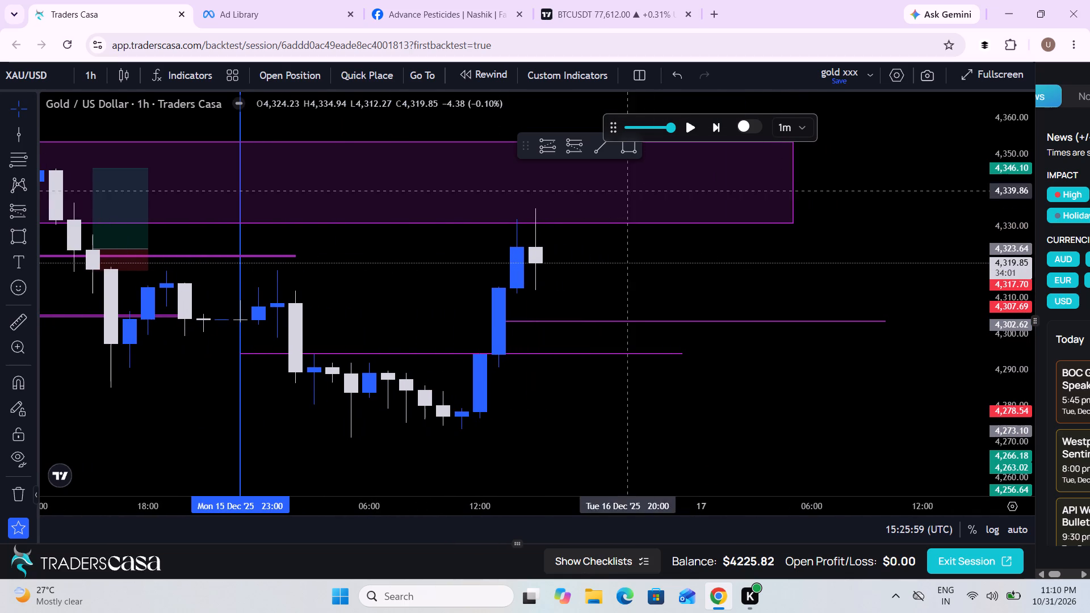
click(688, 121)
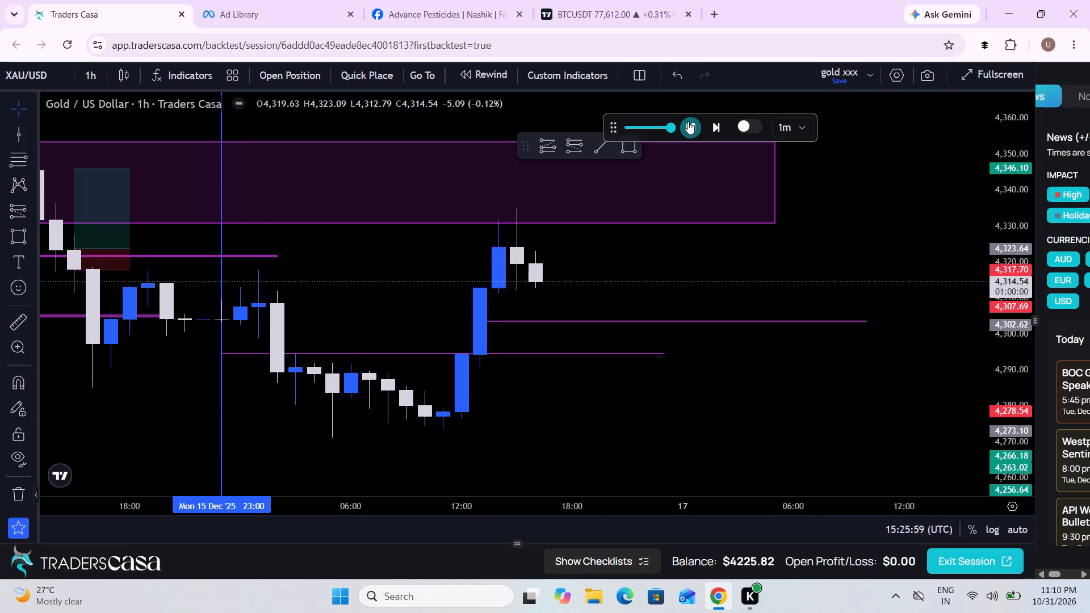
click(688, 121)
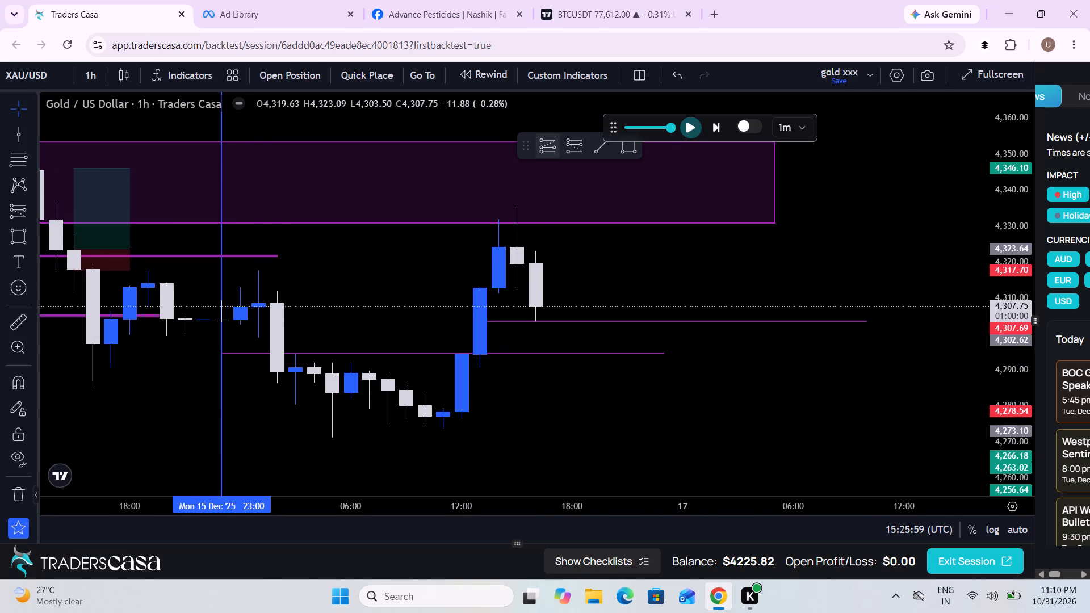
Switch the chart to the 5-minute timeframe.
click(86, 74)
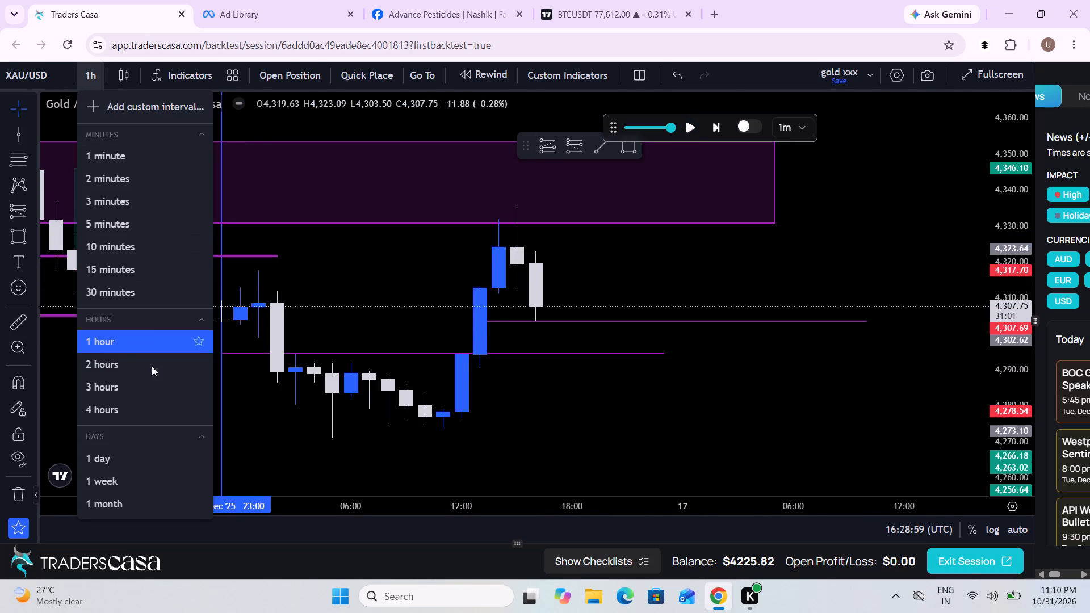
click(110, 219)
Replay the 5-minute candles from about 16:28 to about 16:39 with both midpoint levels in view.
scroll(546, 372, down, 5)
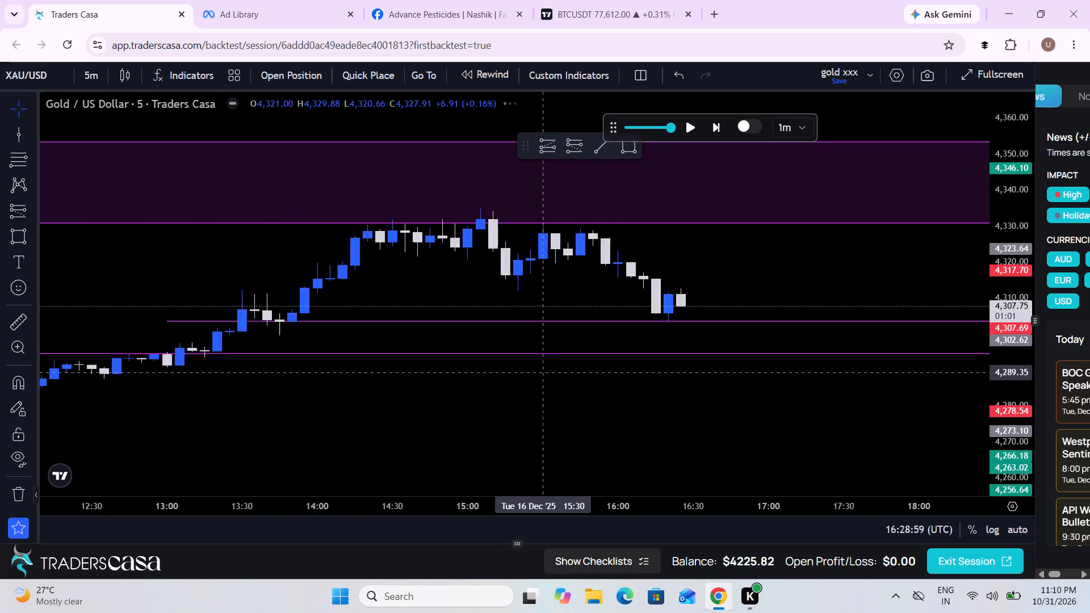
scroll(717, 414, down, 6)
drag(772, 414, 752, 414)
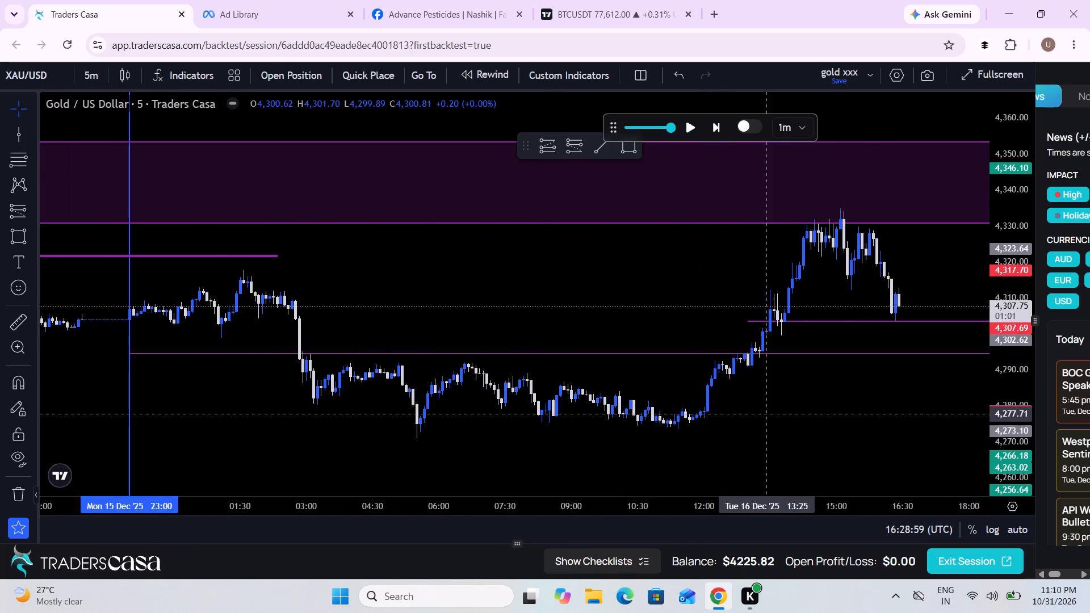
drag(752, 414, 614, 419)
scroll(614, 419, down, 3)
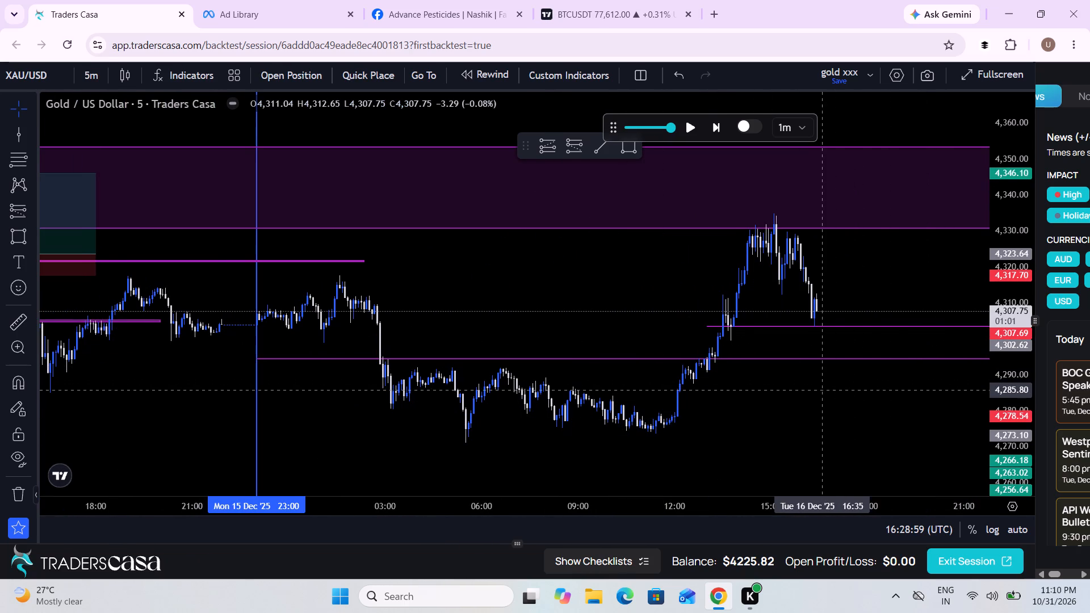
scroll(814, 392, up, 1)
drag(1002, 412, 952, 183)
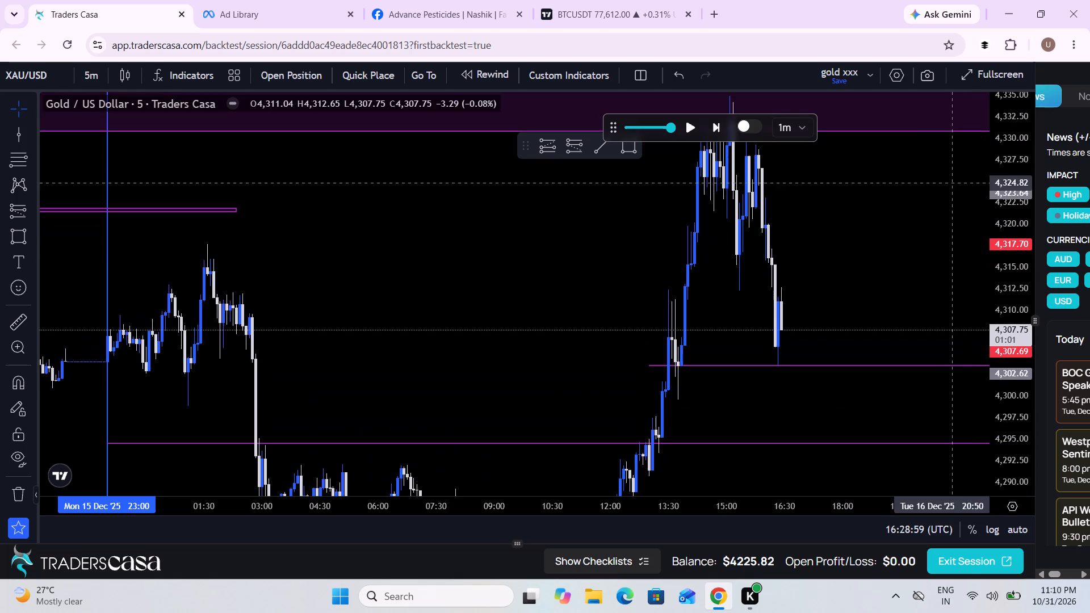
scroll(793, 393, up, 4)
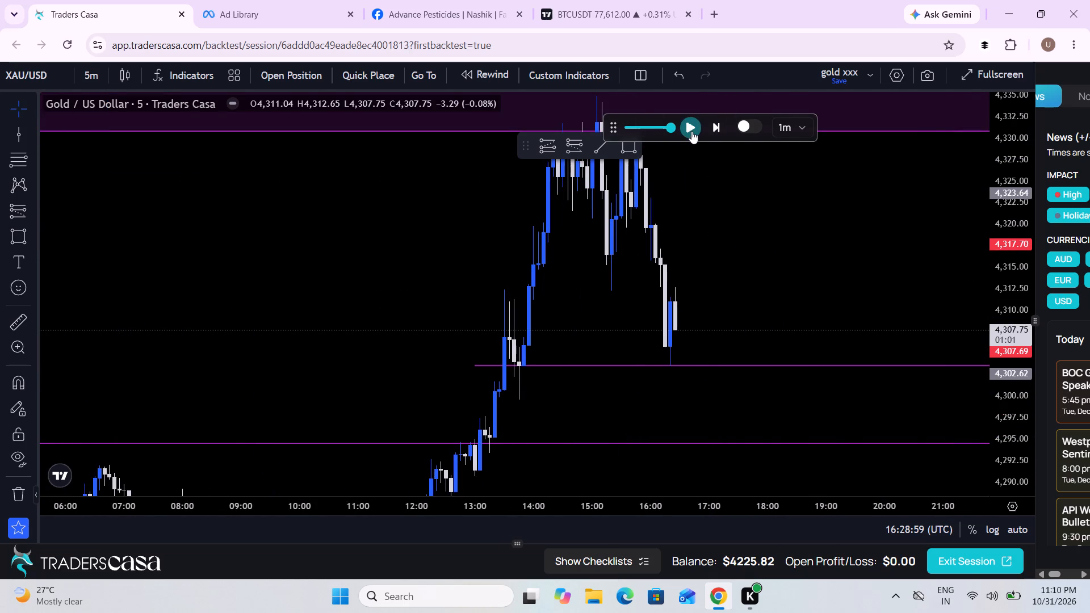
click(691, 131)
click(691, 131)
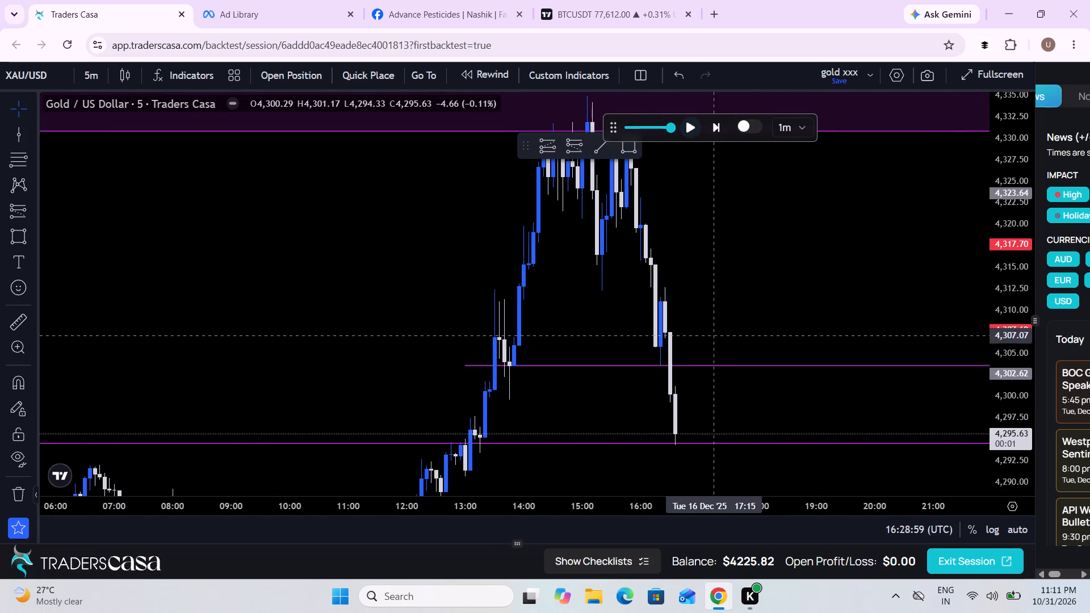
Draw a long position at 16 December 16:45 with entry about 4,303.85 and stop about 4,297.50.
click(704, 381)
drag(704, 381, 550, 344)
scroll(550, 344, down, 1)
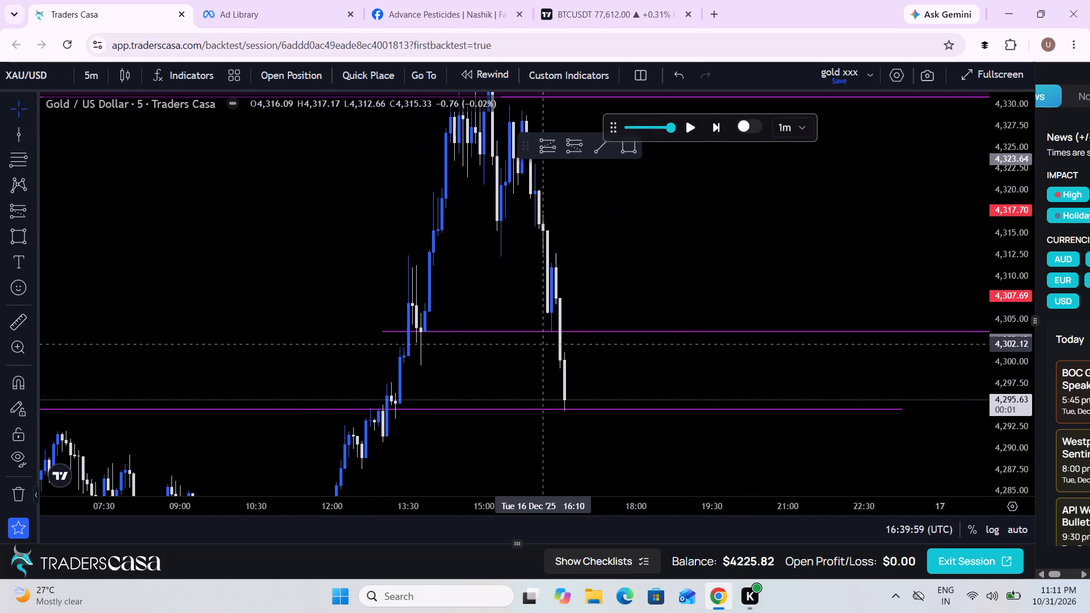
click(32, 207)
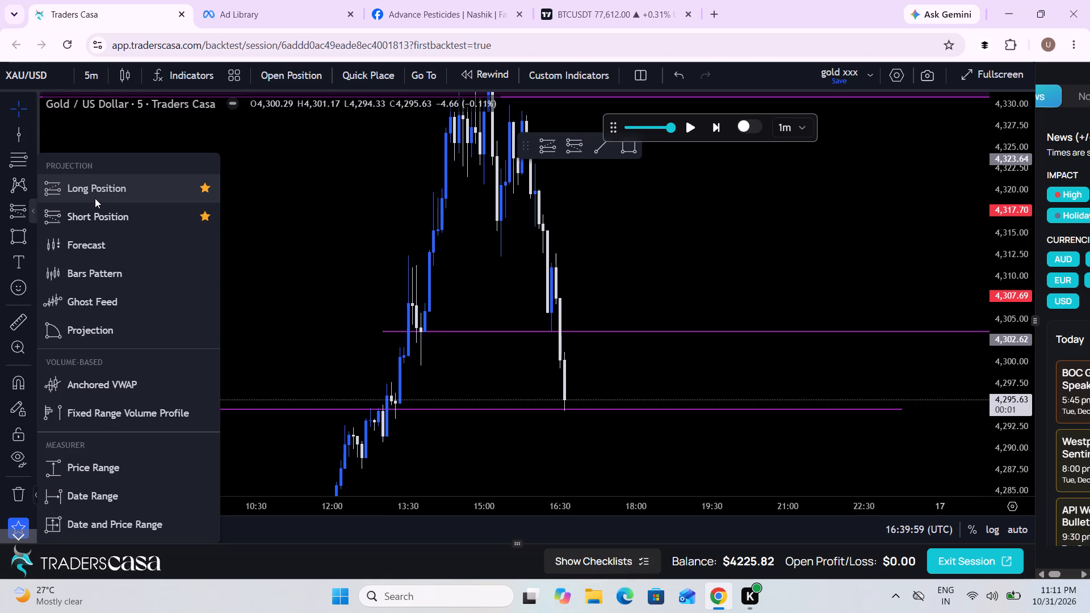
click(95, 198)
click(573, 329)
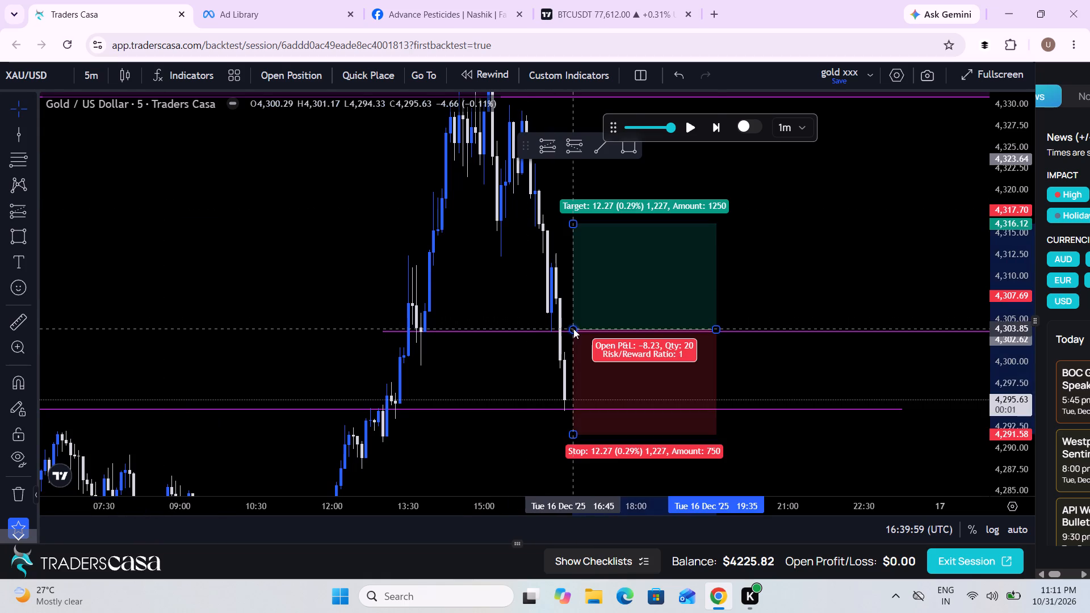
drag(572, 431, 573, 396)
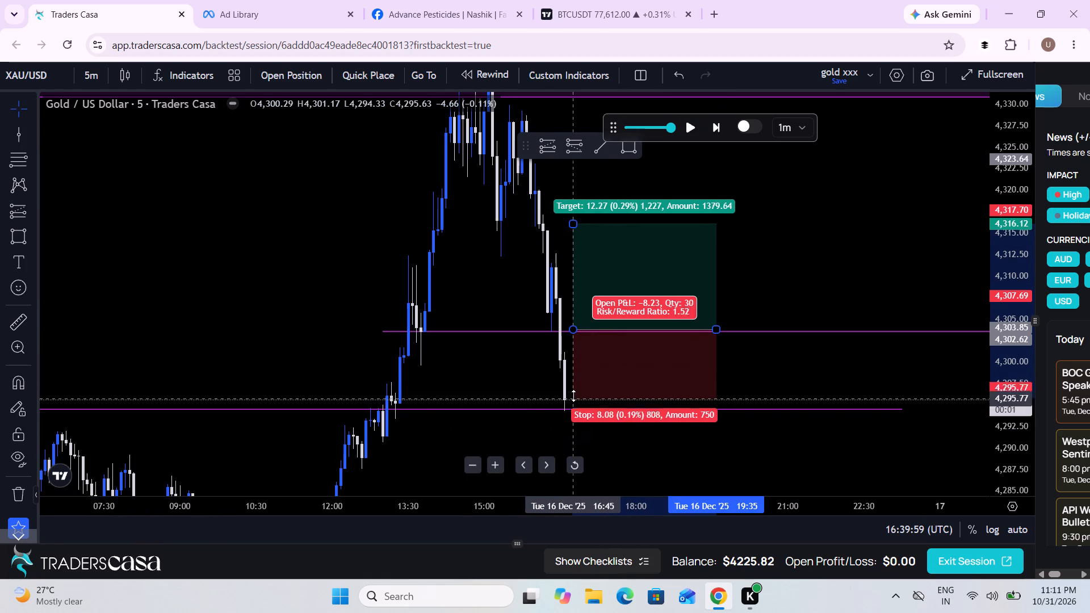
drag(573, 396, 573, 384)
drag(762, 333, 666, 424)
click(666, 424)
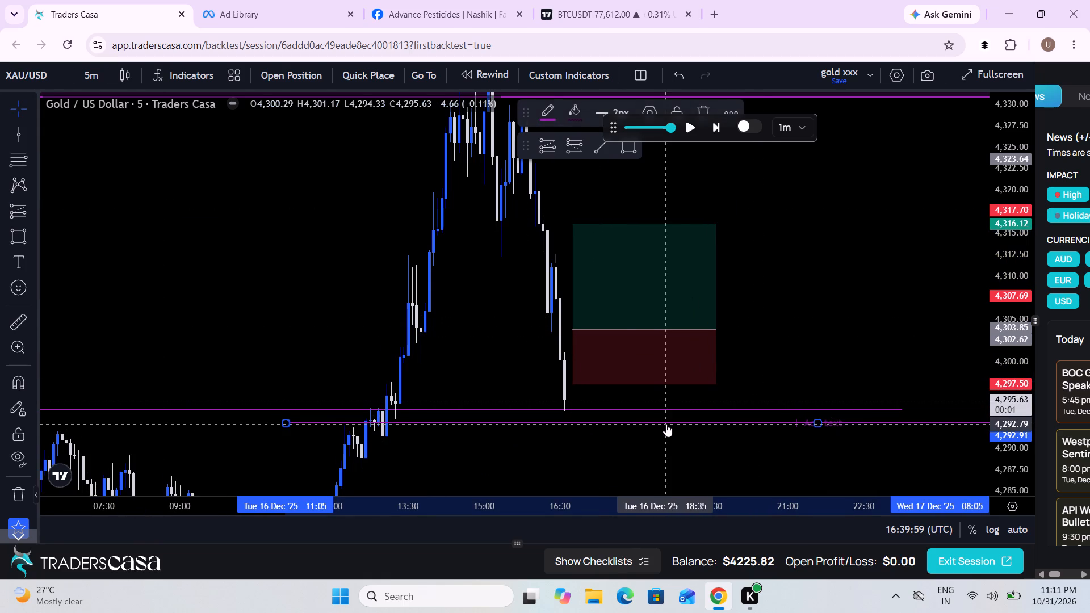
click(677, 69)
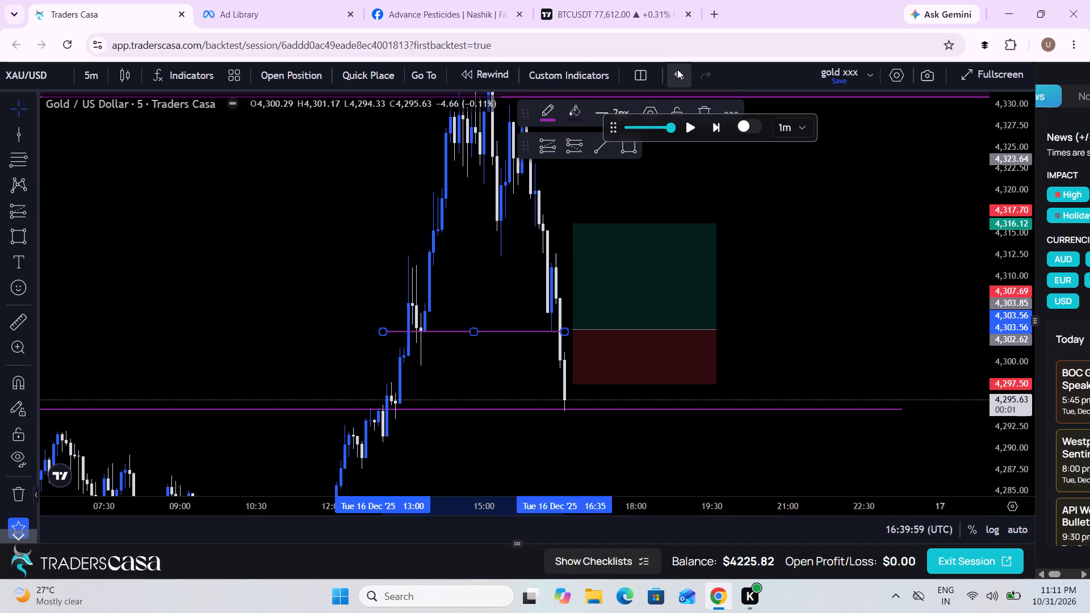
Raise the long position's target to about 4,329.77, just below the purple zone.
drag(886, 209, 768, 383)
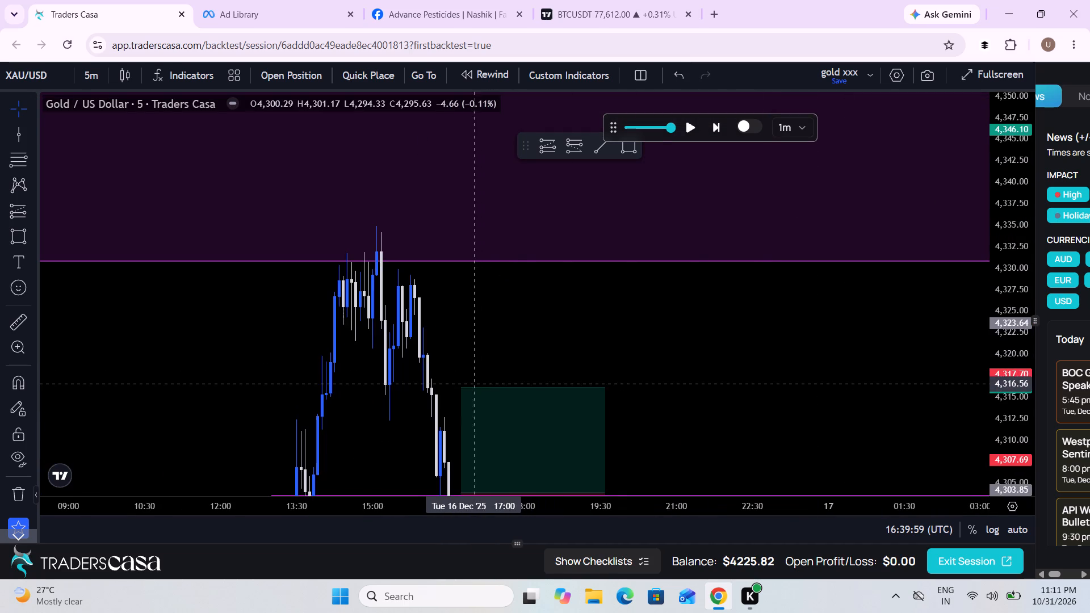
drag(460, 389, 470, 272)
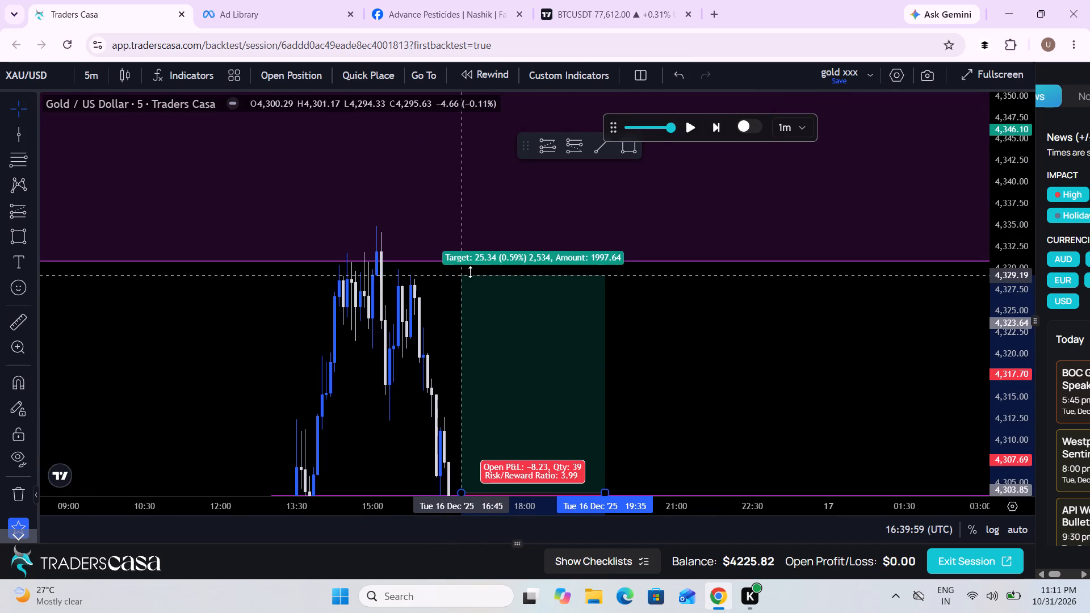
drag(470, 272, 472, 270)
Place a buy stop order at 4303.85 with take profit 4329.77, stop loss 4297.5 and 2.2% risk on the initial balance.
click(282, 83)
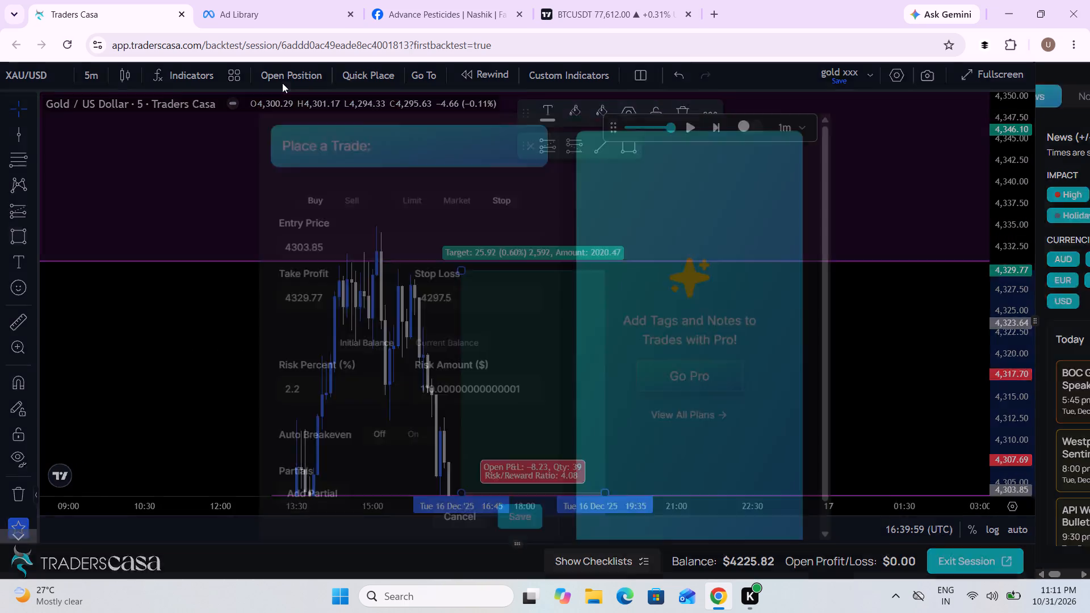
click(523, 528)
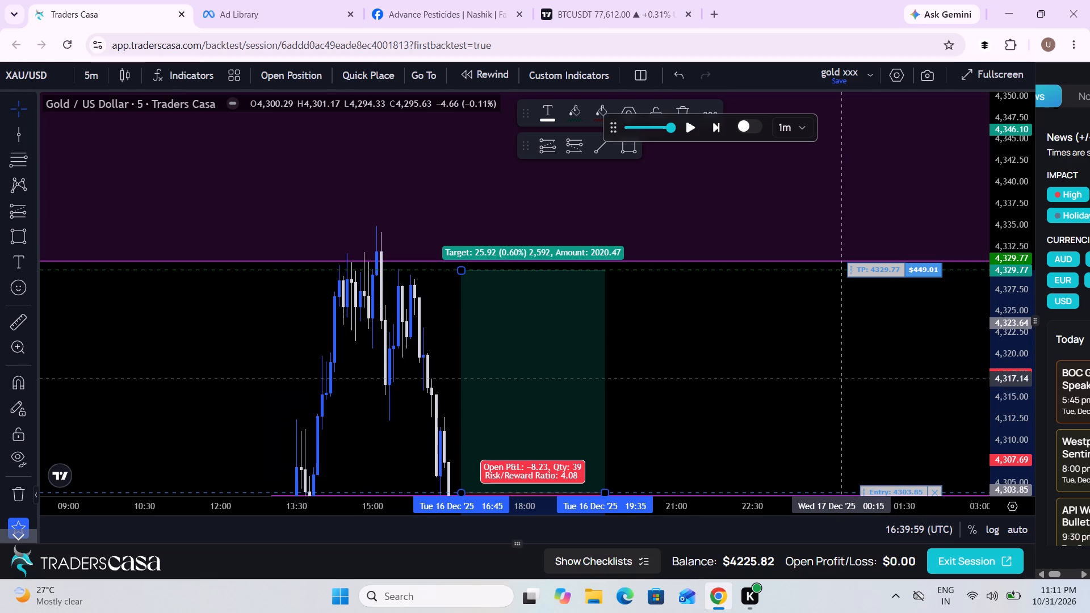
drag(842, 379, 841, 210)
scroll(841, 210, up, 3)
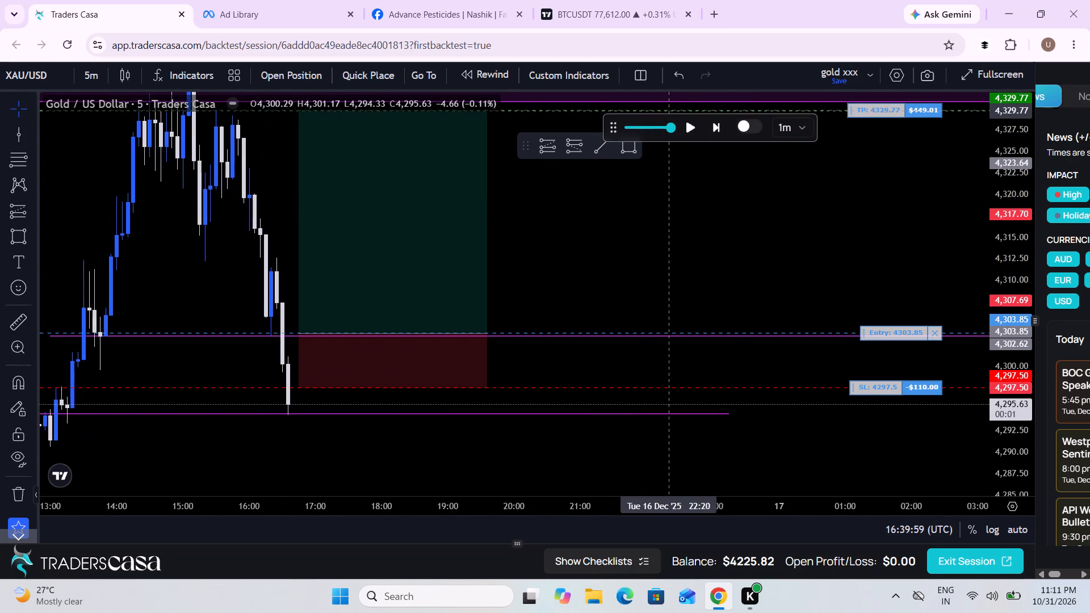
Replay the 5-minute candles from about 16:39 to about 17:37 to follow the long trade.
click(685, 131)
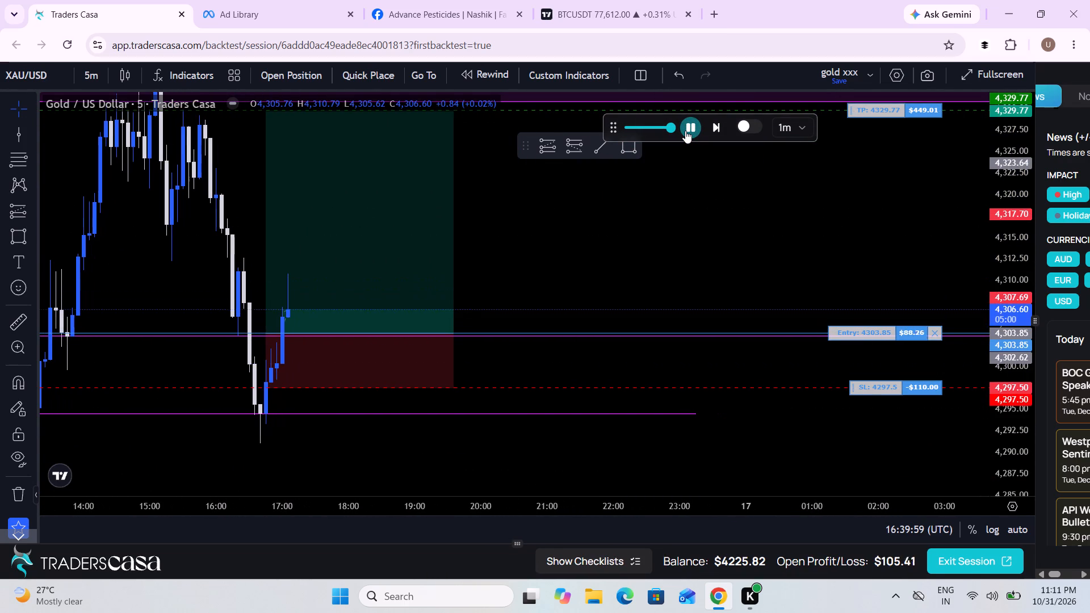
click(685, 131)
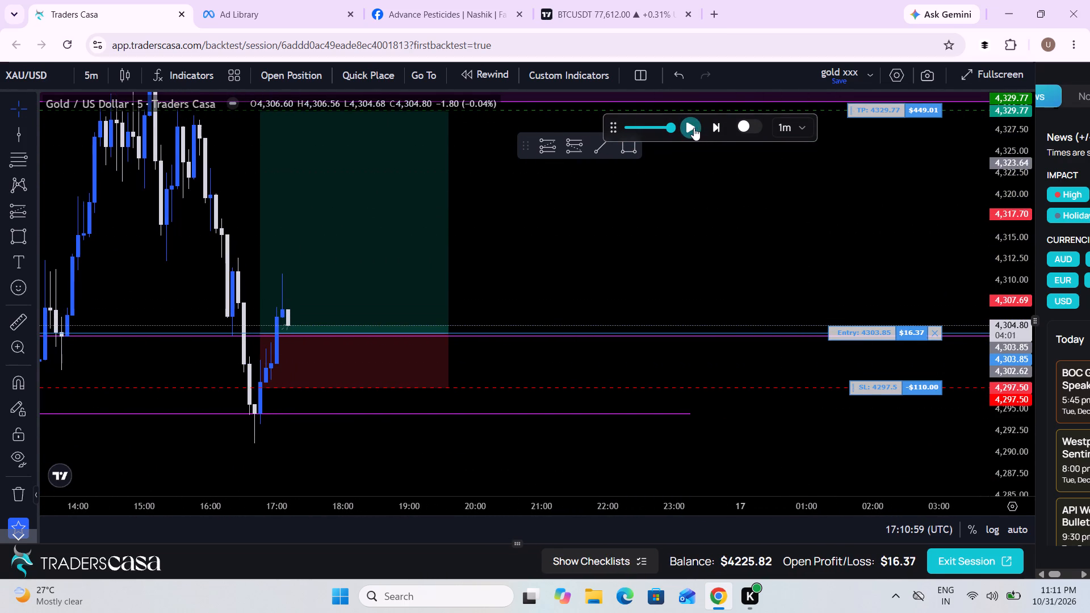
click(694, 128)
click(694, 128)
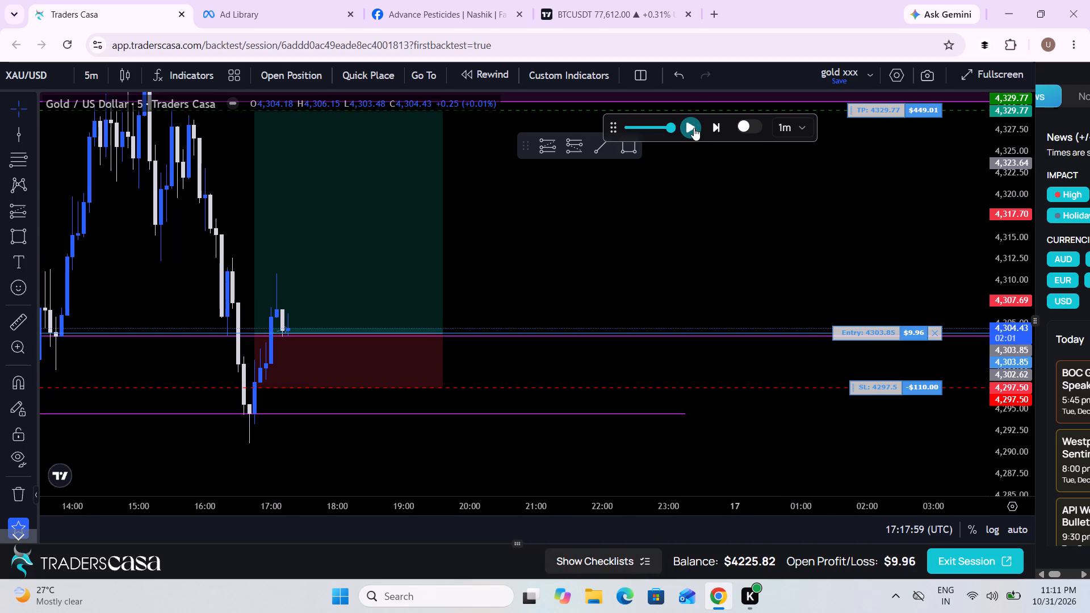
click(694, 128)
click(694, 128)
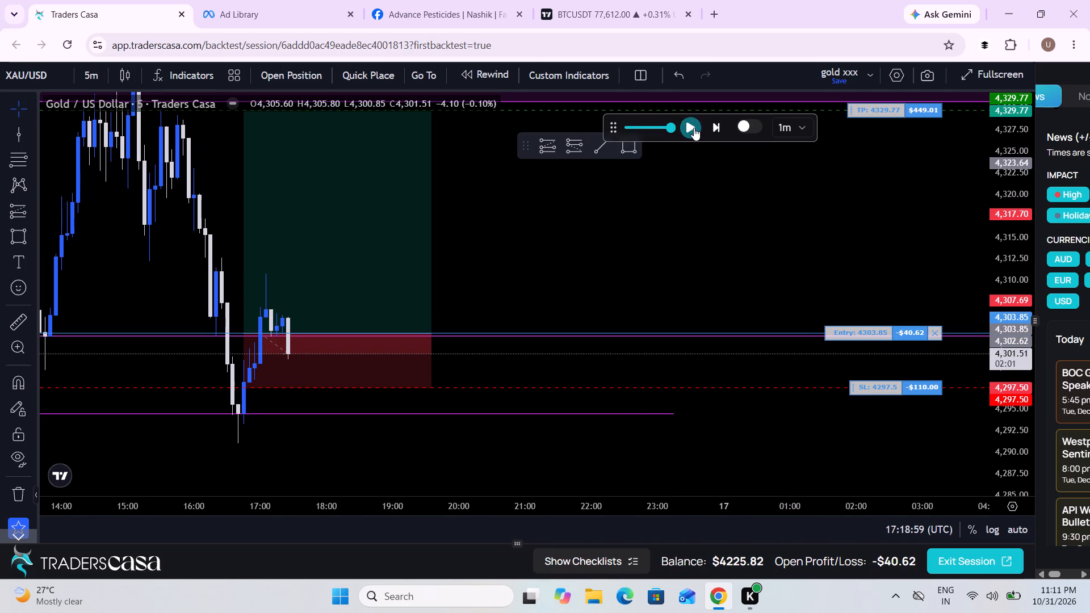
click(694, 128)
click(694, 128)
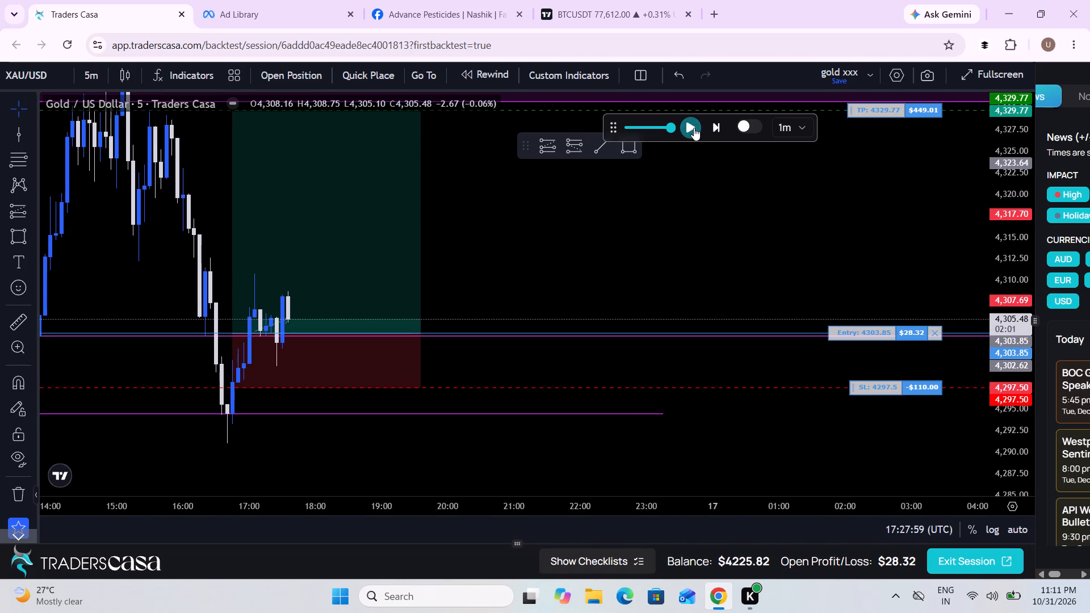
Raise the open long trade's stop loss to 4303.61, just below its entry.
drag(874, 387, 871, 335)
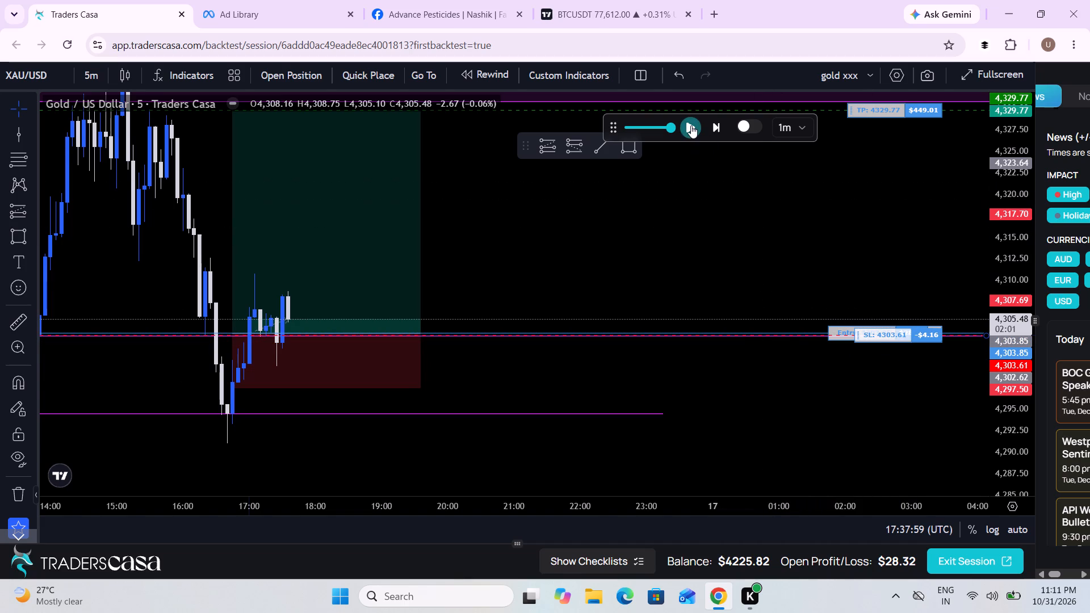
Replay the candles from about 17:37 to about 18:02 on 16 December with the stop near entry.
click(691, 125)
click(691, 125)
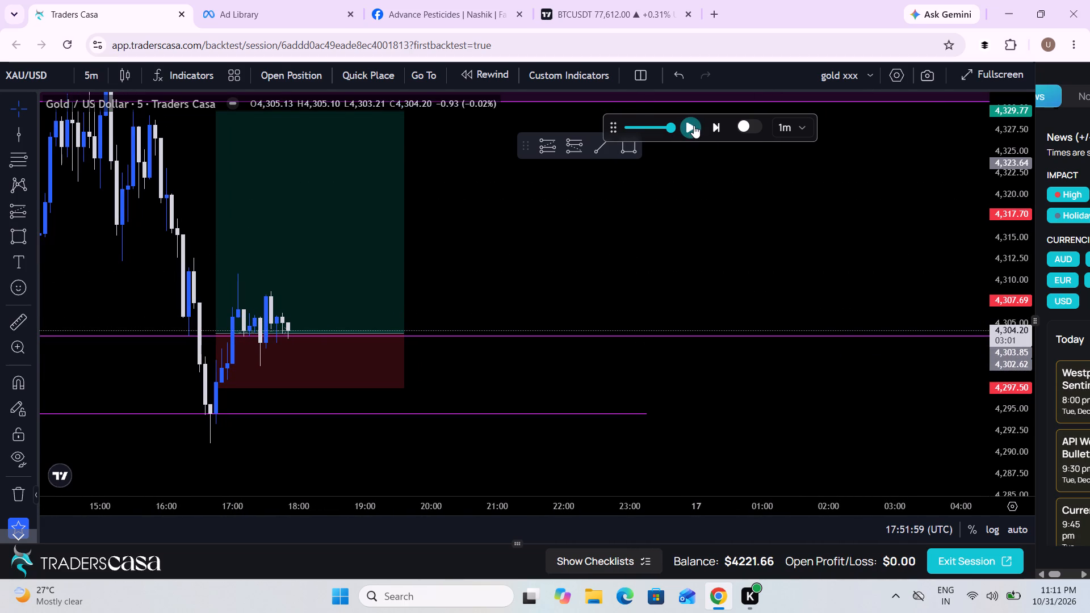
click(694, 125)
click(694, 125)
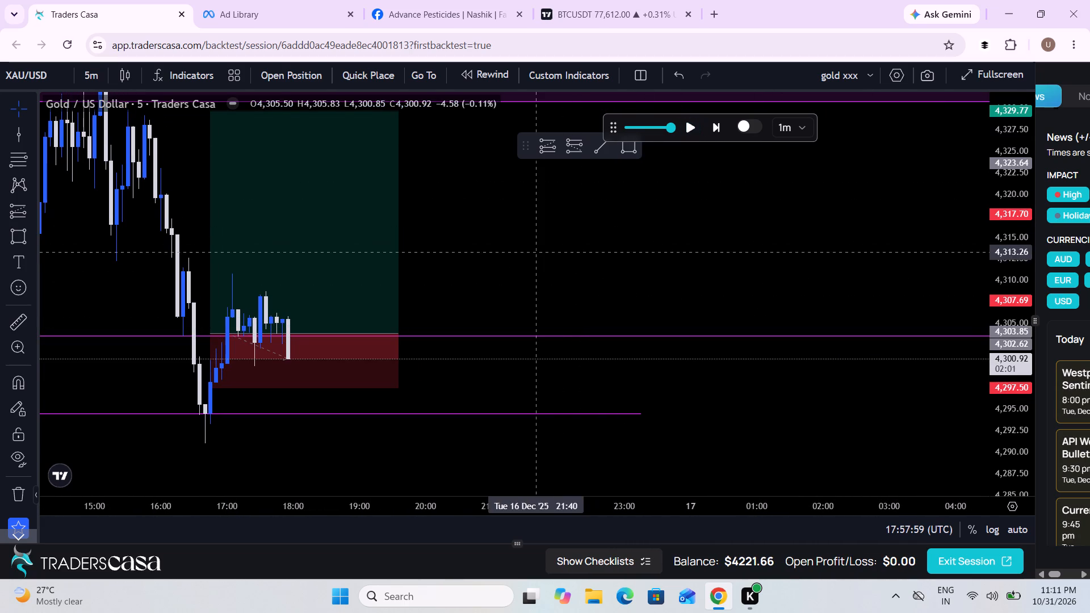
drag(534, 252, 611, 299)
scroll(611, 299, down, 3)
click(611, 299)
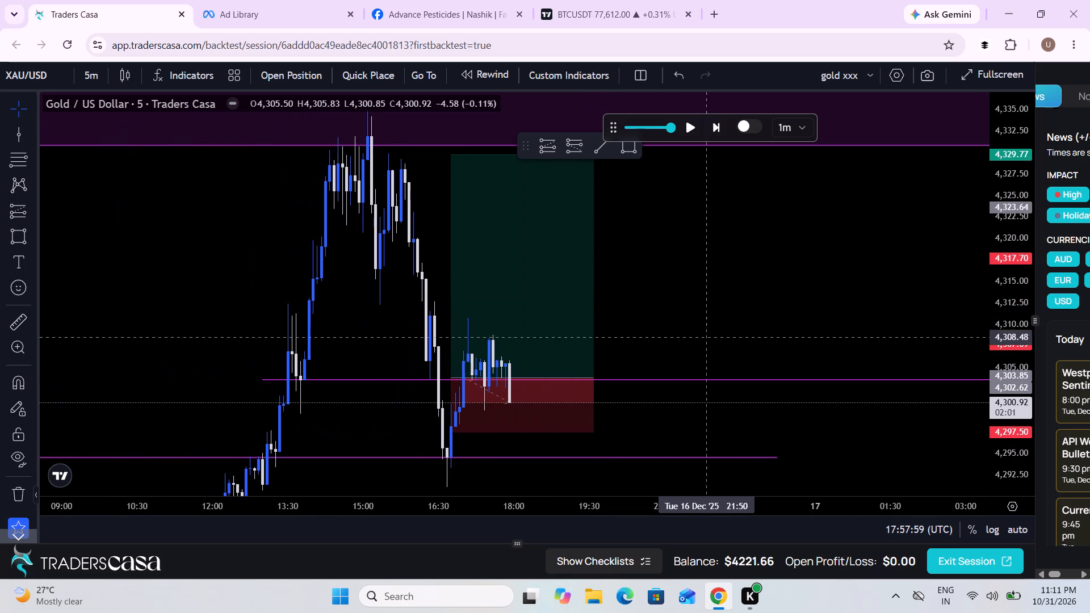
drag(507, 441, 415, 370)
scroll(415, 370, down, 2)
click(691, 135)
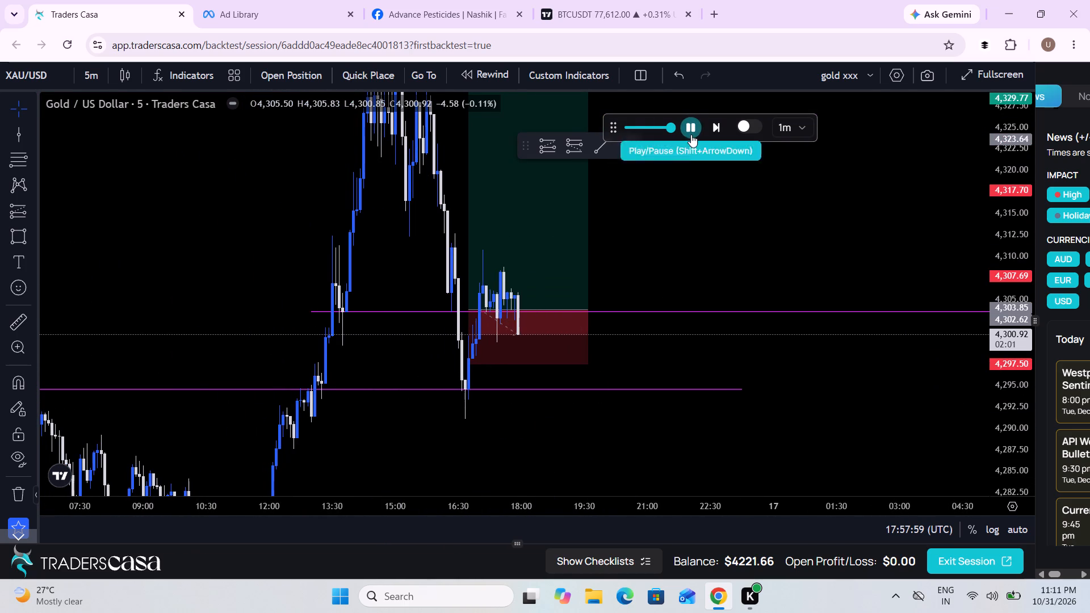
click(691, 135)
Place a buy limit order from the drawn long position at 4303.85, take profit 4329.77, stop loss 4297.5, 2.2% initial-balance risk.
click(577, 296)
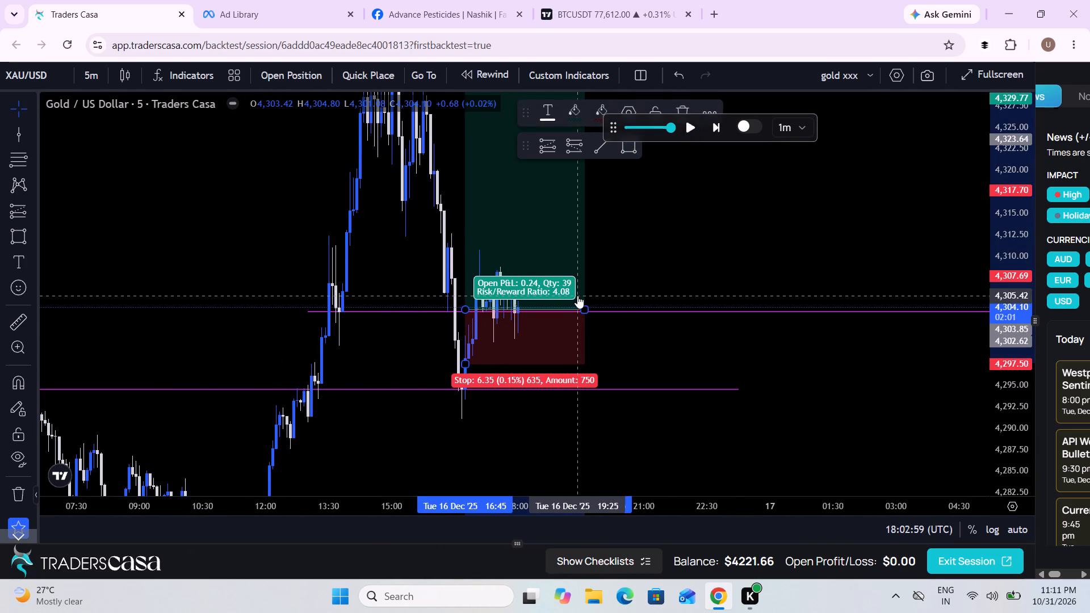
click(296, 64)
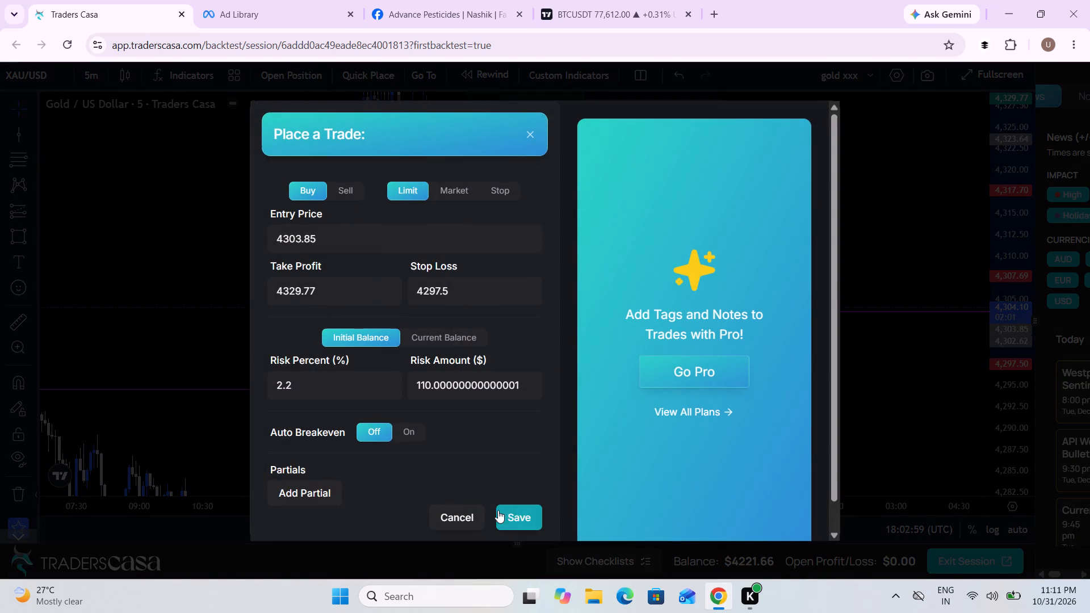
click(521, 506)
Replay the candles from about 18:02 to about 18:36 with the new long order in place.
drag(706, 431, 795, 433)
click(694, 125)
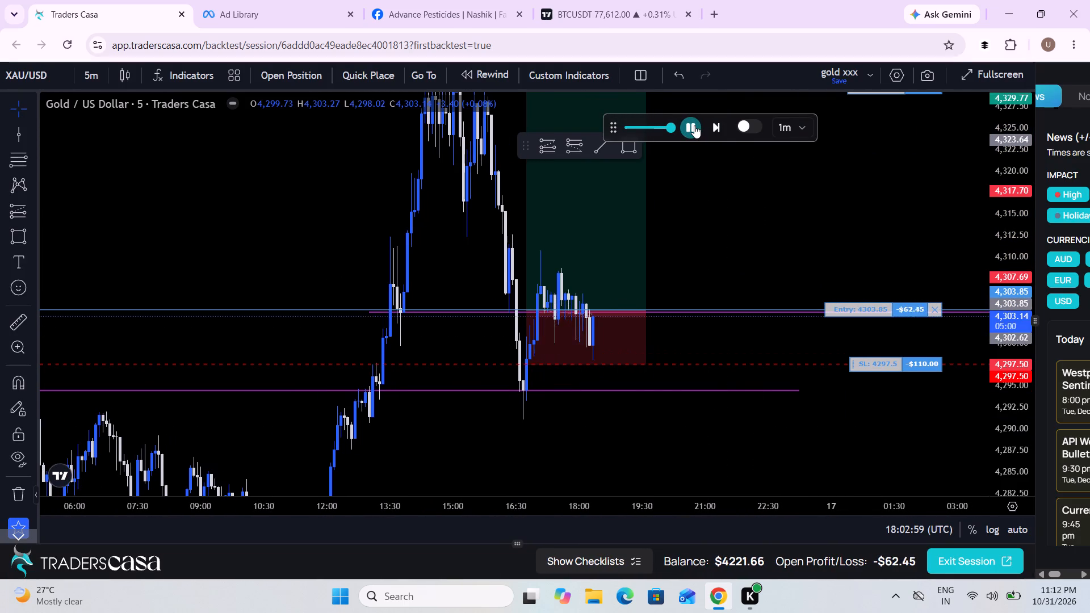
click(694, 125)
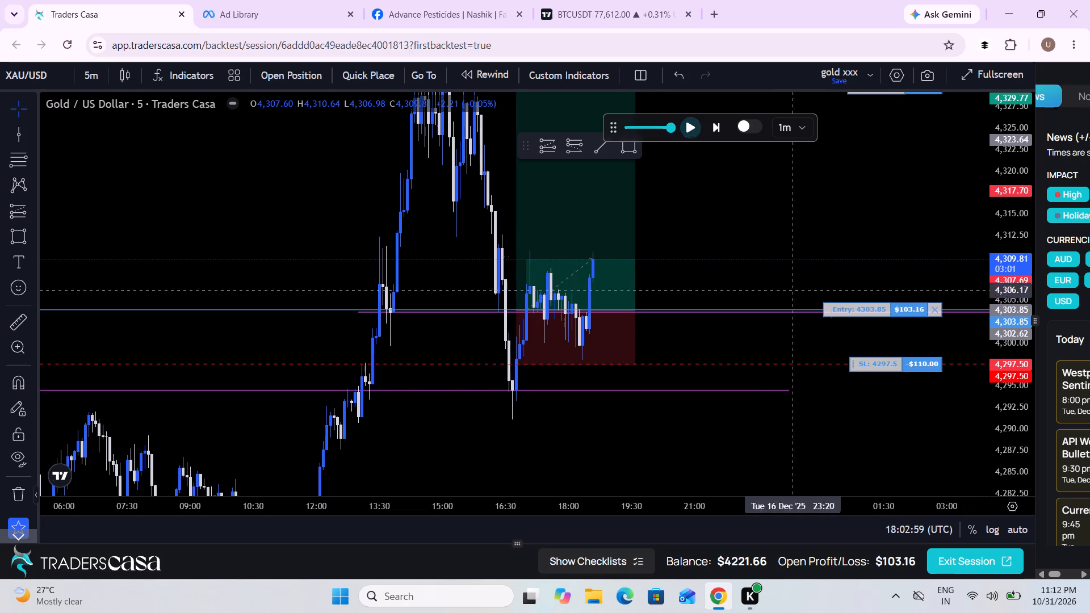
Move the second long trade's stop loss up to 4303.61, just below its entry.
drag(886, 362, 858, 308)
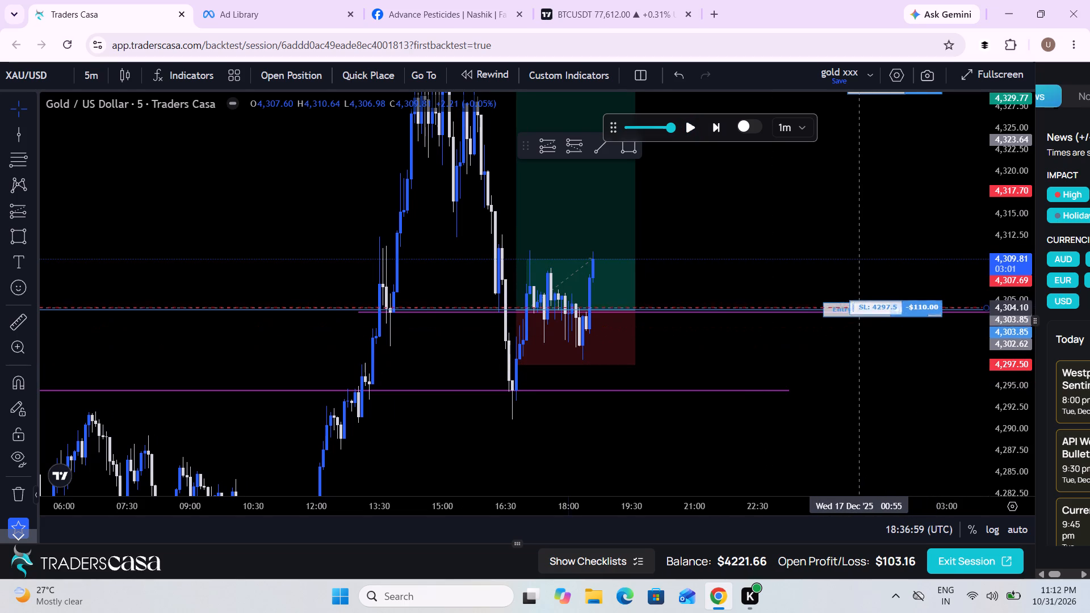
drag(858, 308, 858, 312)
Replay the candles from about 18:36 to about 21:57 on 16 December, following price below the purple zone.
drag(769, 272, 719, 435)
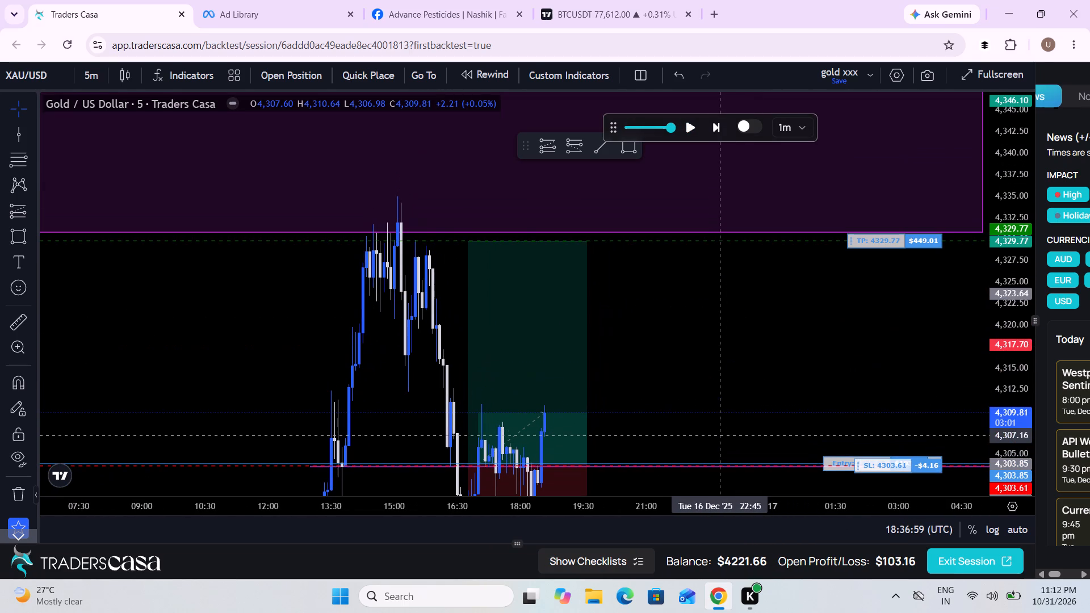
click(687, 129)
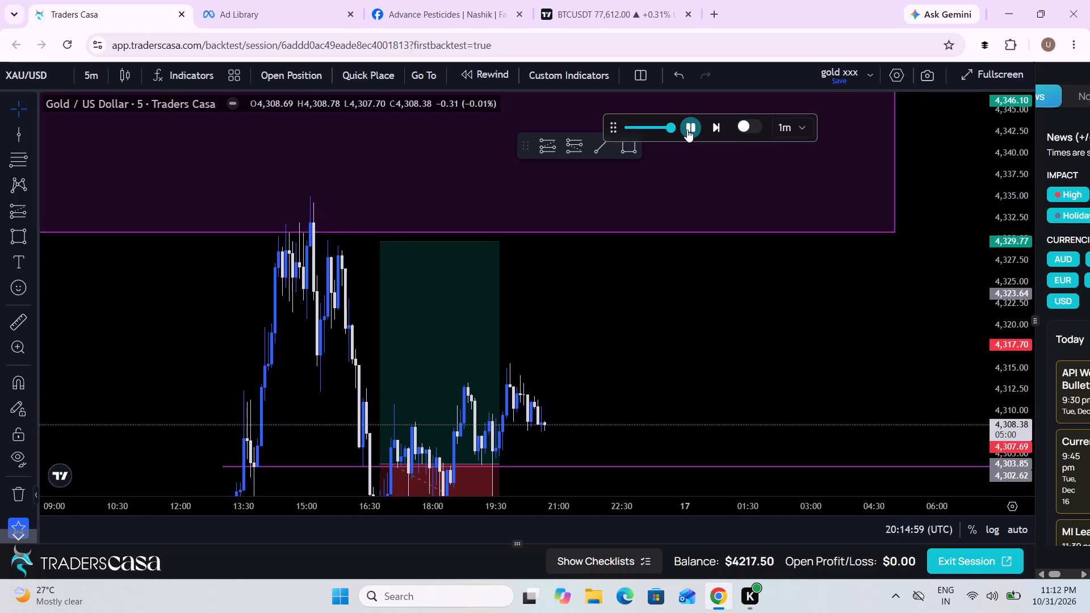
scroll(713, 316, down, 2)
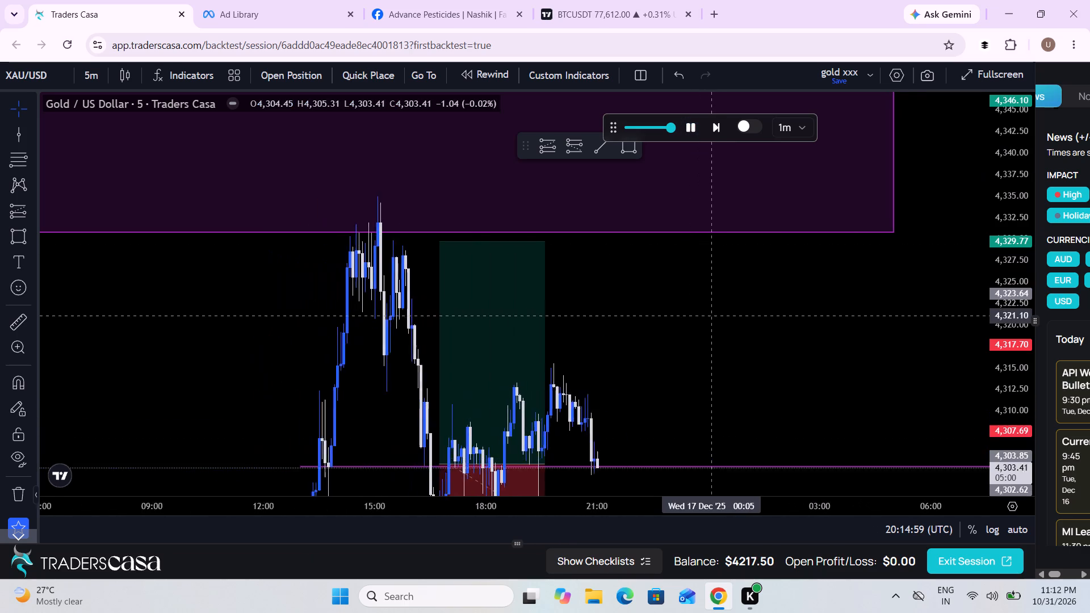
scroll(713, 316, down, 1)
drag(1017, 313, 992, 413)
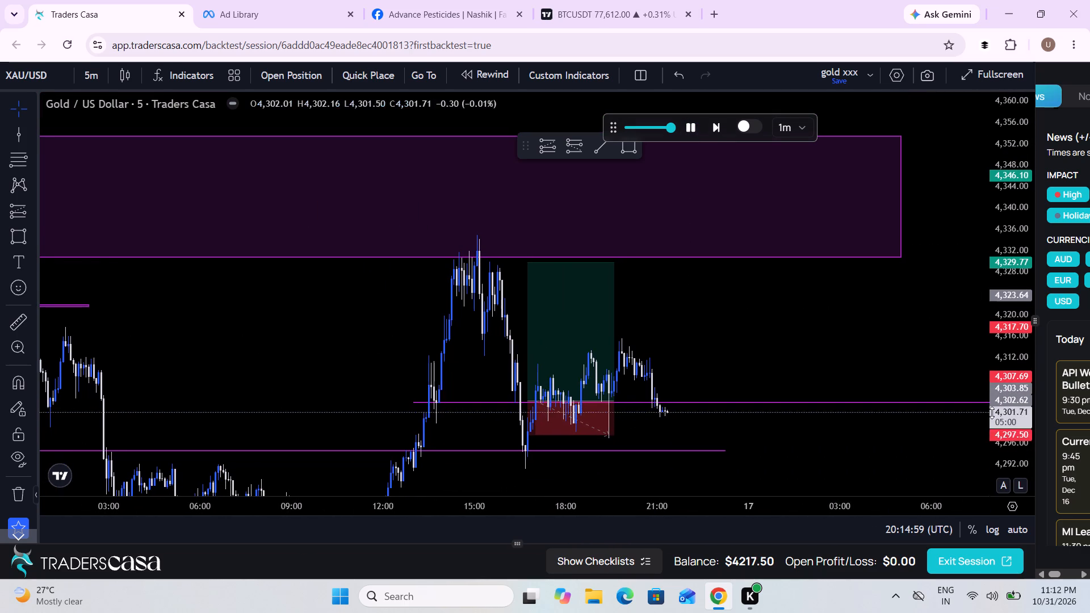
scroll(833, 410, up, 2)
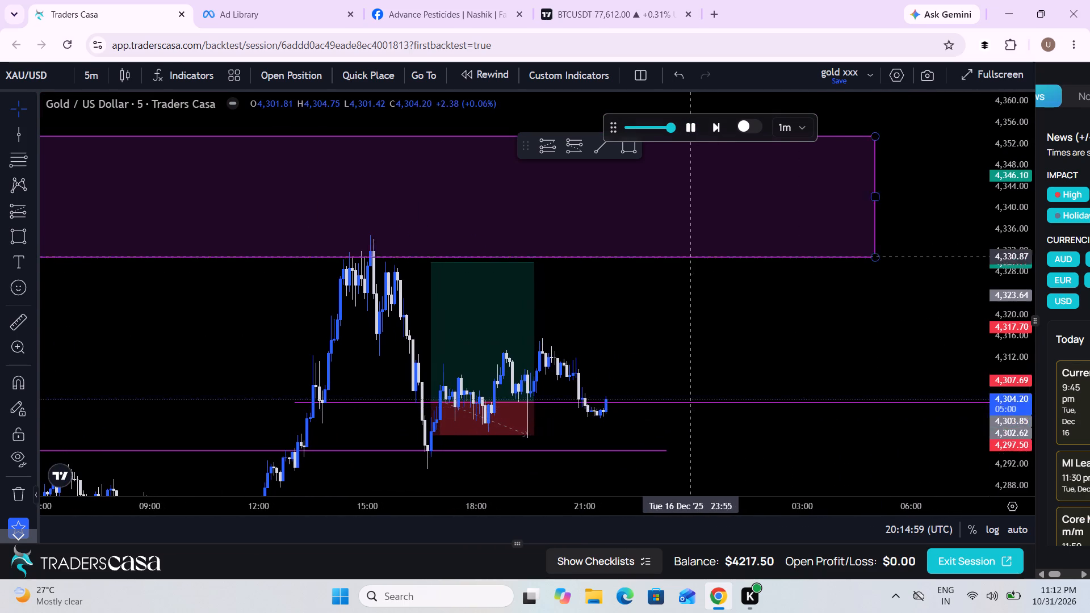
click(690, 127)
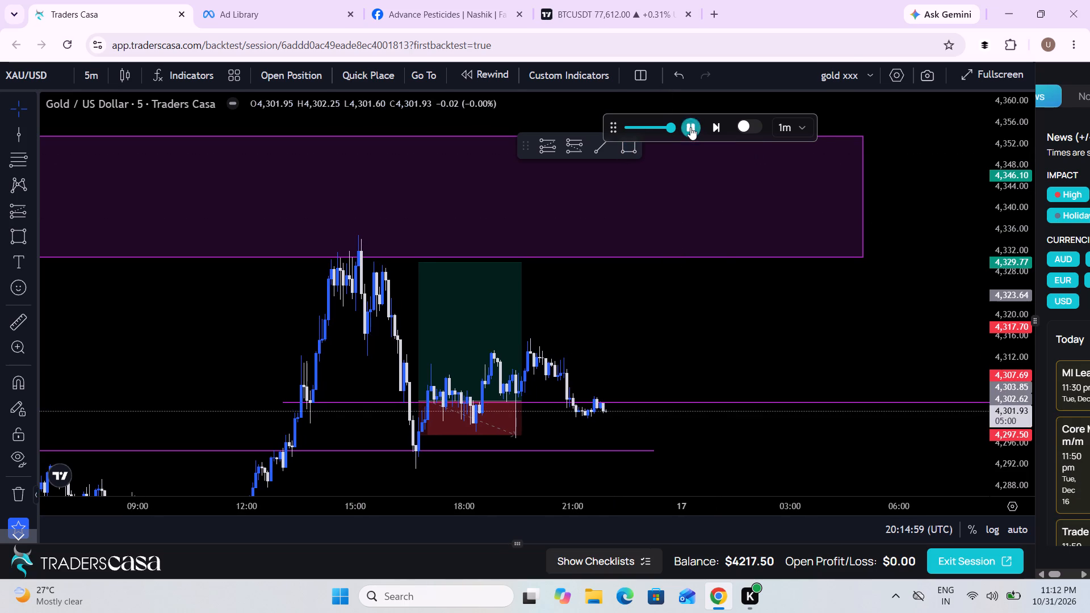
Shorten the 16:45 long position drawing to end shortly after 19:00 and lower its target to about 4,312.94.
scroll(772, 408, down, 2)
click(772, 408)
drag(772, 408, 697, 341)
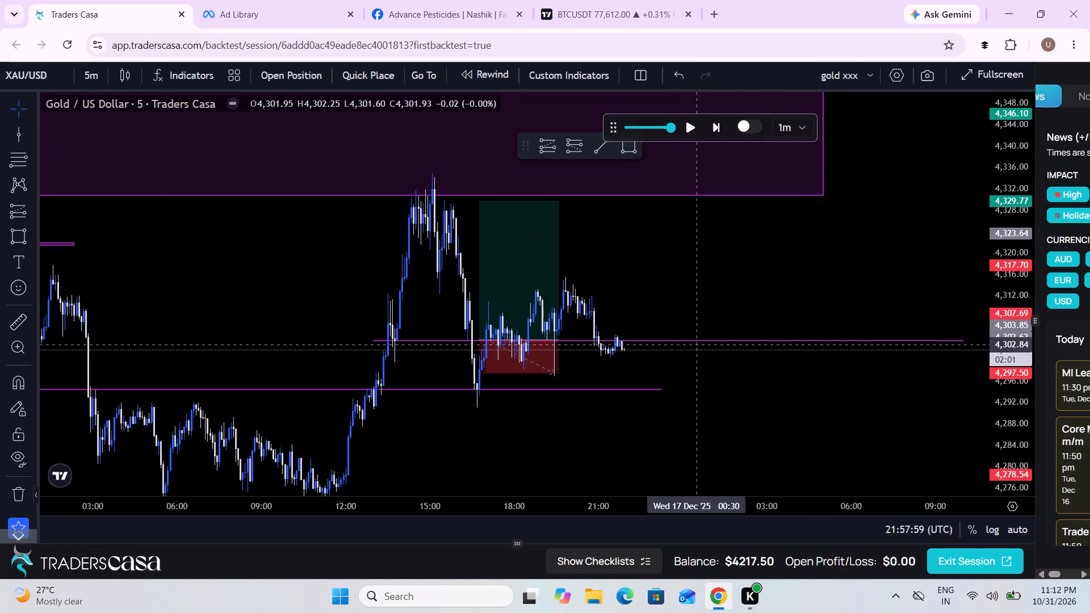
drag(697, 341, 697, 339)
scroll(697, 339, down, 3)
drag(799, 370, 772, 384)
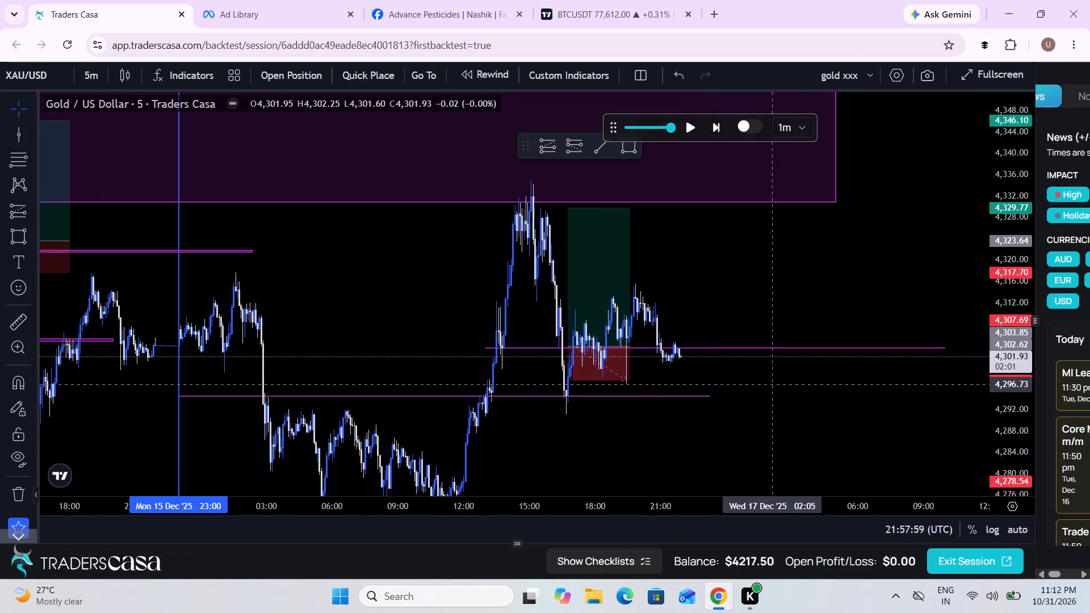
scroll(772, 384, up, 3)
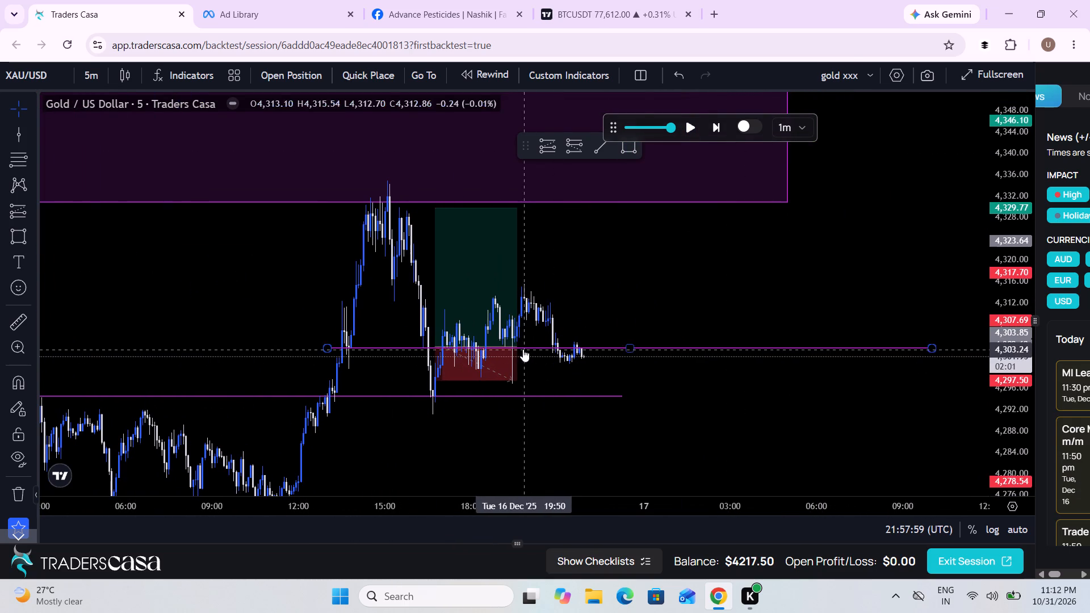
drag(515, 346, 504, 347)
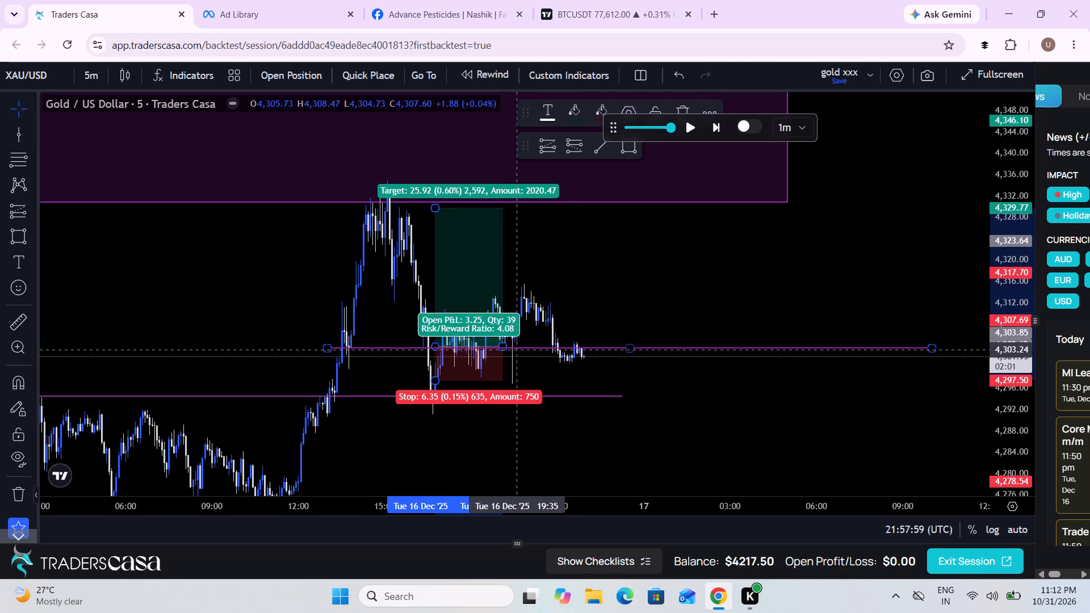
drag(586, 378, 543, 379)
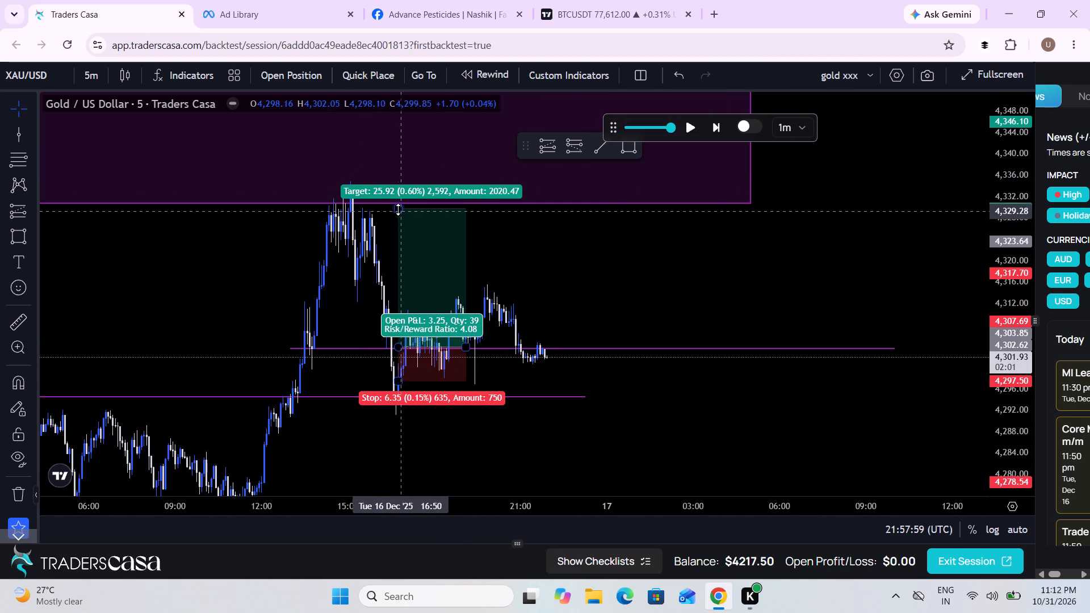
drag(398, 209, 409, 299)
Add a vertical day-separator line at 16 December 23:00.
drag(609, 404, 589, 391)
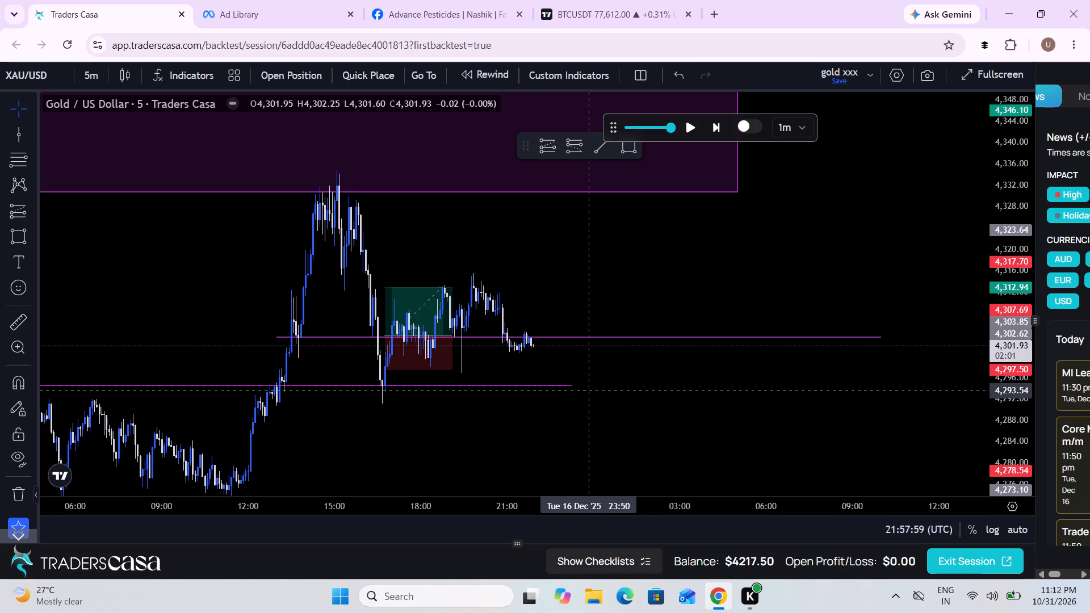
scroll(589, 391, up, 2)
drag(589, 391, 552, 352)
scroll(552, 352, down, 1)
click(14, 137)
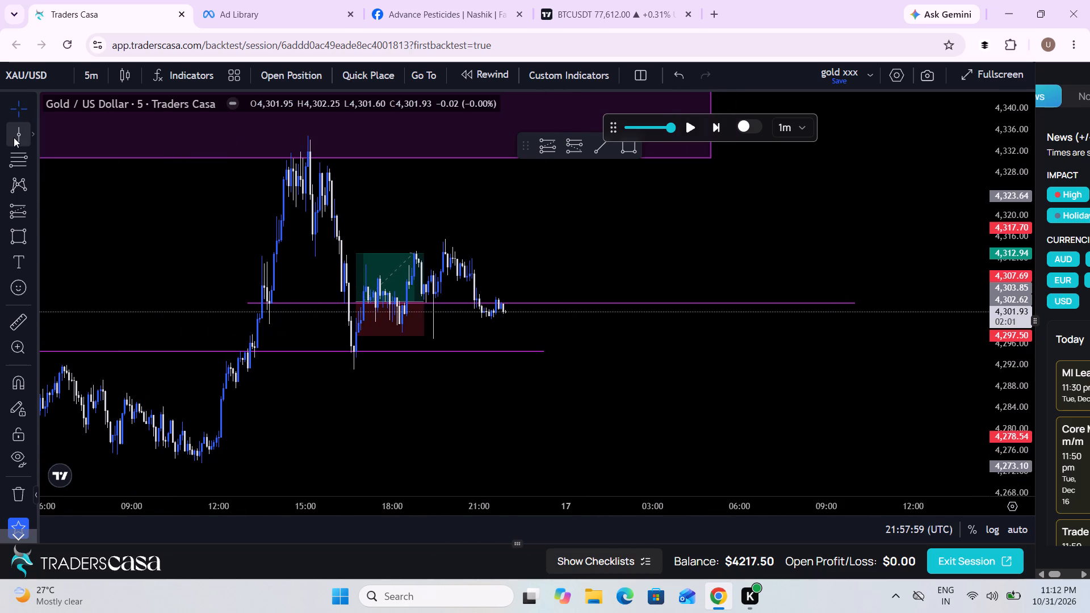
click(536, 411)
Replay the candles from about 21:57 past the day separator to about 23:10.
drag(596, 409, 566, 423)
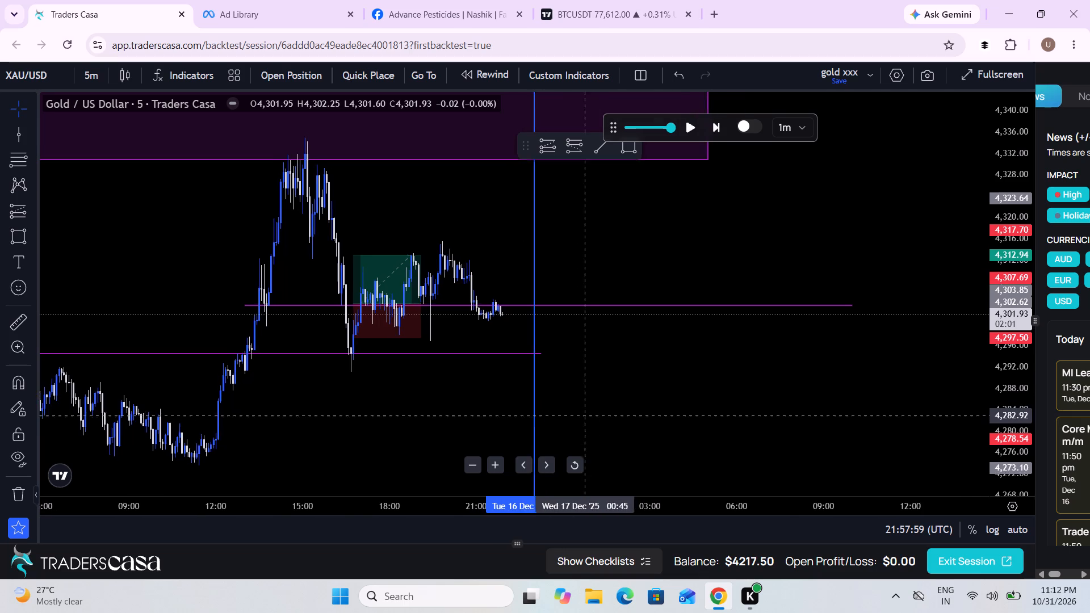
drag(566, 423, 555, 425)
scroll(555, 425, down, 1)
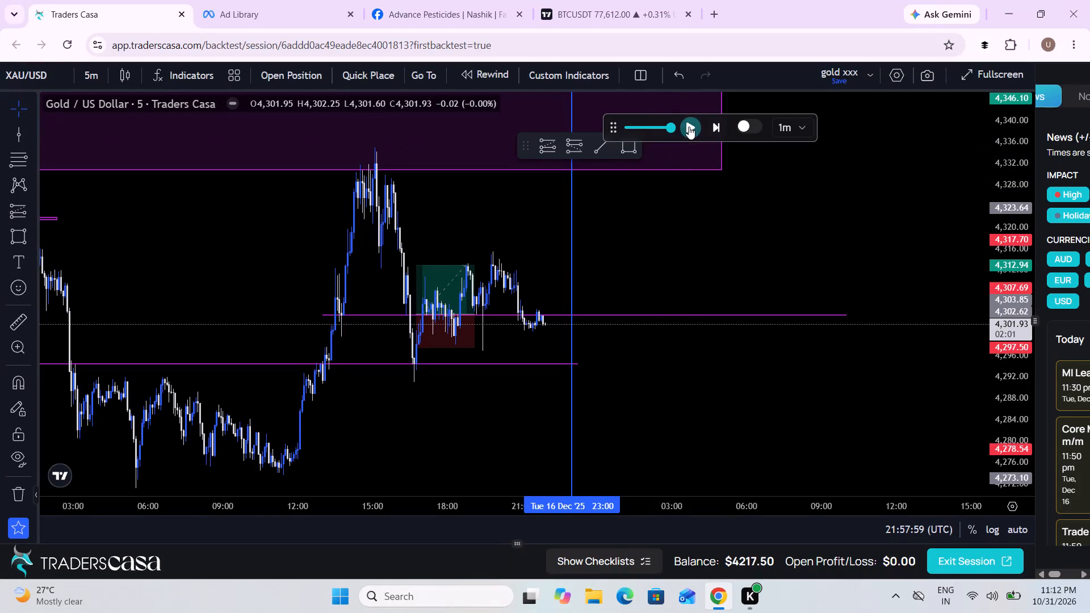
click(689, 127)
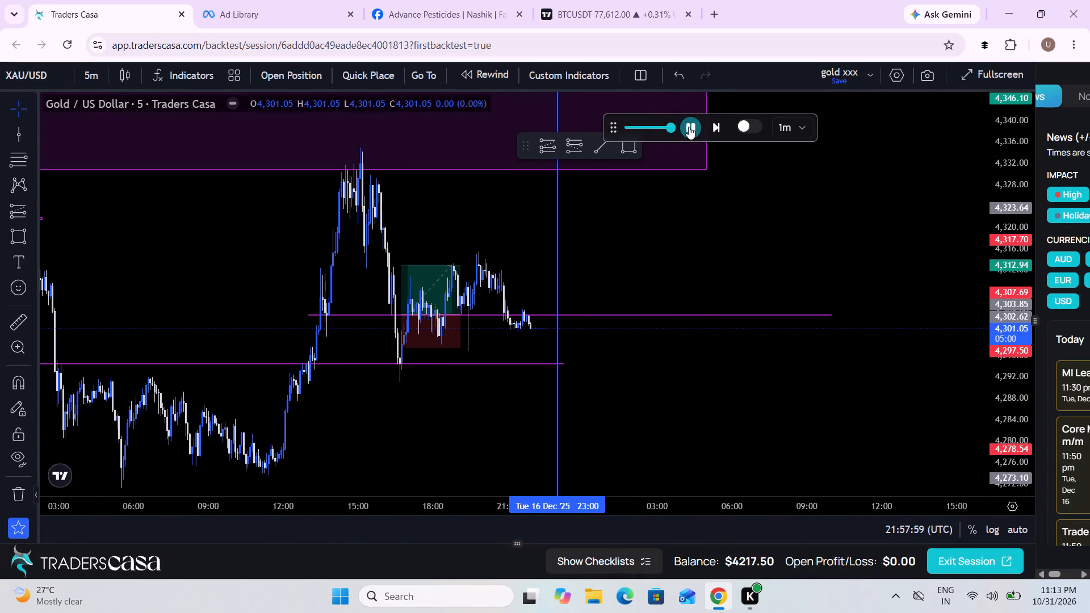
scroll(738, 305, down, 3)
scroll(738, 305, up, 1)
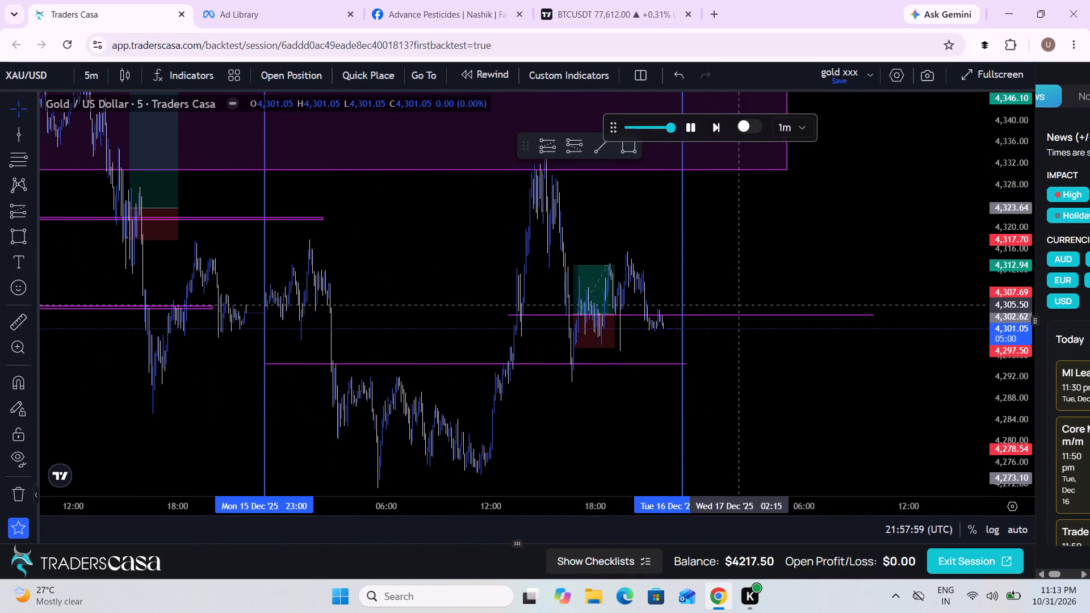
scroll(738, 305, up, 1)
click(691, 126)
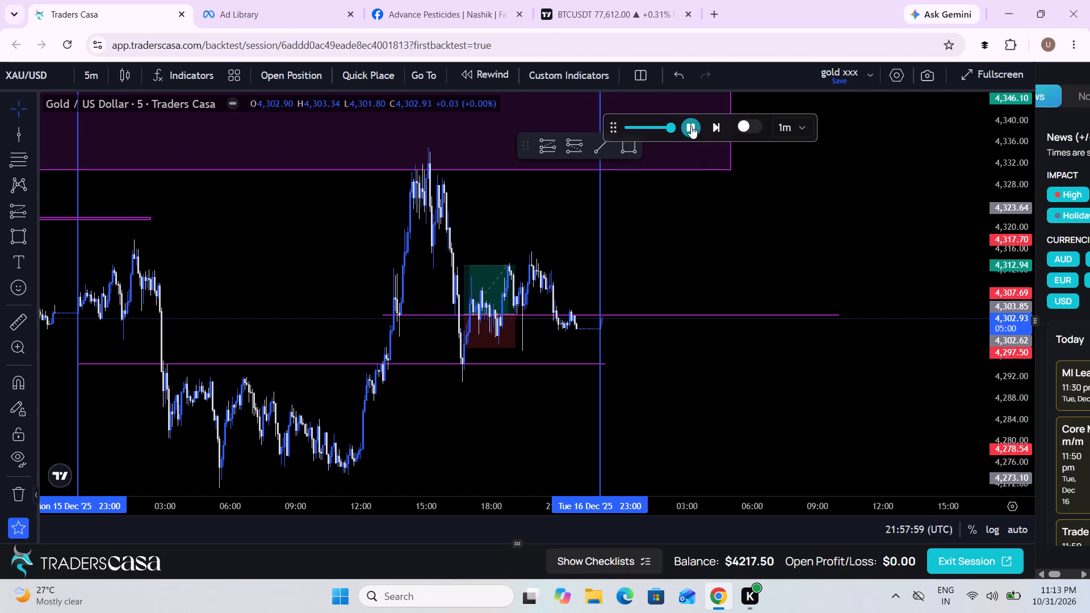
Draw a long position just after the 16 December 23:00 separator with entry 4,304.57, stop 4,299.39 and target 4,330.87, dismissing the advertisement.
click(16, 210)
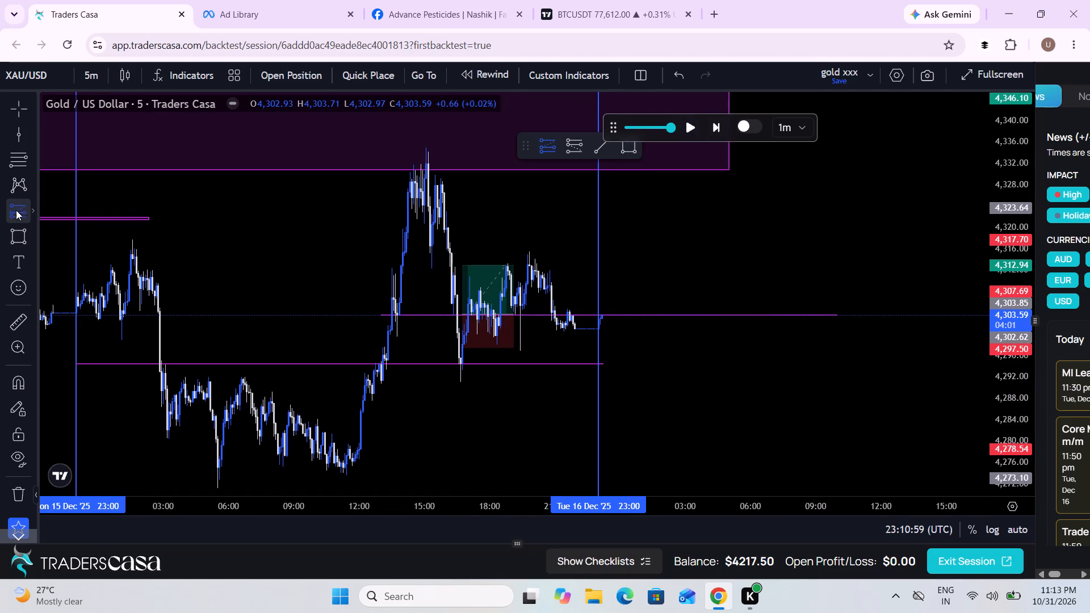
scroll(529, 220, down, 4)
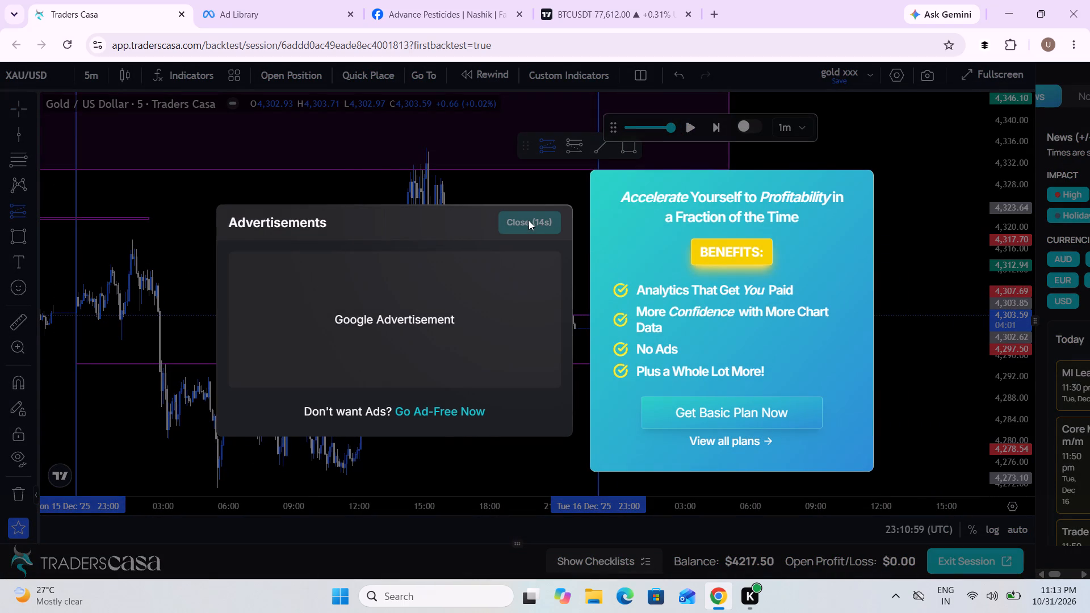
scroll(557, 196, down, 2)
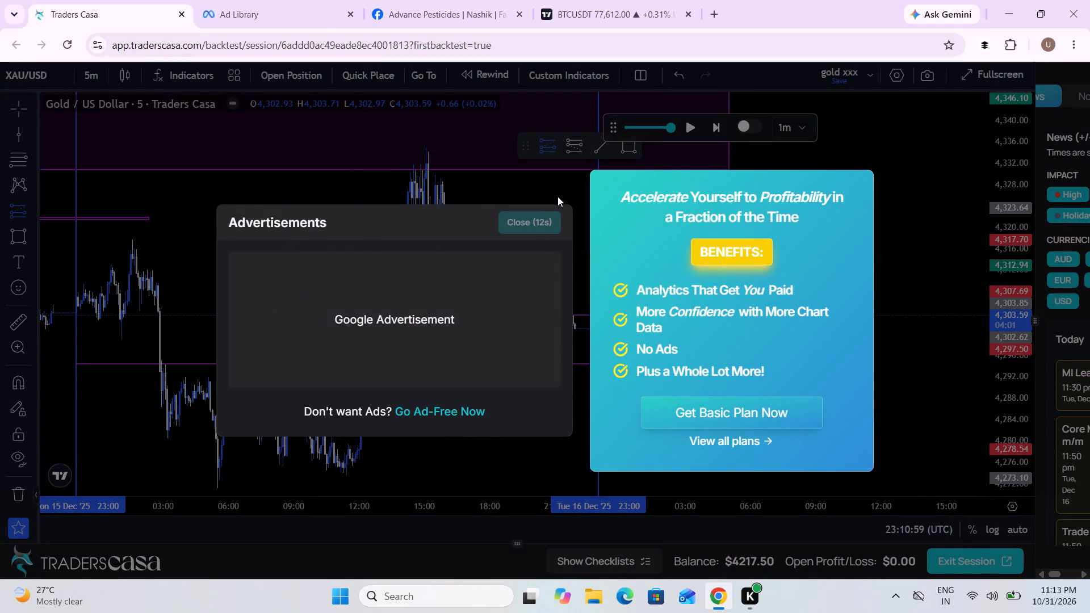
scroll(557, 196, down, 4)
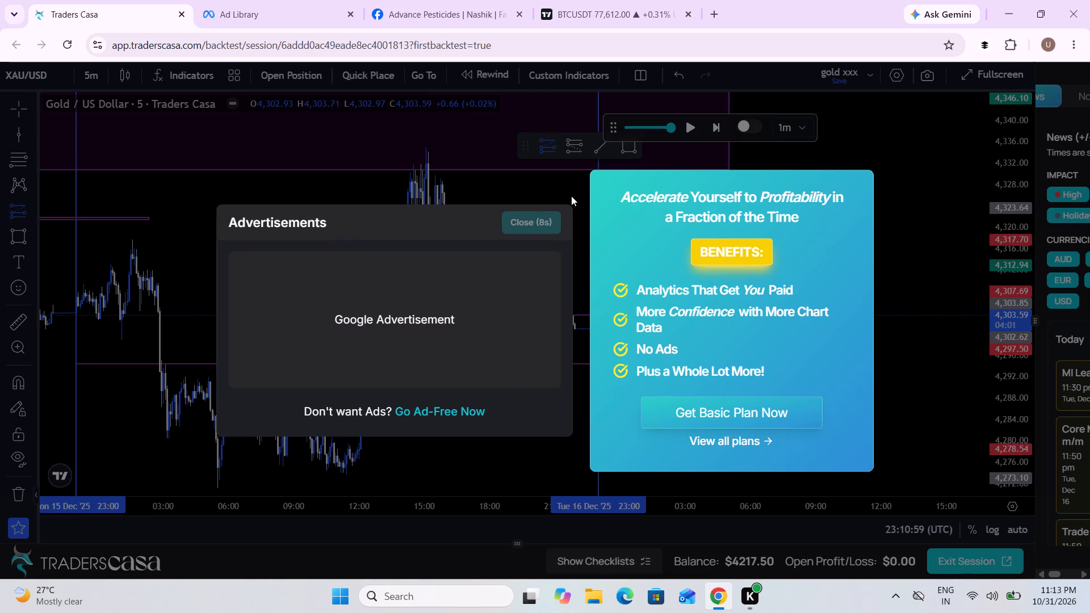
scroll(571, 196, down, 2)
click(545, 222)
click(545, 222)
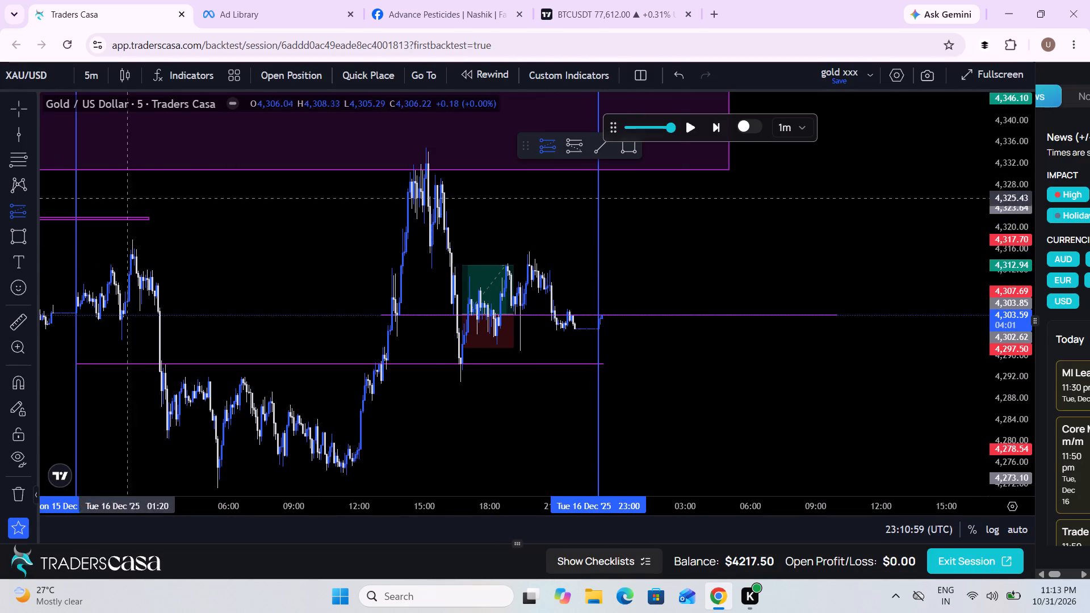
click(606, 309)
drag(603, 378, 607, 337)
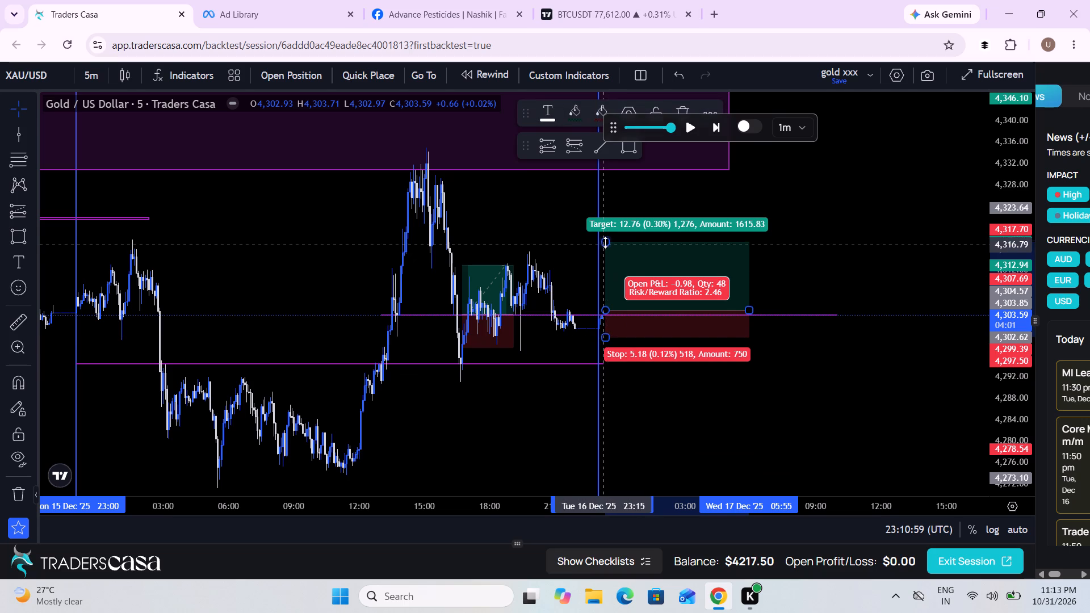
drag(606, 242, 597, 169)
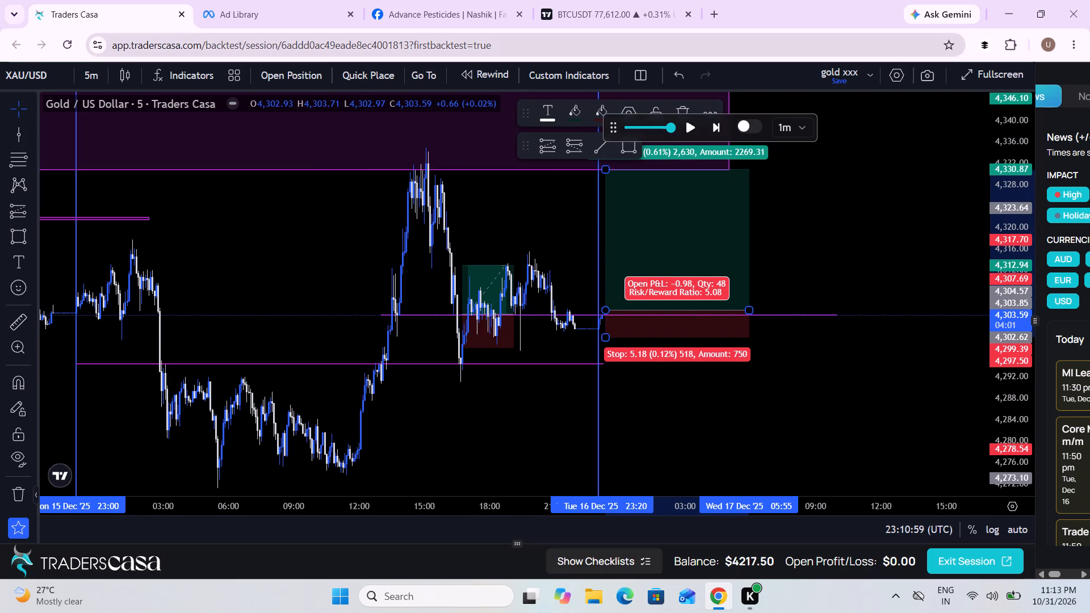
Place a buy stop order at 4304.57 with take profit 4330.87, stop loss 4299.39 and 2.2% risk of the initial balance.
click(290, 79)
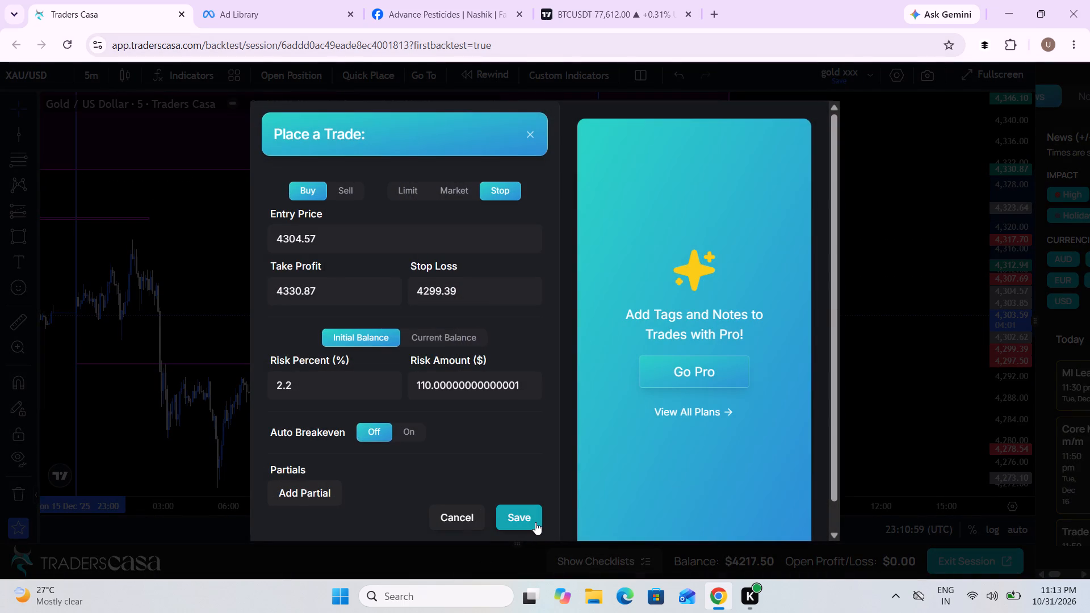
click(535, 522)
Replay the candles in short bursts from about 23:10 to about 23:45 on 16 December, following the new buy trade.
drag(759, 431, 878, 470)
scroll(878, 470, up, 1)
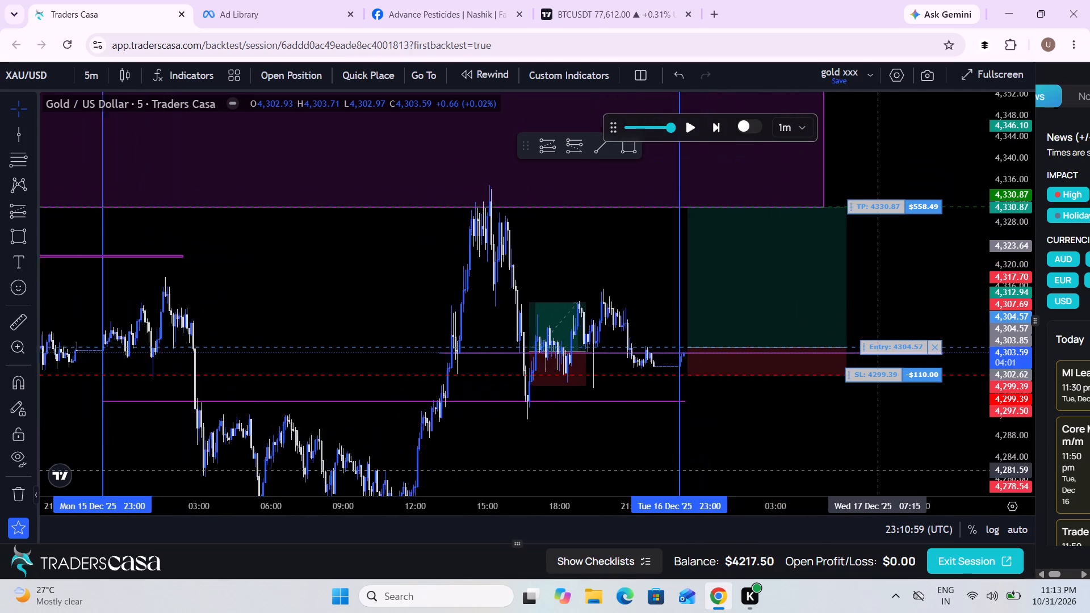
scroll(878, 470, up, 1)
drag(1029, 465, 990, 238)
drag(905, 301, 930, 204)
scroll(930, 204, up, 3)
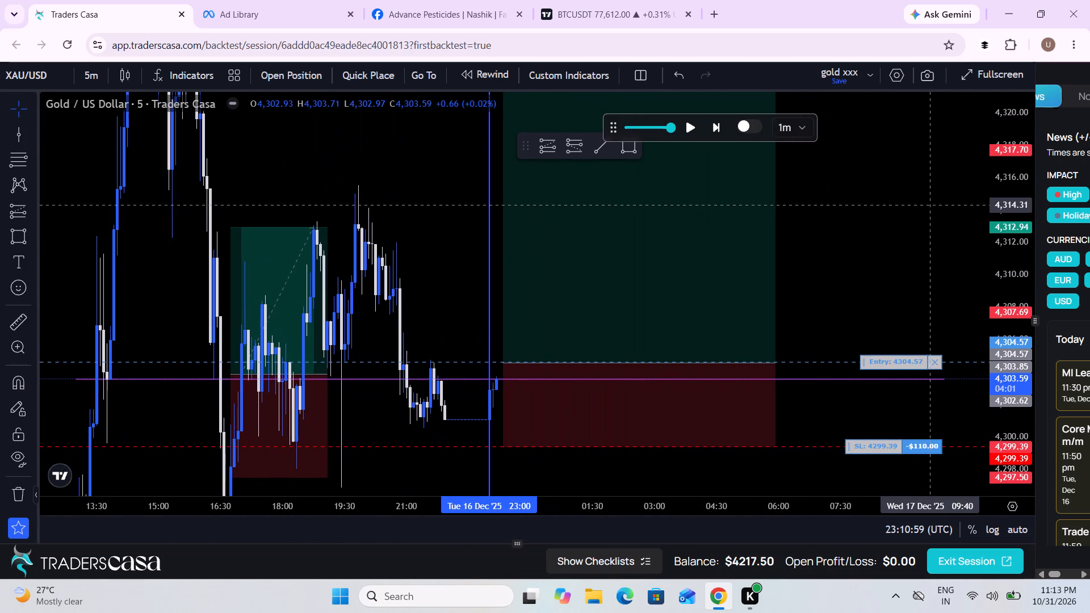
click(686, 120)
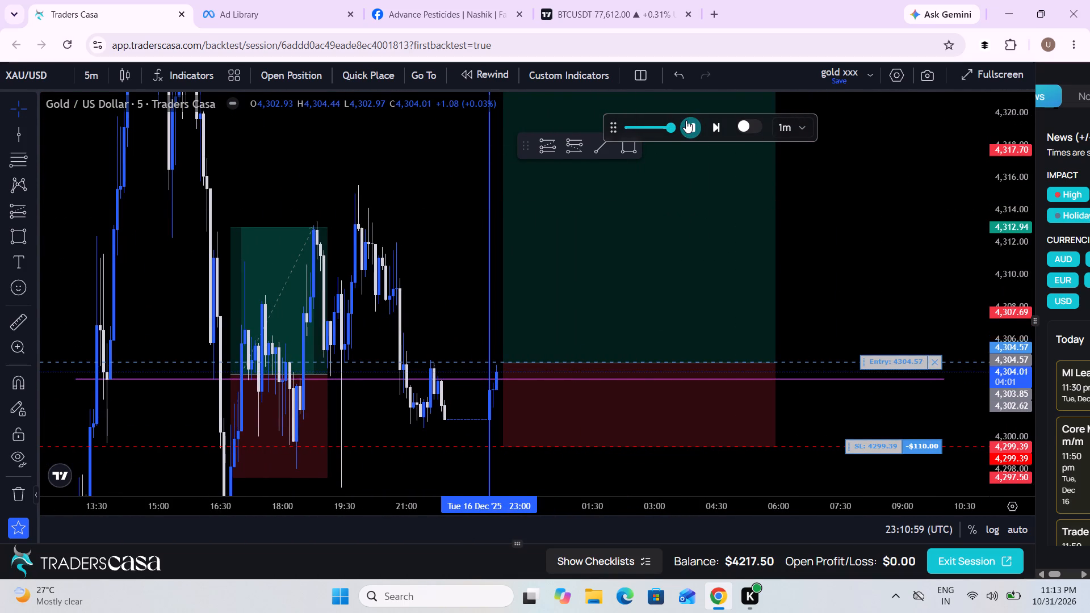
click(686, 120)
click(686, 120)
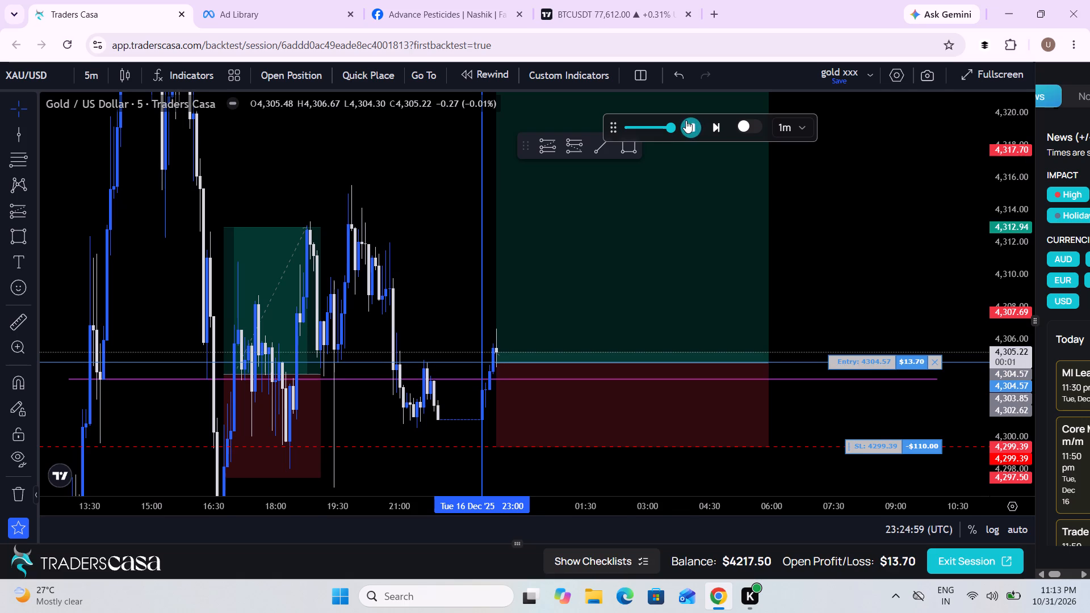
click(686, 120)
click(686, 120)
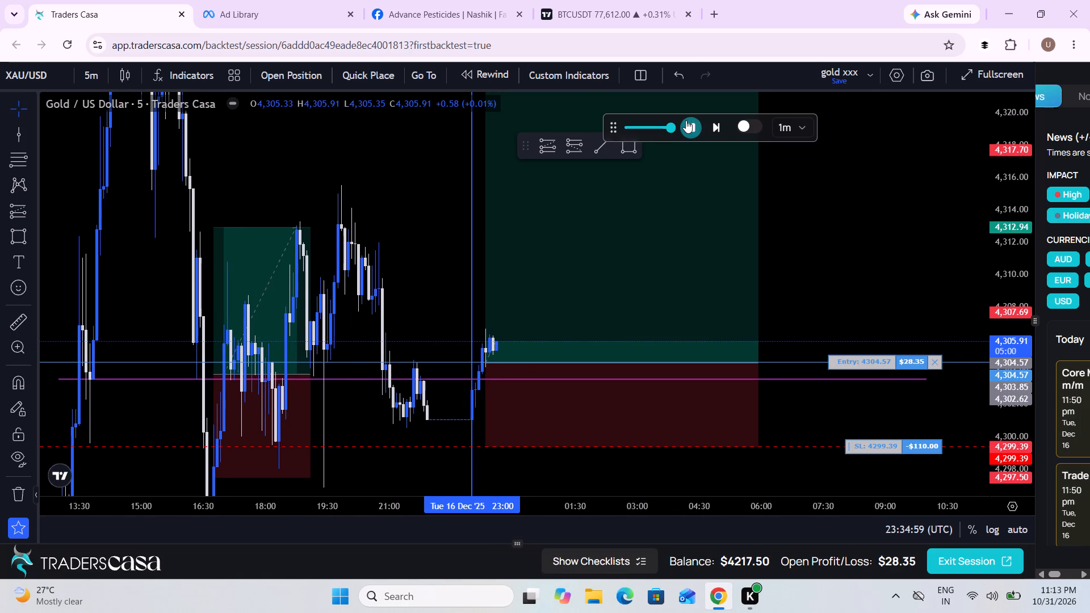
click(686, 120)
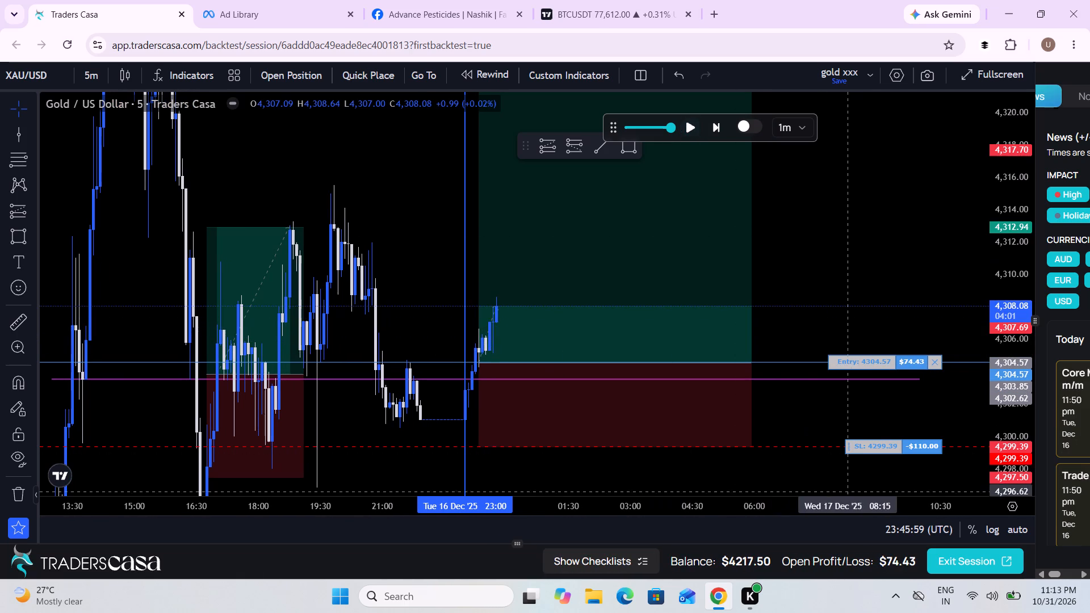
Raise the open trade's stop loss to 4304.50, just below its entry.
drag(884, 451, 878, 364)
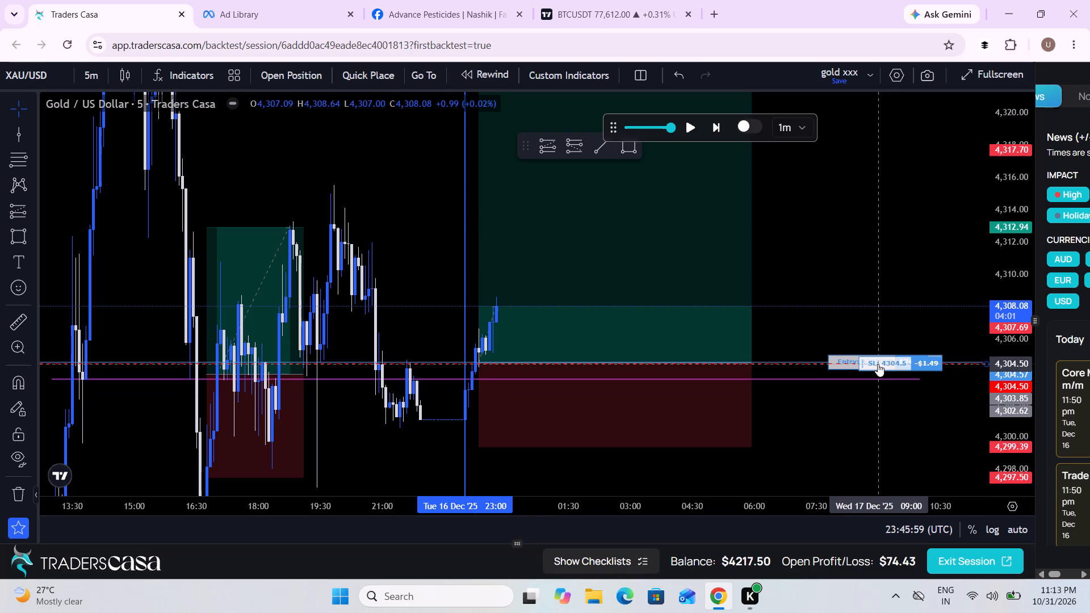
Replay the candles from about 23:45 on 16 December to about 02:35 on 17 December, following price against the take-profit level.
drag(833, 413, 864, 472)
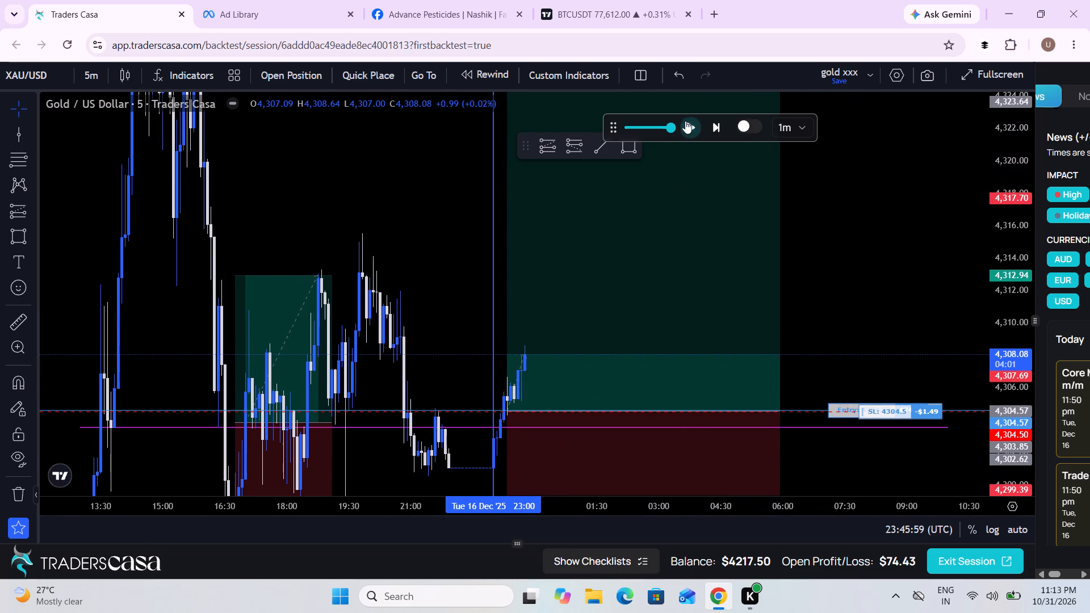
click(684, 123)
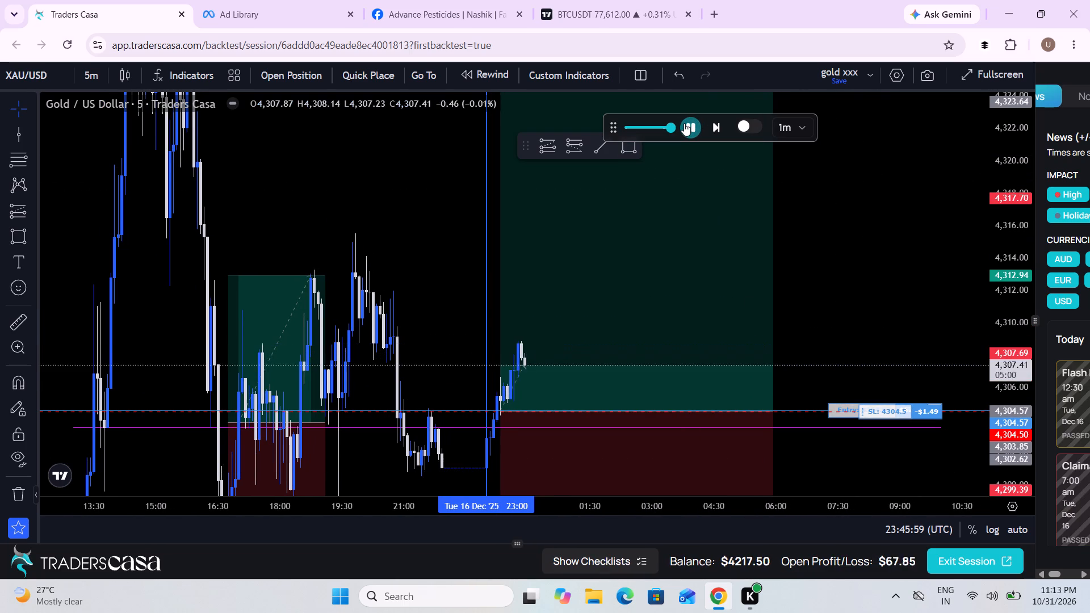
drag(795, 245, 728, 338)
scroll(728, 338, down, 3)
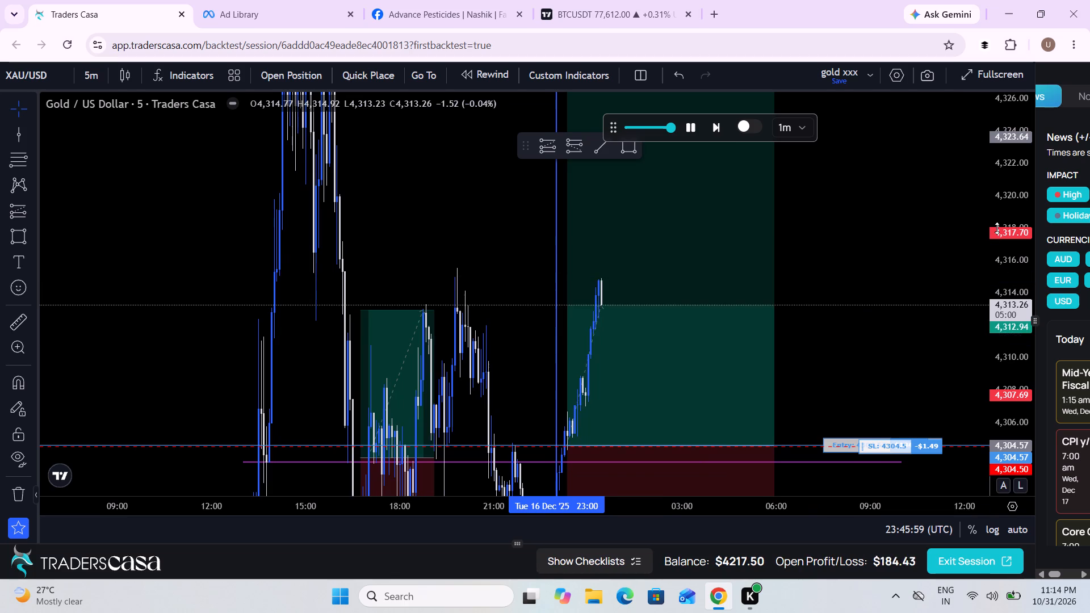
drag(1000, 224, 974, 368)
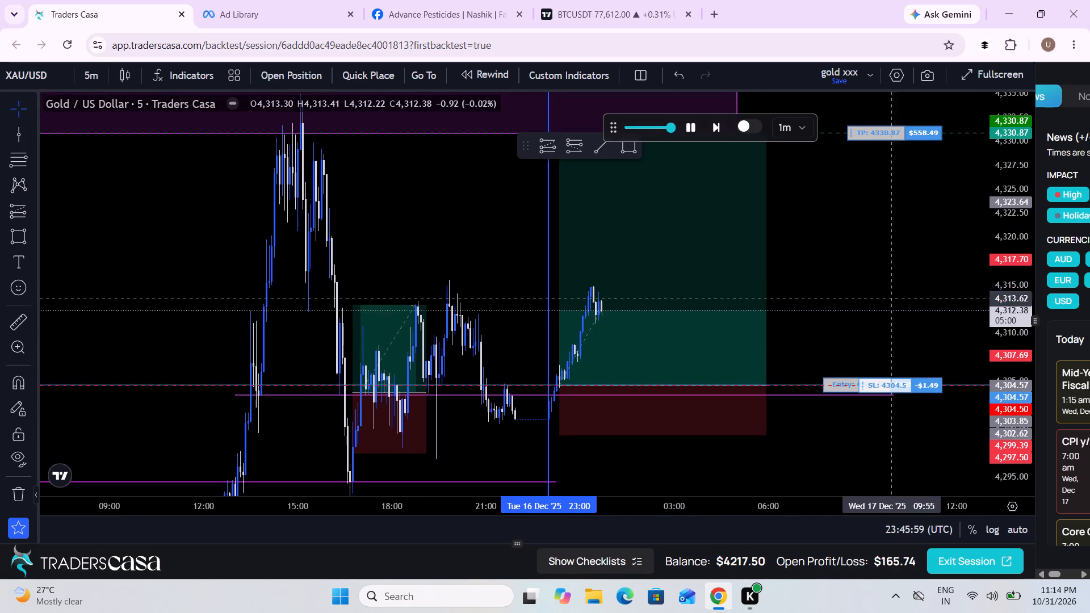
drag(891, 271, 885, 333)
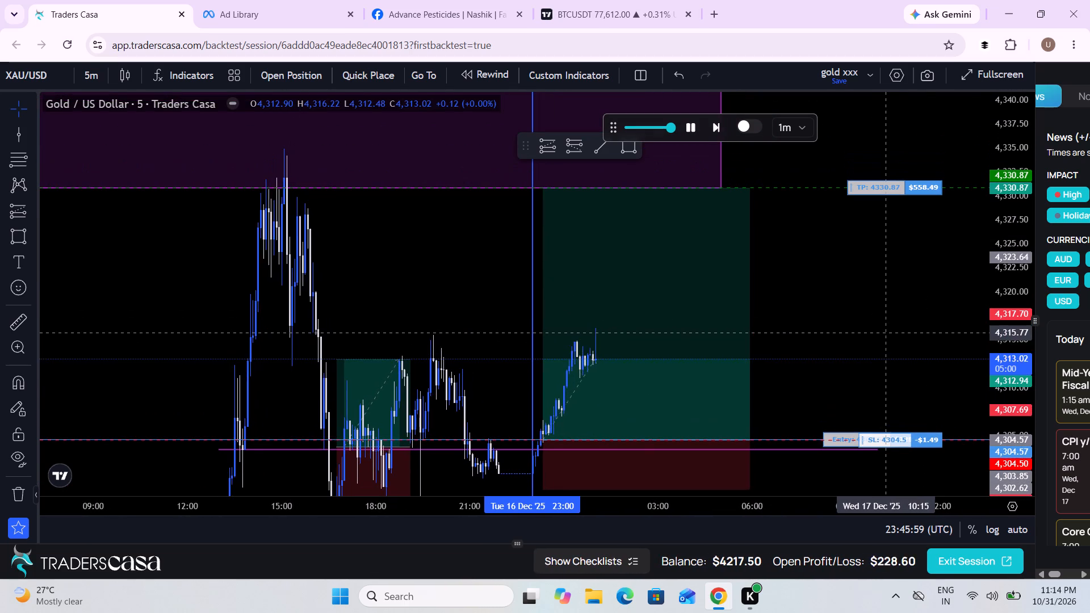
scroll(885, 333, down, 1)
drag(885, 333, 873, 400)
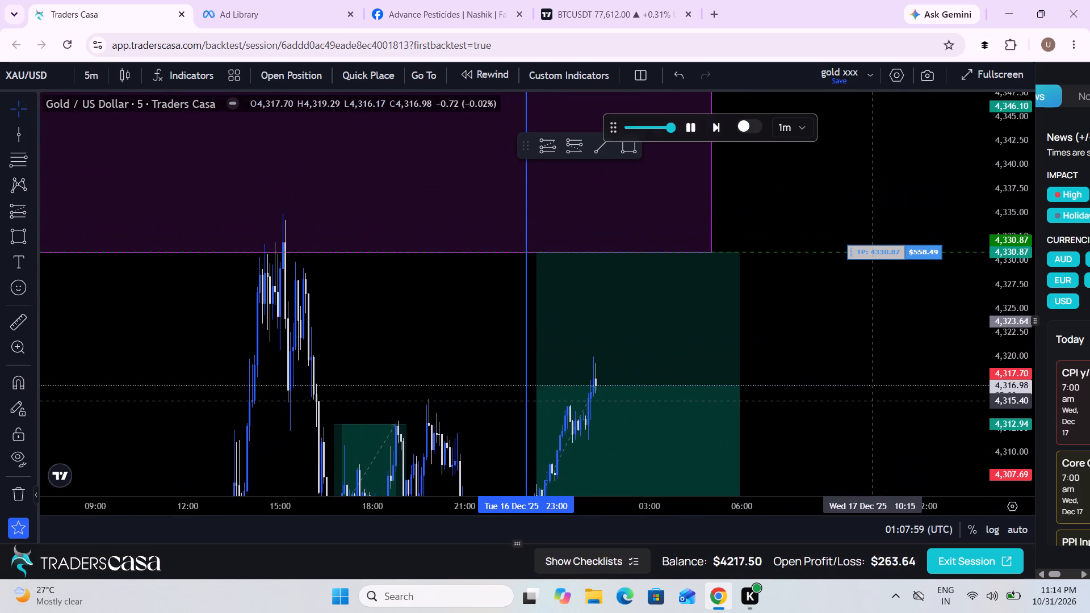
scroll(873, 400, down, 1)
drag(873, 400, 852, 356)
drag(852, 356, 841, 393)
scroll(841, 393, down, 1)
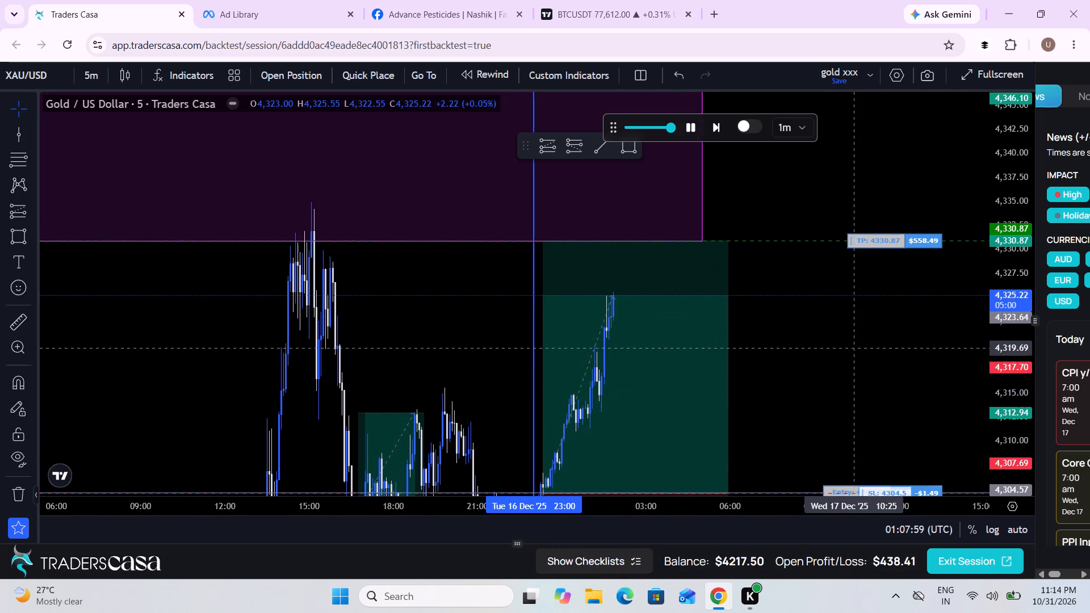
drag(854, 346, 846, 391)
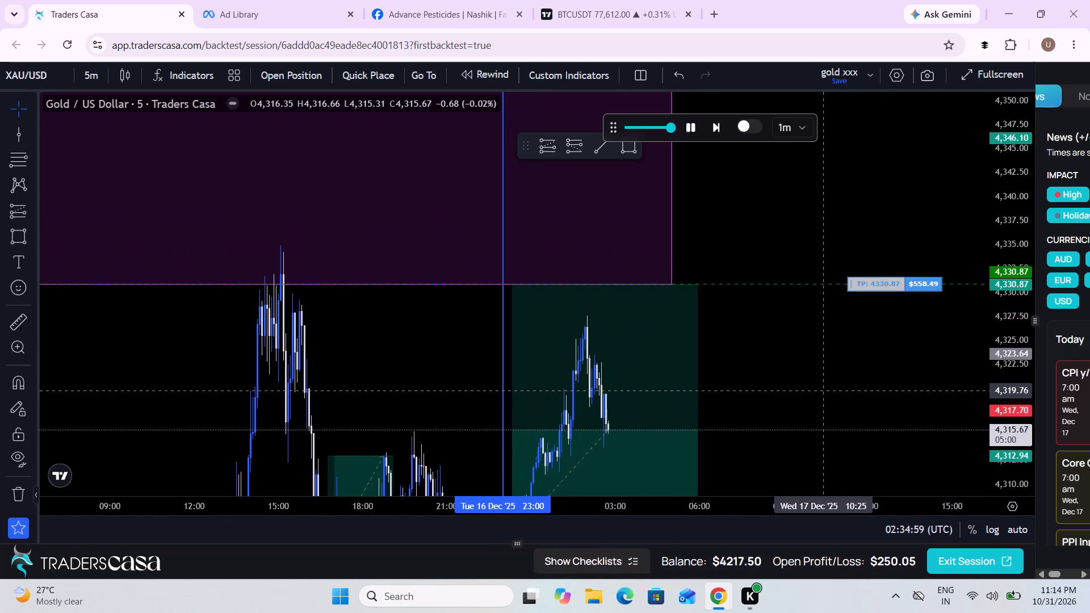
Replay the candles from about 02:35 past the 4,330.87 take-profit level into the purple zone, pausing at about 05:27 on 17 December.
drag(846, 391, 815, 275)
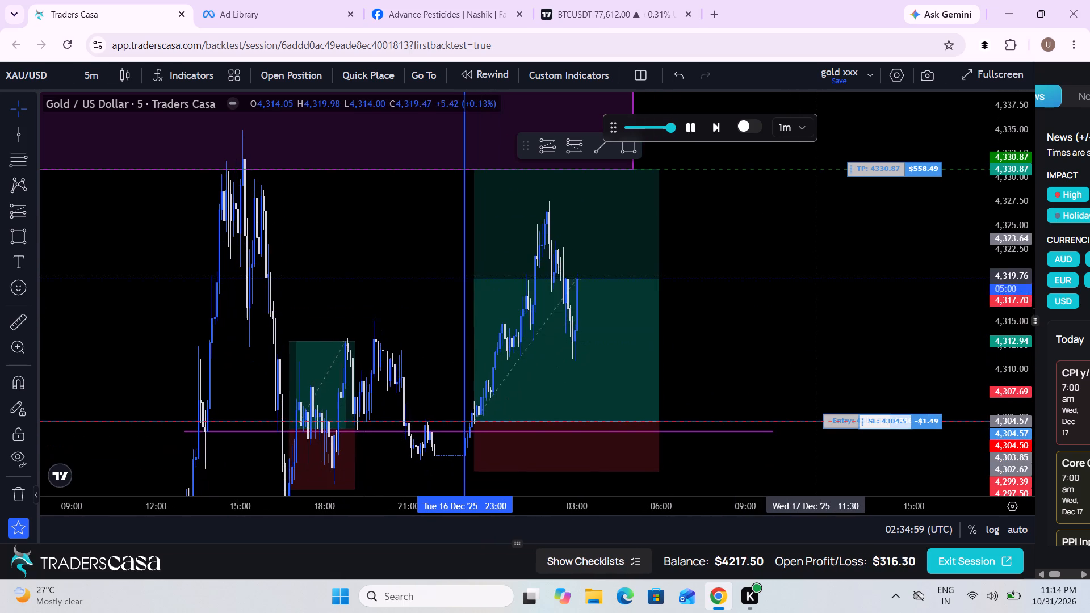
drag(815, 275, 817, 305)
scroll(817, 305, down, 1)
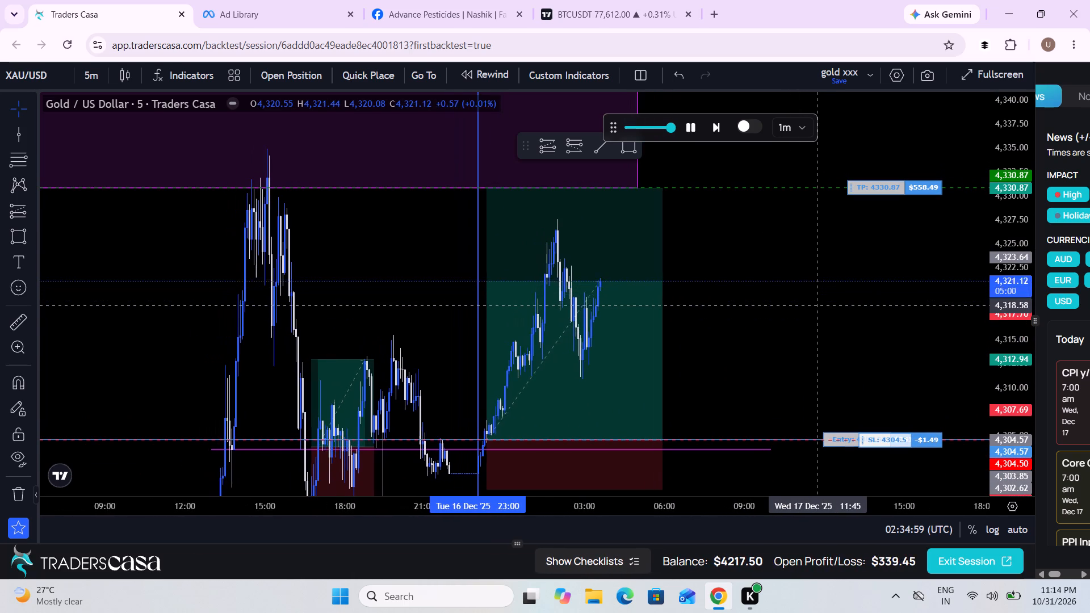
scroll(817, 305, down, 1)
drag(817, 305, 825, 389)
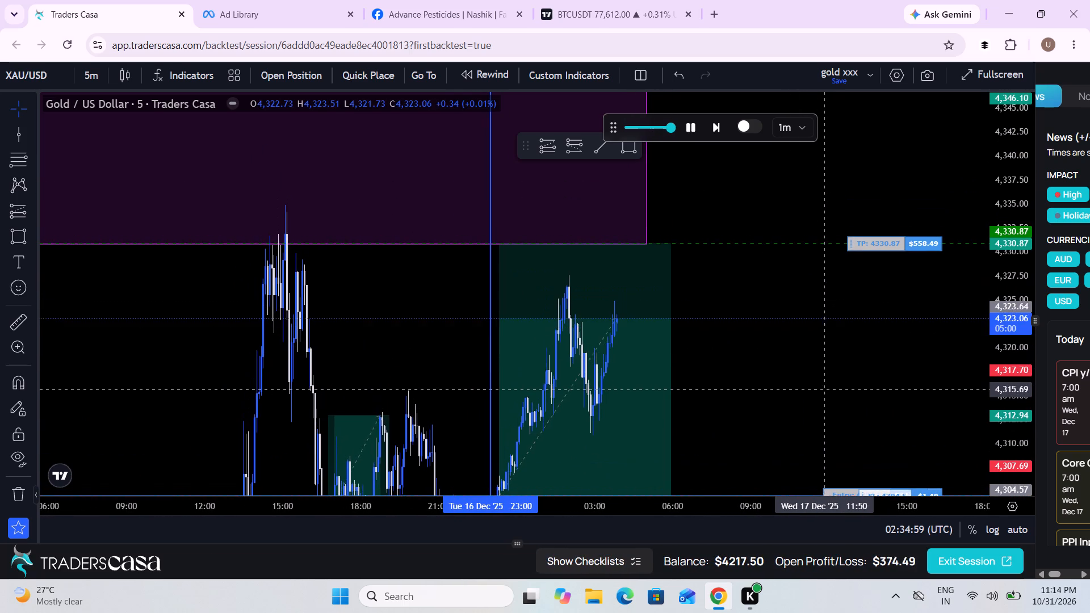
drag(825, 330, 769, 368)
scroll(769, 368, down, 1)
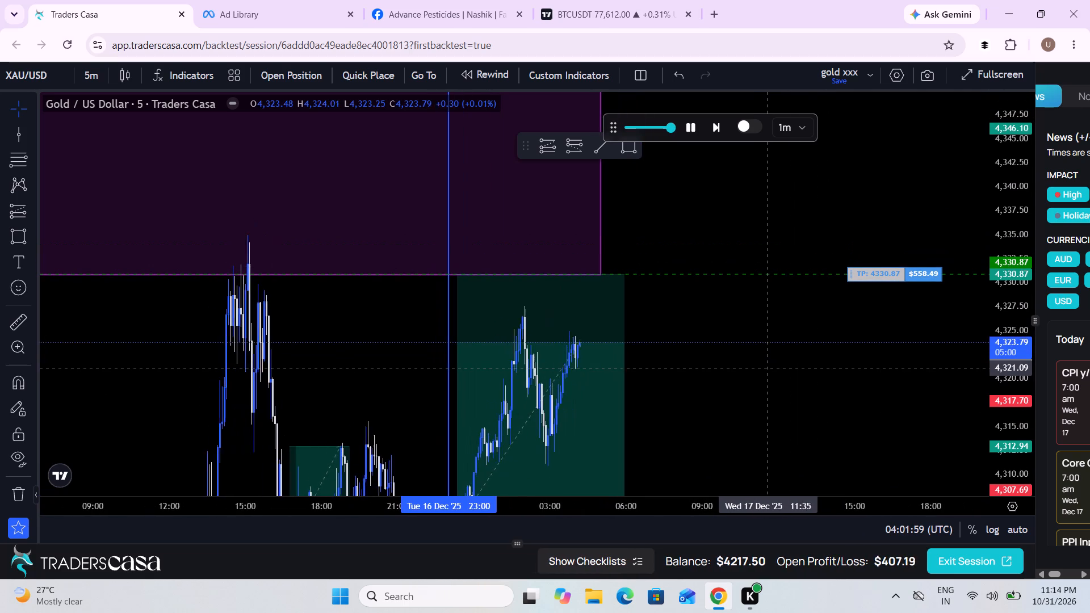
scroll(769, 368, down, 1)
drag(769, 368, 701, 338)
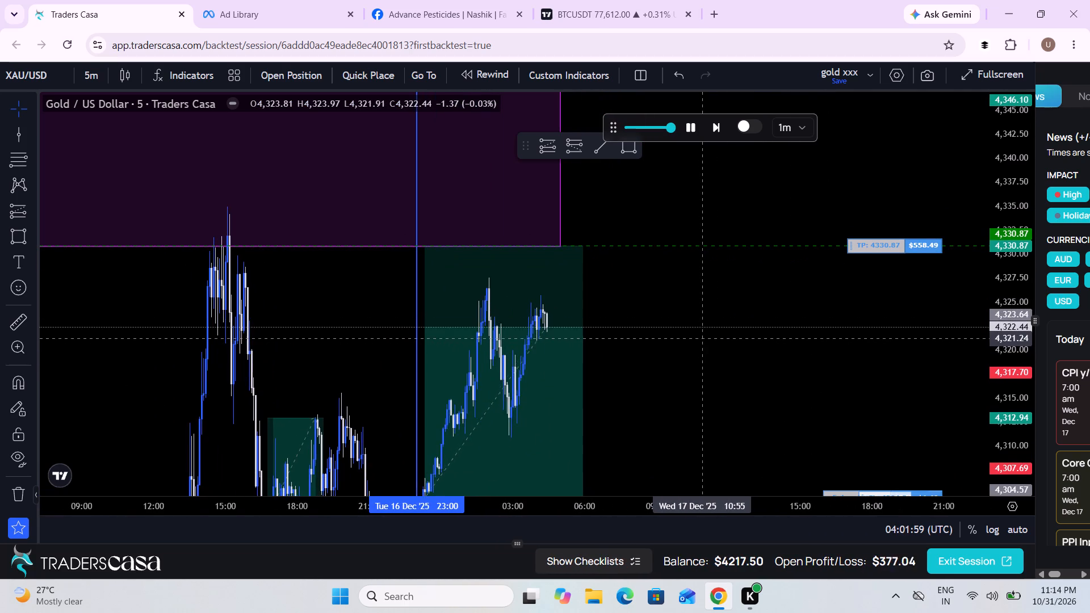
scroll(701, 338, down, 1)
drag(727, 354, 726, 354)
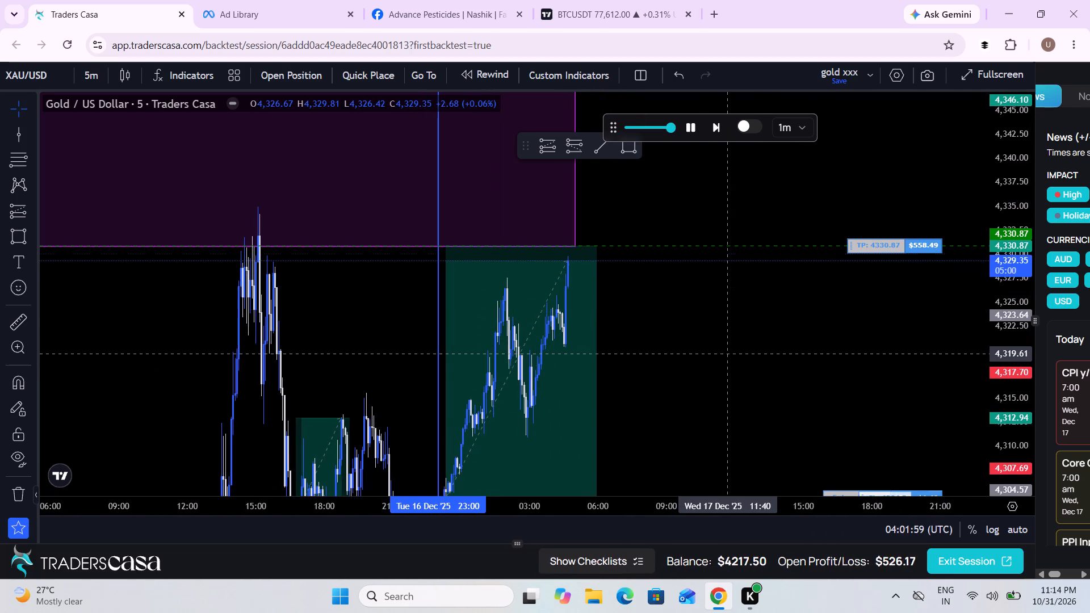
drag(726, 354, 729, 354)
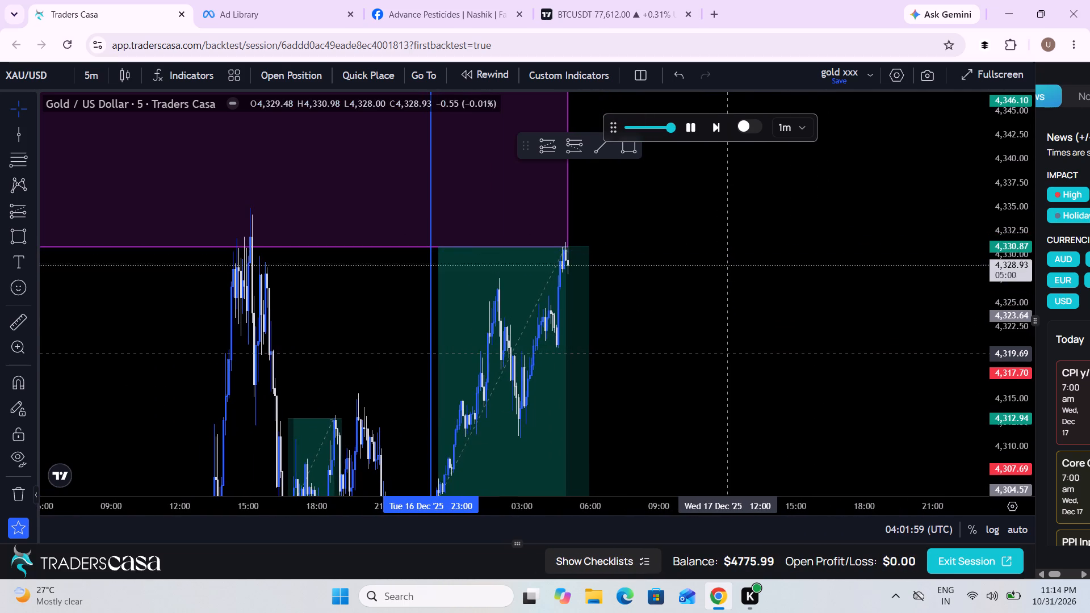
drag(729, 354, 699, 241)
scroll(699, 241, down, 1)
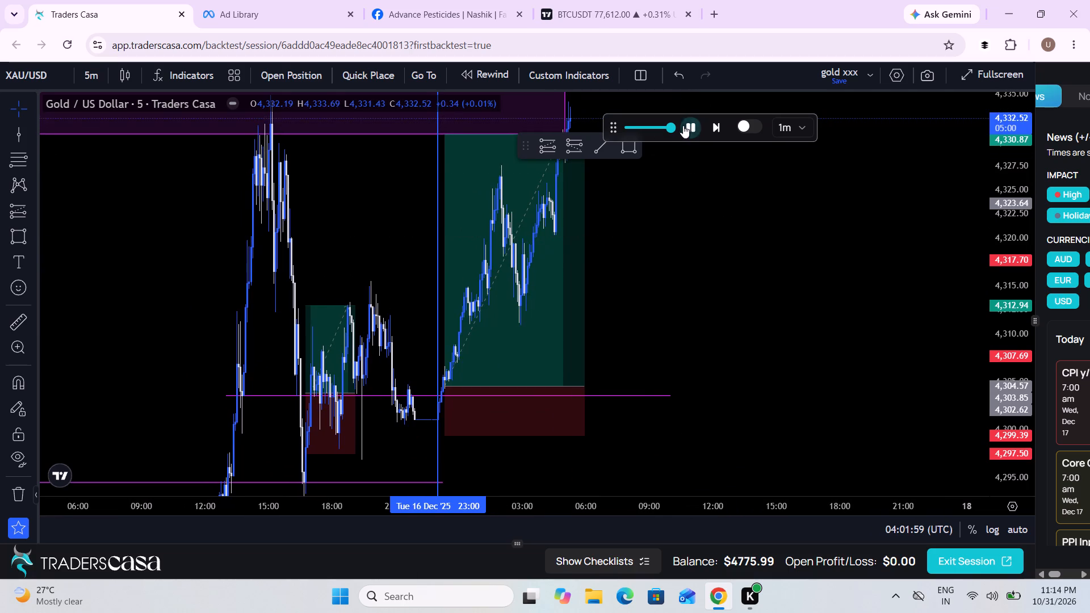
click(693, 123)
drag(742, 246, 618, 264)
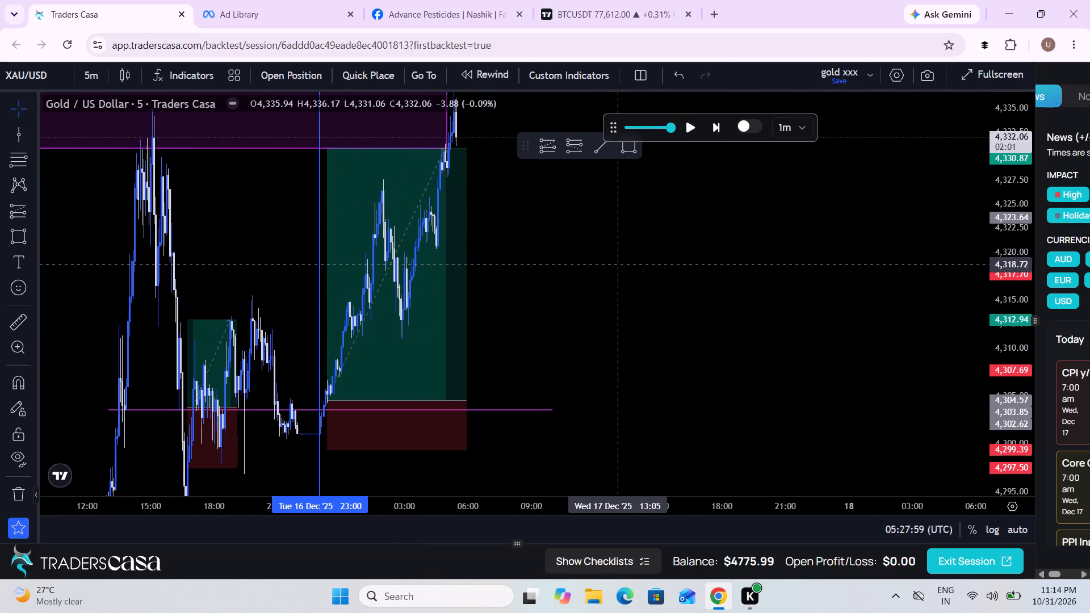
Examine the completed long trade against the purple zone and view its position settings.
scroll(618, 264, down, 2)
drag(1009, 242, 961, 370)
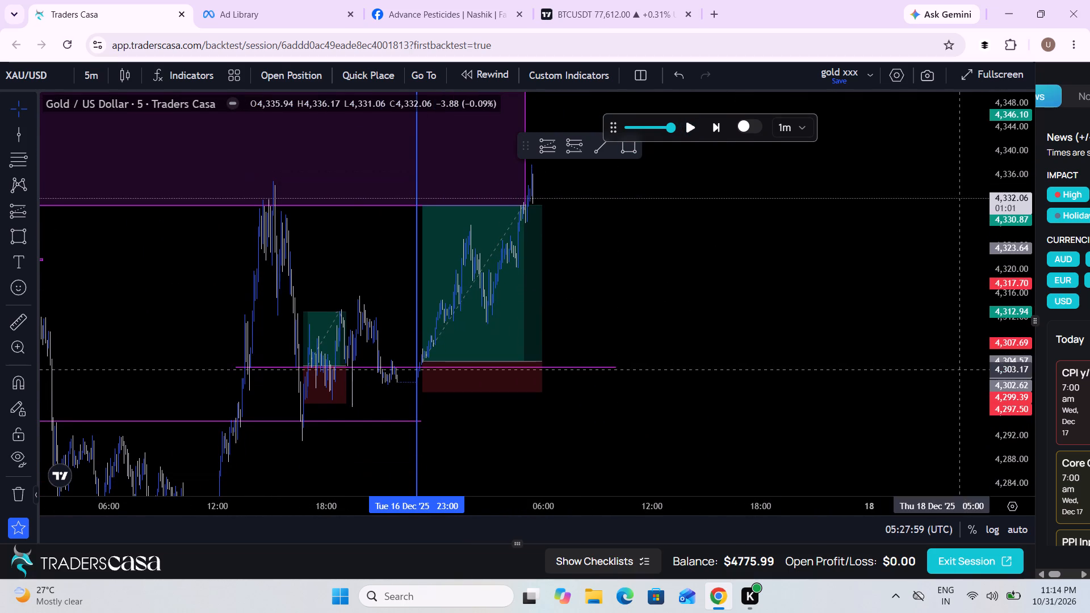
drag(582, 419, 556, 478)
scroll(556, 478, up, 3)
drag(472, 364, 649, 431)
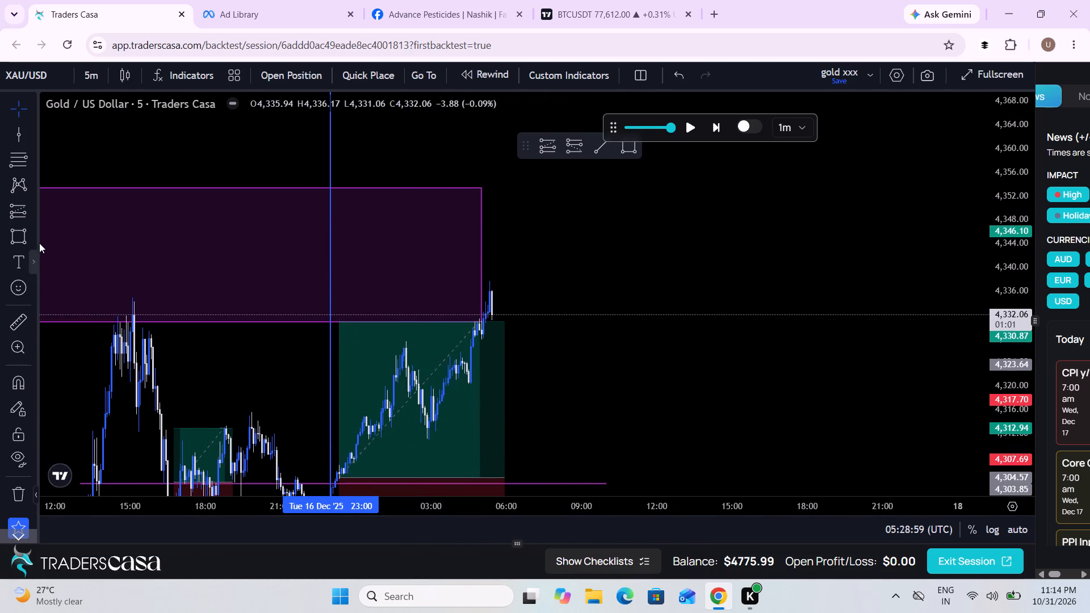
double_click(505, 341)
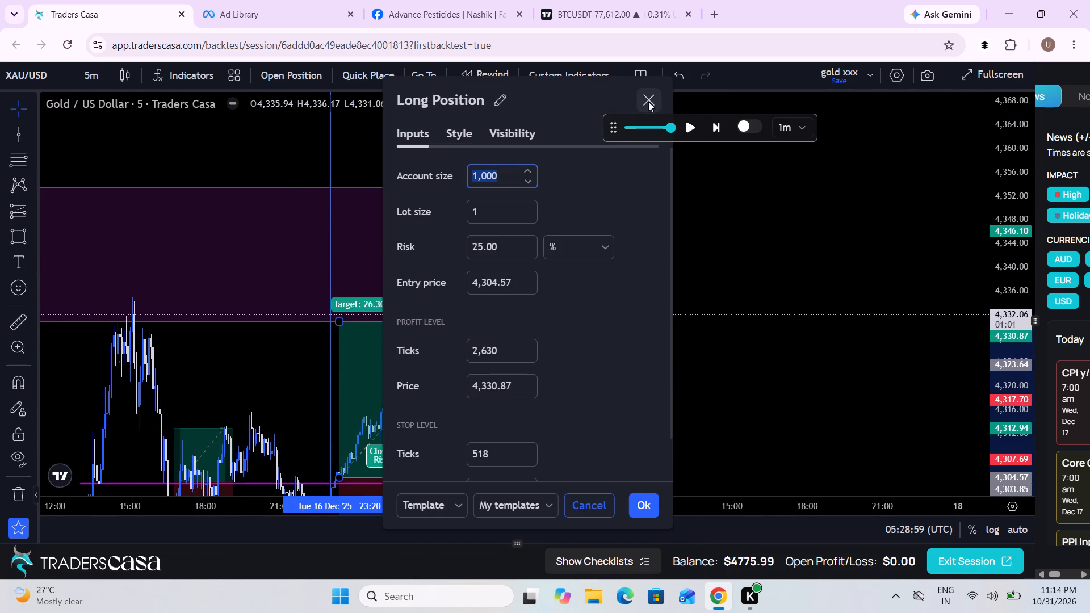
click(647, 96)
drag(662, 320, 895, 211)
scroll(895, 211, up, 1)
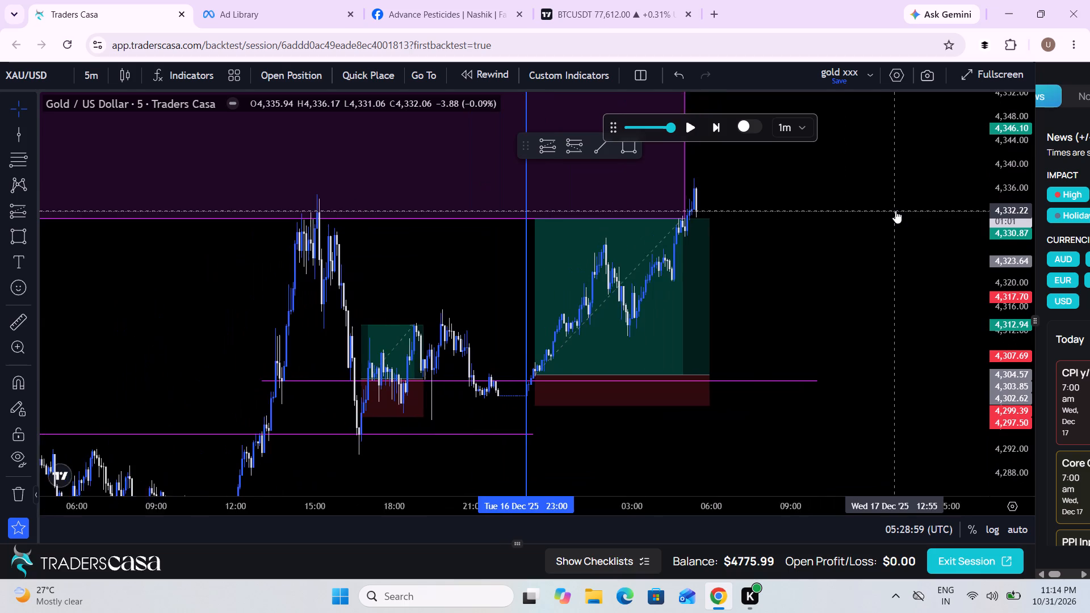
scroll(895, 211, up, 3)
click(895, 211)
drag(895, 211, 836, 249)
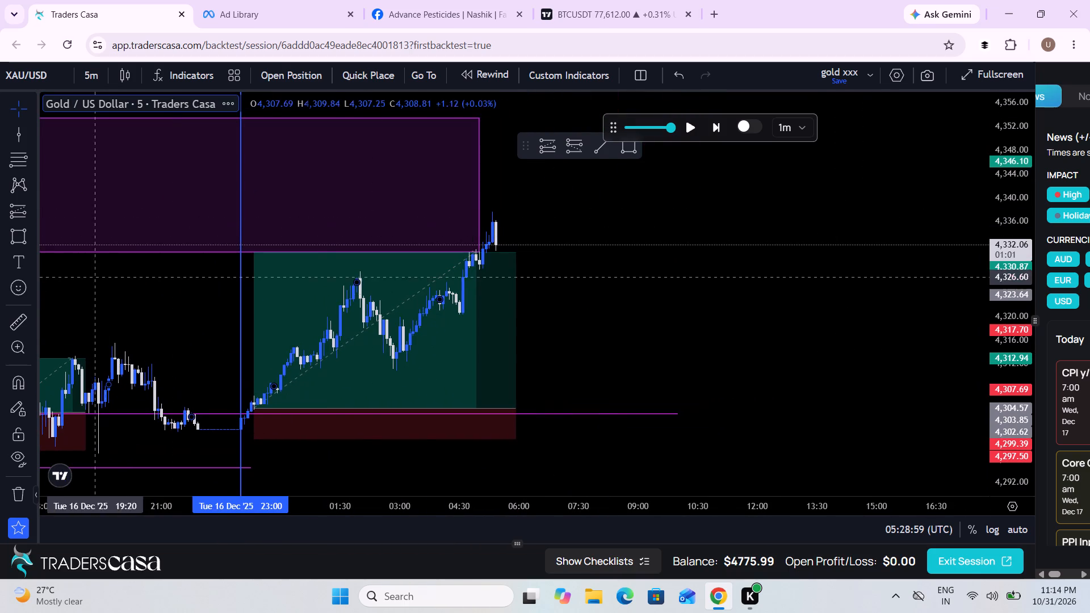
Measure the rise from the low near 23:00 on 16 December up to the first swing high on 17 December.
click(17, 328)
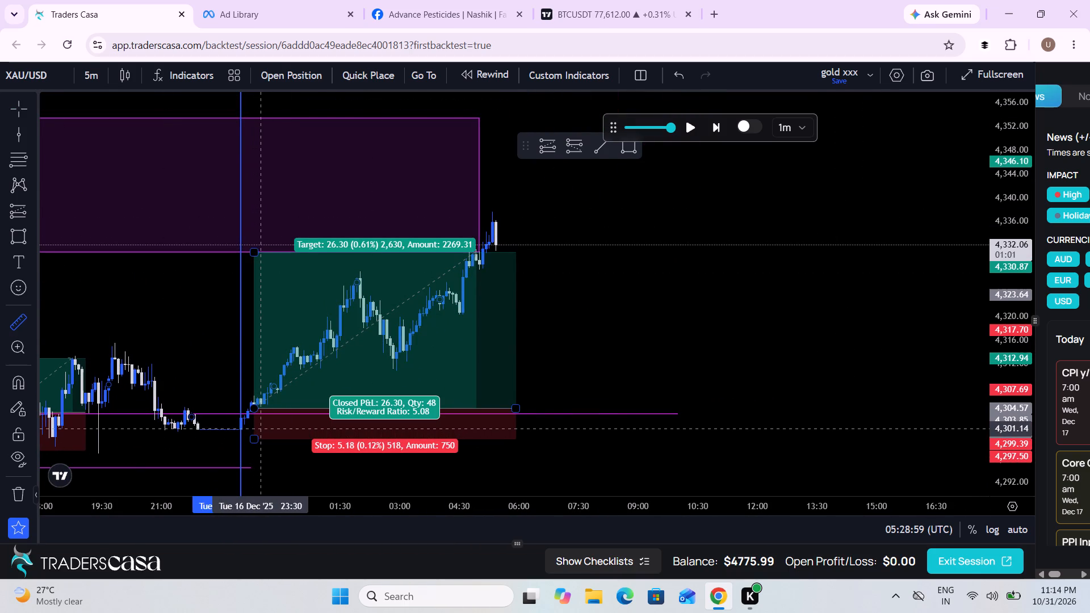
click(262, 428)
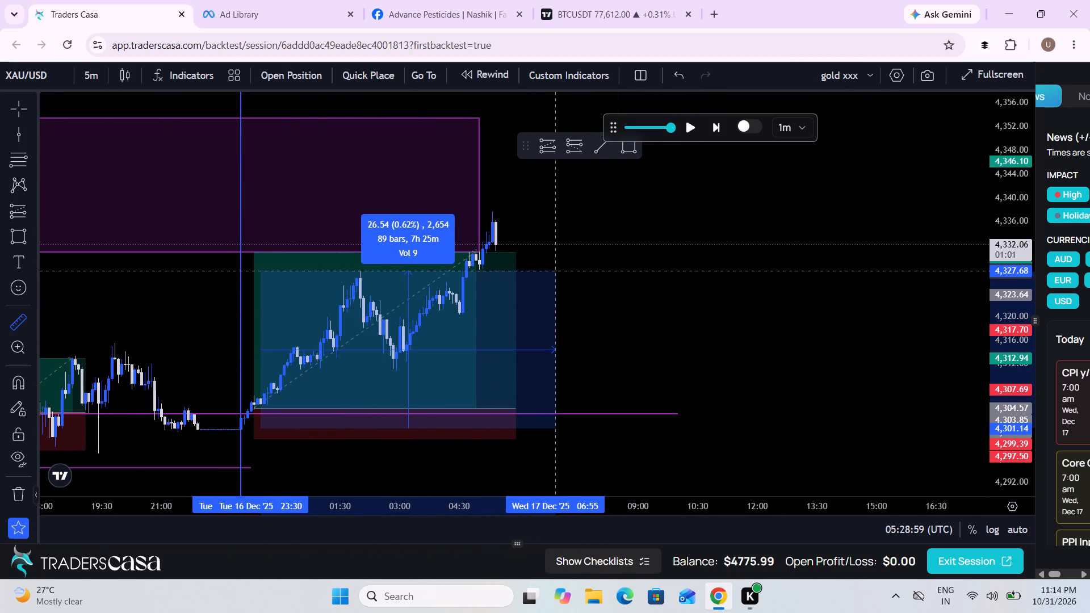
click(554, 271)
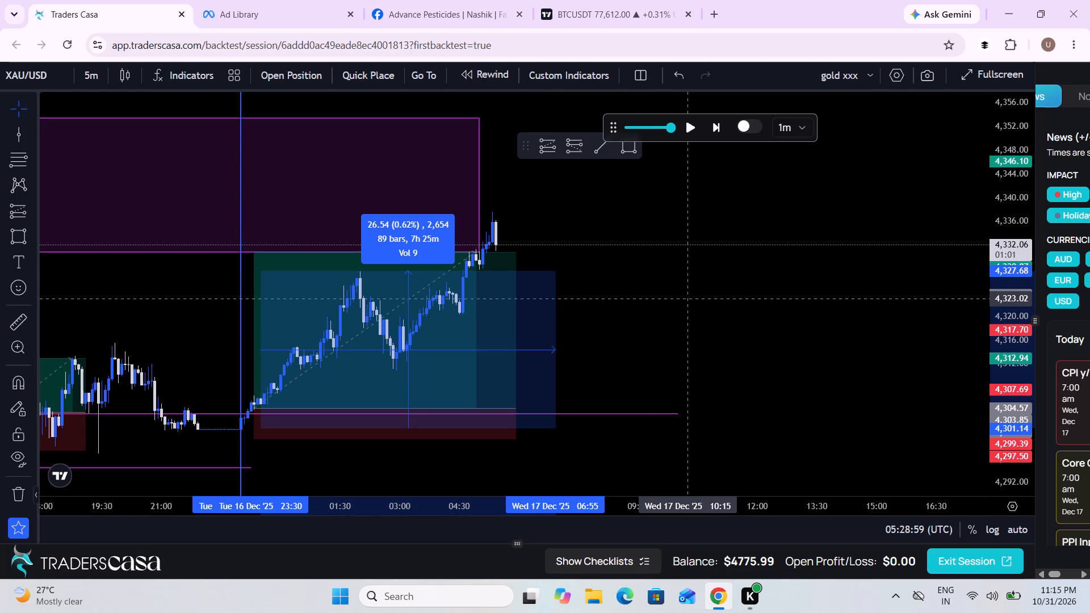
Add a vertical day separator at 23:00 on 17 December.
scroll(687, 298, up, 2)
scroll(687, 298, down, 1)
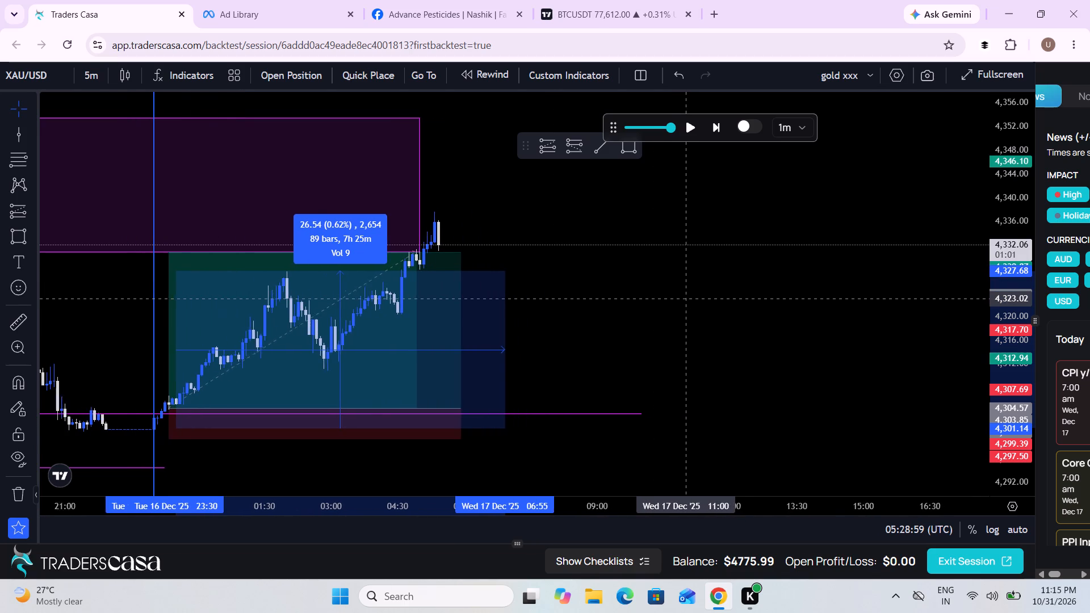
scroll(687, 298, down, 1)
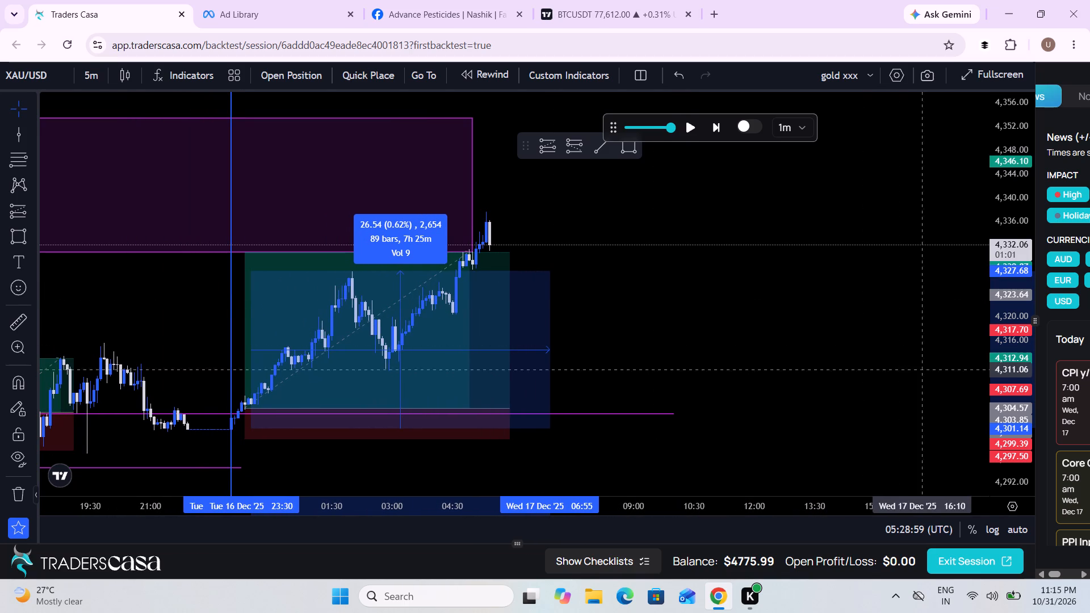
drag(1004, 386, 971, 276)
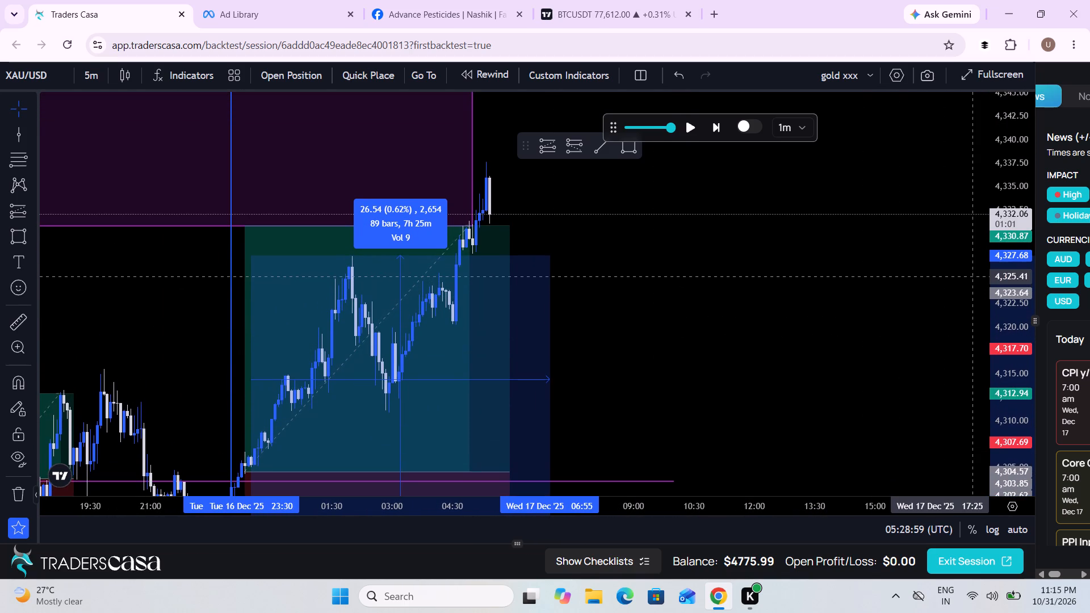
drag(971, 276, 967, 291)
drag(847, 301, 772, 293)
scroll(772, 293, down, 3)
drag(772, 293, 711, 265)
scroll(711, 265, down, 3)
drag(711, 265, 490, 252)
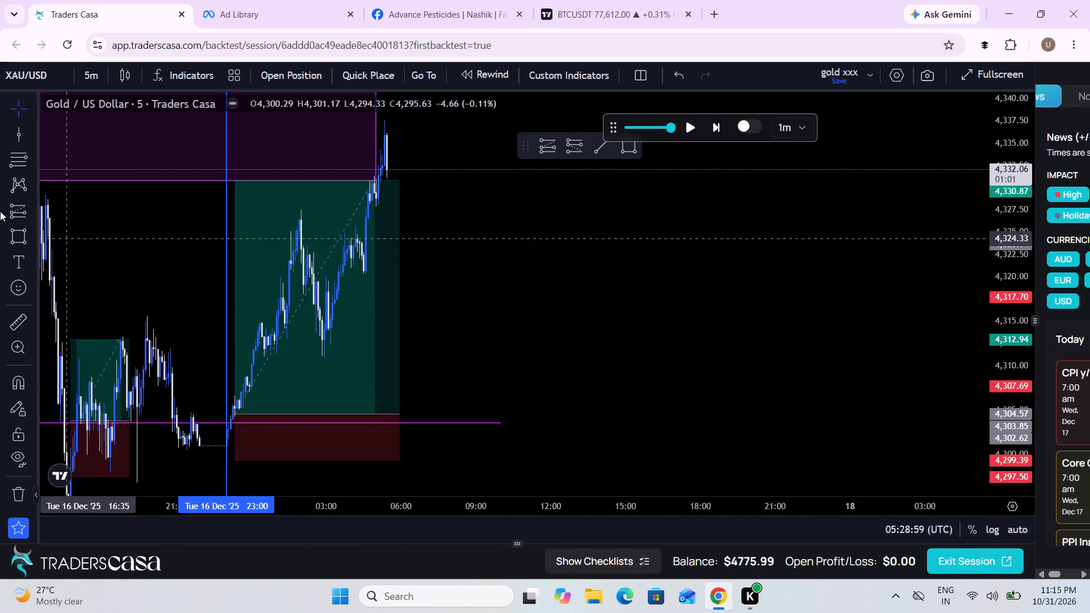
click(22, 134)
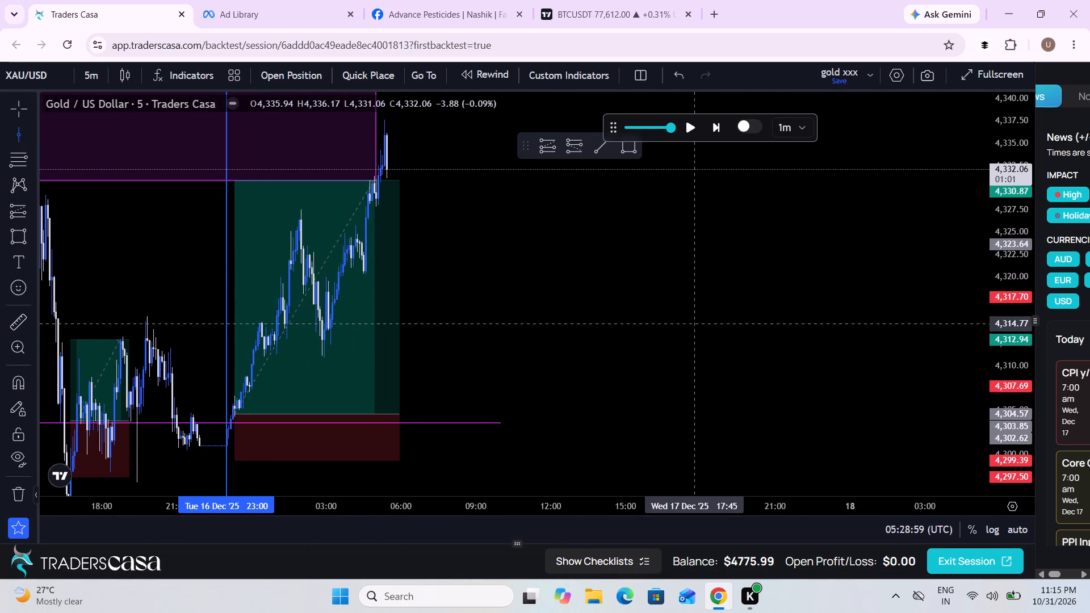
click(824, 337)
Replay the candles from about 05:28 to about 06:11 on 17 December, following price inside the purple zone.
drag(663, 296, 653, 305)
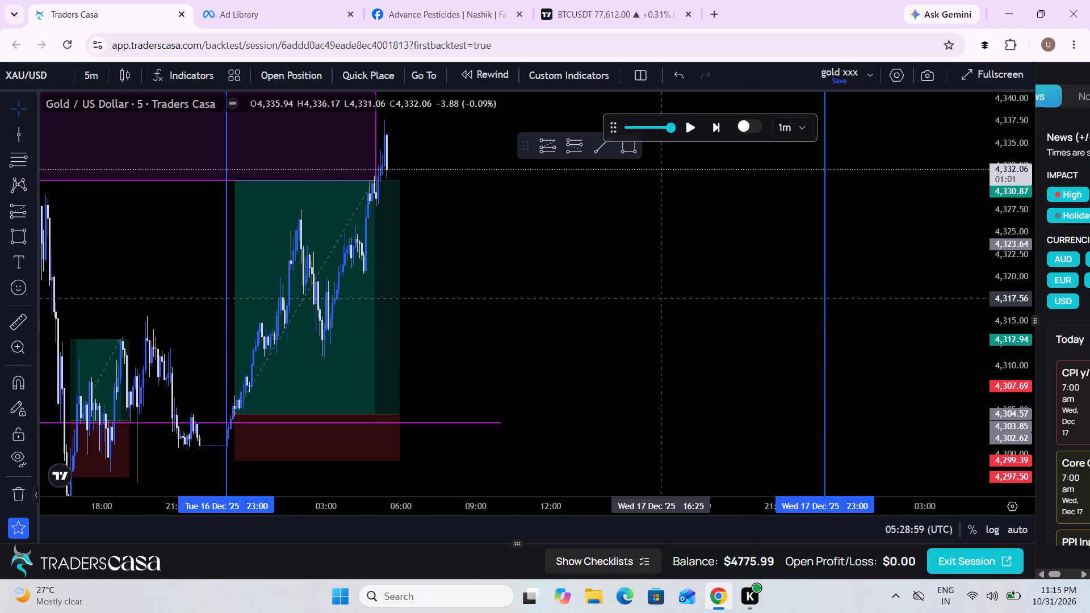
drag(653, 305, 602, 351)
scroll(602, 351, down, 3)
drag(1003, 251, 978, 346)
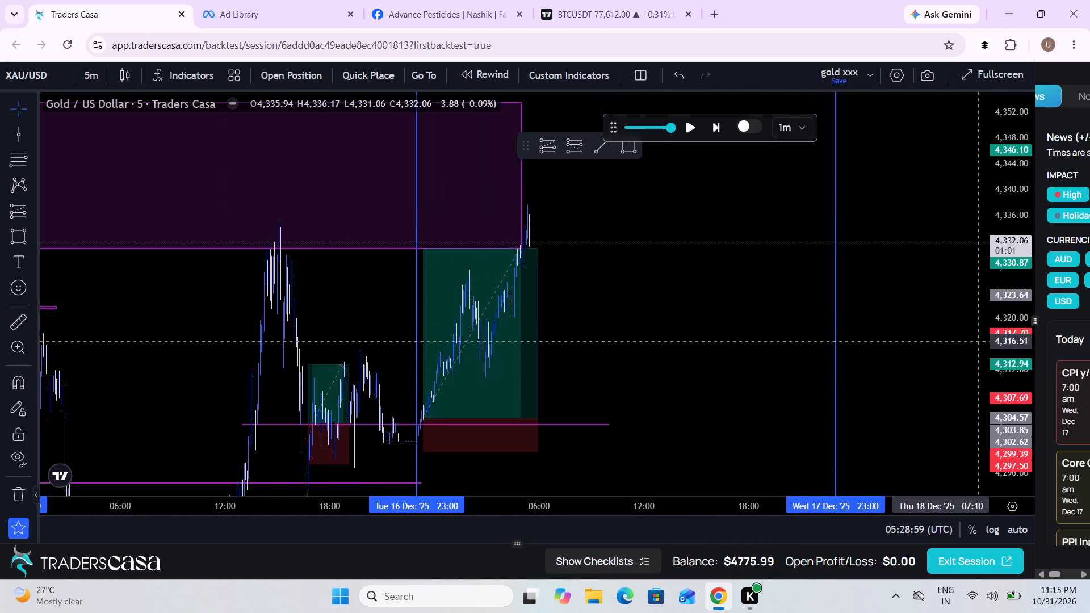
drag(978, 346, 965, 396)
scroll(668, 364, up, 3)
drag(548, 355, 741, 367)
click(687, 124)
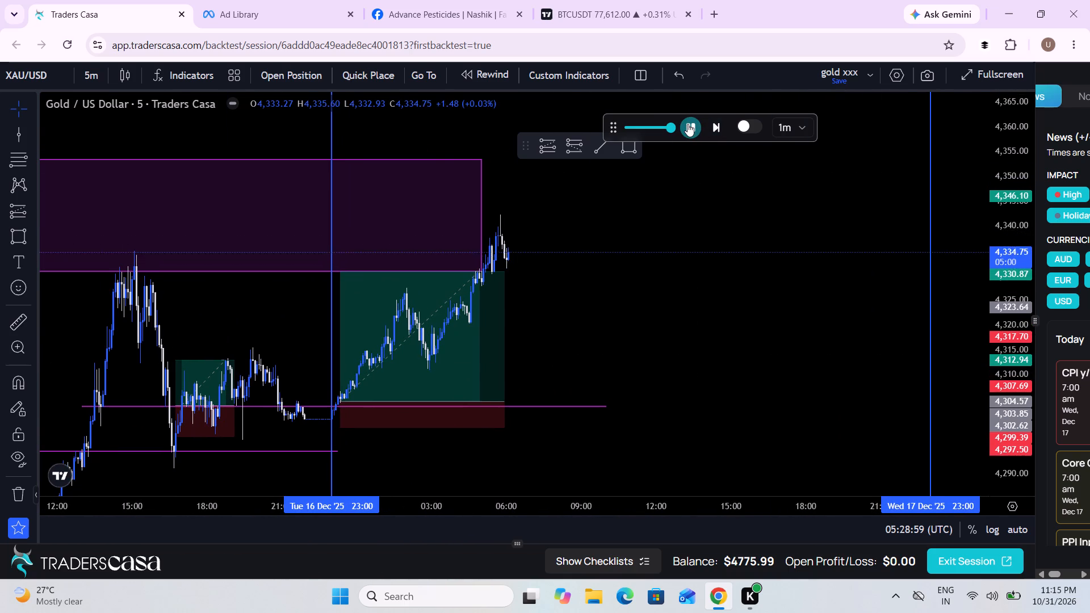
click(687, 124)
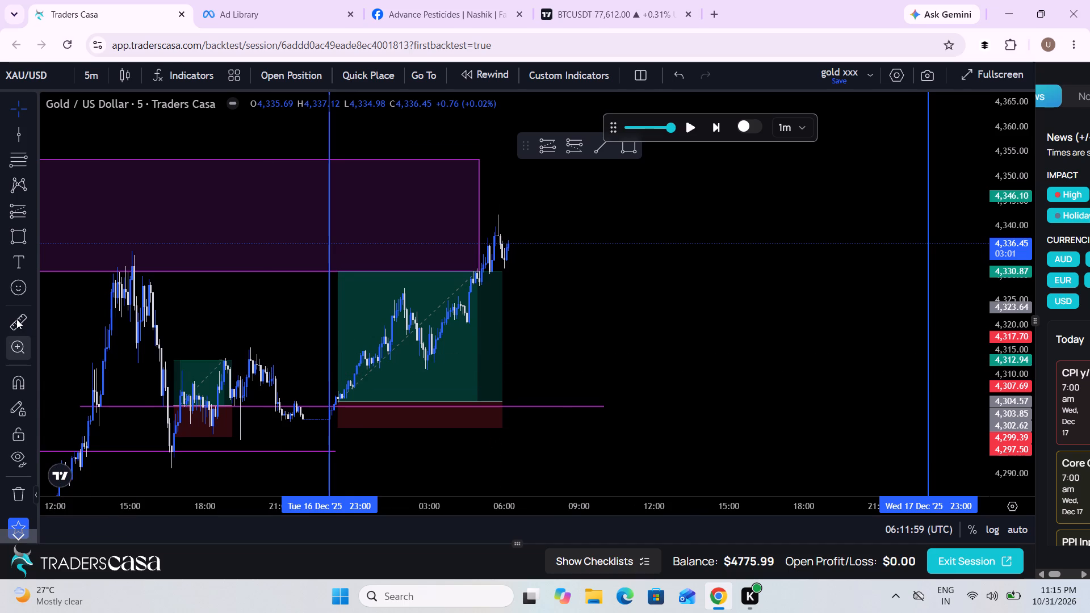
Measure the full rise from the 16 December closing low to the 17 December high inside the purple zone.
click(16, 319)
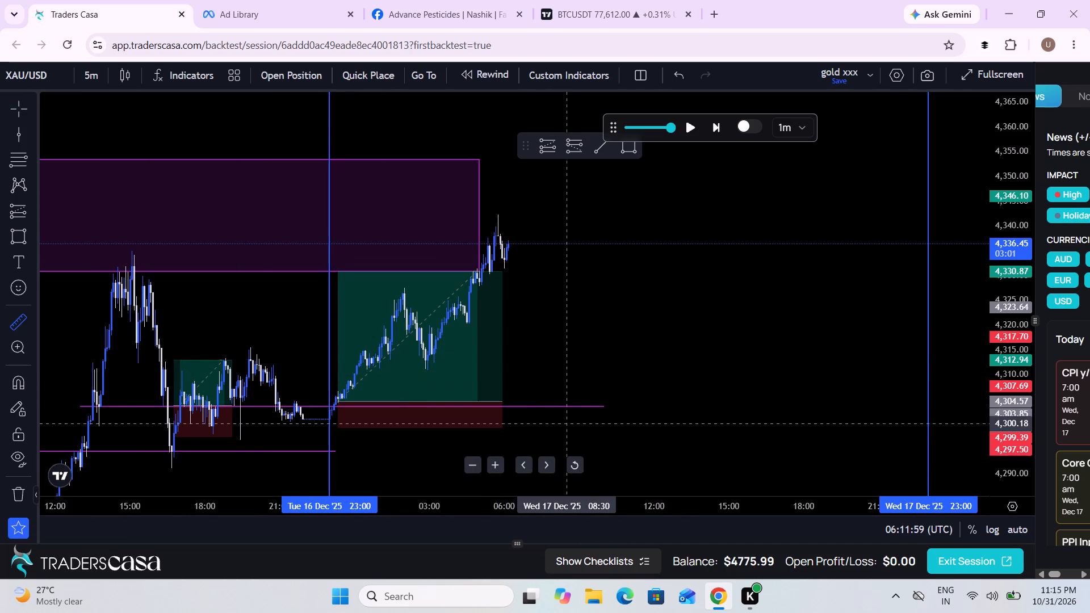
click(573, 419)
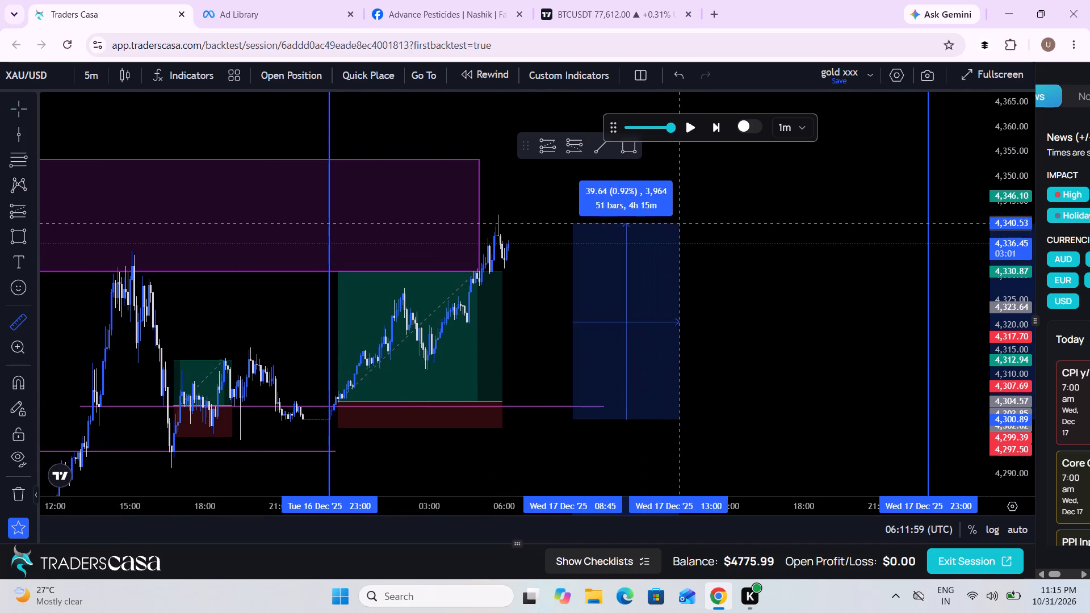
click(701, 213)
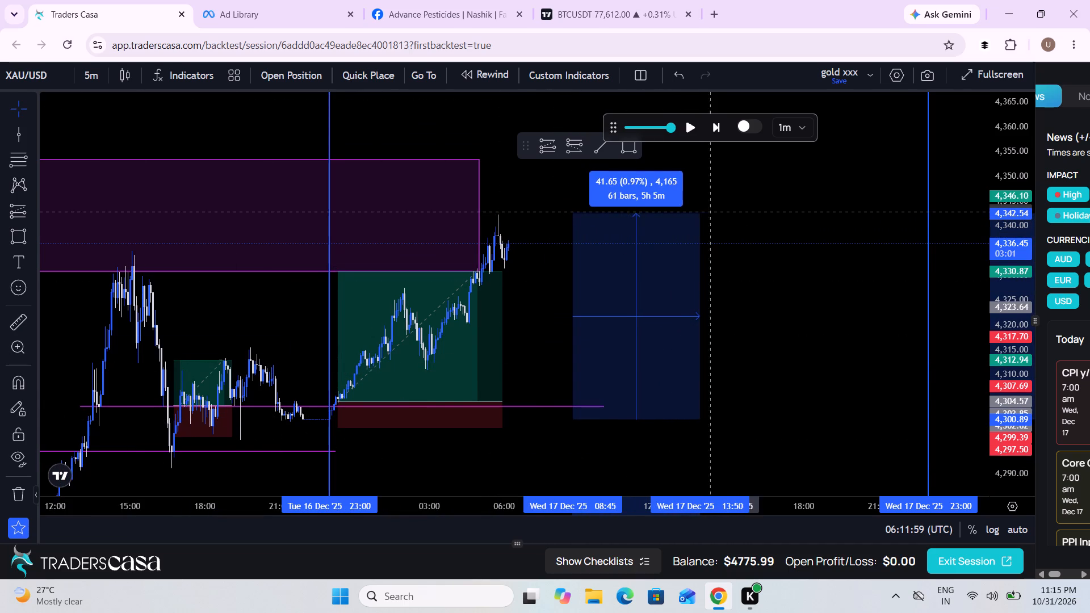
Replay the candles from about 06:11 to about 07:26 on 17 December, following price after the zone's high.
click(693, 127)
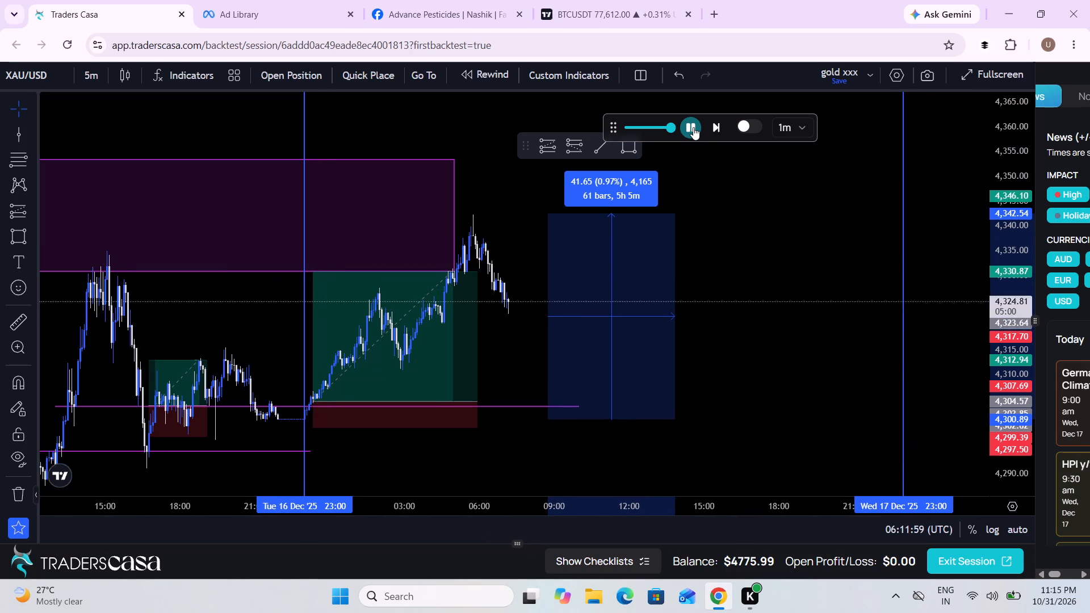
click(693, 127)
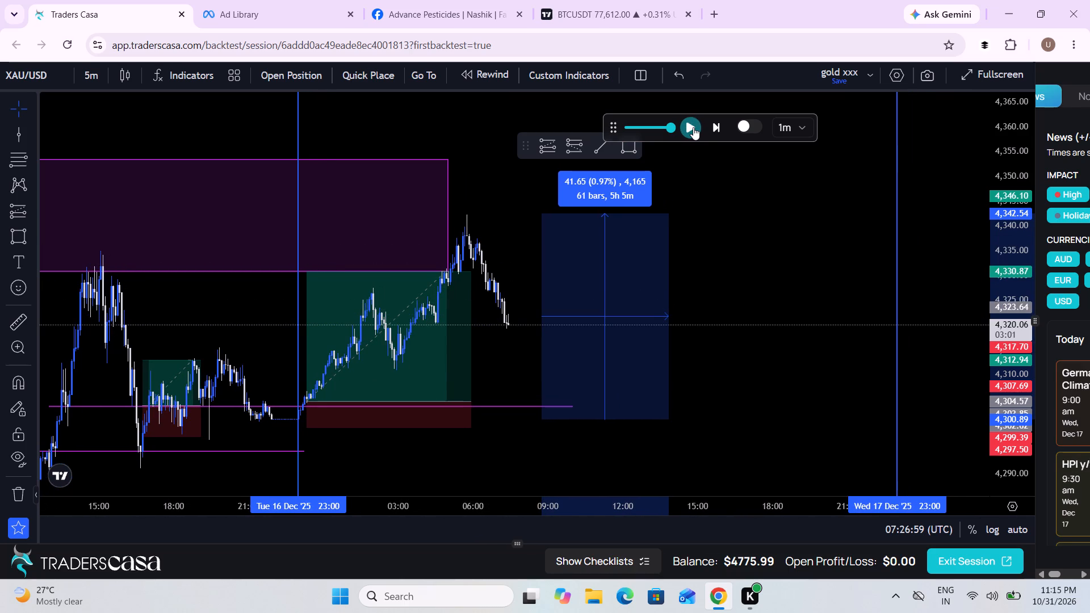
Switch the chart to the 1-hour timeframe and examine the zones and swings from 12 to 17 December.
scroll(652, 264, up, 3)
scroll(573, 195, down, 1)
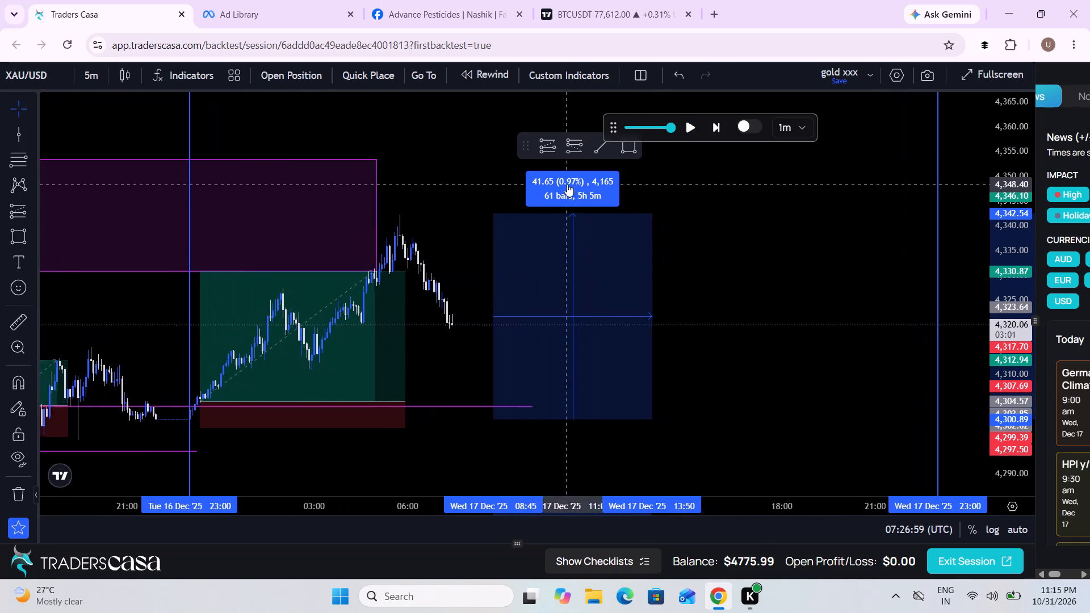
scroll(567, 184, down, 2)
scroll(567, 184, up, 1)
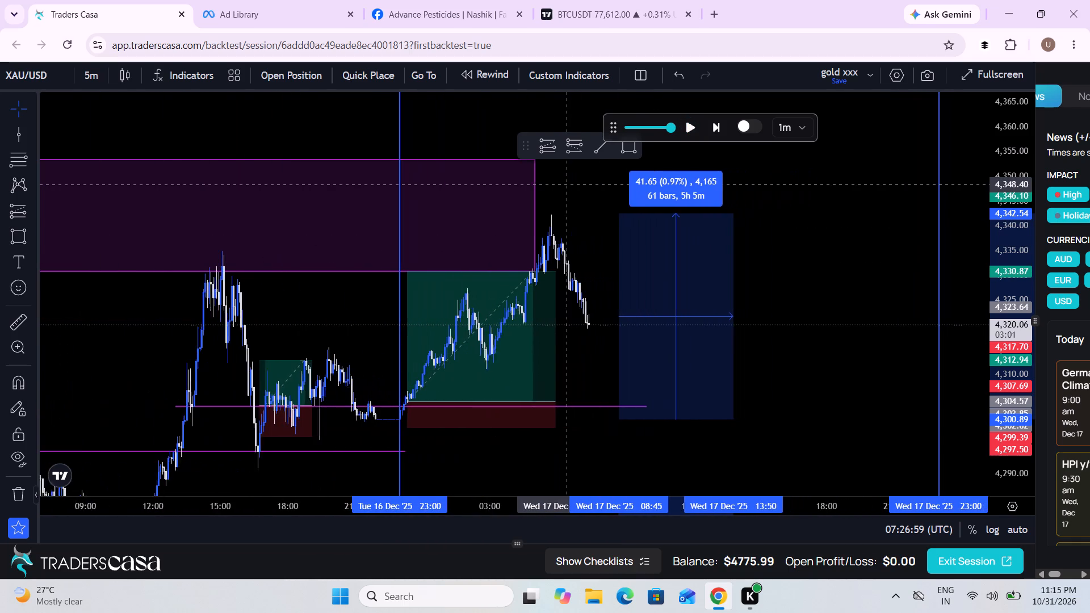
scroll(567, 184, up, 2)
click(100, 80)
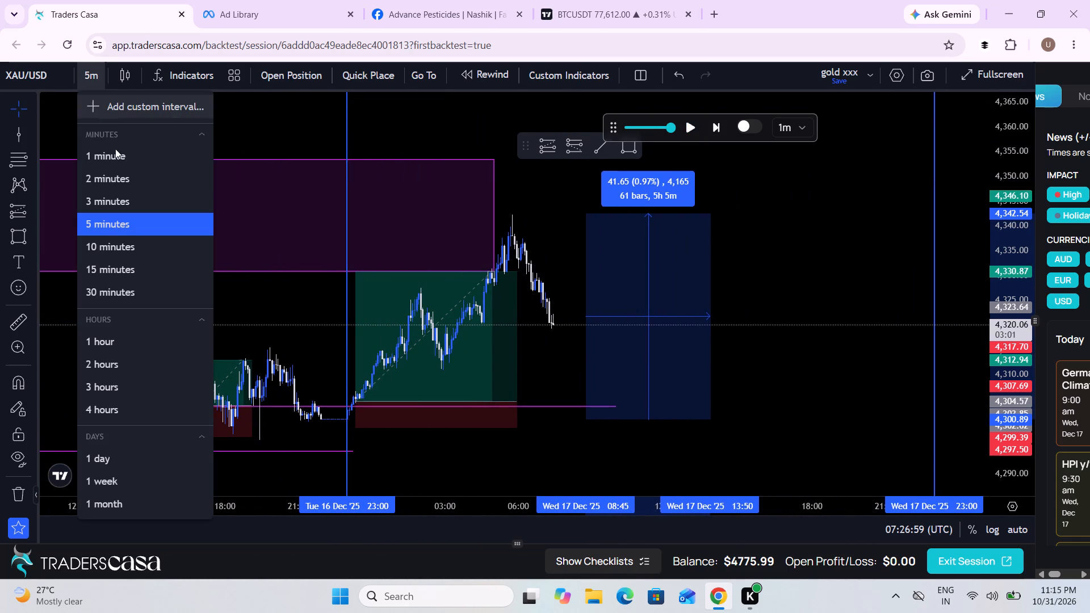
click(133, 335)
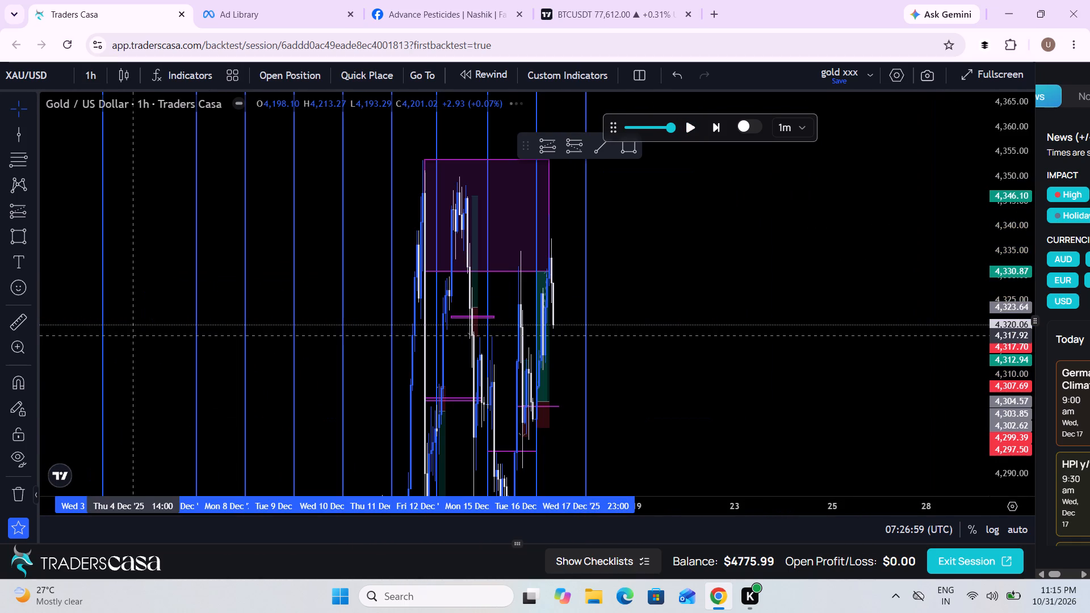
scroll(364, 464, up, 4)
drag(208, 409, 786, 382)
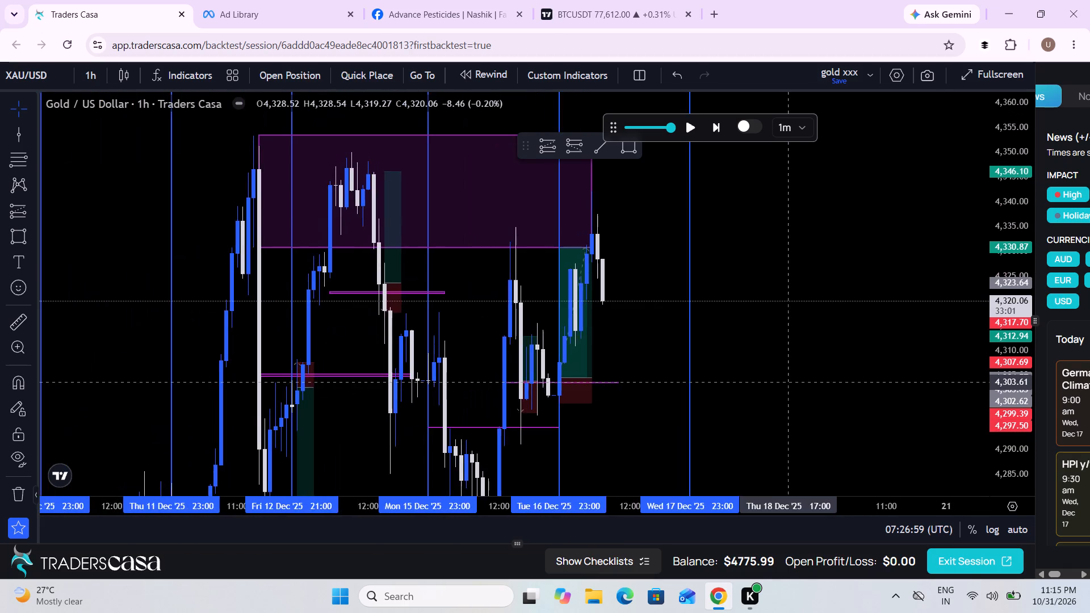
scroll(786, 382, up, 3)
drag(484, 365, 781, 364)
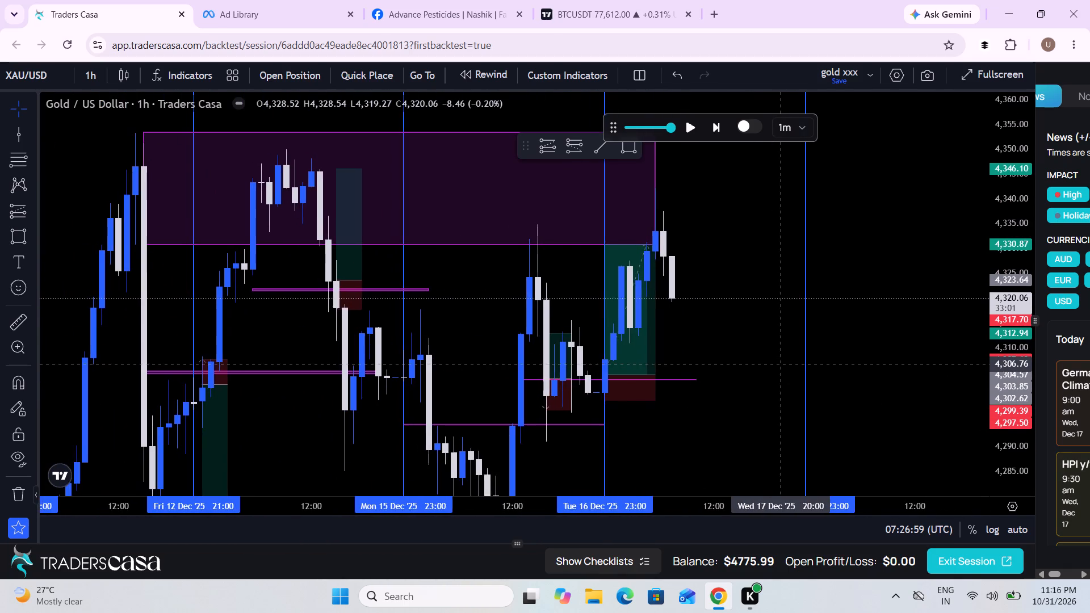
scroll(781, 364, up, 3)
drag(680, 343, 792, 362)
scroll(792, 362, up, 1)
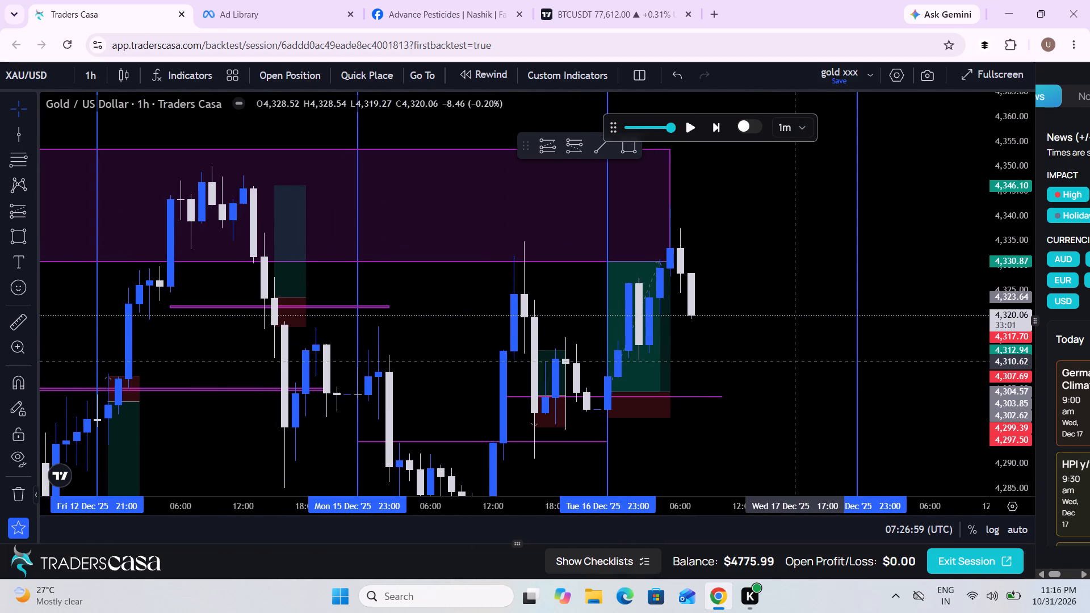
scroll(792, 362, up, 1)
Reshape the thin purple zone starting 15 December 23:00 to span 4,294.49–4,293.59 and end at about 22:00 on 16 December.
drag(792, 362, 758, 372)
scroll(758, 372, down, 1)
click(758, 372)
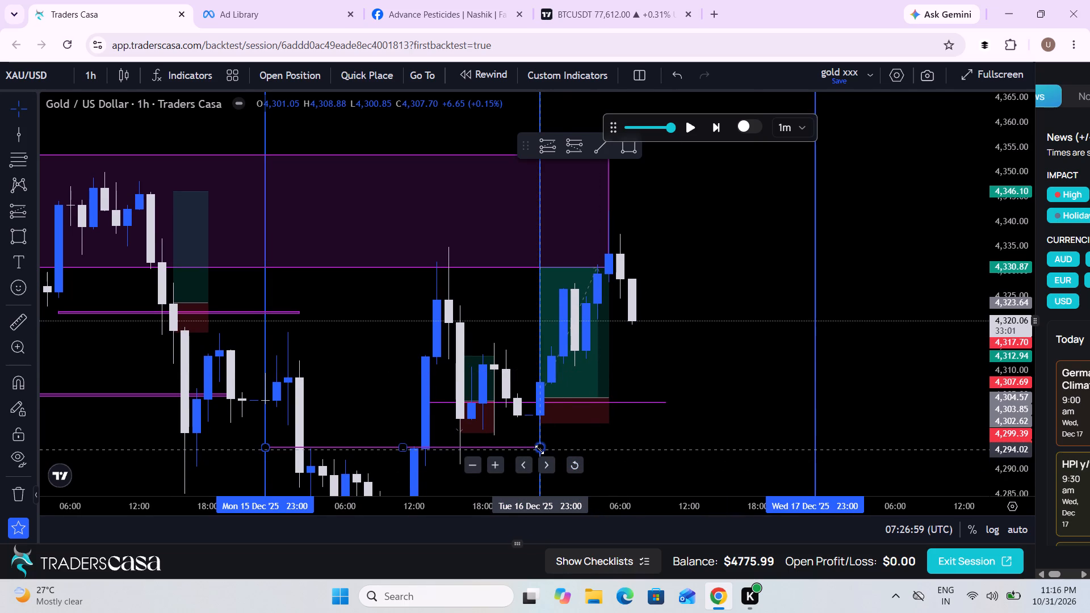
drag(539, 450, 533, 451)
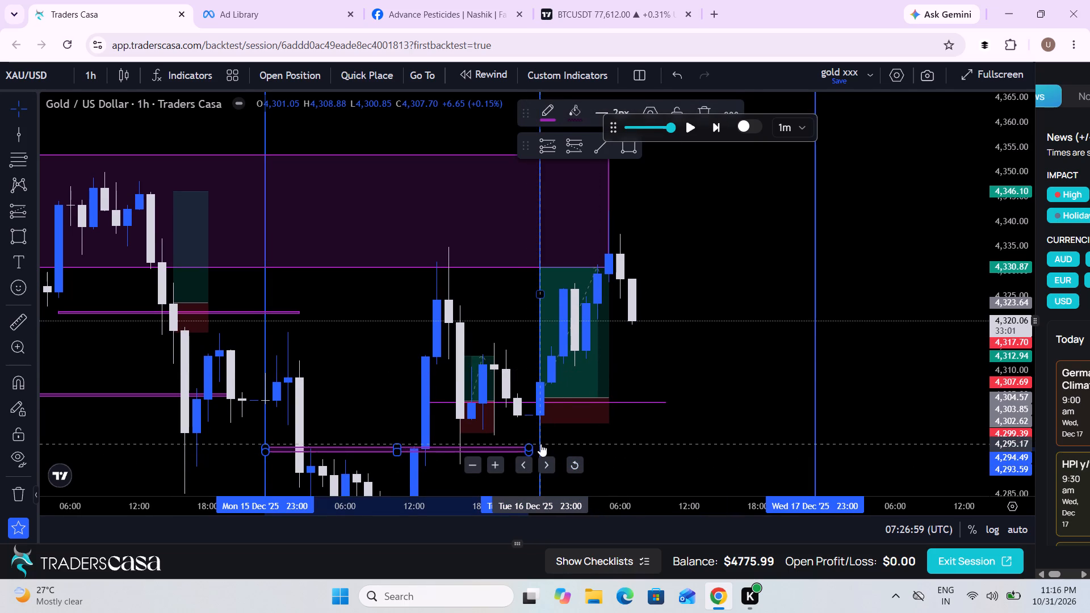
double_click(540, 443)
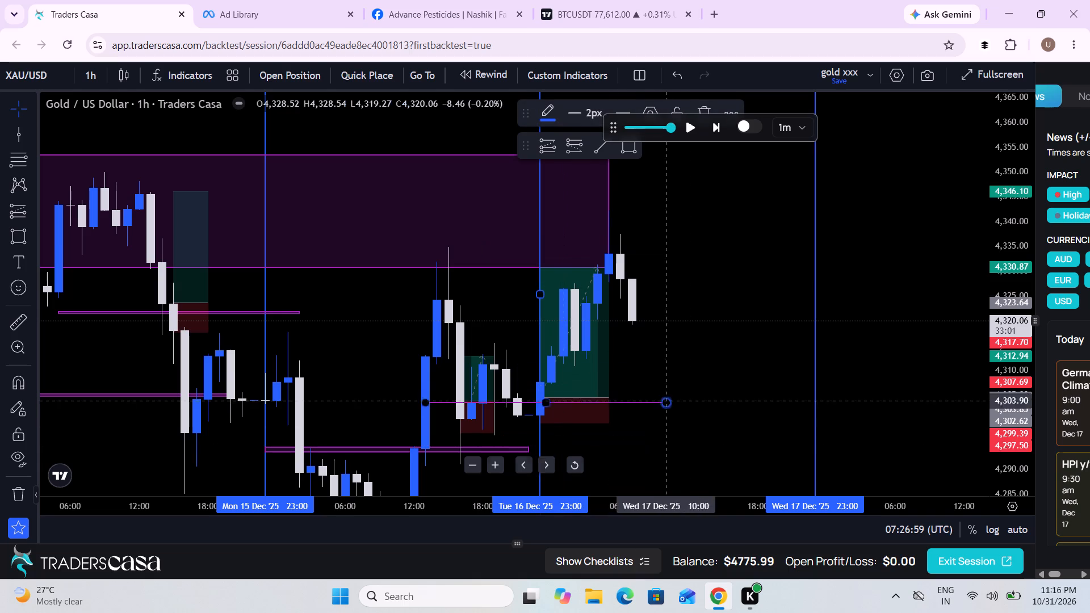
Extend the end of the large purple zone above 4,330.87 to about 15:00 on 17 December.
drag(706, 378, 714, 429)
scroll(714, 429, up, 2)
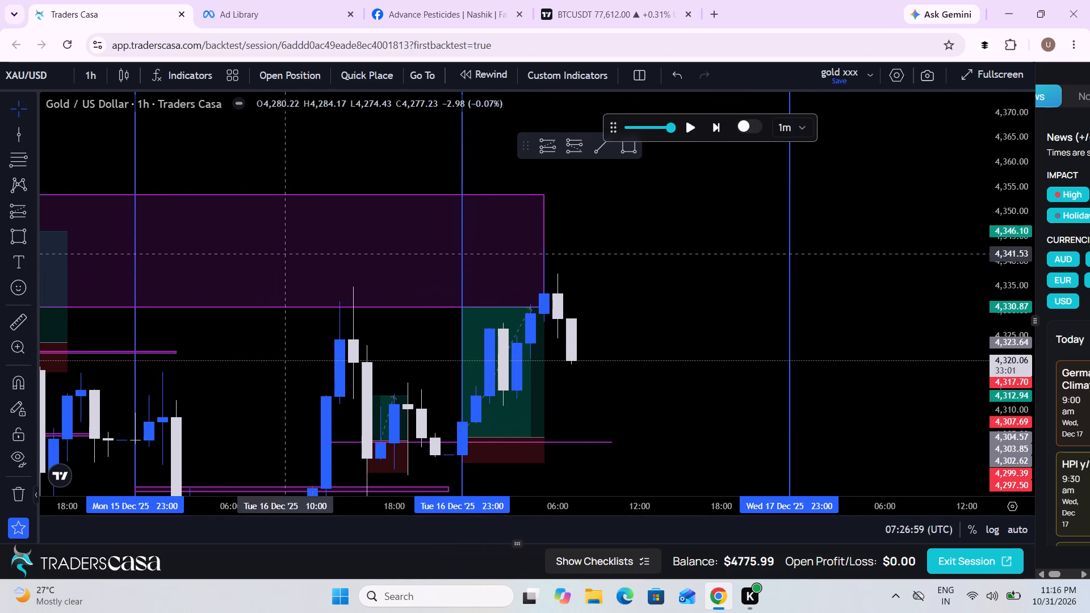
scroll(624, 333, down, 4)
drag(547, 375, 529, 321)
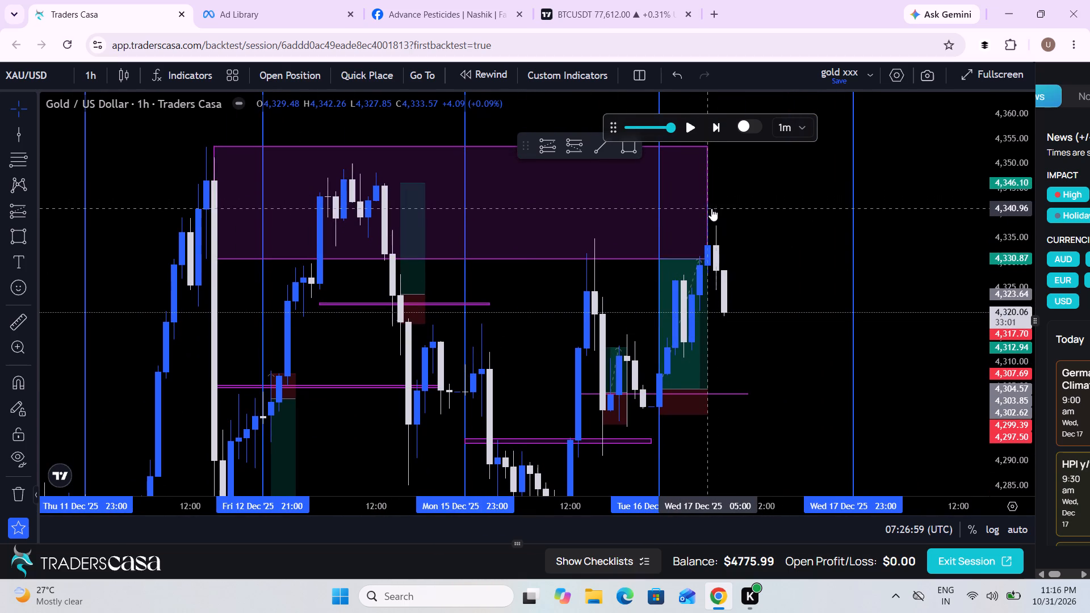
drag(709, 200, 793, 194)
drag(781, 331, 746, 279)
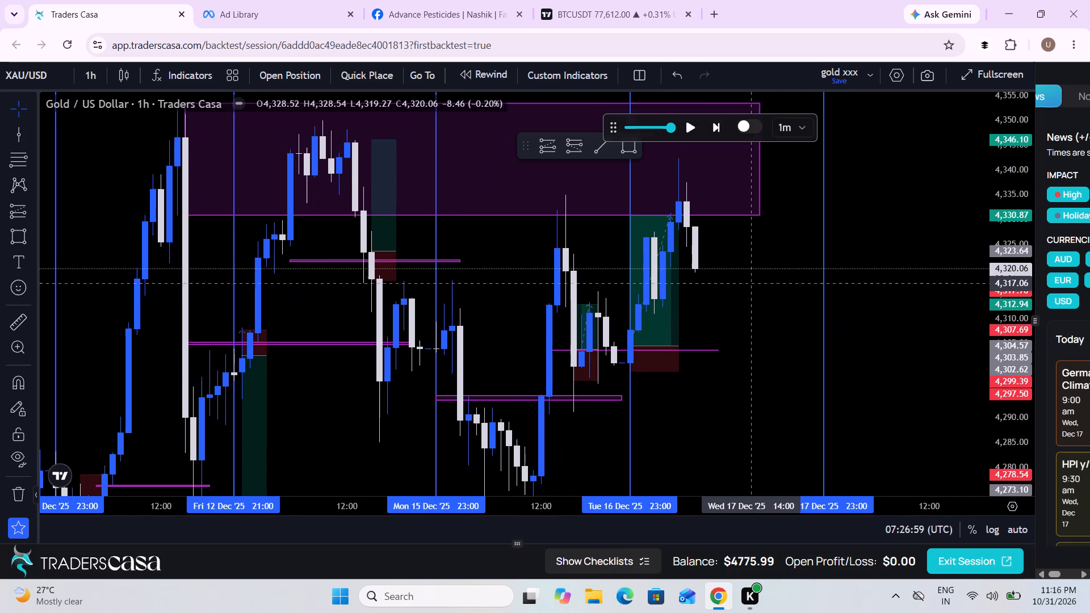
Switch the chart to the 5-minute timeframe and measure the 17 December upswing from about 4,301.03 to 4,342.25.
drag(746, 279, 745, 278)
click(94, 71)
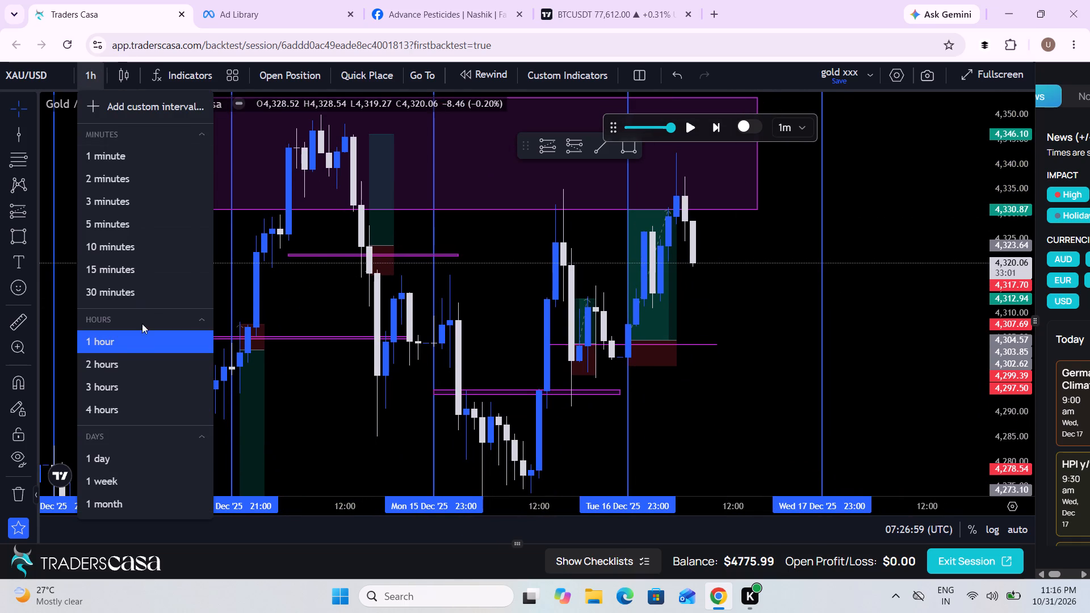
click(106, 223)
scroll(585, 360, down, 5)
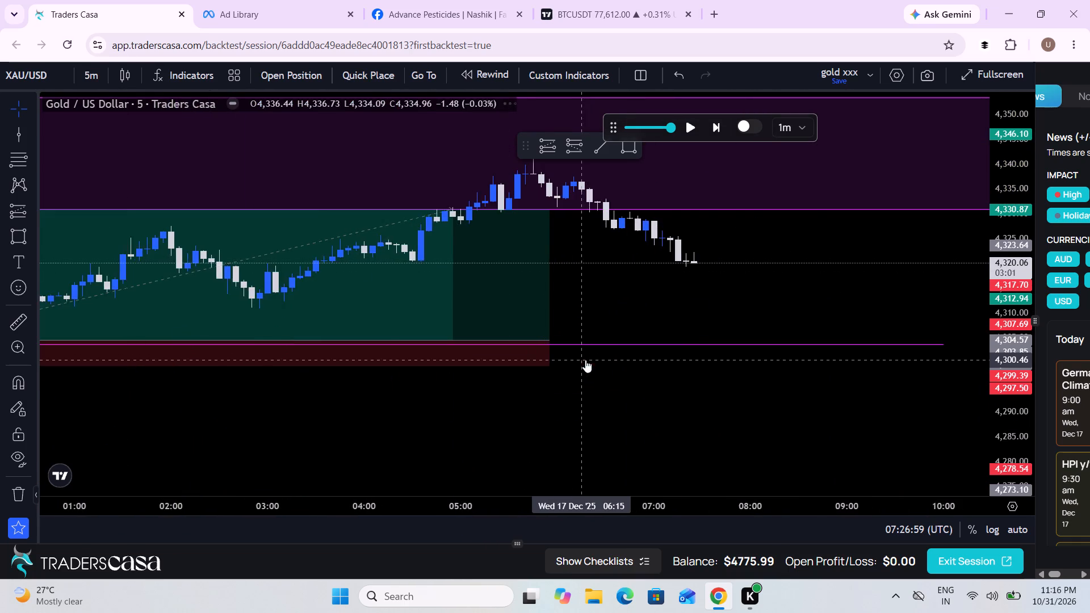
scroll(585, 360, down, 1)
drag(832, 388, 605, 419)
scroll(605, 419, down, 2)
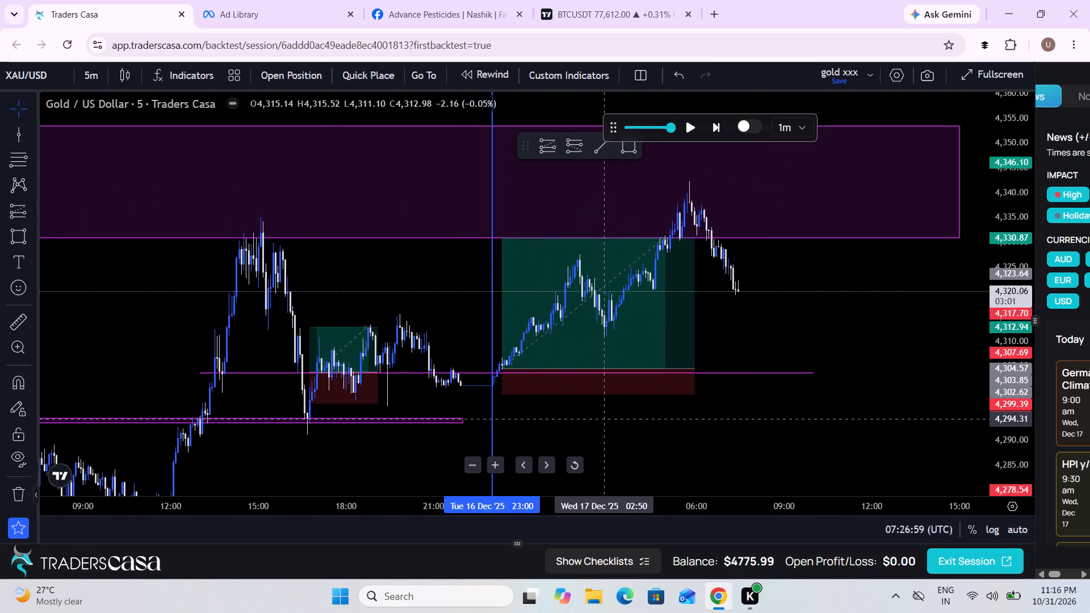
scroll(605, 419, down, 1)
drag(605, 419, 553, 429)
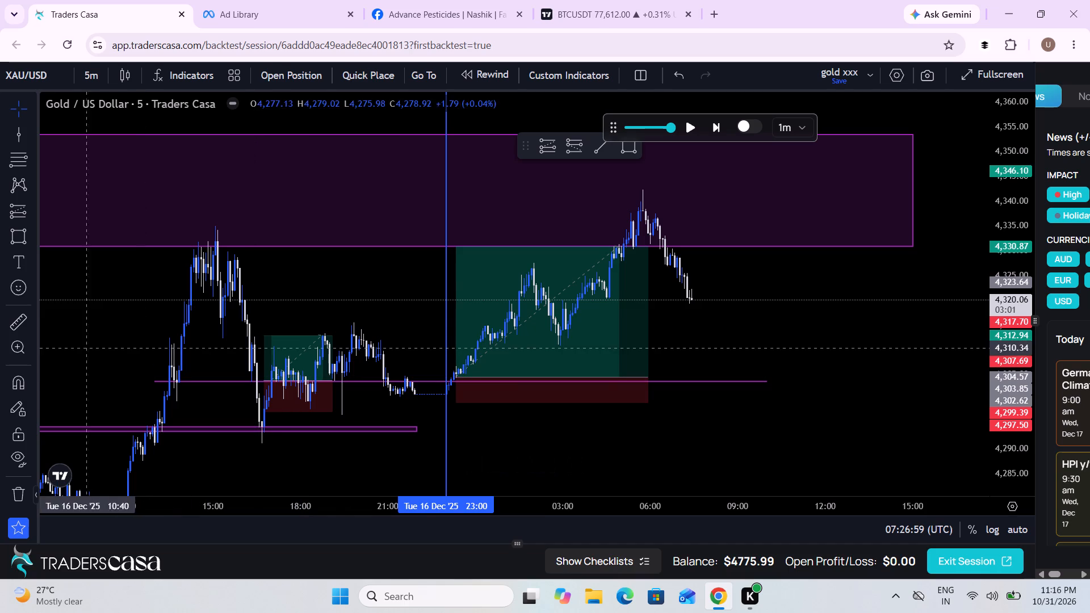
click(5, 331)
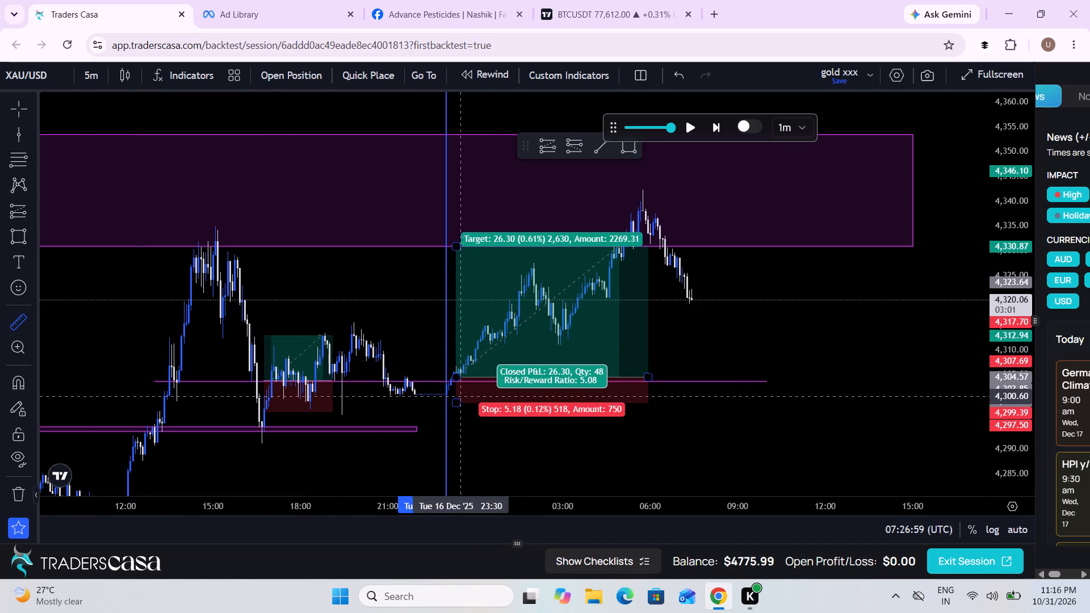
click(452, 394)
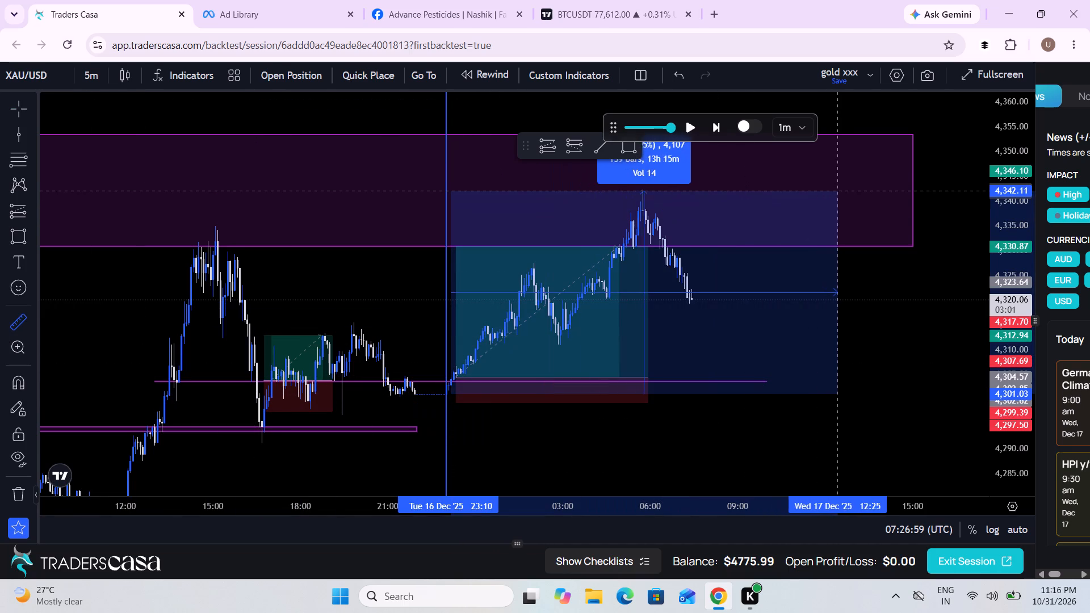
click(853, 190)
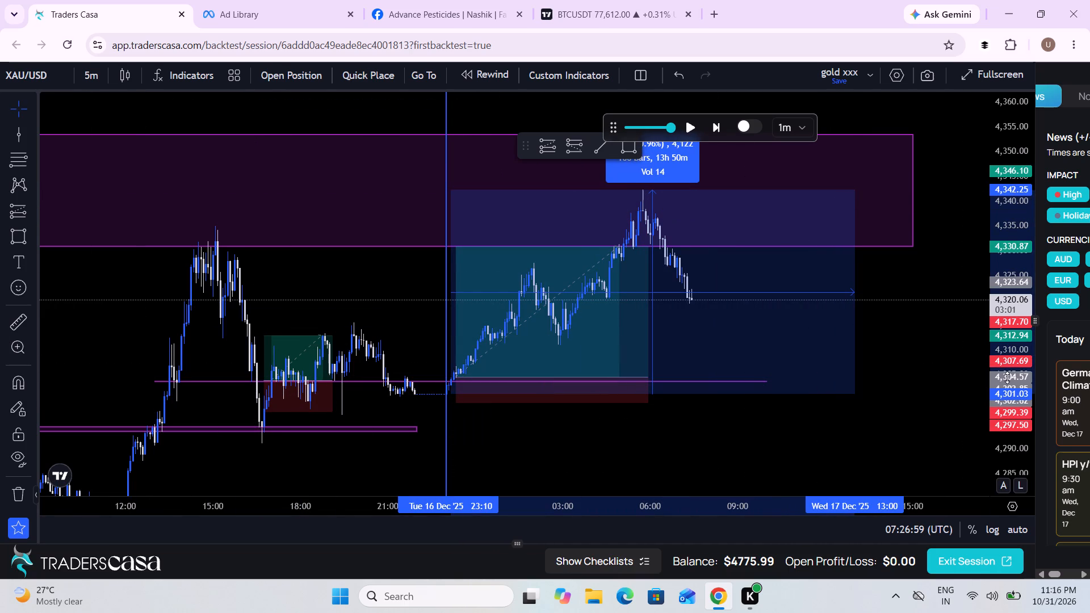
Replay the candles from about 07:26 to about 09:08 on 17 December, following price against the measured swing's midpoint.
drag(1007, 377, 987, 180)
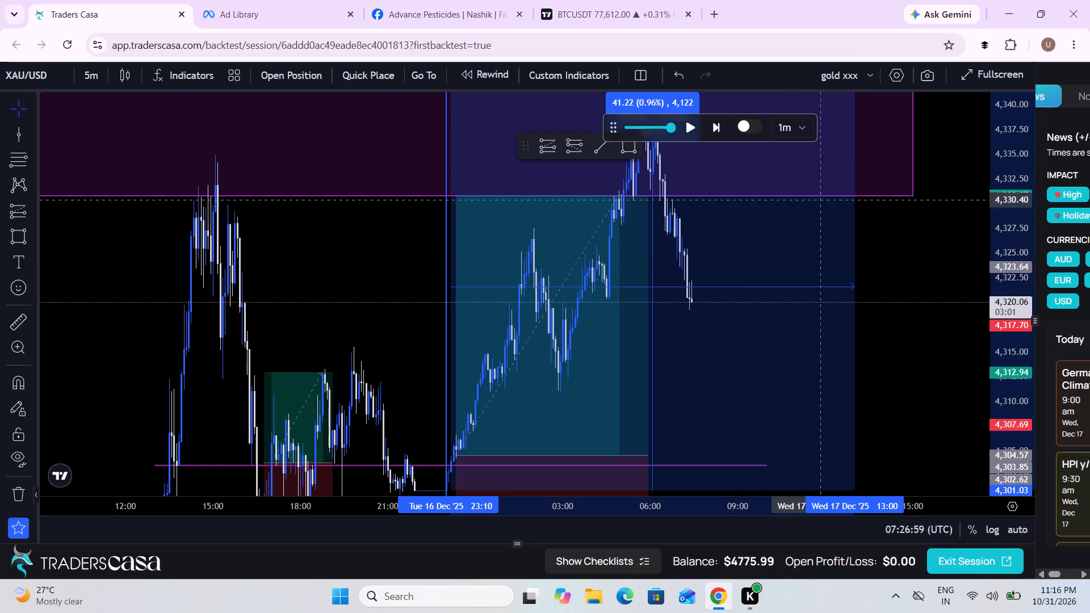
click(690, 125)
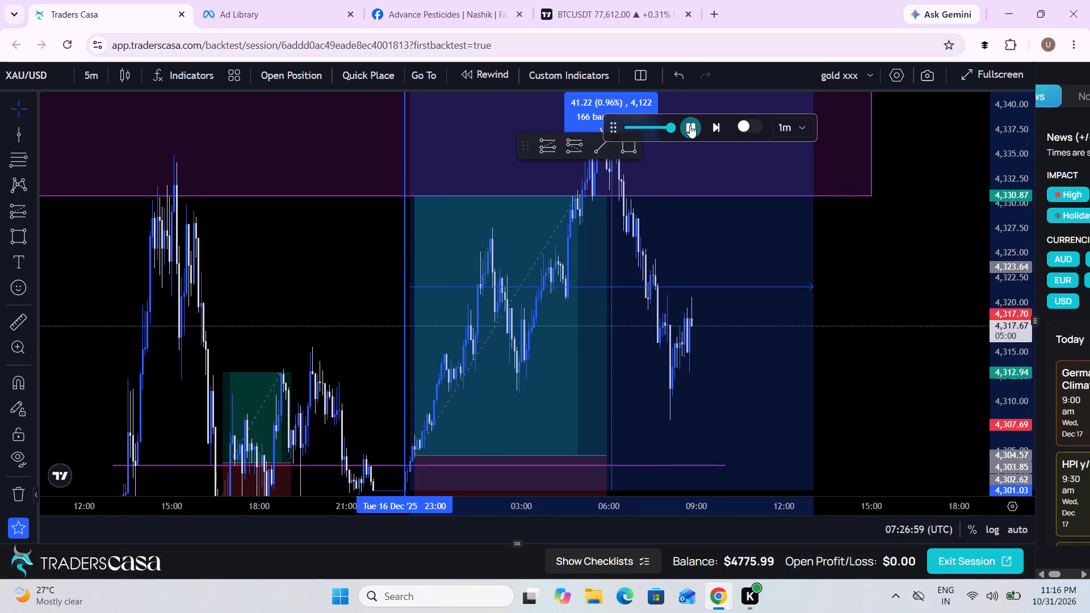
click(690, 125)
click(690, 125)
click(690, 125)
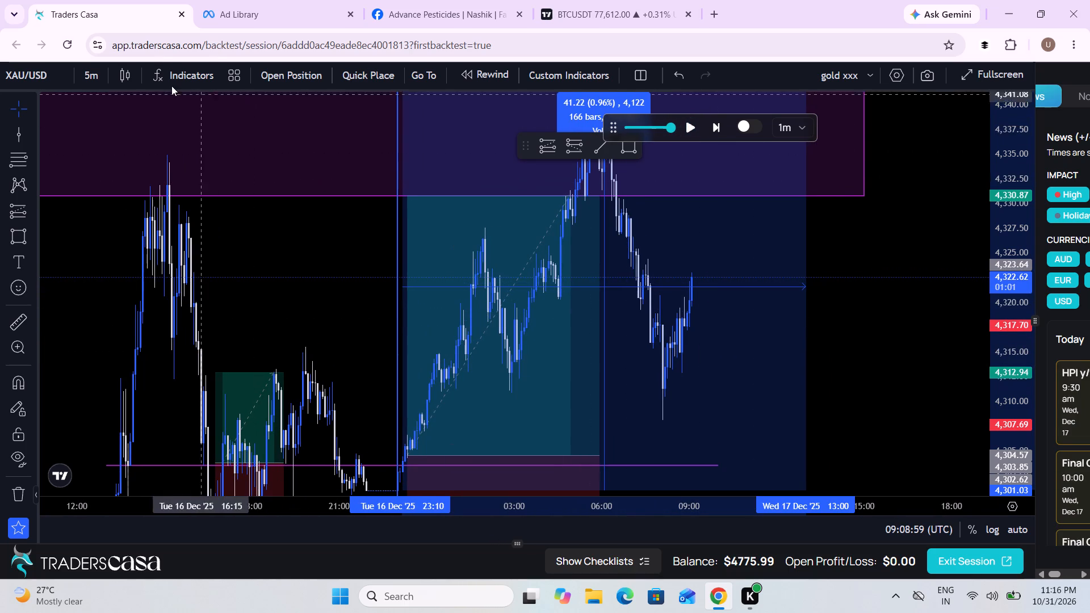
Switch the chart to the 1-hour timeframe and replay the candles to about 09:26 on 17 December.
click(89, 87)
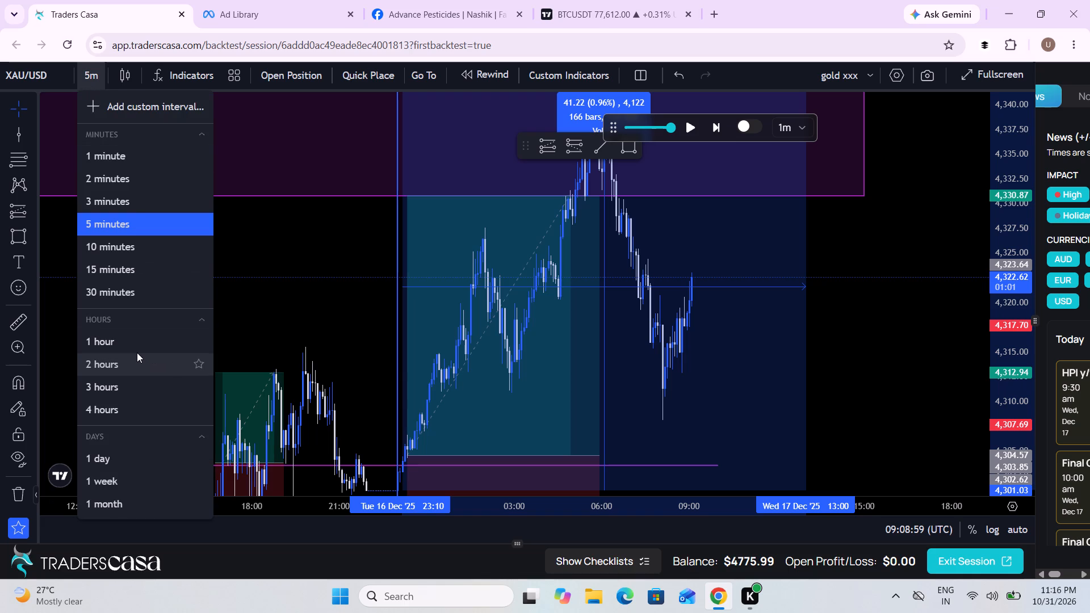
drag(137, 352, 119, 345)
click(119, 345)
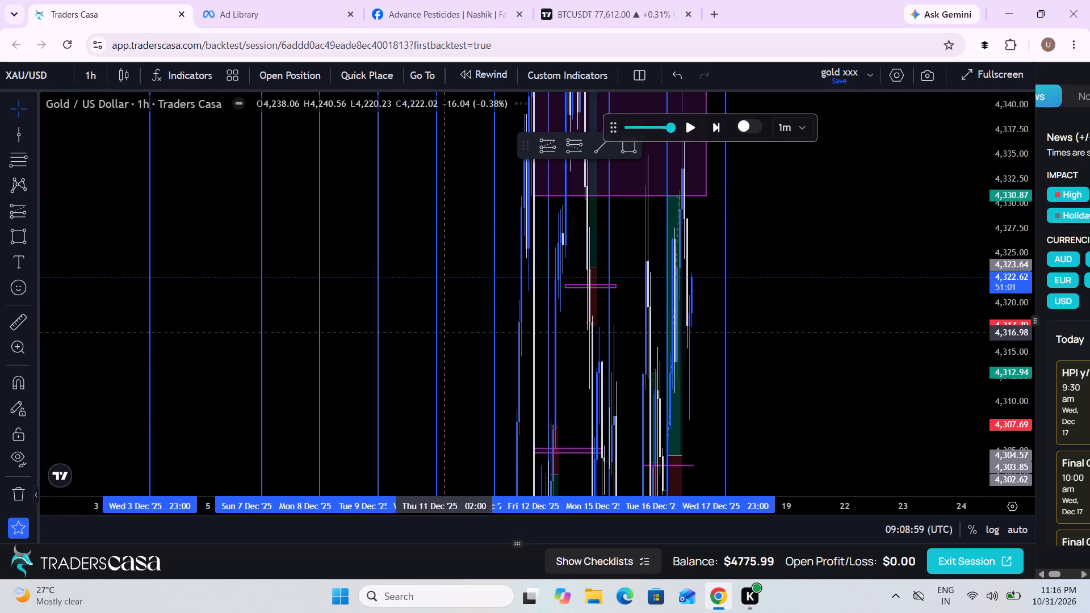
scroll(444, 333, up, 5)
drag(370, 316, 695, 333)
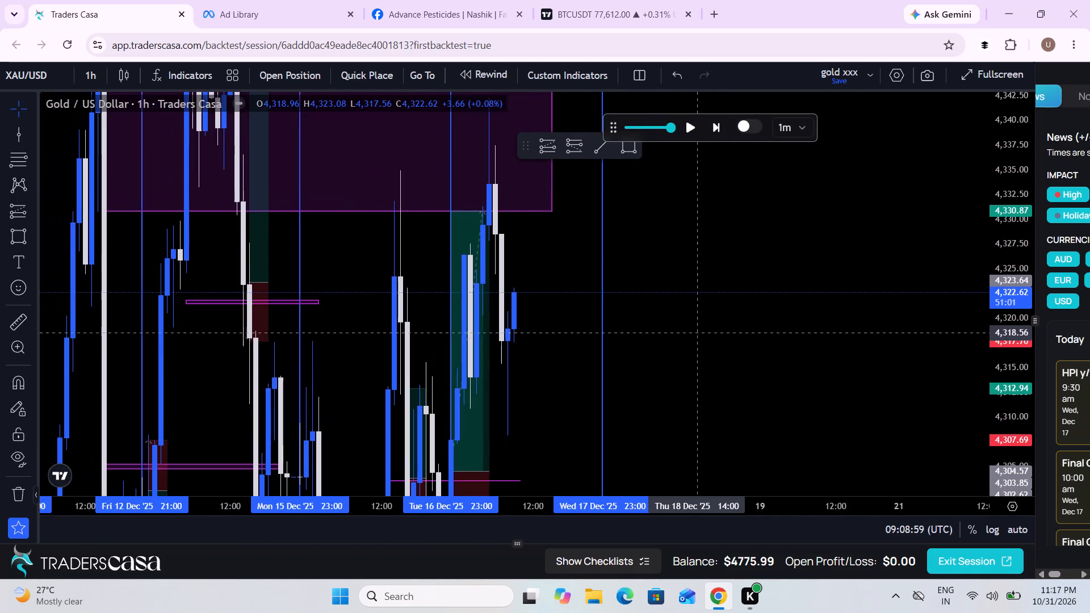
scroll(695, 333, up, 3)
drag(525, 333, 902, 364)
scroll(902, 364, up, 1)
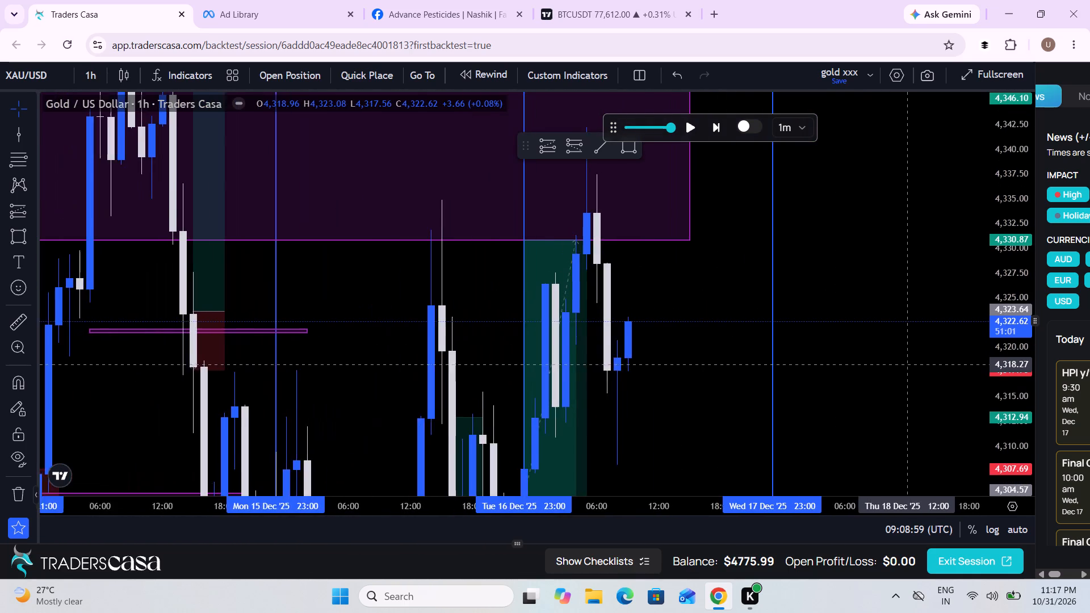
scroll(902, 364, up, 2)
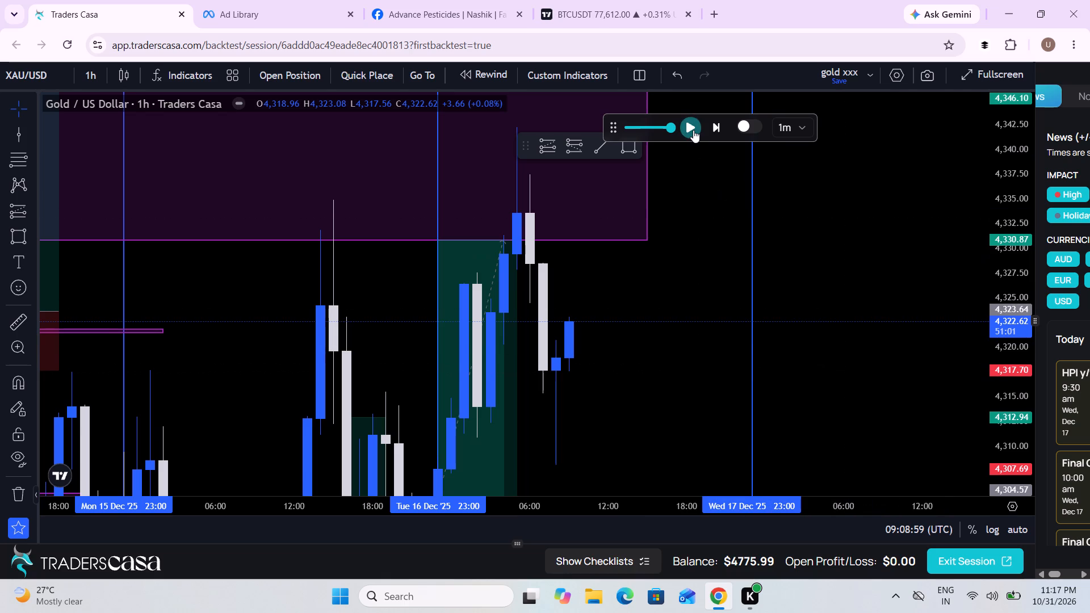
click(693, 130)
click(693, 130)
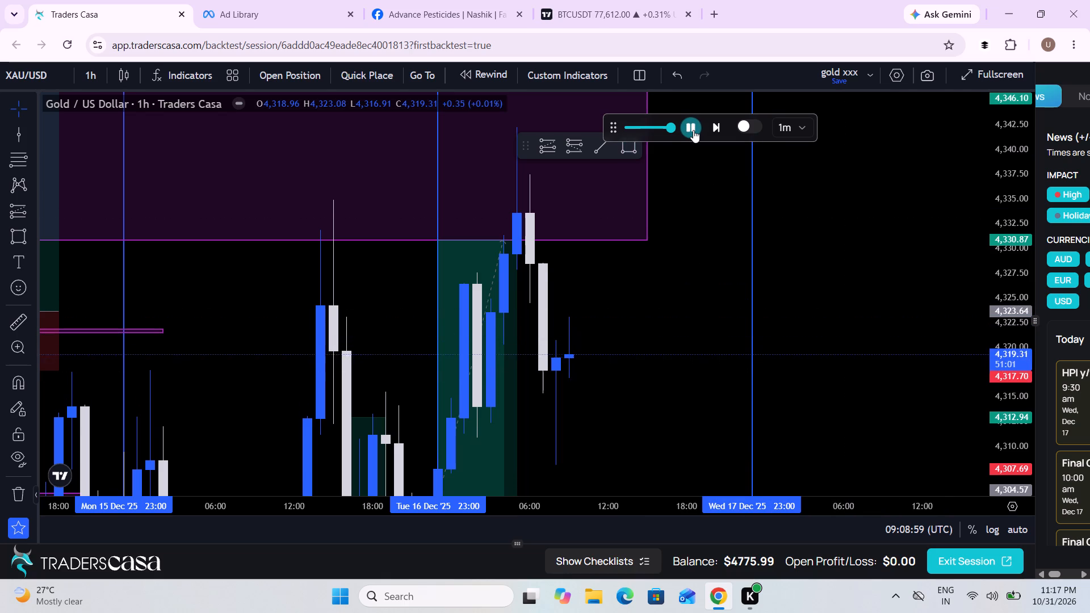
Replay the 1-hour candles from about 09:26 to about 10:19 on 17 December.
drag(673, 345, 682, 274)
scroll(682, 274, down, 1)
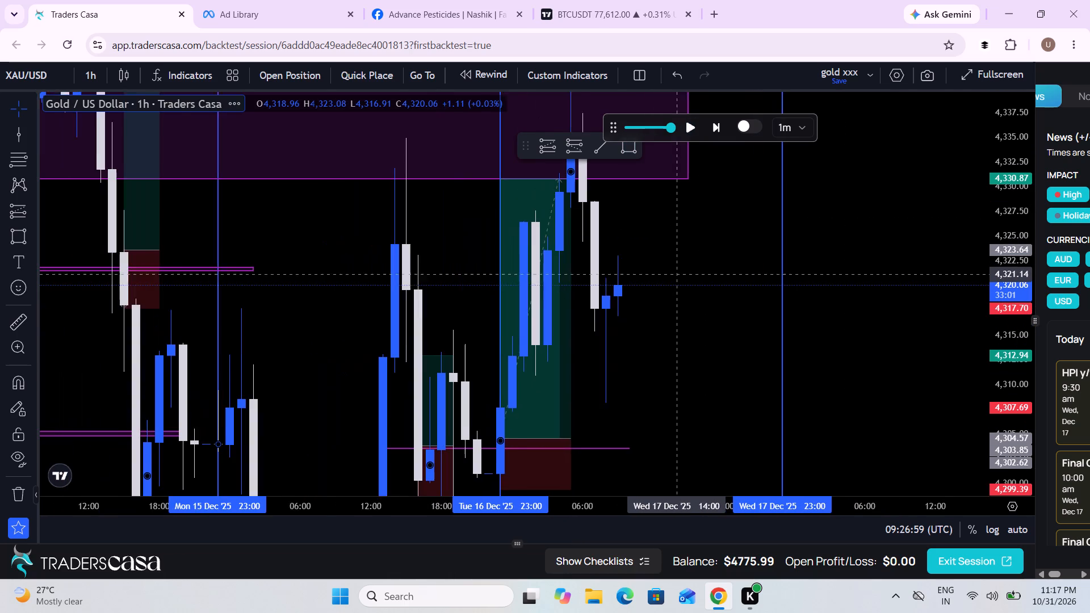
scroll(682, 274, down, 1)
drag(675, 331, 670, 295)
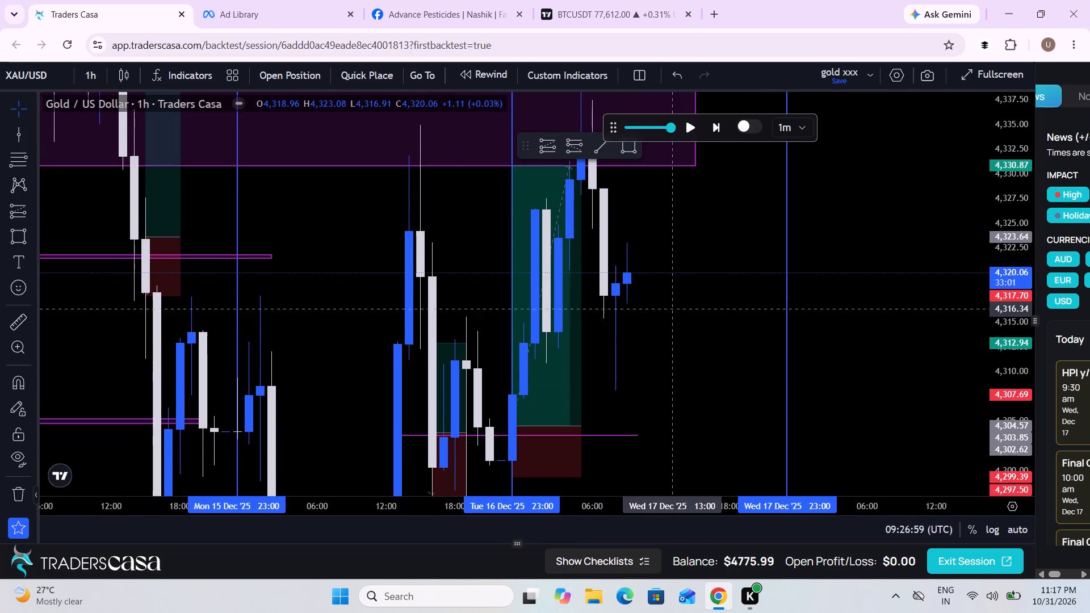
drag(670, 295, 672, 312)
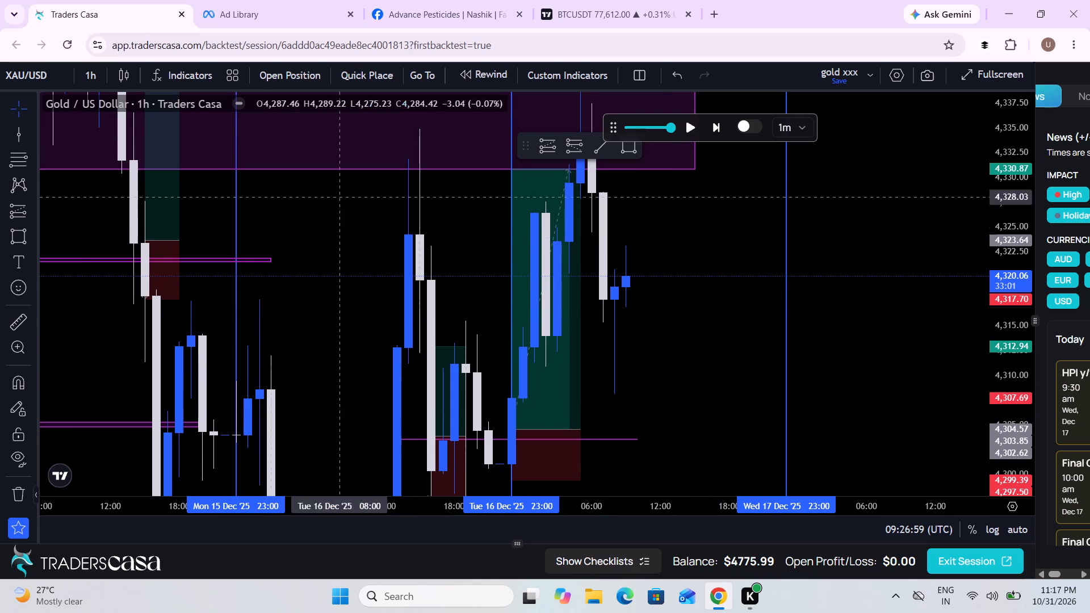
click(692, 133)
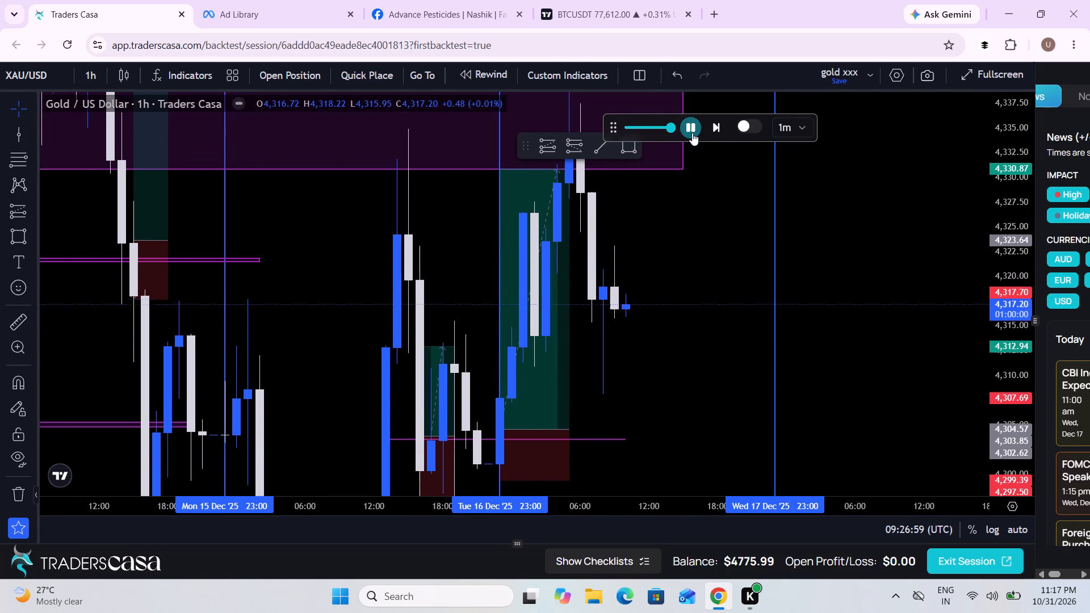
click(692, 133)
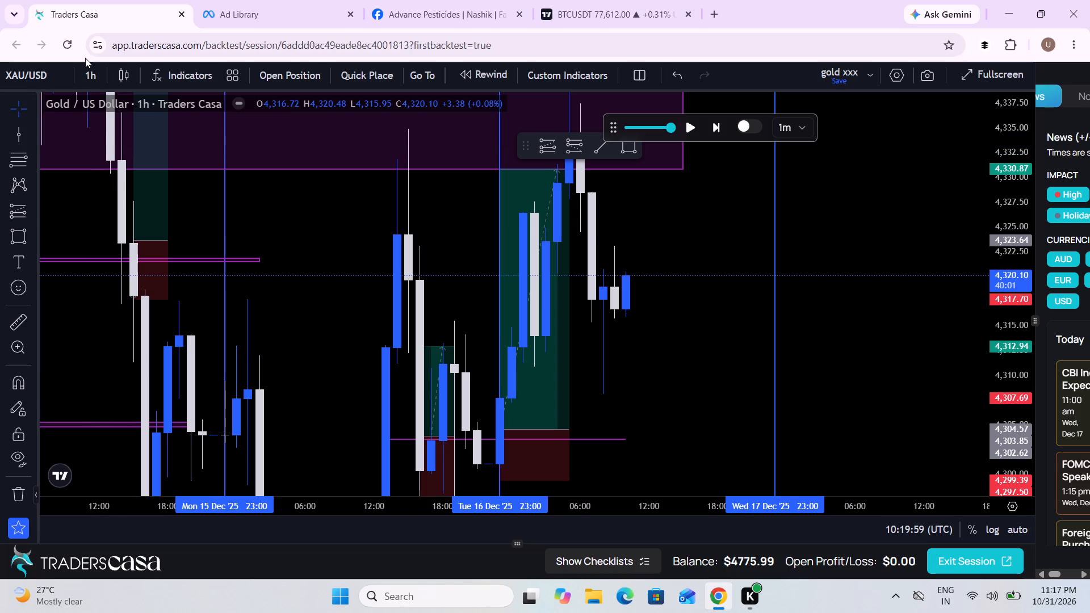
Switch the chart to the 5-minute timeframe and replay the candles to about 10:46 on 17 December.
click(91, 70)
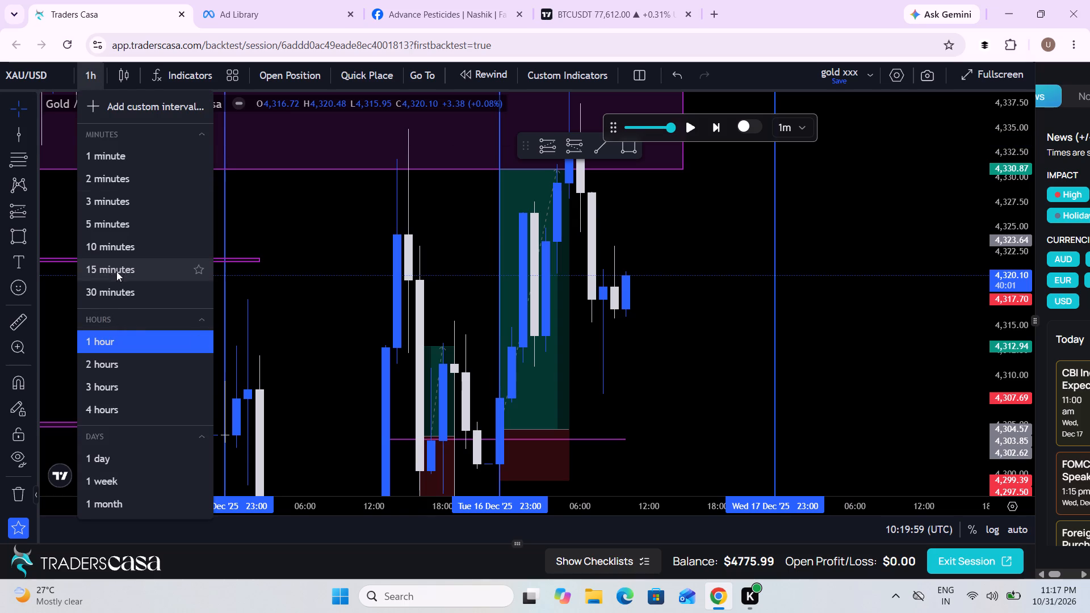
click(113, 224)
scroll(611, 376, down, 6)
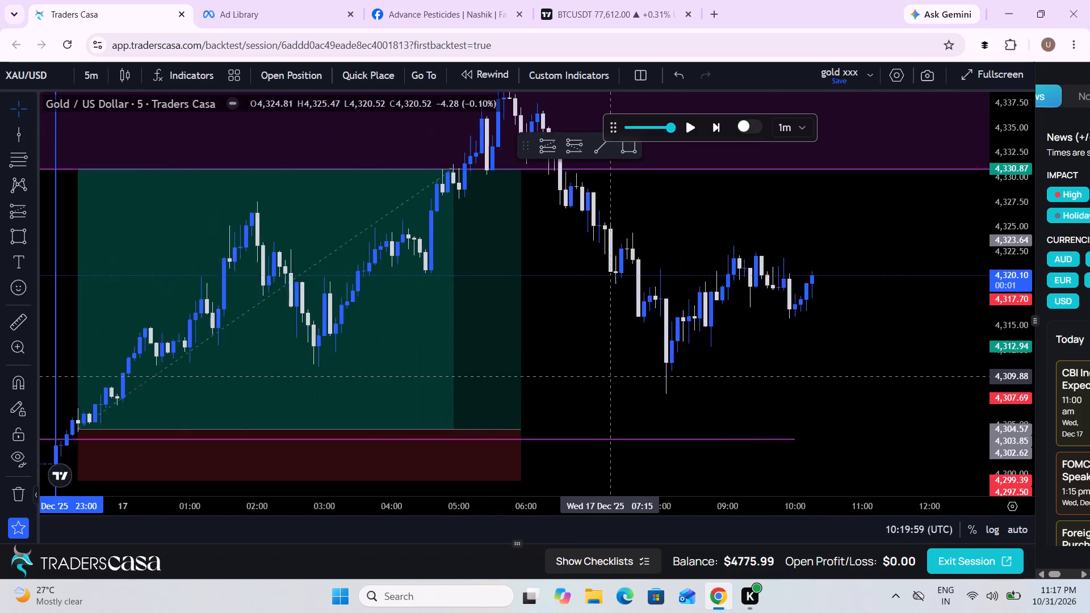
drag(808, 316, 689, 345)
scroll(689, 345, down, 2)
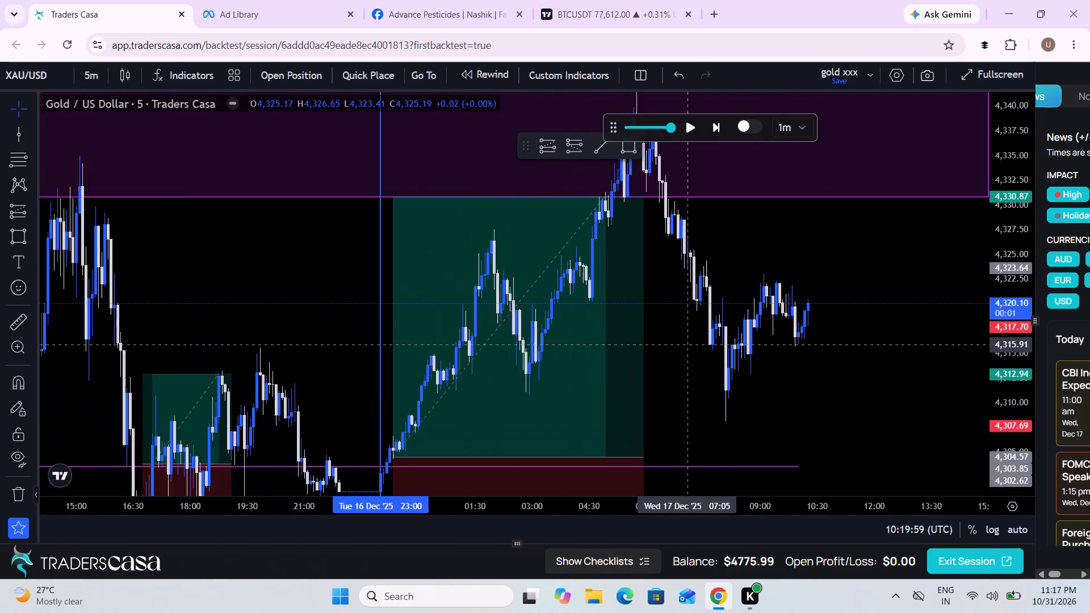
scroll(689, 345, down, 1)
drag(813, 360, 619, 367)
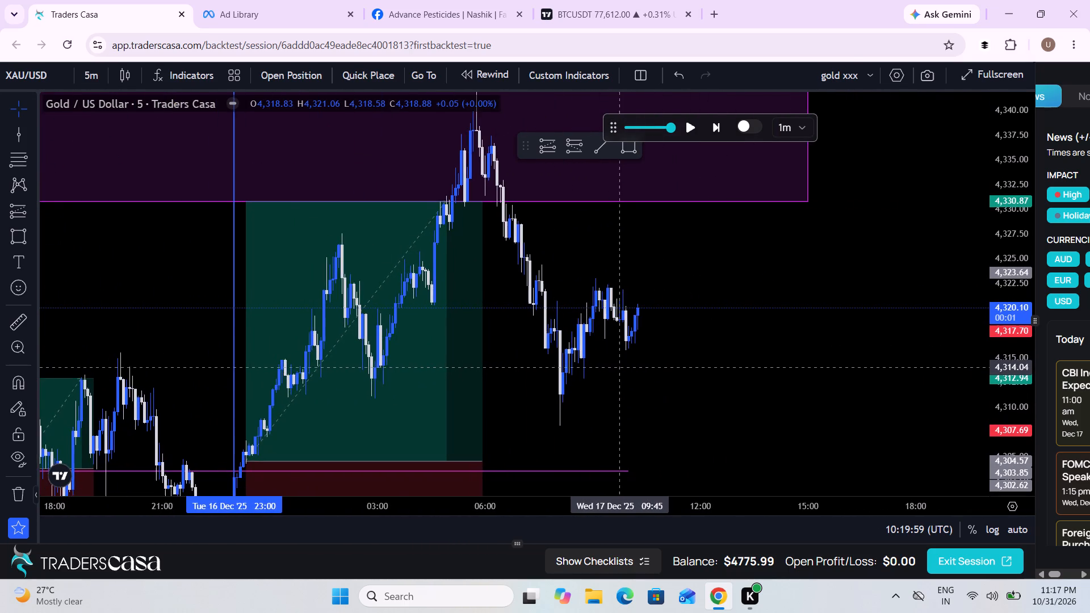
scroll(619, 367, down, 2)
click(687, 121)
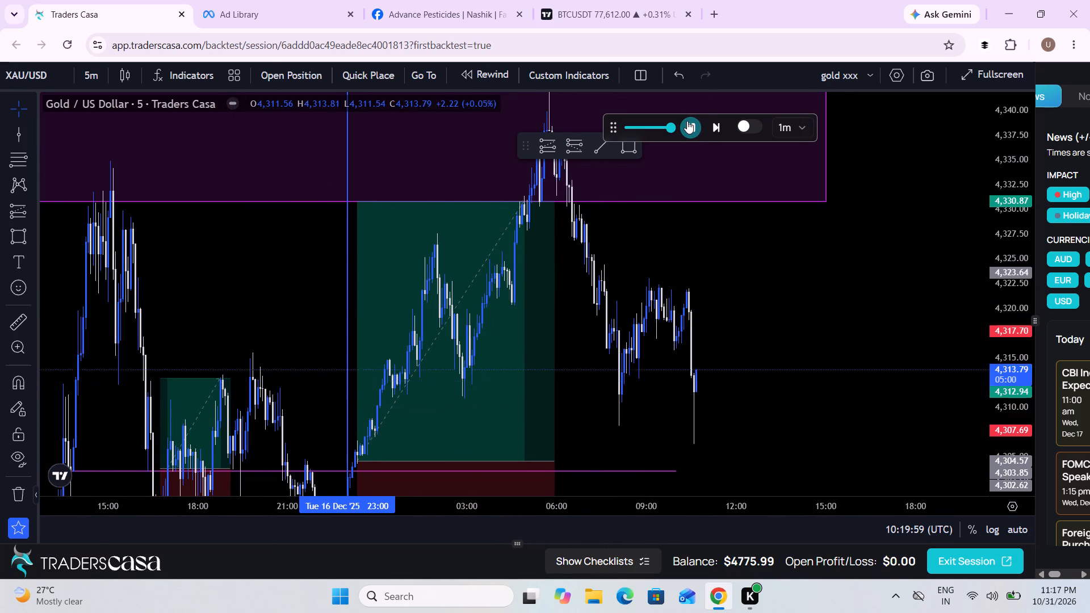
click(687, 121)
Measure the 17 December range downward from the high at about 4,342.28 to the day's starting low near 4,301.19.
drag(804, 332, 768, 306)
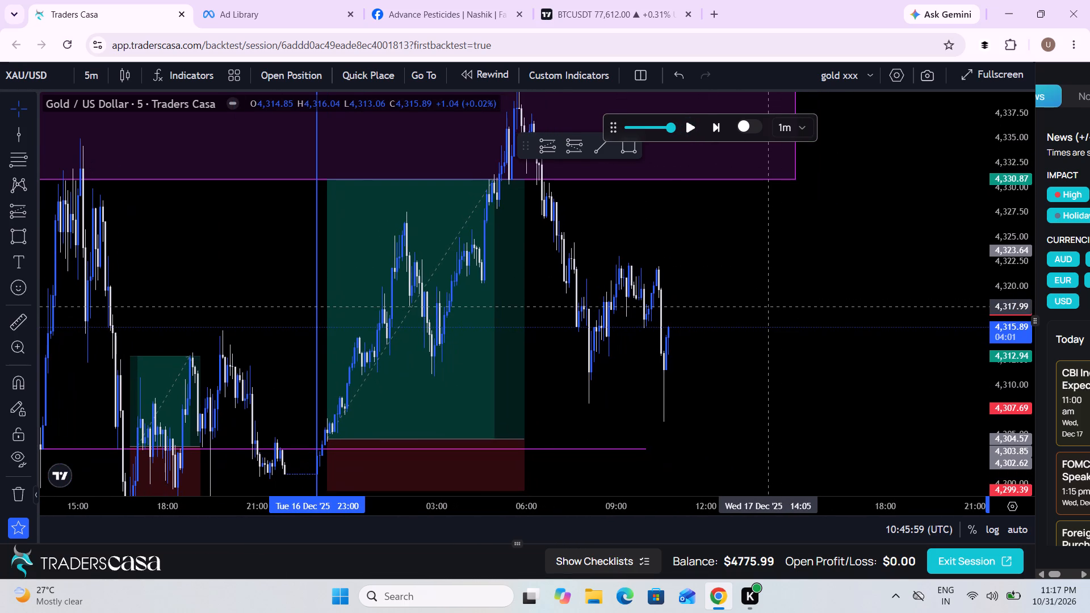
scroll(768, 306, down, 1)
drag(1022, 253, 978, 358)
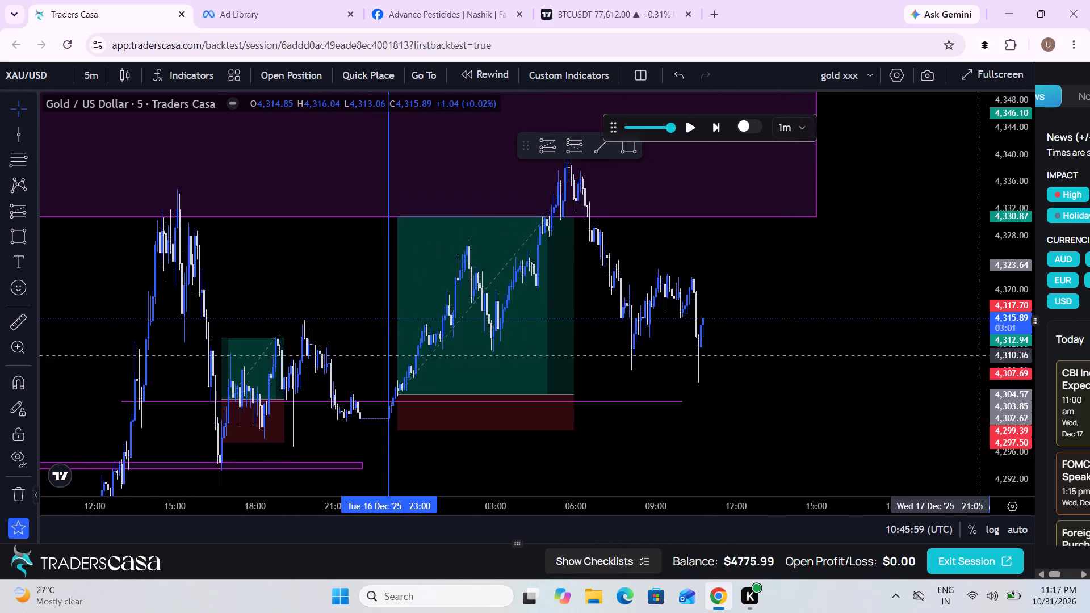
drag(978, 358, 973, 363)
drag(890, 364, 869, 381)
click(869, 381)
drag(869, 381, 865, 385)
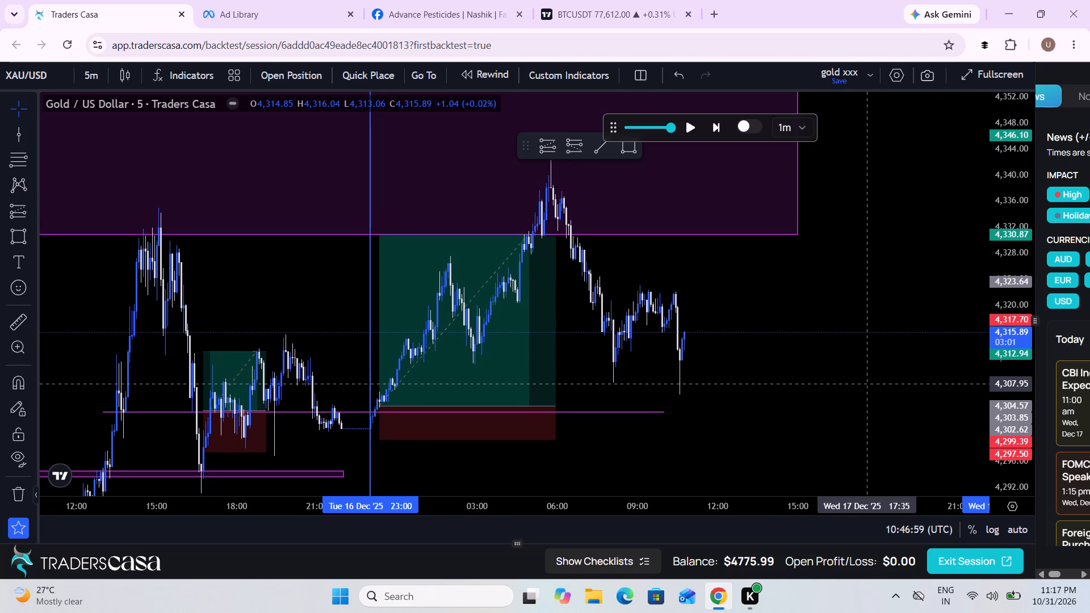
drag(865, 385, 847, 395)
click(19, 321)
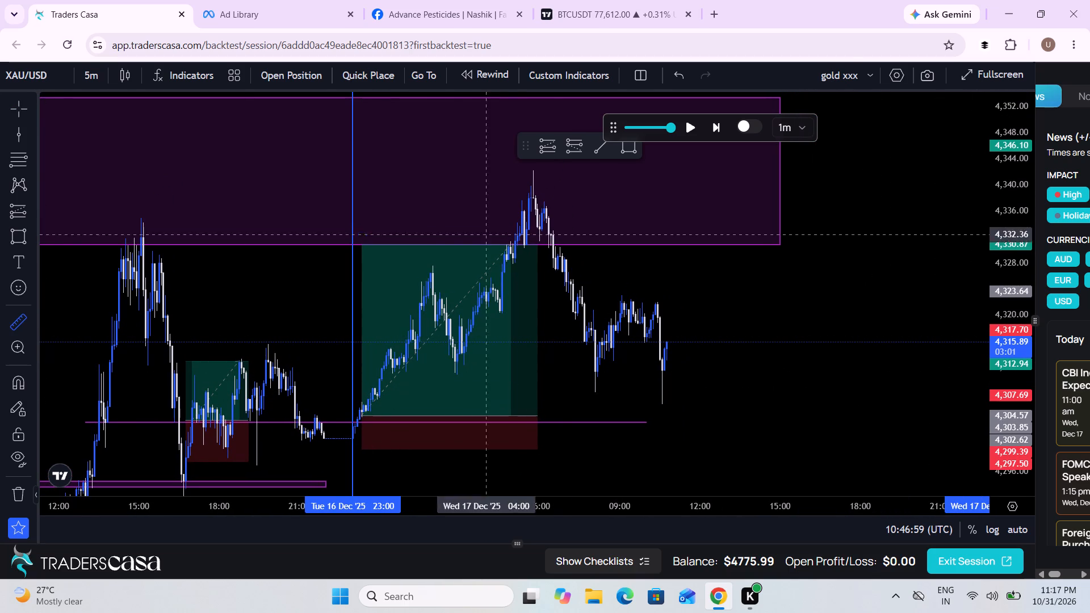
click(575, 170)
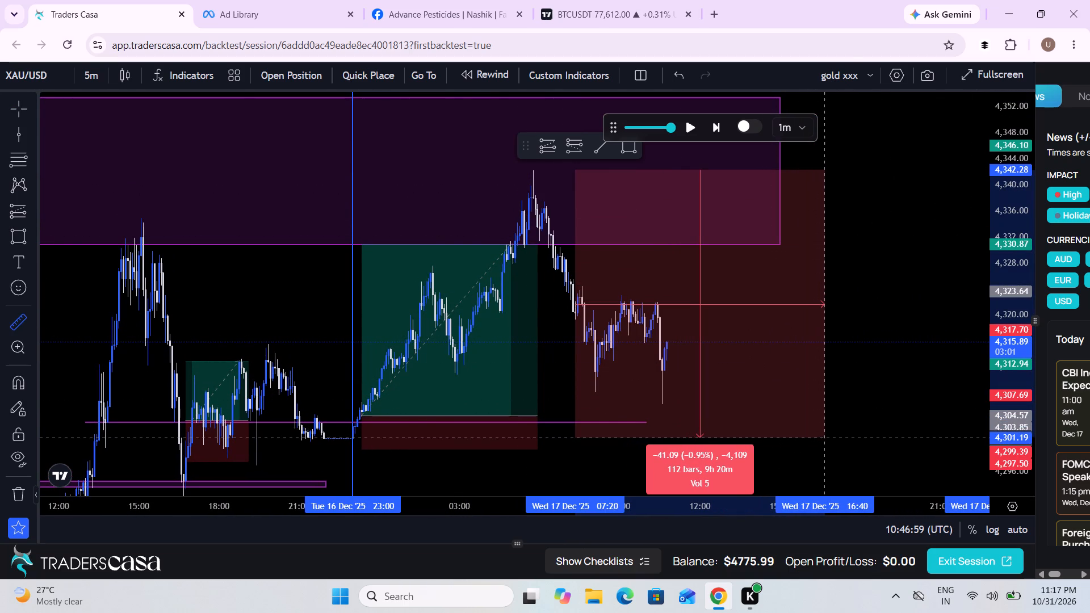
click(827, 438)
Replay the candles from about 10:46 to about 12:26 on 17 December, following price toward the measured range's midpoint.
scroll(927, 436, up, 2)
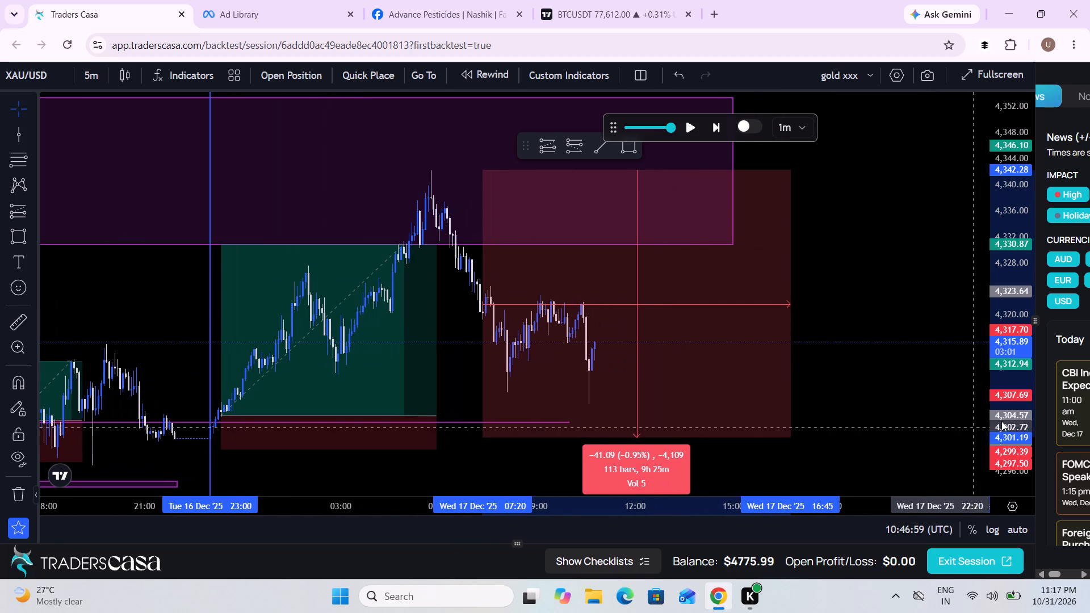
drag(1016, 422, 1012, 349)
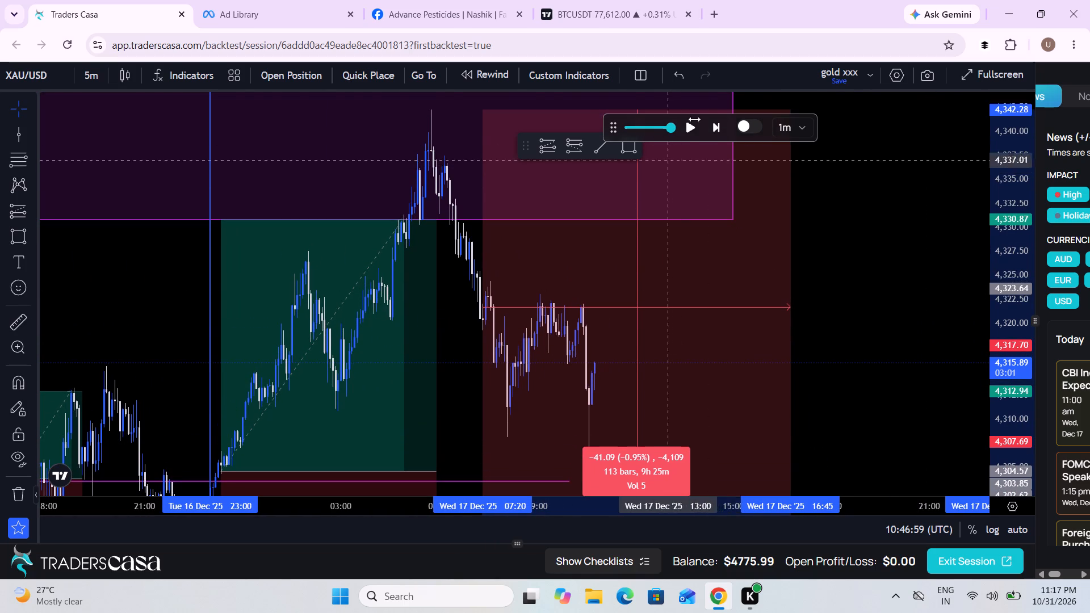
click(689, 128)
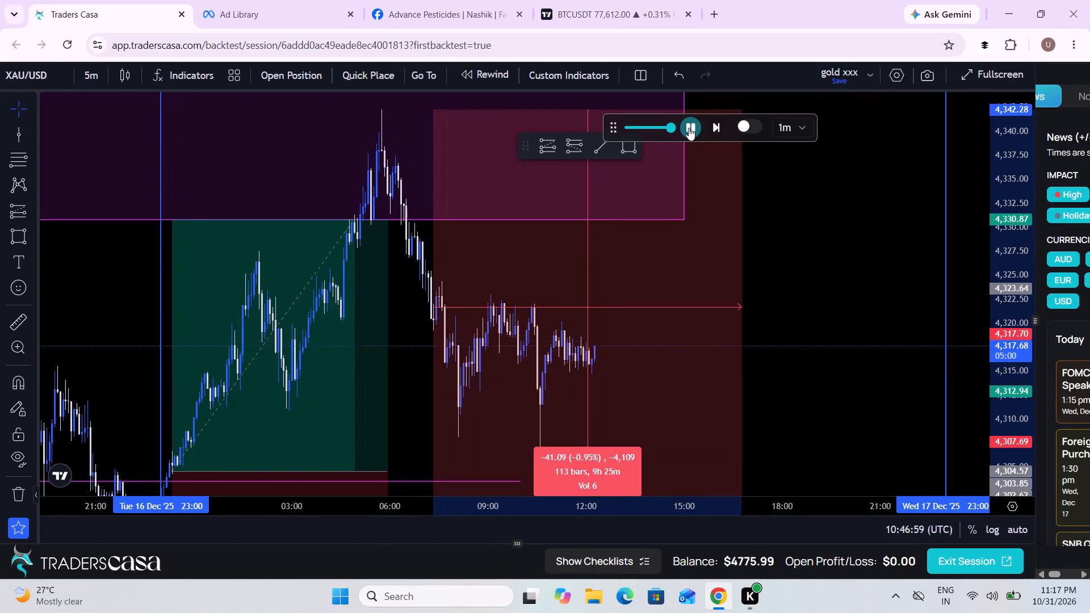
click(689, 128)
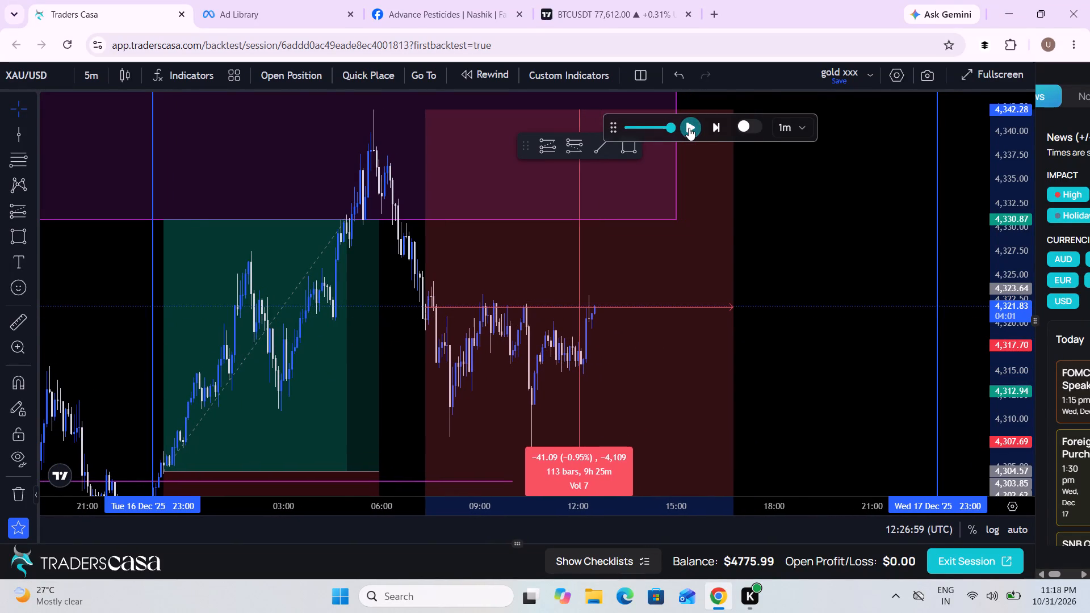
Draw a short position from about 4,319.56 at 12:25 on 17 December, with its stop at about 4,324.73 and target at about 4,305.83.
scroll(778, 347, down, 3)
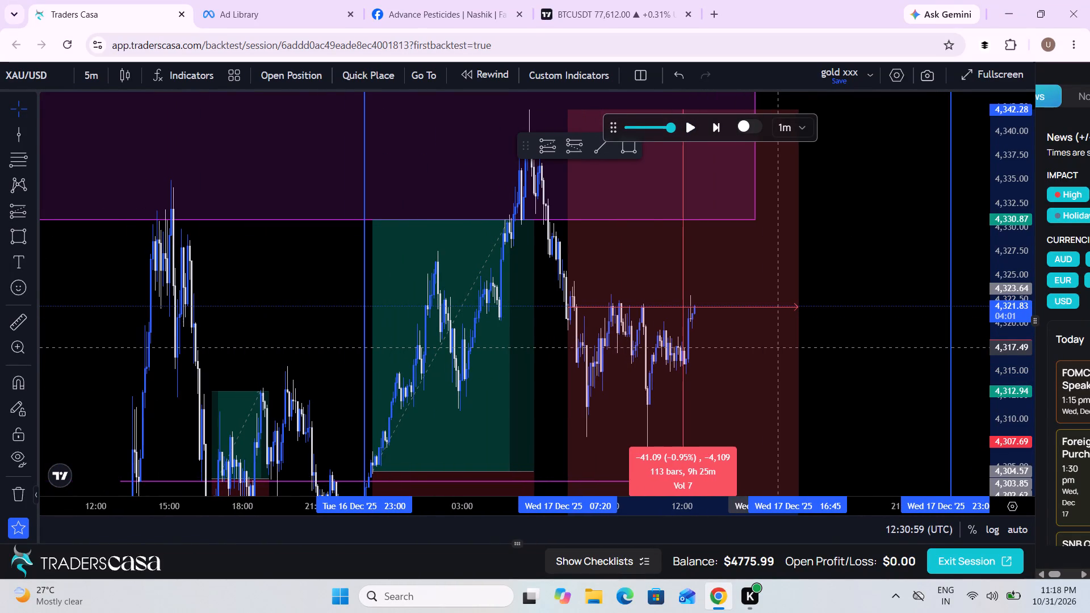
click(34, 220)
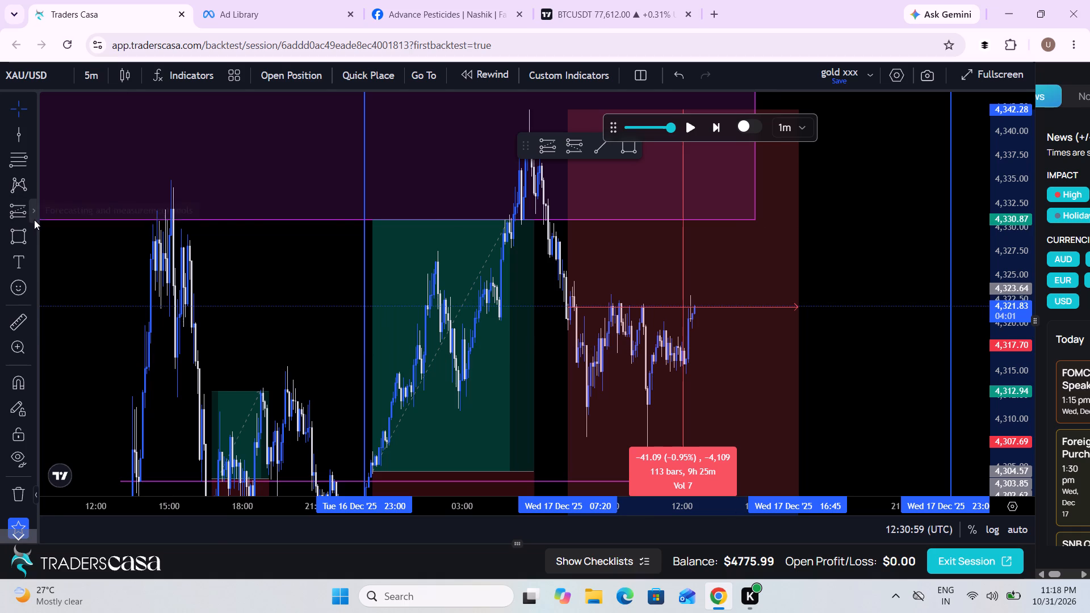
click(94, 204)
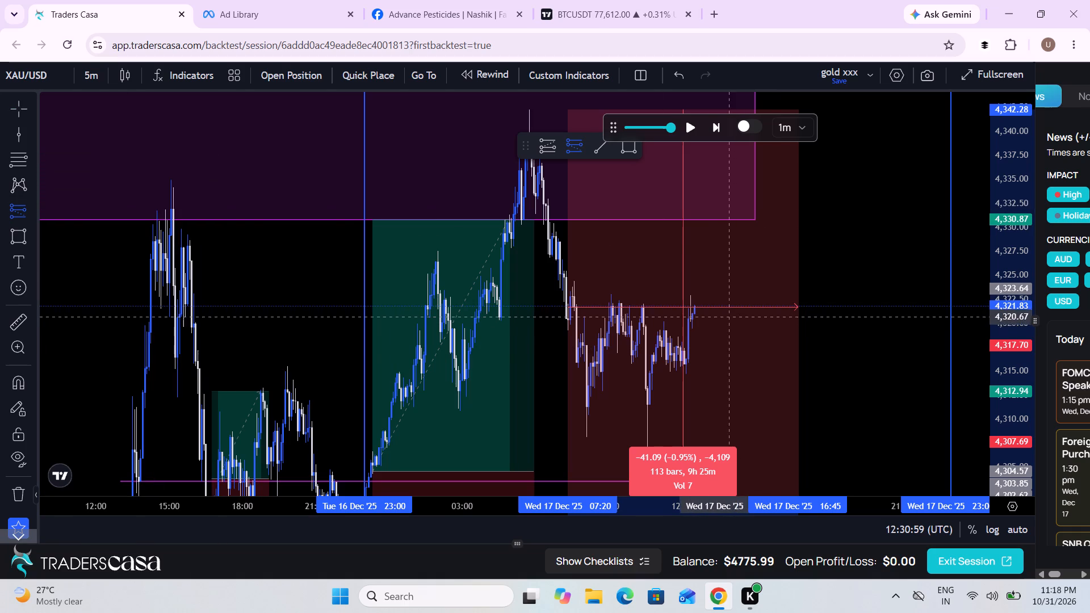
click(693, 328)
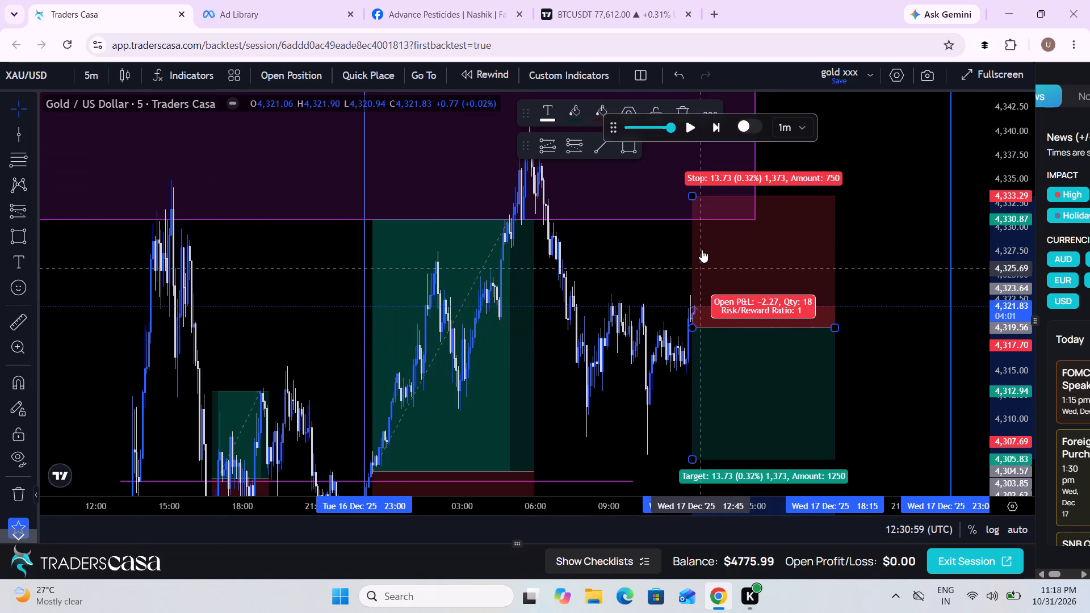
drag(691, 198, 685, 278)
Switch the chart to the 1-hour timeframe and examine the 15–17 December candles around the planned short position.
click(97, 73)
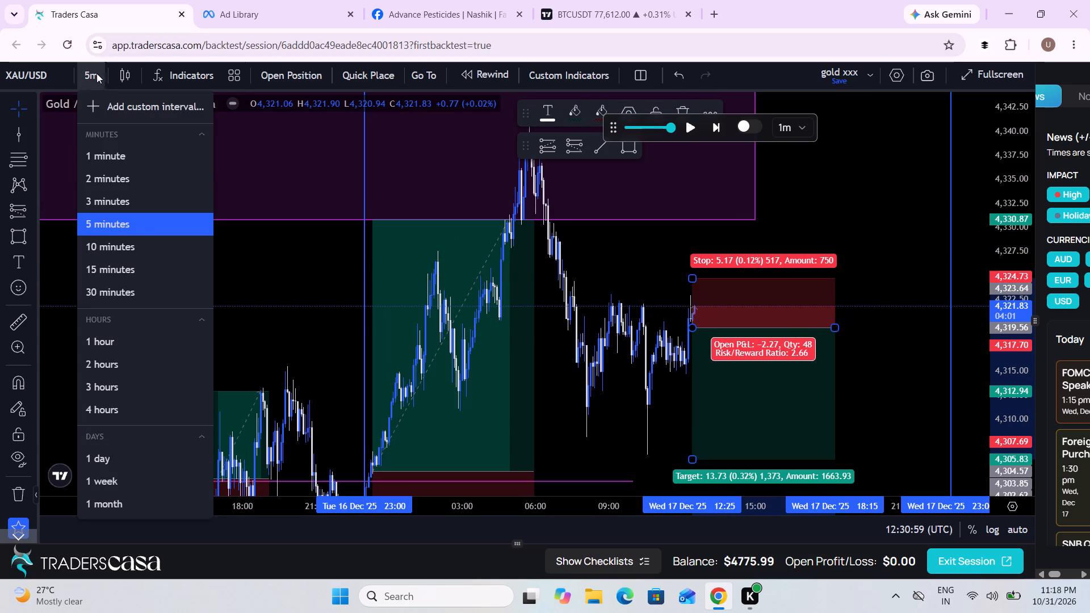
click(115, 335)
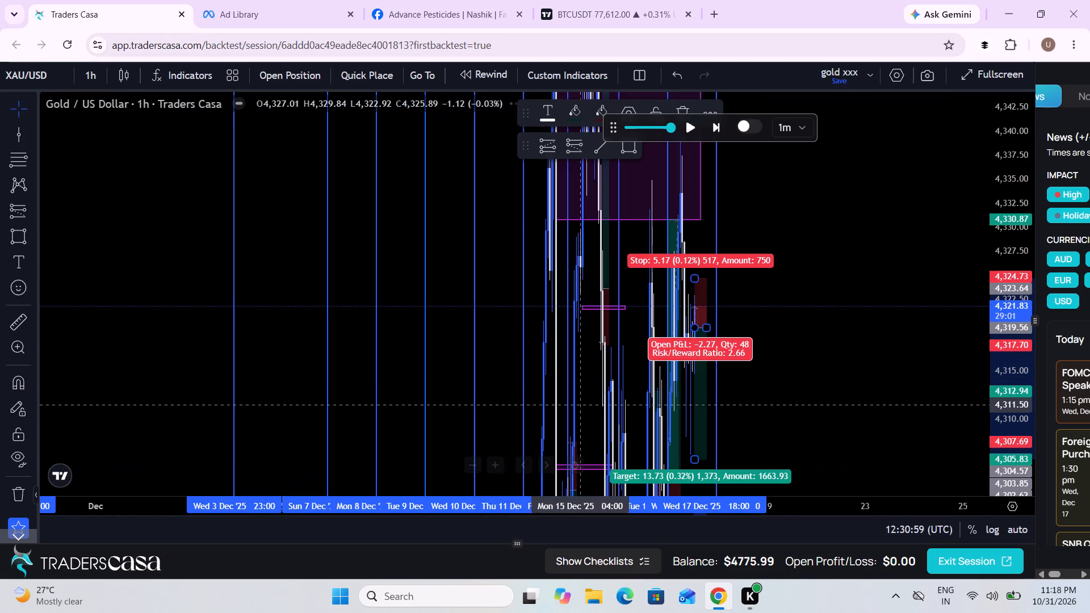
scroll(581, 405, up, 7)
click(418, 335)
drag(418, 335, 814, 314)
scroll(814, 314, up, 4)
drag(604, 334, 942, 328)
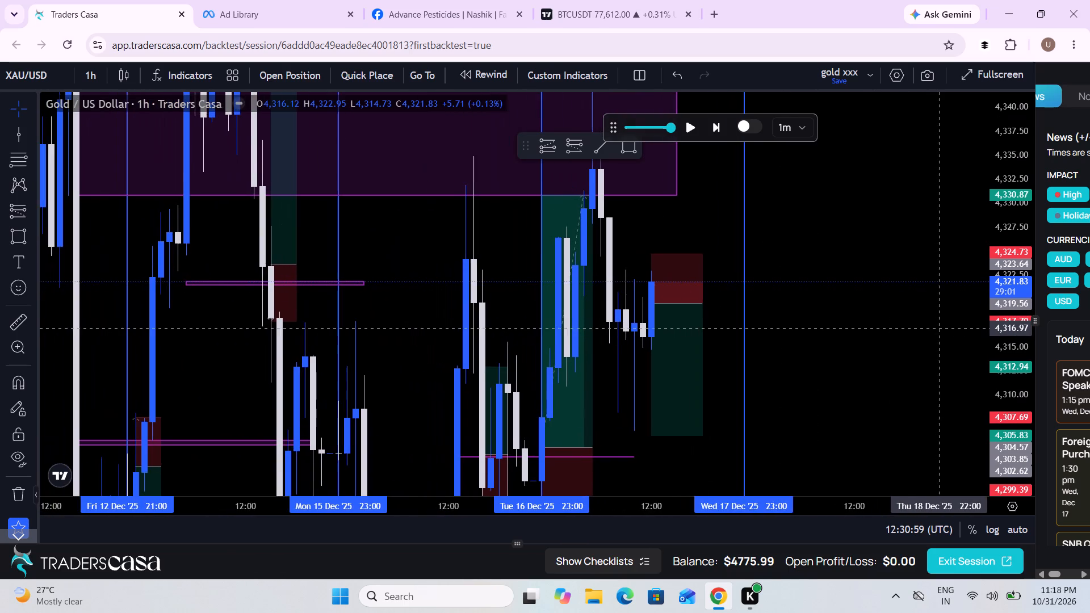
scroll(942, 328, up, 3)
drag(867, 329, 893, 291)
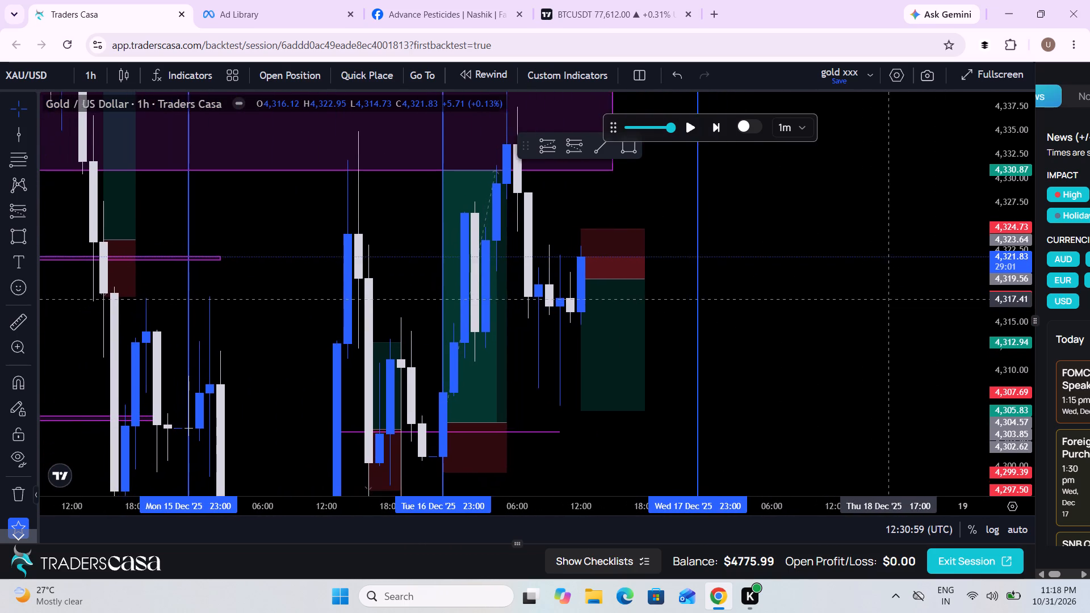
drag(893, 291, 898, 284)
click(898, 284)
scroll(898, 284, up, 1)
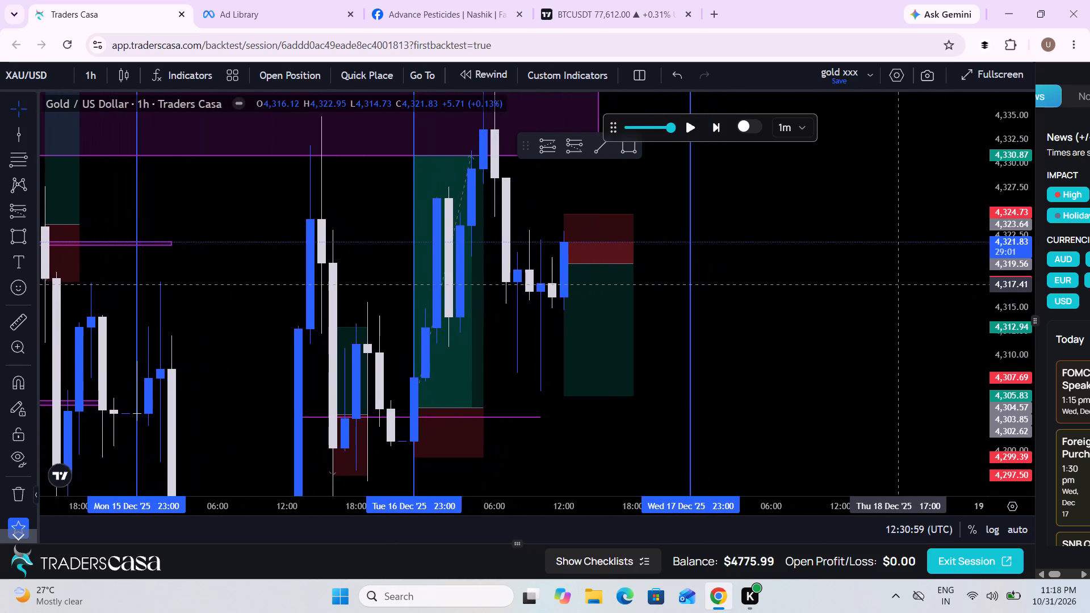
scroll(898, 284, up, 1)
drag(898, 284, 949, 285)
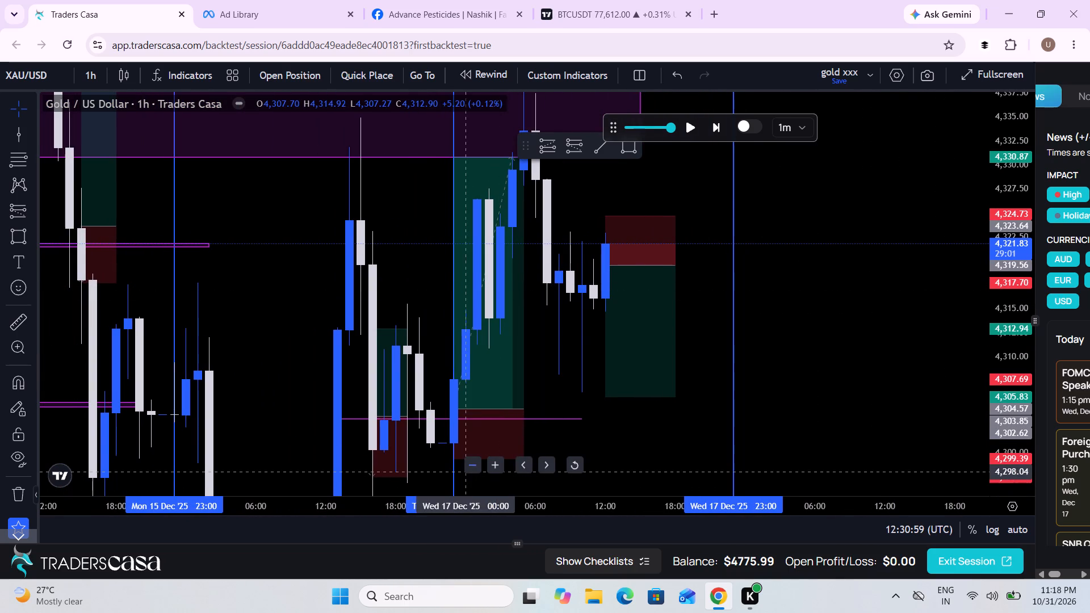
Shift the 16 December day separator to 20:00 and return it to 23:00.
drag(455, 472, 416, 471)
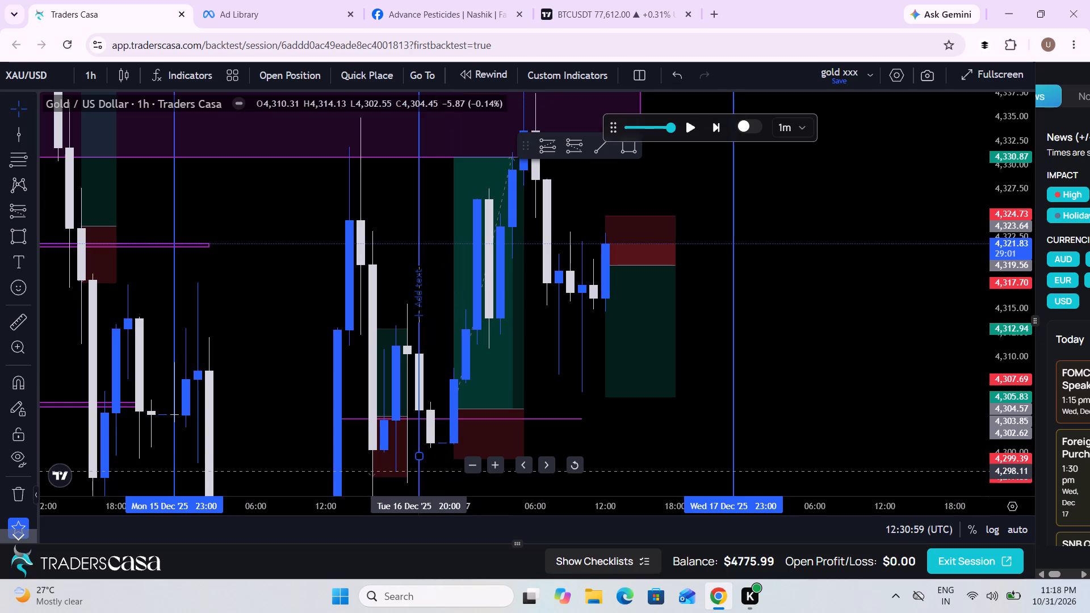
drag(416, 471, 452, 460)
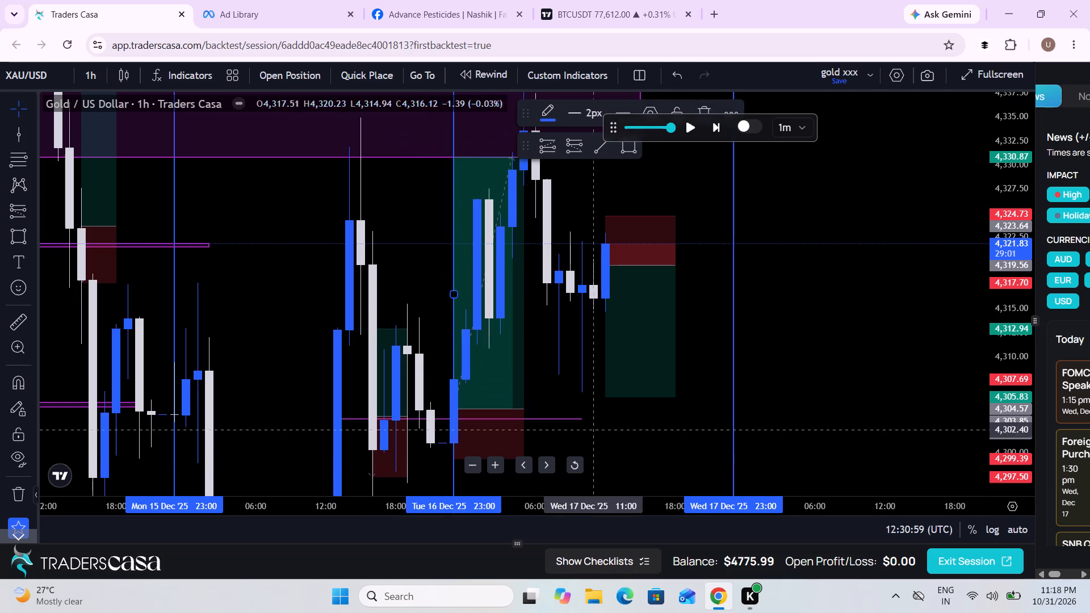
Replay the 1-hour candles from about 12:31 to about 13:29 on 17 December.
double_click(655, 405)
drag(708, 408, 730, 430)
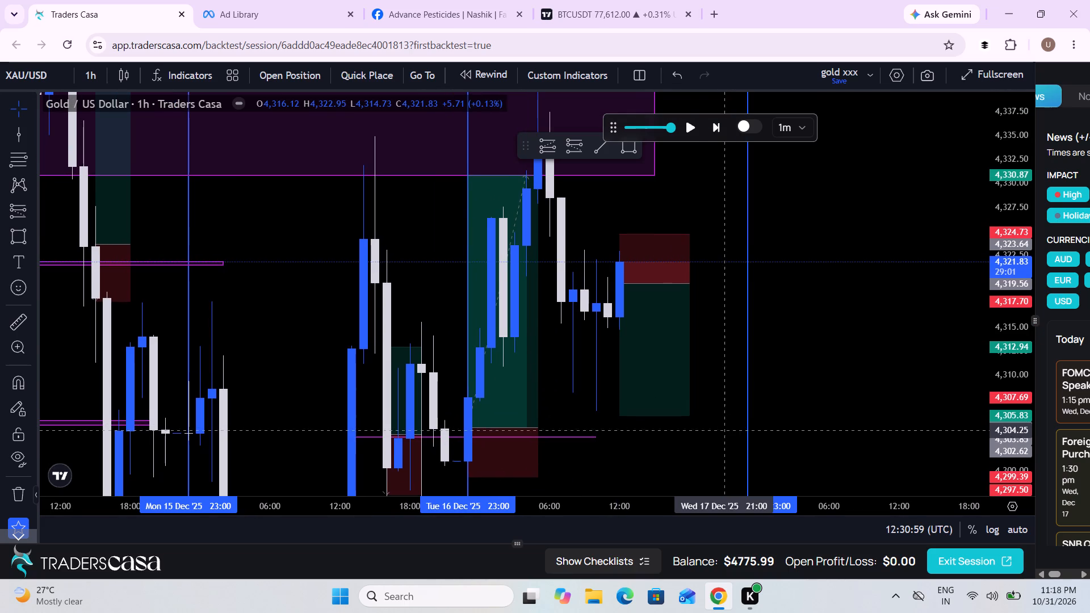
click(685, 124)
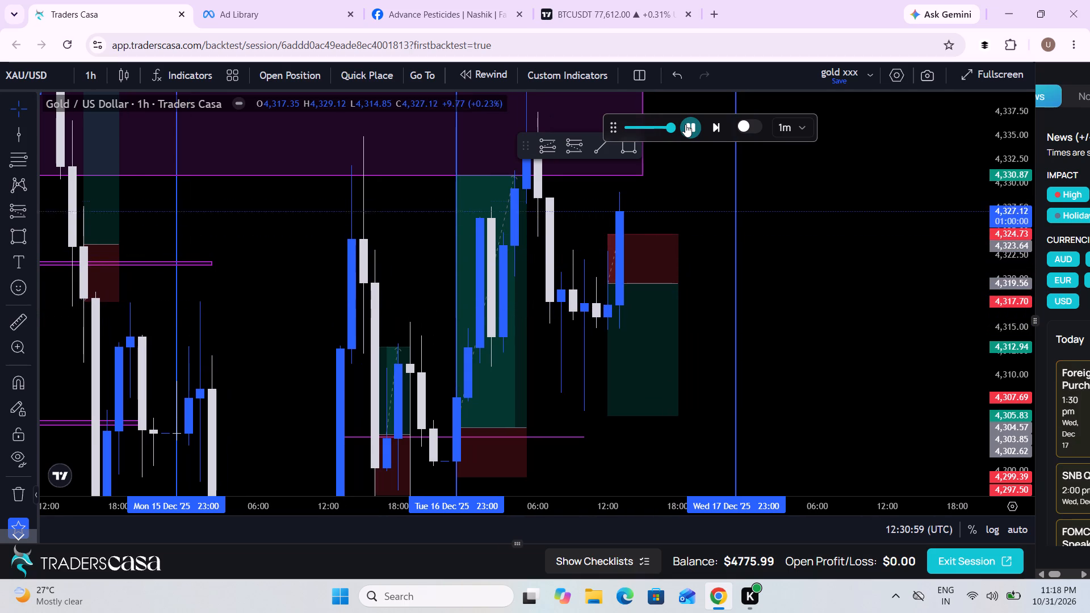
click(685, 124)
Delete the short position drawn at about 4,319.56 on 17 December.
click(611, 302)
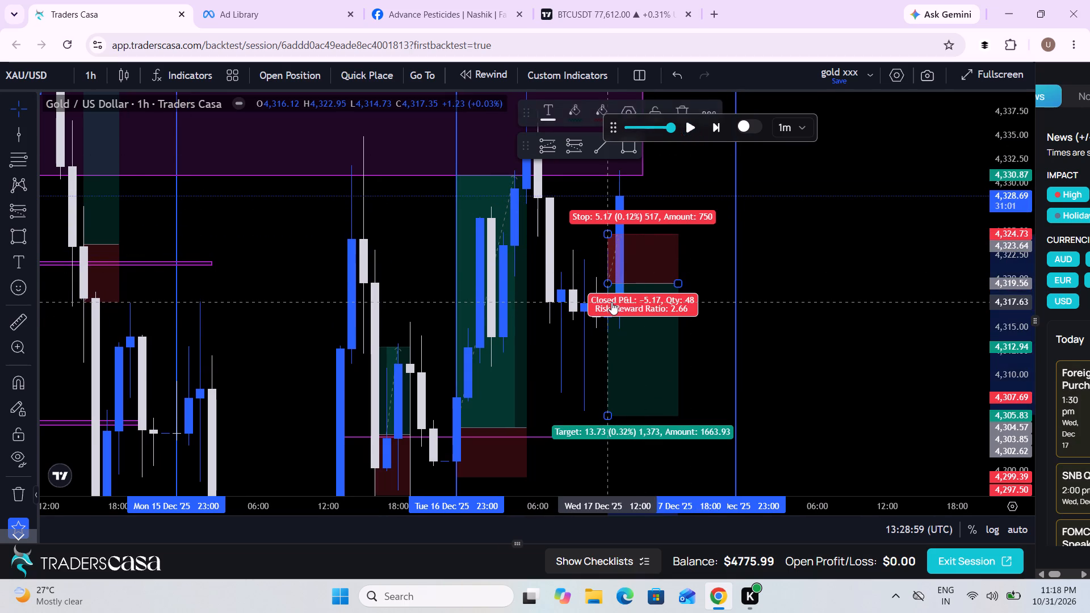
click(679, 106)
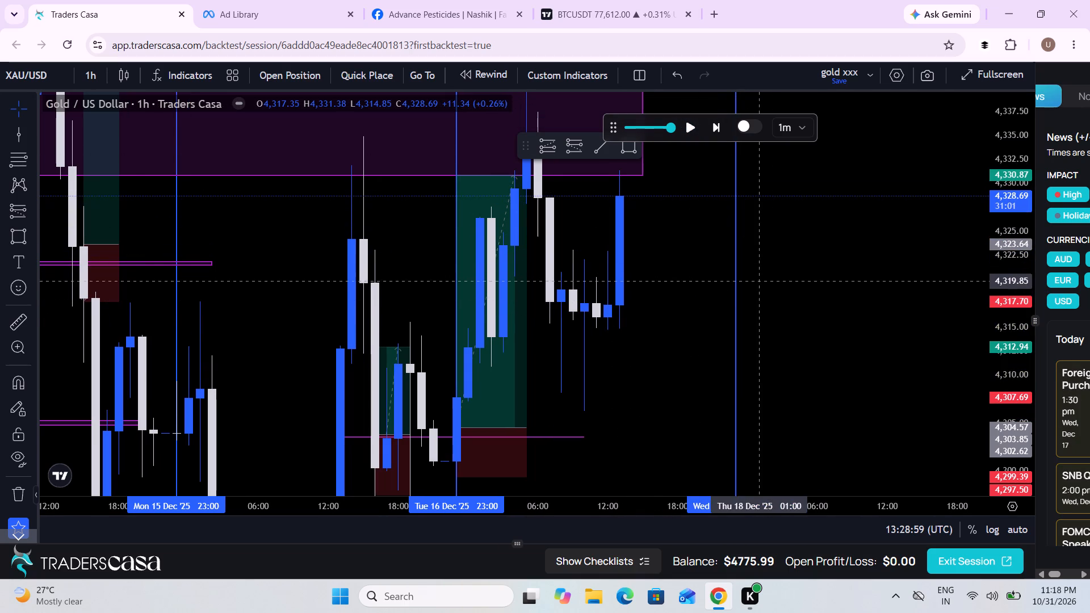
Measure the 17 December range upward from the day's starting low near 4,300.76 to the high at about 4,342.87.
drag(854, 285, 778, 308)
scroll(778, 308, down, 3)
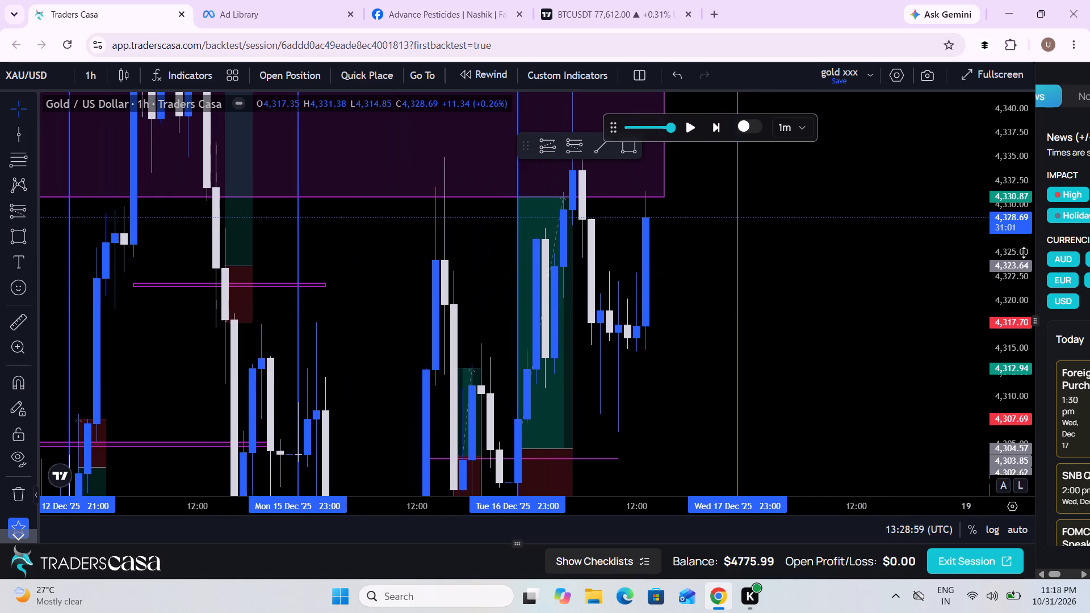
drag(1027, 234, 999, 326)
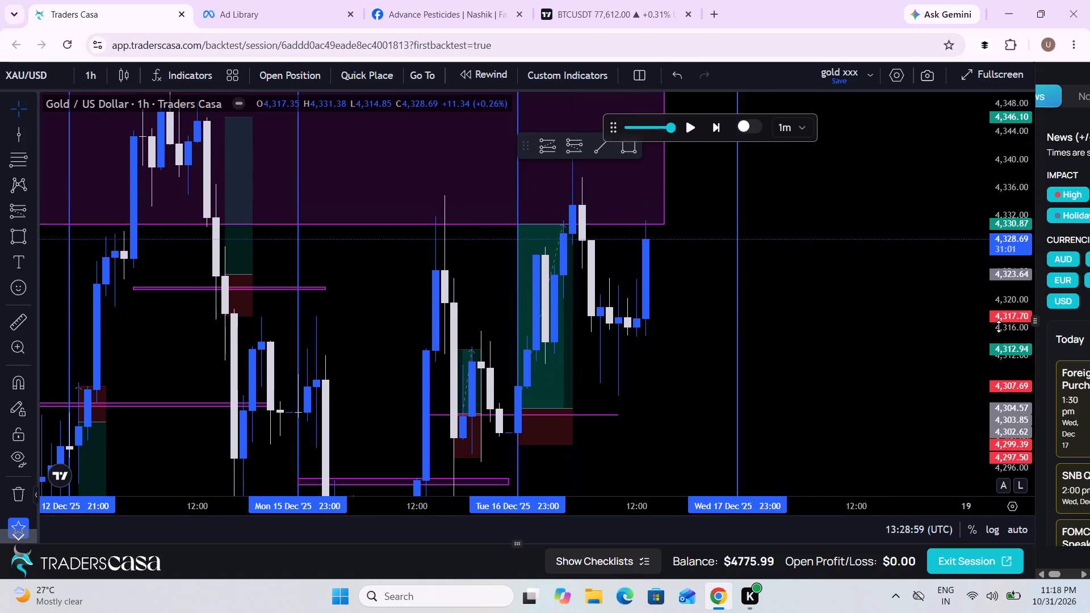
drag(890, 289, 907, 329)
scroll(907, 329, up, 2)
drag(907, 329, 898, 306)
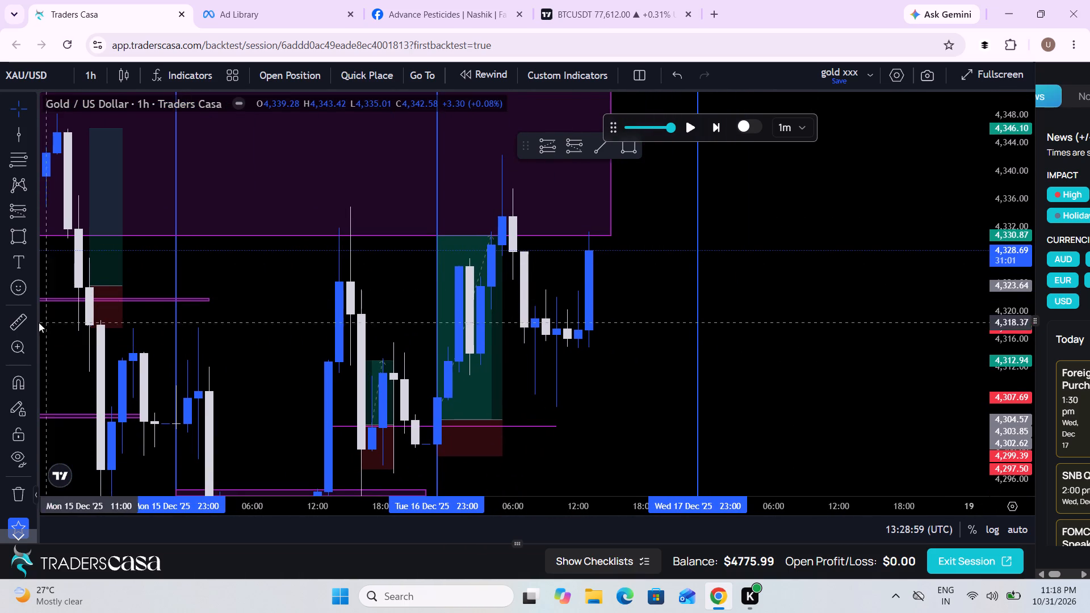
click(25, 321)
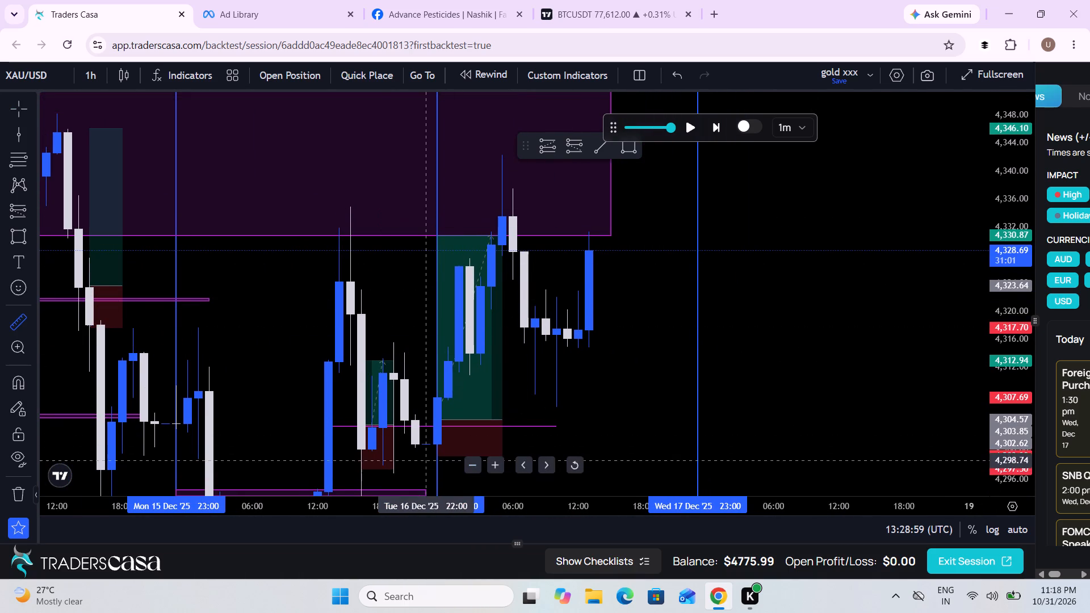
click(437, 446)
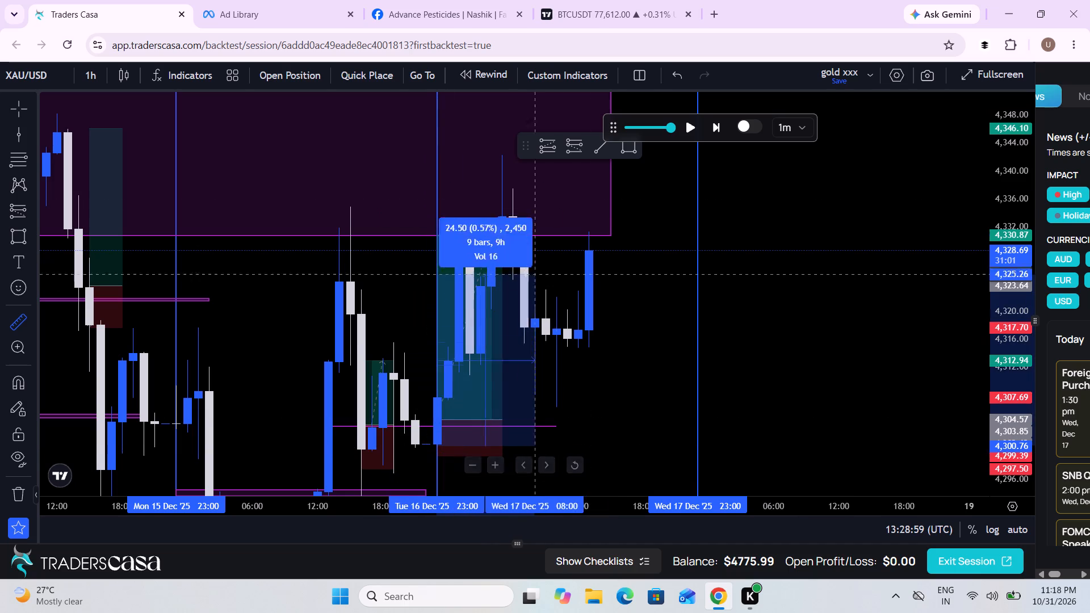
click(734, 151)
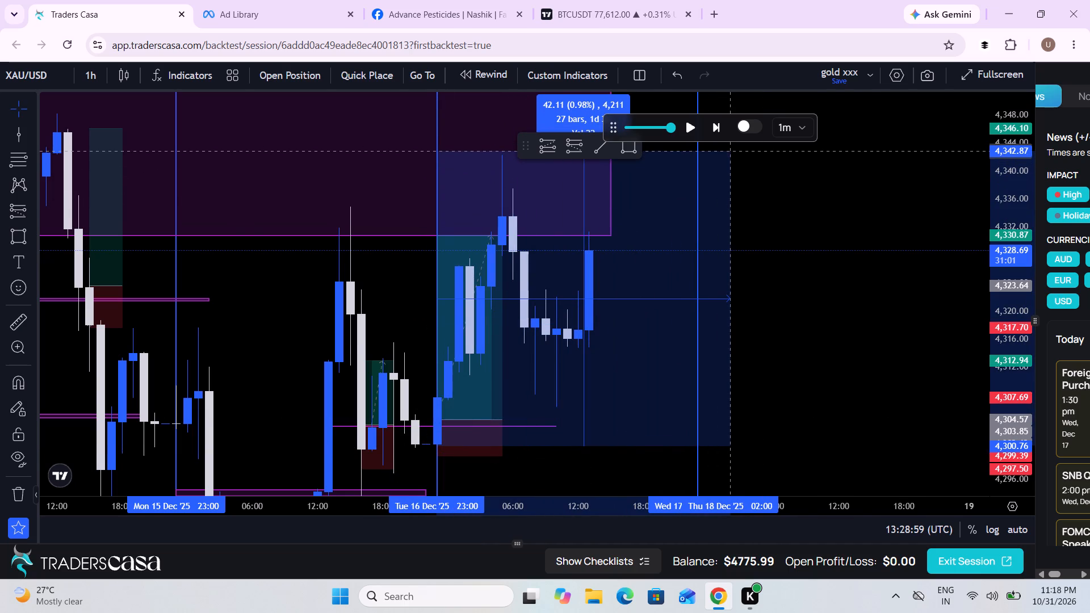
scroll(873, 278, up, 2)
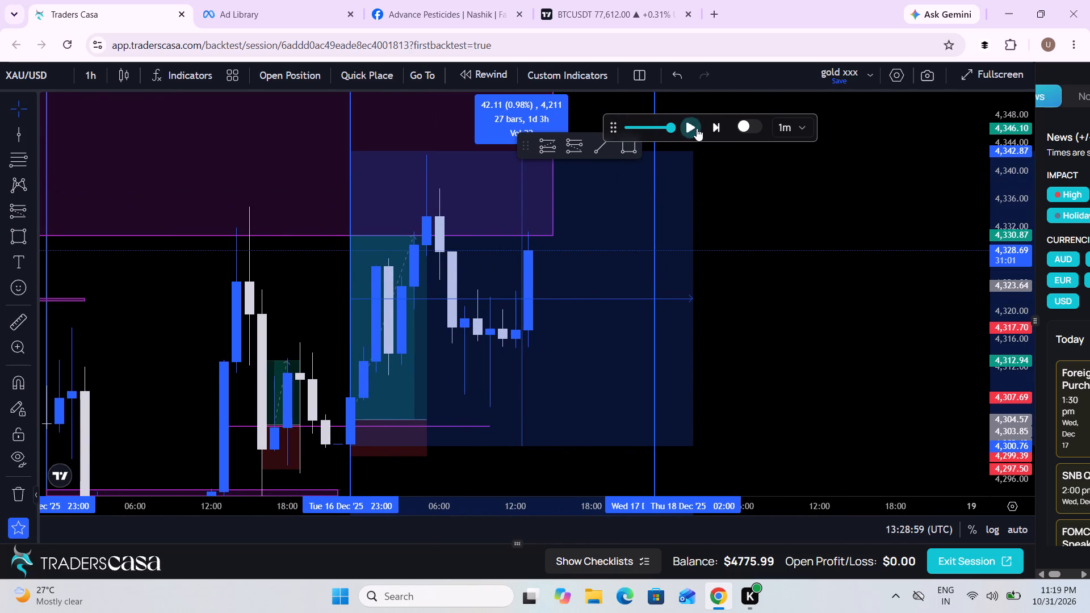
Draw a thin rectangle at the measured range's midpoint, about 4,321.81 to 4,322.02, from 16 December 23:00 to 18 December 12:00.
click(94, 71)
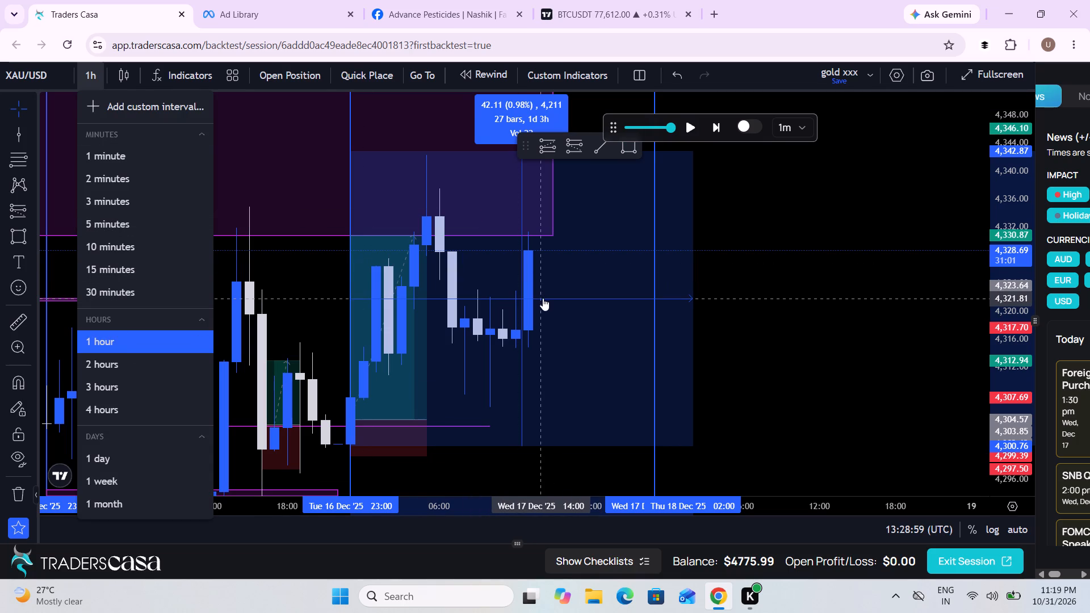
click(25, 237)
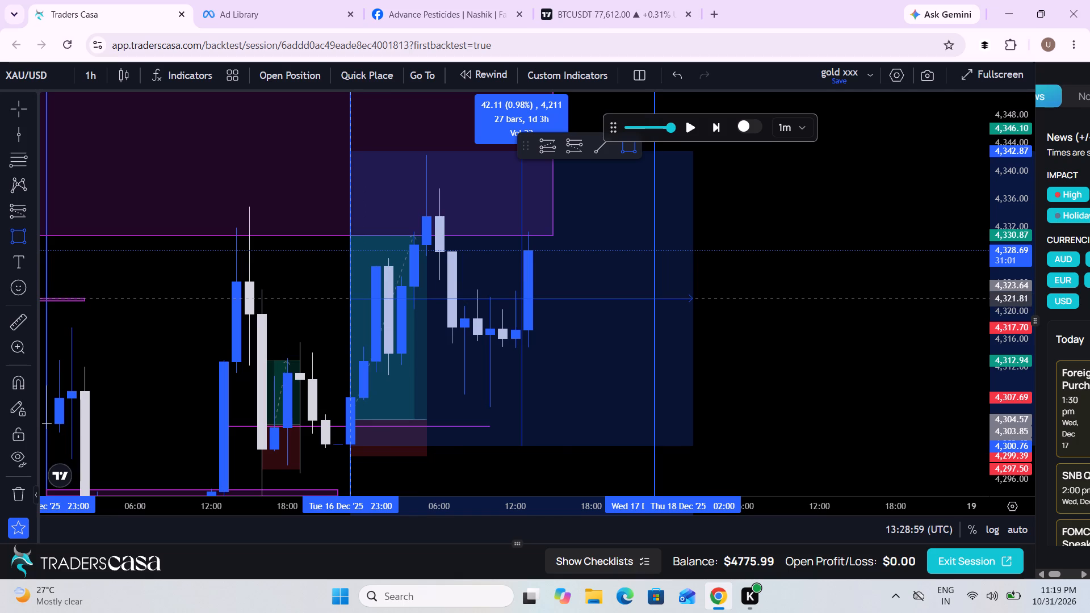
drag(349, 299, 814, 297)
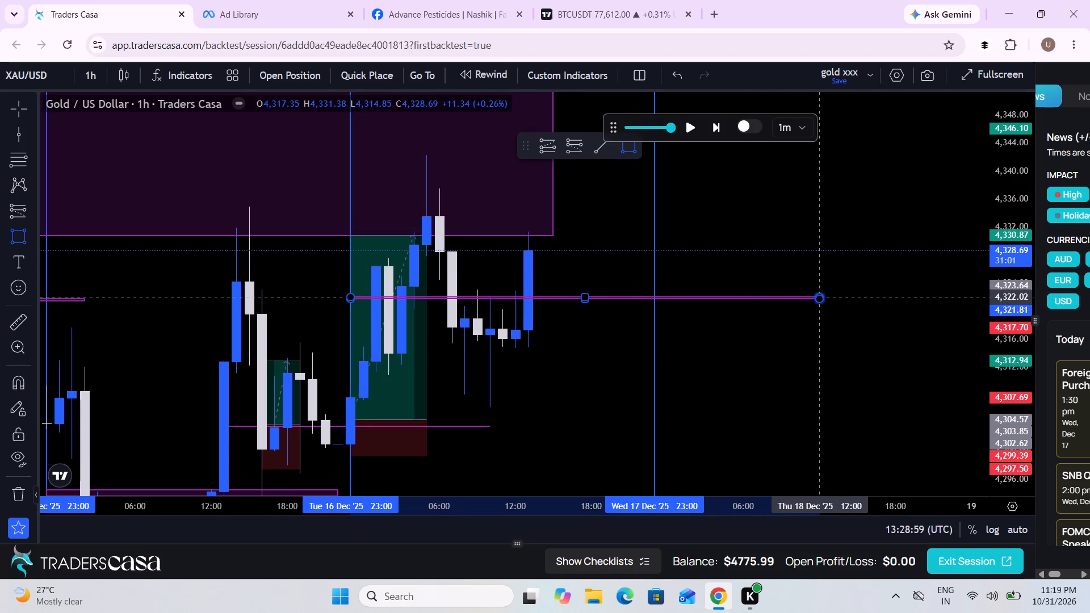
click(814, 297)
Switch the chart to the 5-minute timeframe and replay the candles from about 13:29 to about 13:58 on 17 December.
click(94, 75)
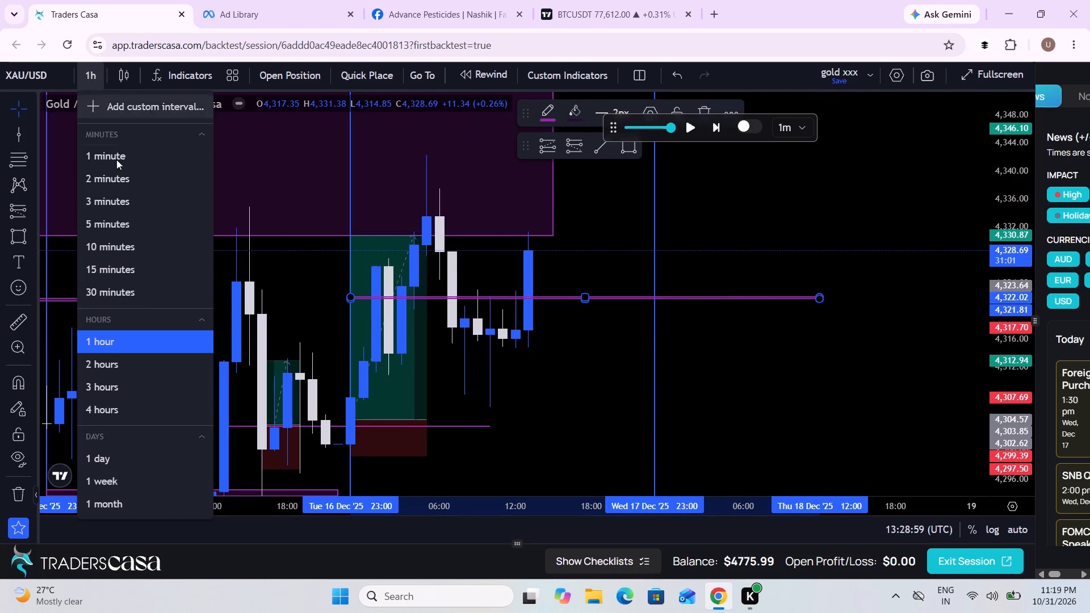
click(114, 232)
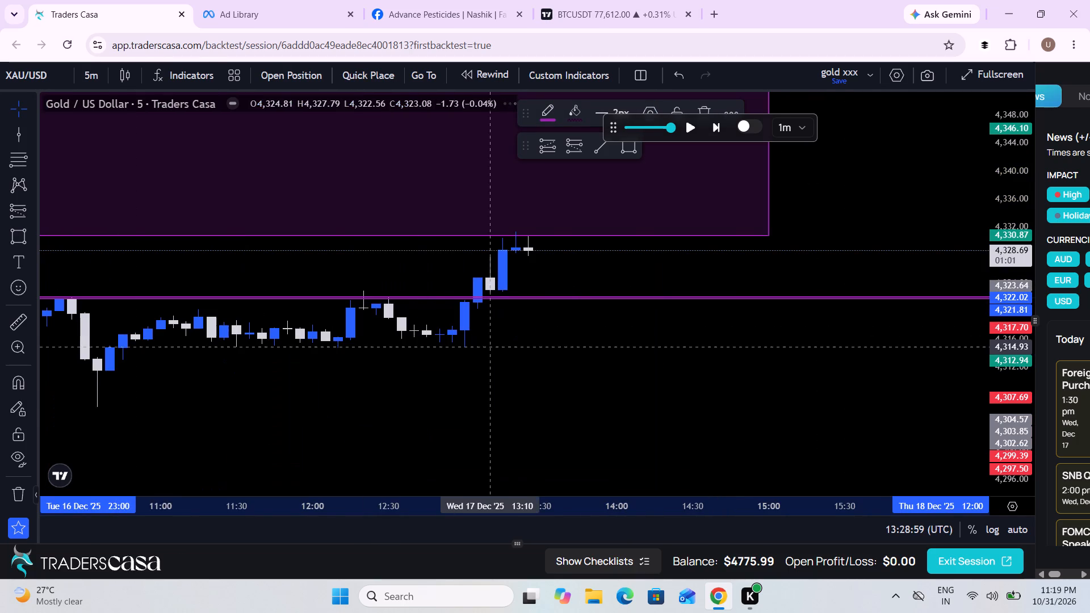
scroll(487, 346, down, 6)
drag(791, 331, 592, 368)
scroll(592, 368, down, 3)
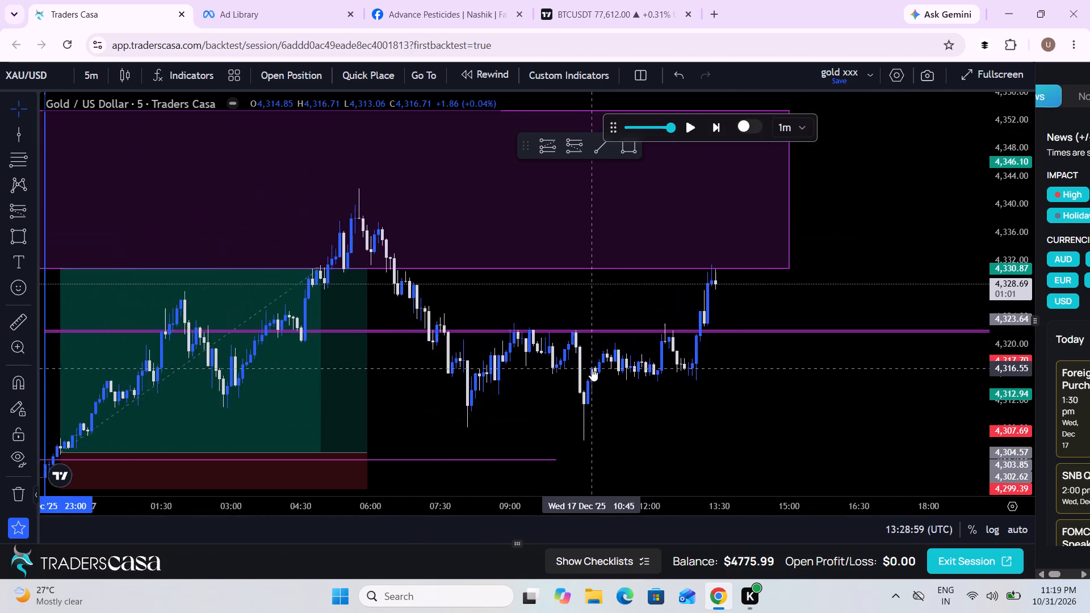
scroll(592, 368, down, 1)
drag(704, 366, 579, 343)
scroll(579, 343, down, 1)
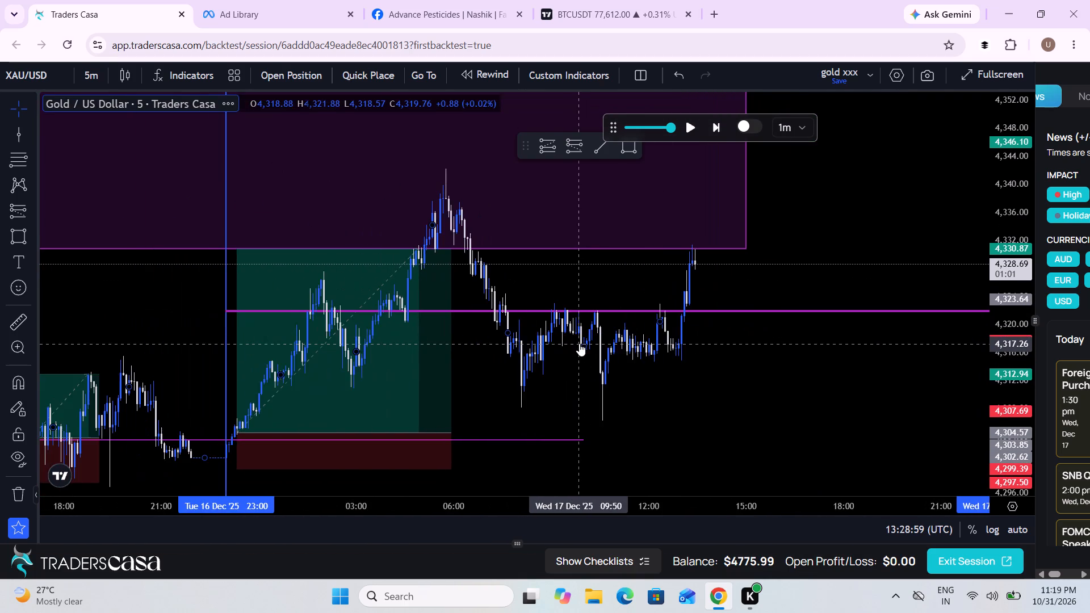
scroll(579, 343, up, 2)
drag(579, 343, 596, 333)
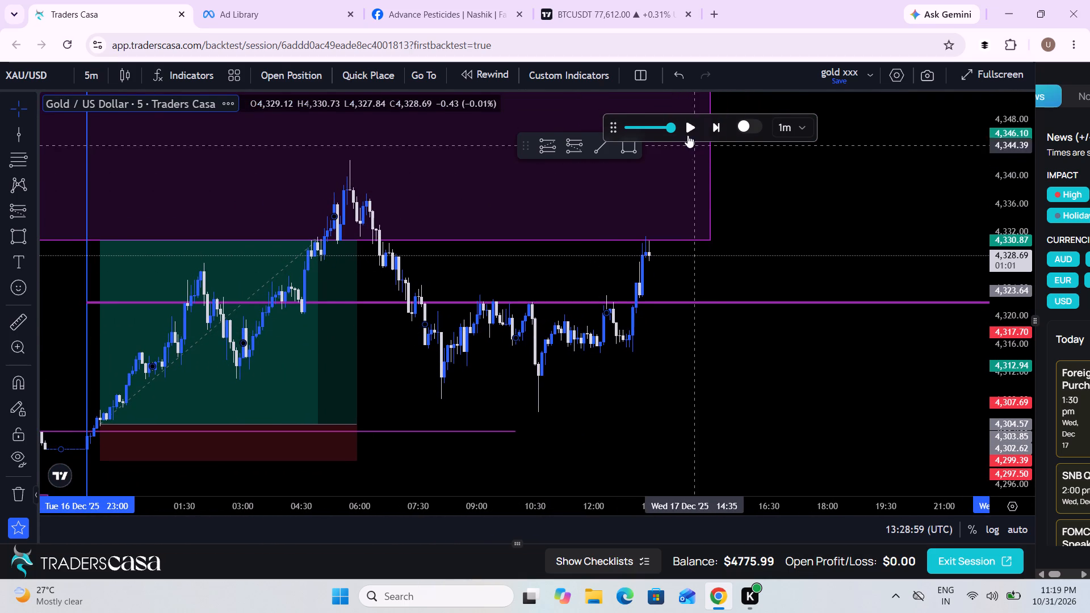
click(686, 132)
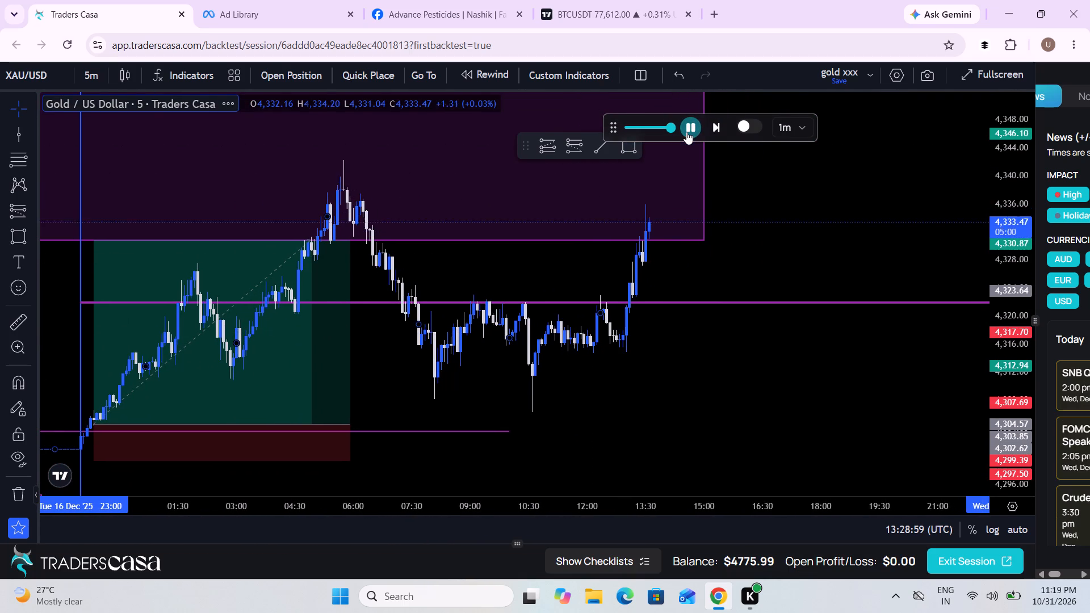
click(686, 132)
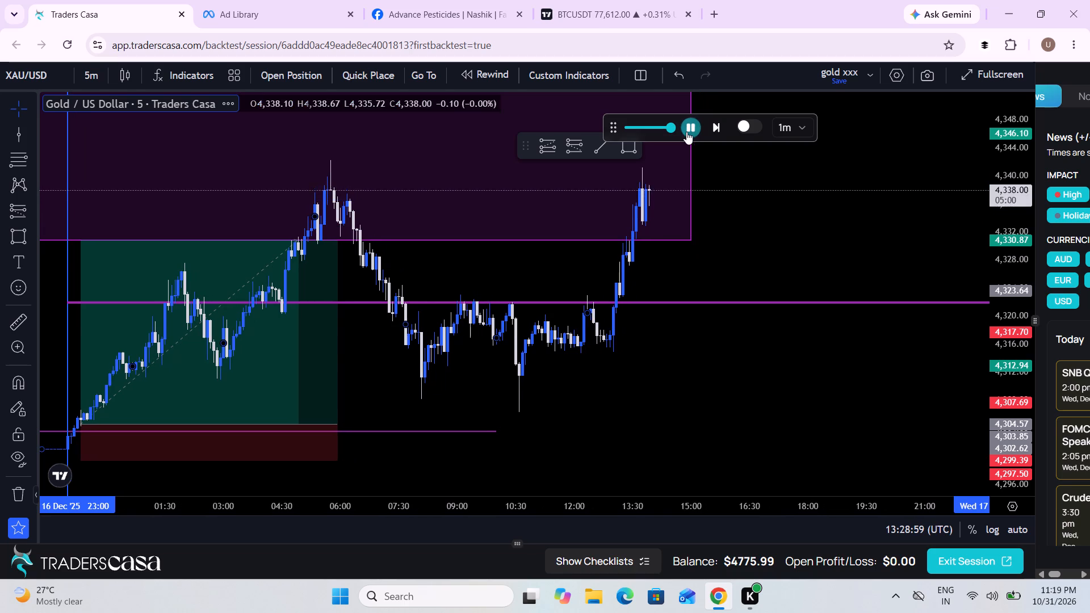
drag(745, 333, 682, 329)
scroll(682, 329, down, 1)
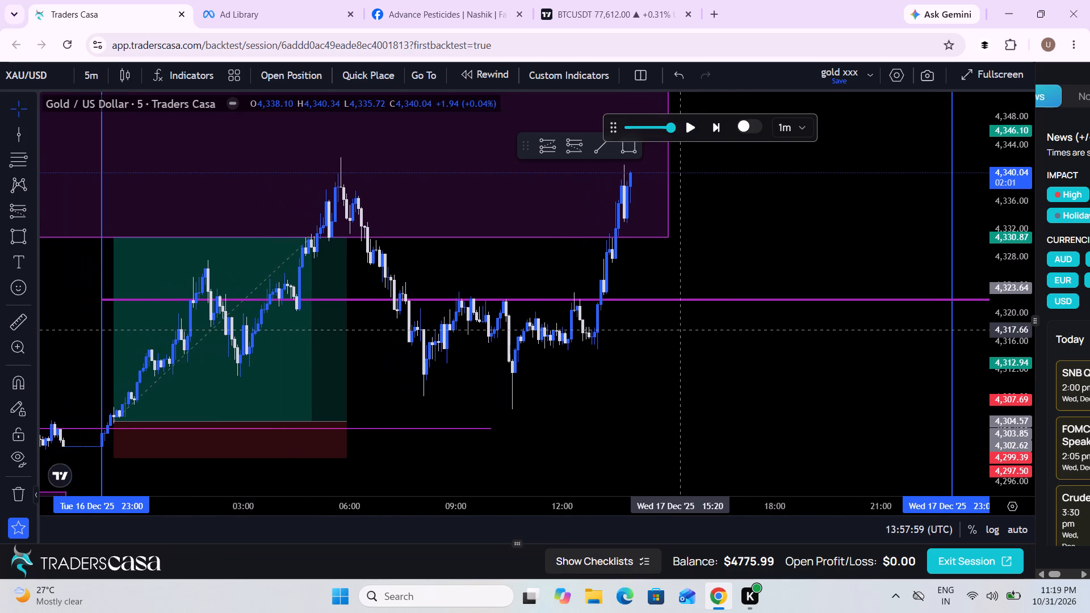
scroll(682, 329, down, 1)
drag(682, 329, 685, 342)
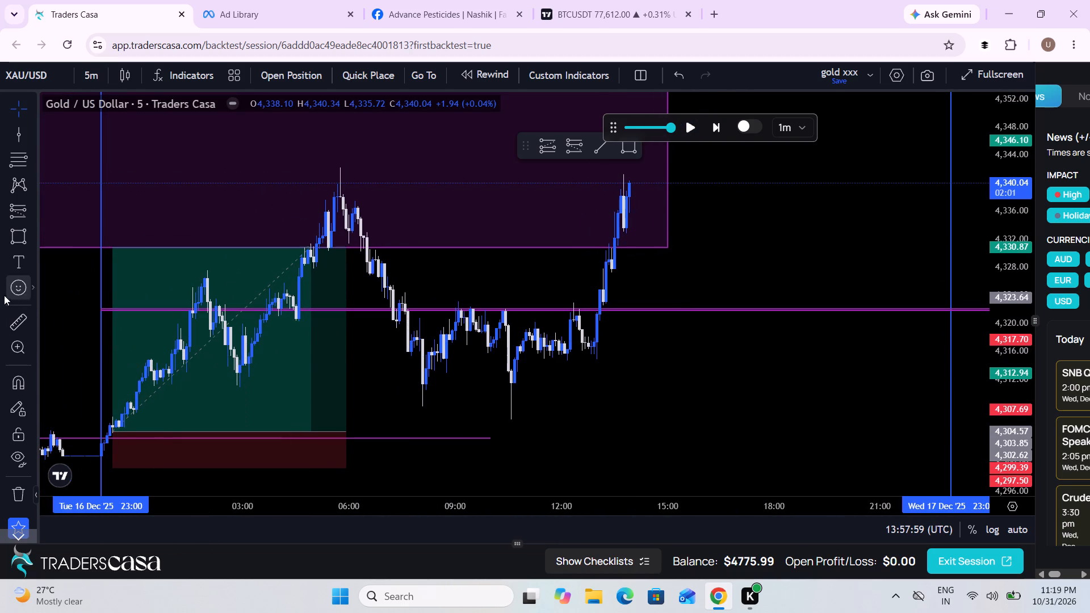
Measure the 17 December range upward from the day's starting low near 4,301.06 to the high at about 4,342.26.
click(18, 312)
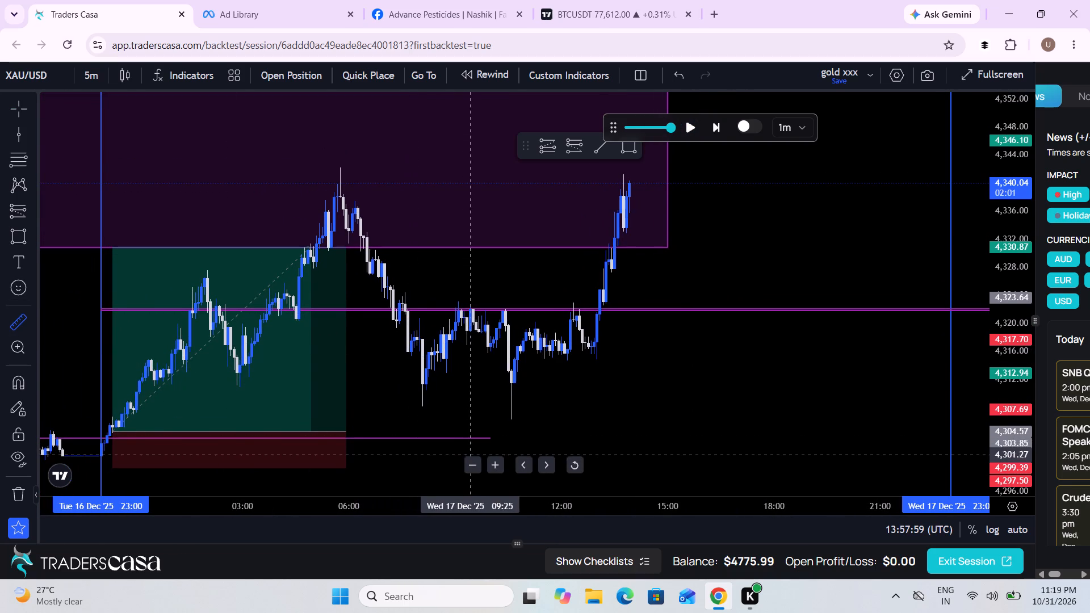
click(454, 456)
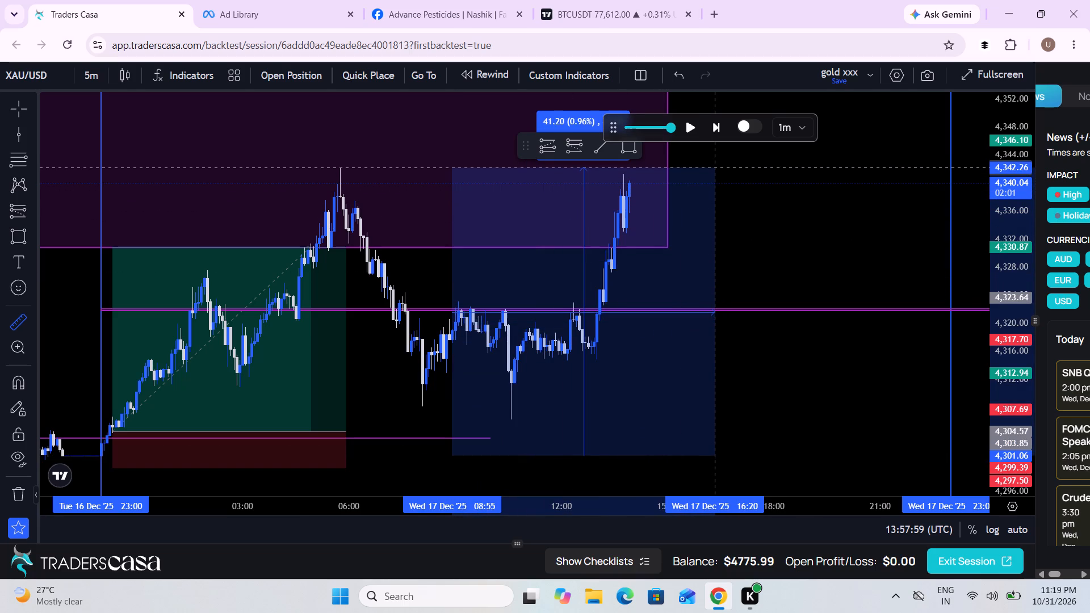
click(716, 167)
Replay the 5-minute candles from about 13:58 to about 14:19 on 17 December.
scroll(815, 344, up, 2)
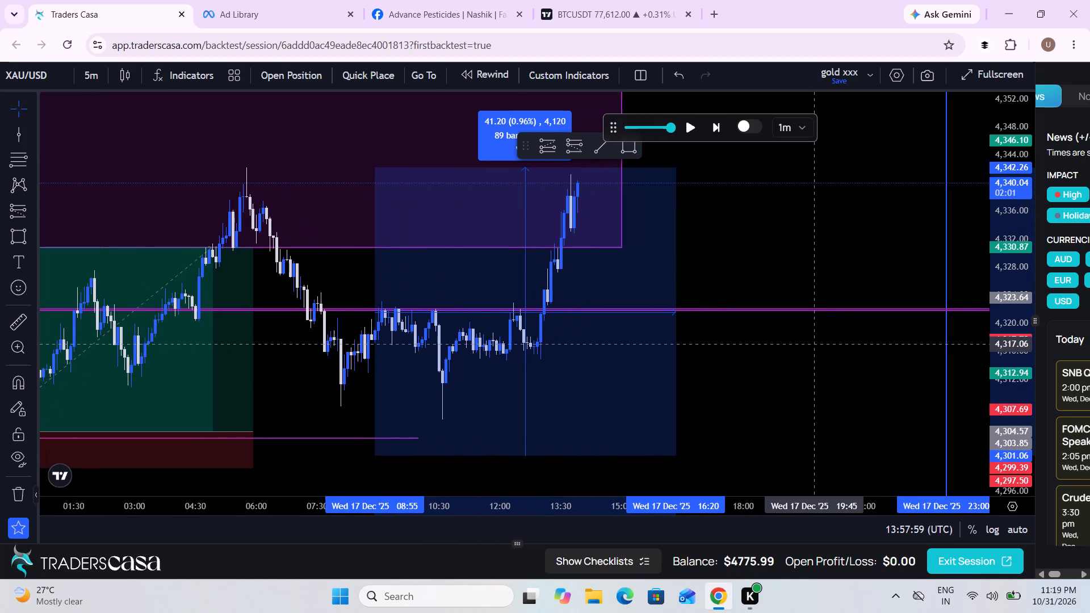
click(694, 130)
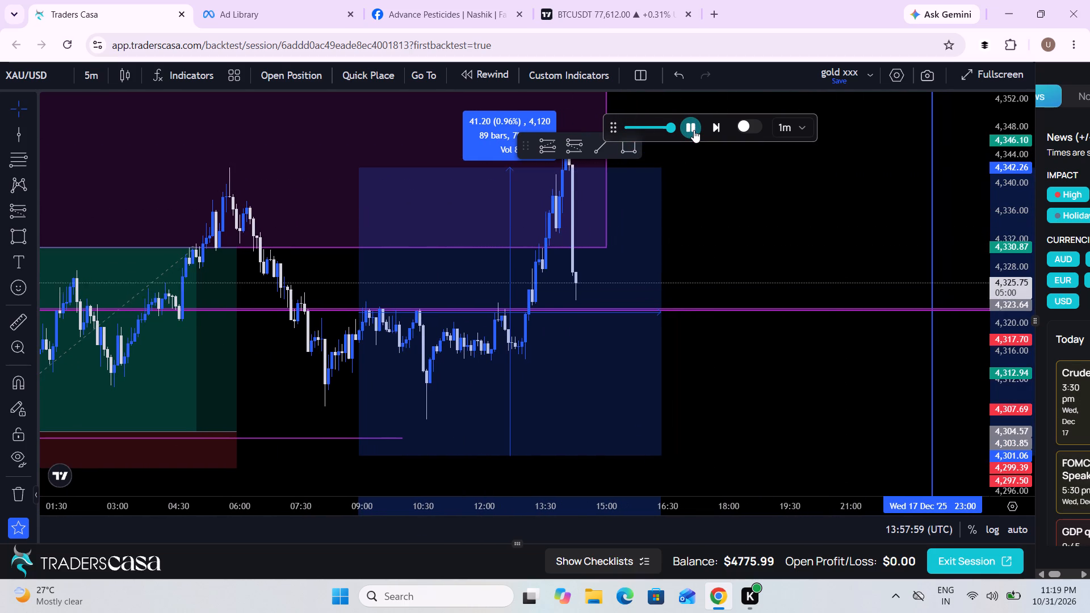
click(694, 130)
Measure the 17 December range from the starting low near 4,301.13 up to the new high at about 4,345.94.
drag(790, 329, 740, 342)
scroll(740, 342, down, 1)
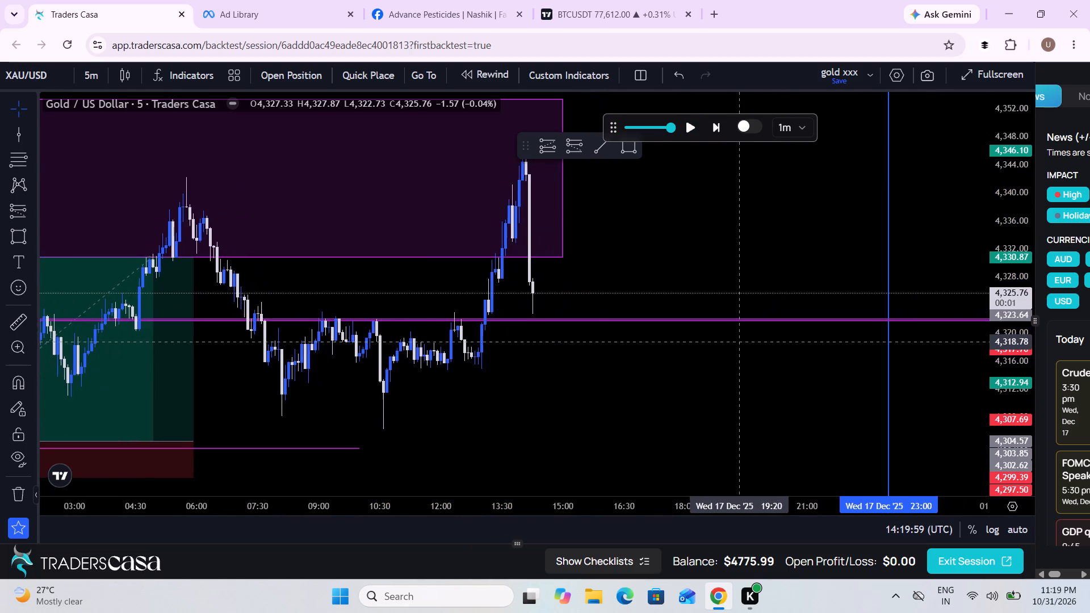
scroll(740, 342, down, 2)
drag(995, 279, 996, 339)
click(26, 324)
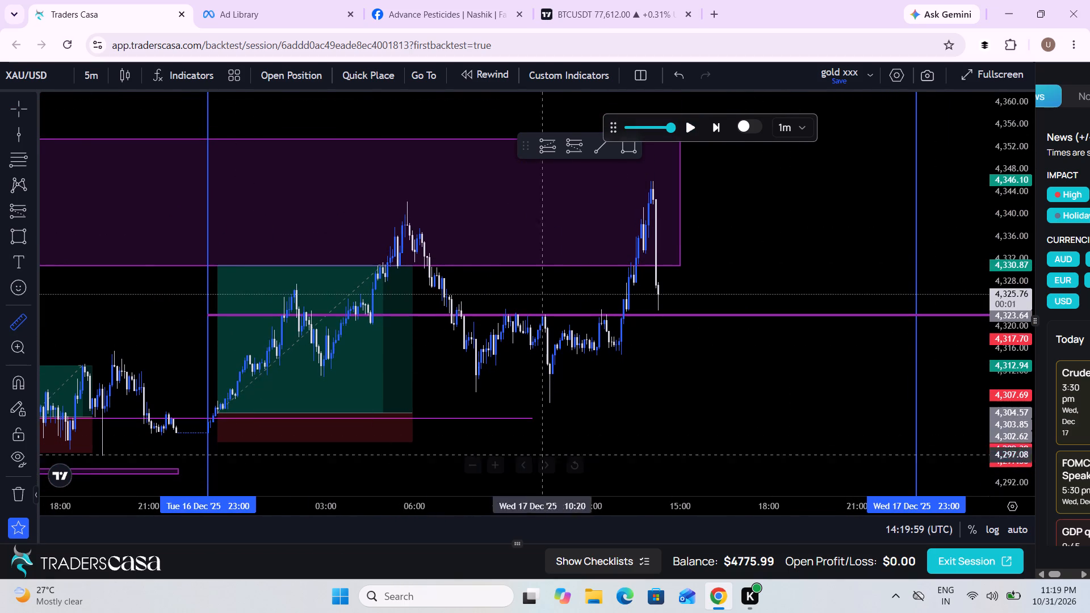
click(592, 432)
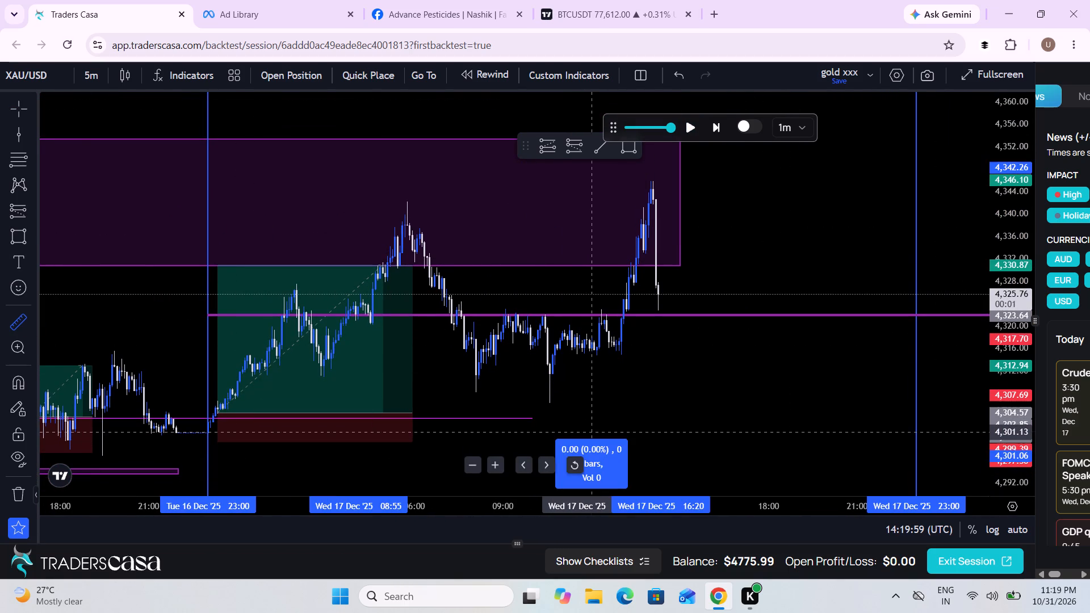
click(779, 180)
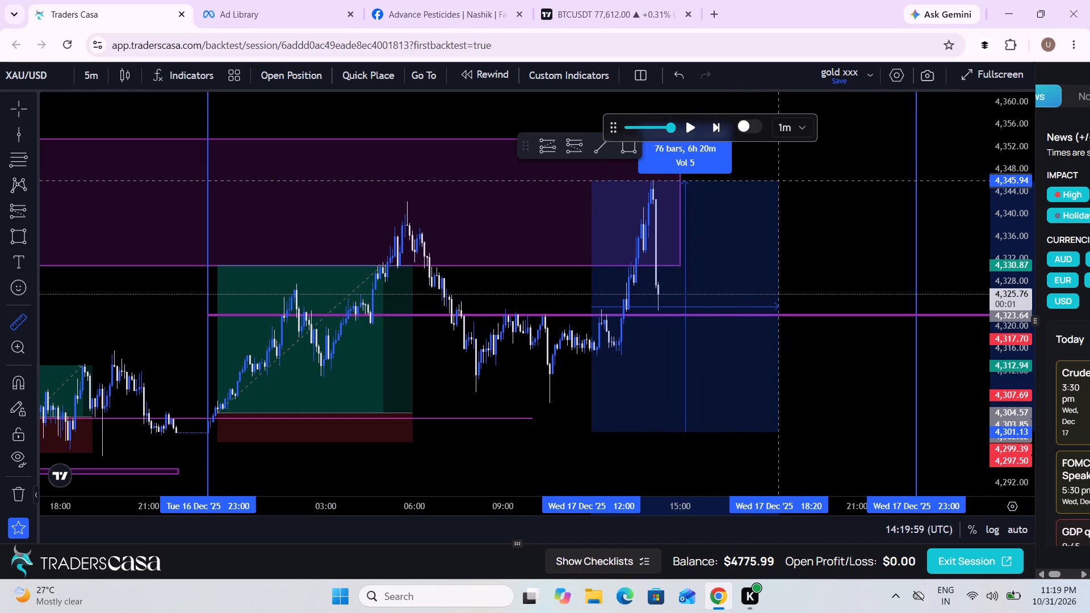
Replay the 5-minute candles from about 14:19 to about 16:31 on 17 December, until price reaches the midpoint level.
scroll(857, 339, up, 3)
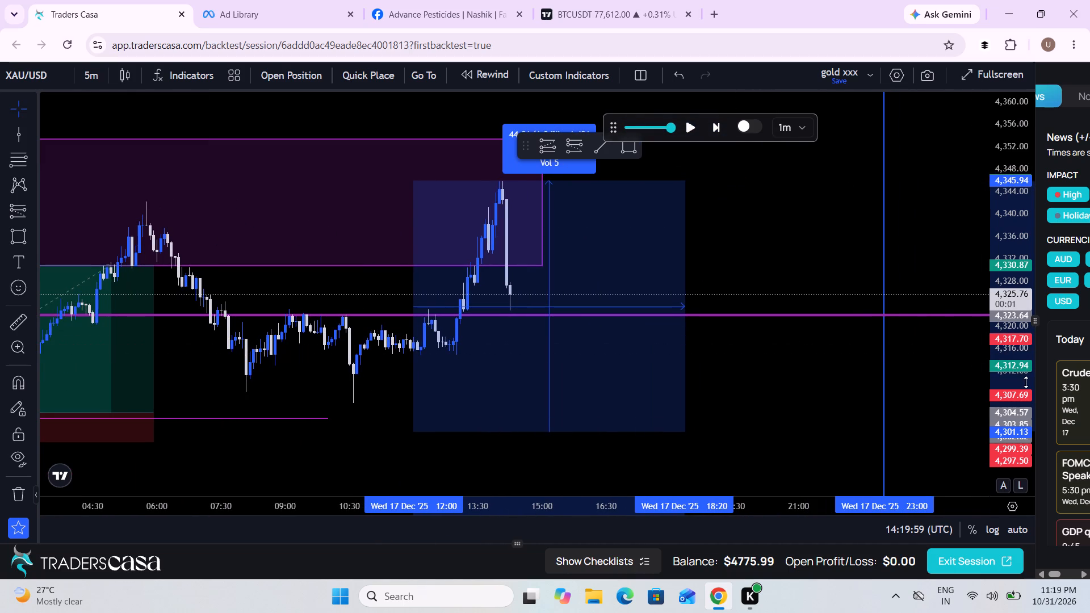
drag(1026, 382, 973, 177)
scroll(678, 261, up, 3)
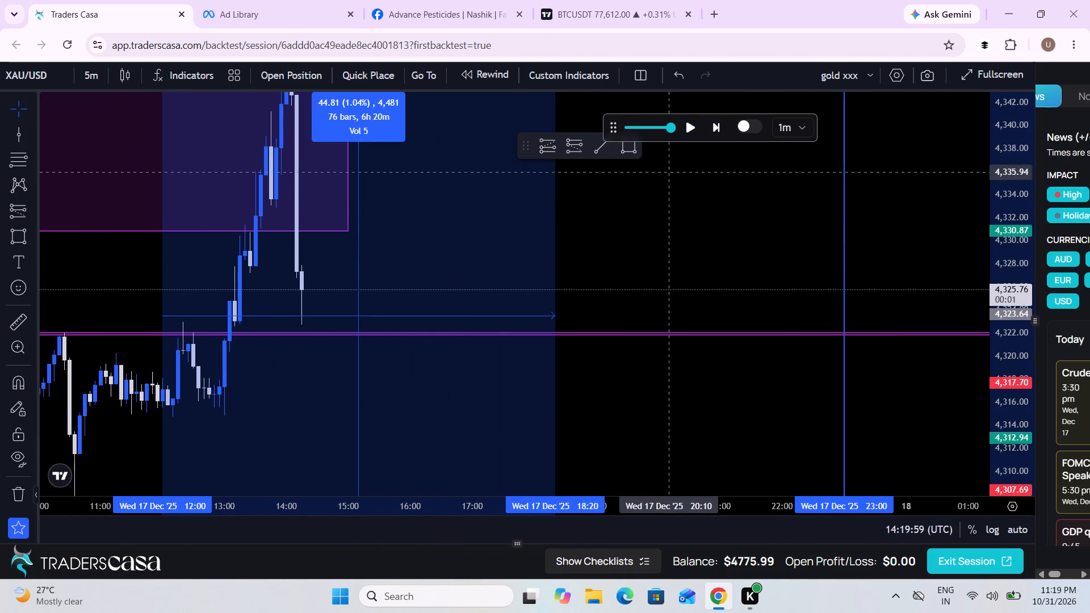
click(687, 124)
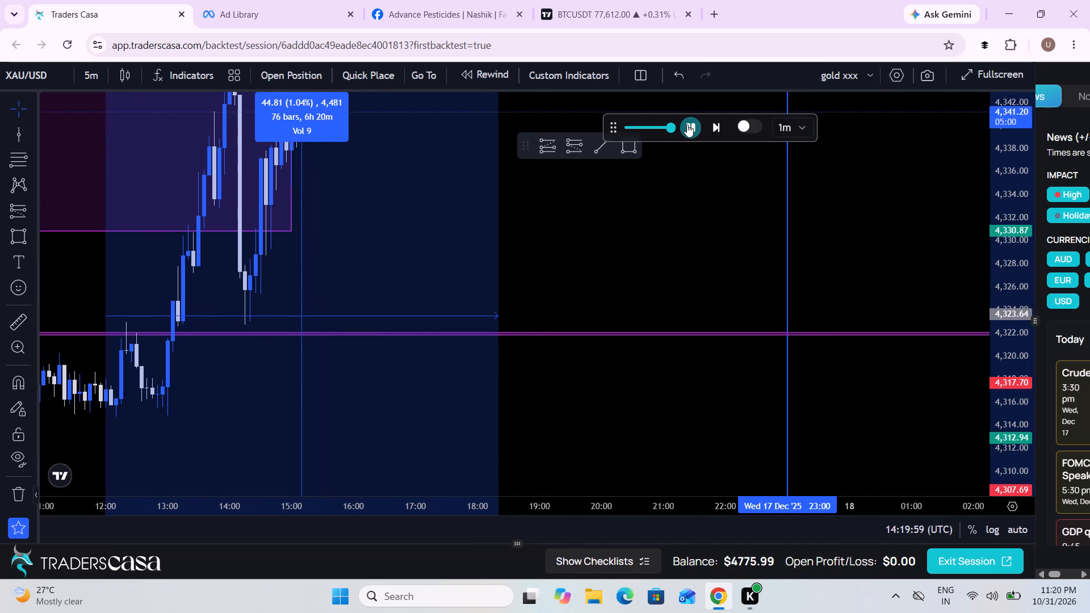
scroll(735, 306, down, 3)
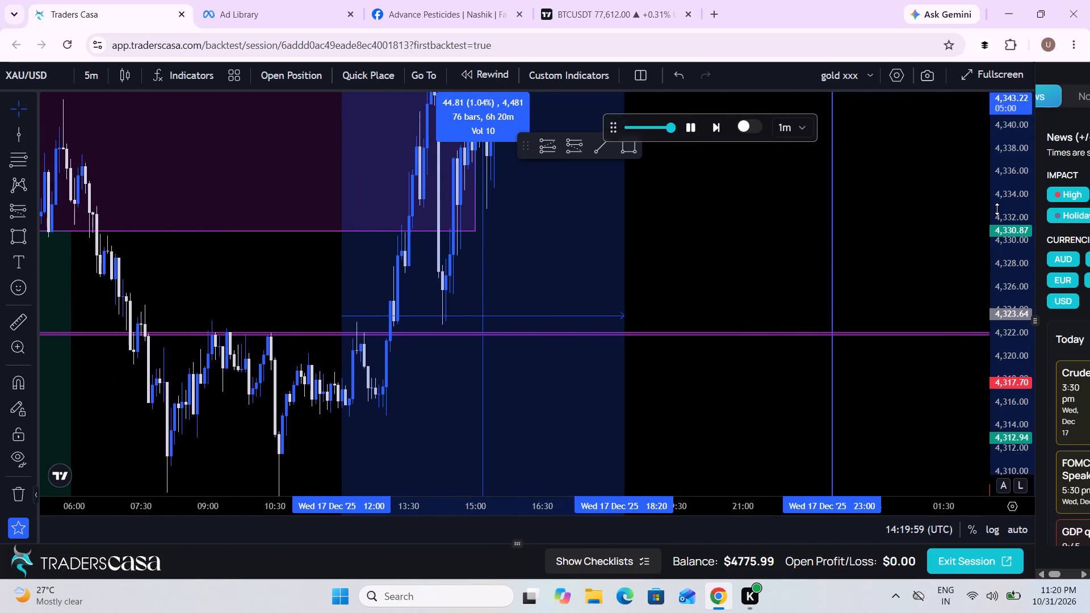
drag(997, 209, 996, 406)
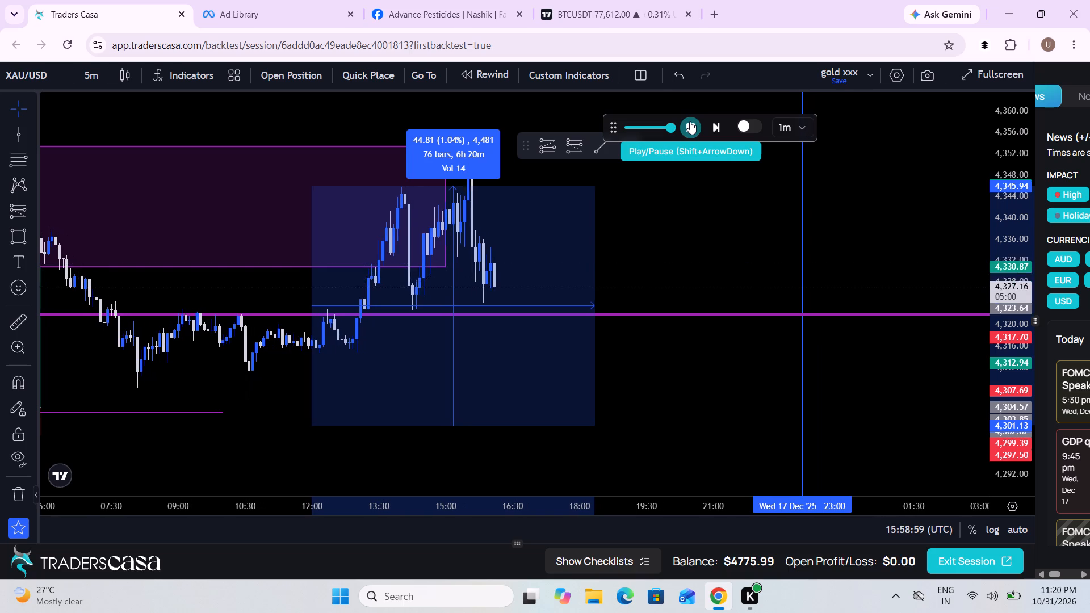
click(690, 121)
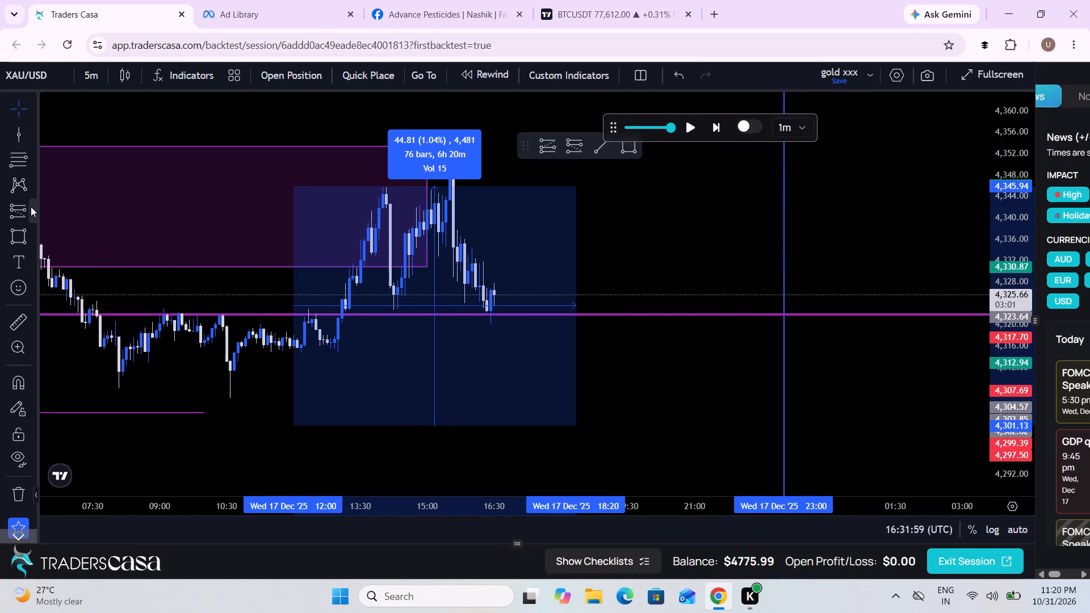
Draw a long position at about 4,326.38 on the latest candle, with its stop just below the midpoint level at about 4,320.81.
click(31, 207)
click(100, 188)
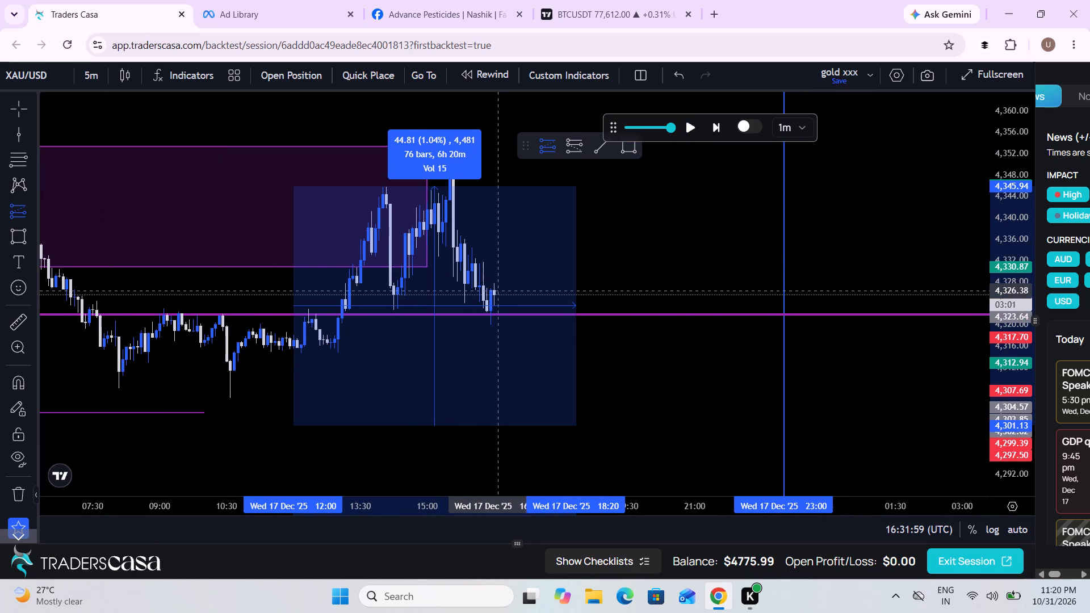
click(498, 291)
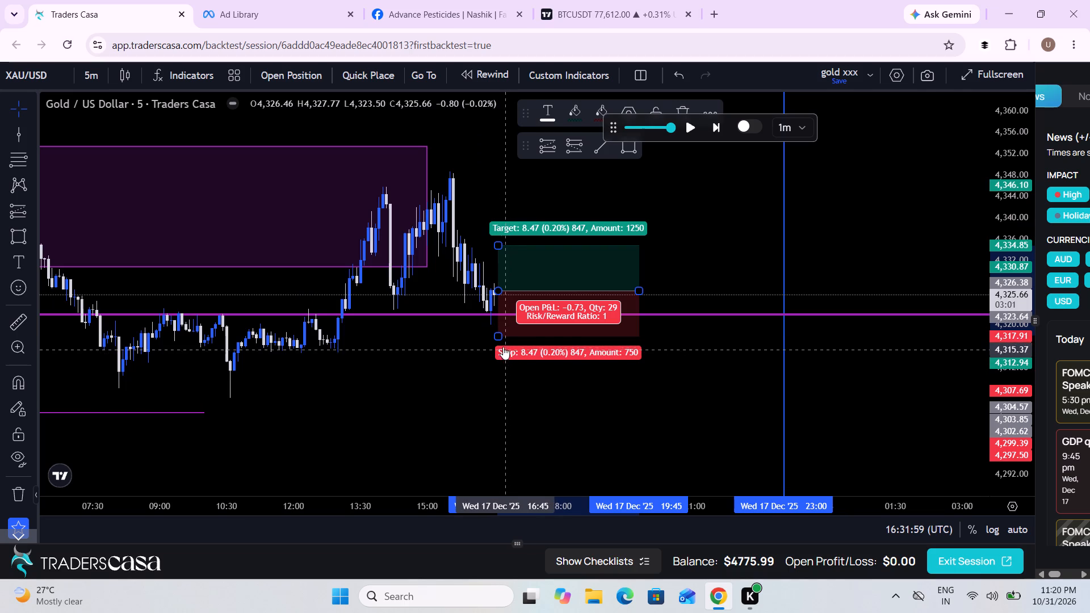
drag(500, 339, 500, 321)
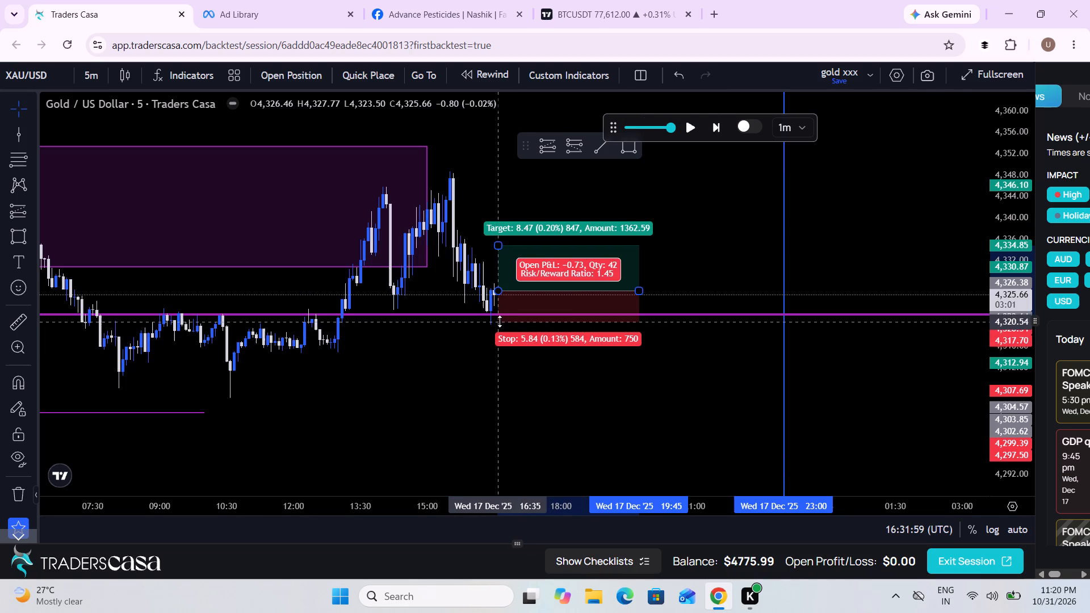
drag(500, 321, 500, 320)
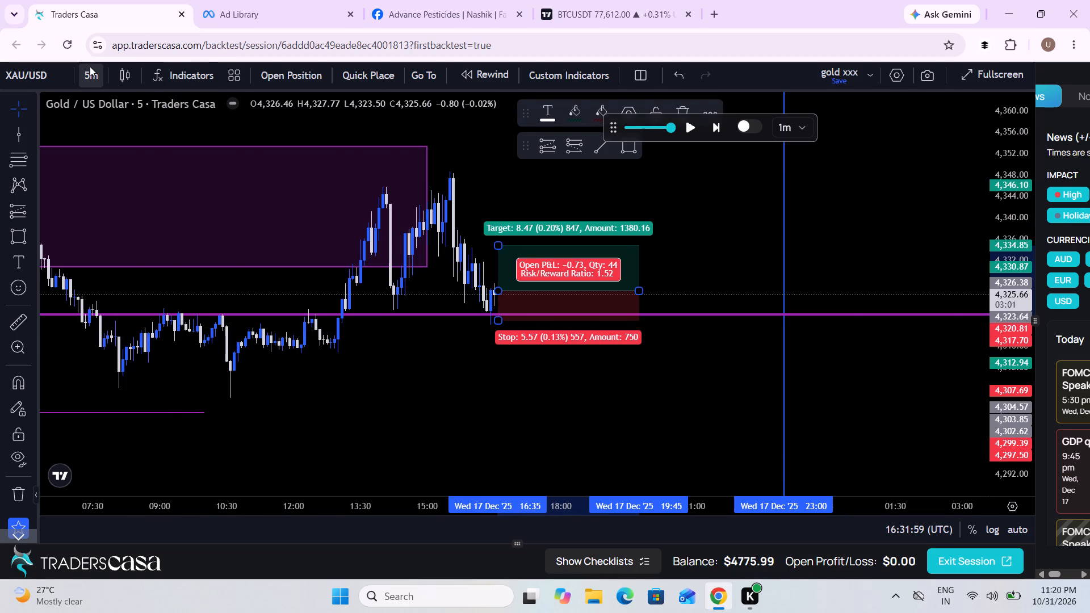
Switch the chart to the 1-hour timeframe and raise the long position's target to about 4,344.16, near the recent highs.
click(90, 66)
click(136, 351)
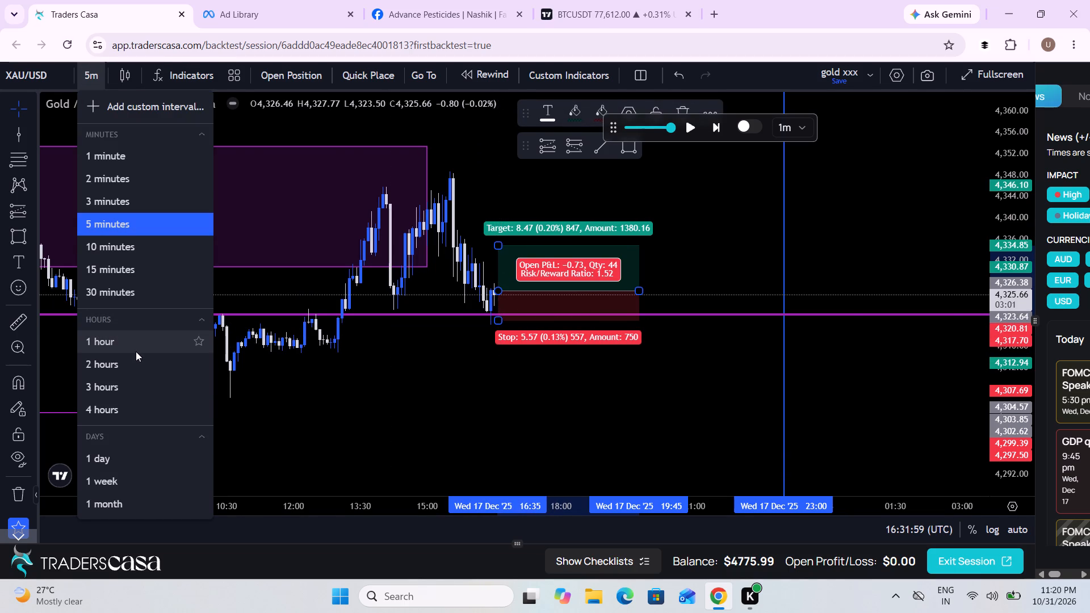
scroll(329, 443, up, 4)
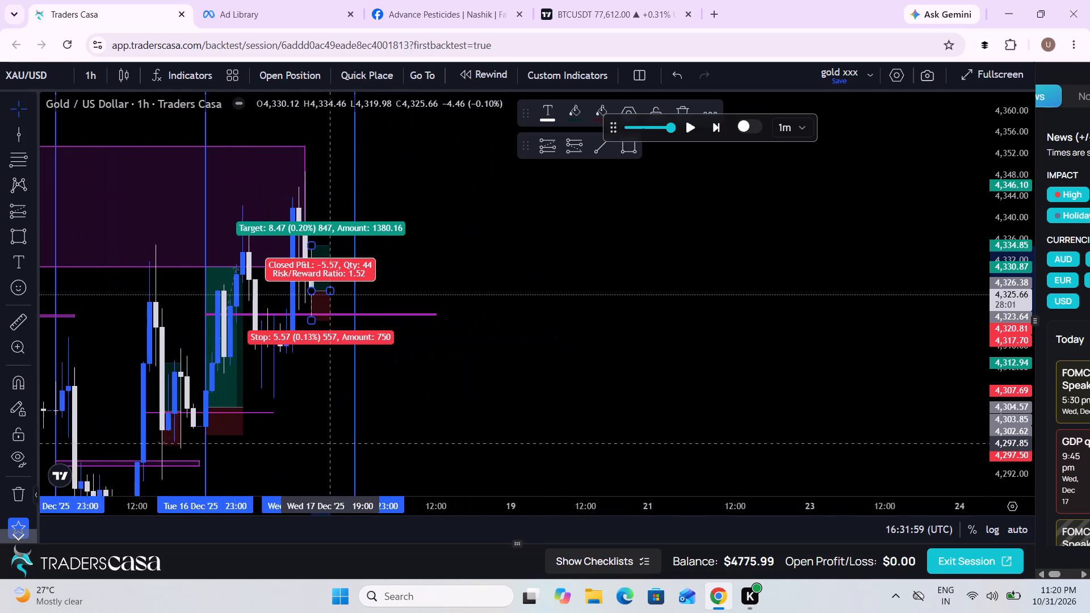
click(409, 392)
drag(409, 392, 790, 439)
scroll(790, 439, up, 3)
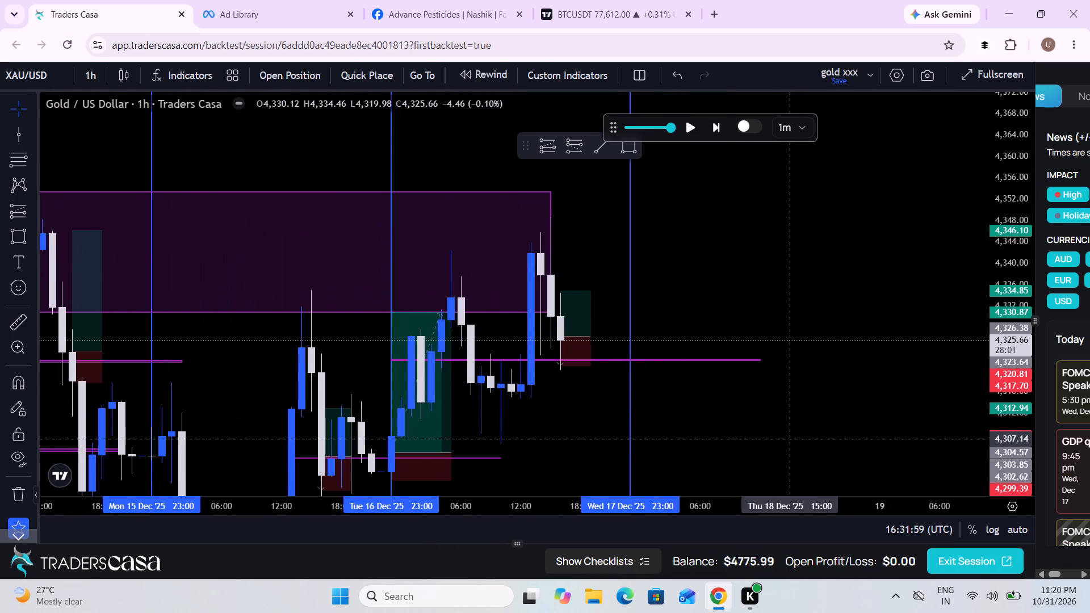
drag(724, 396, 914, 420)
scroll(914, 420, up, 6)
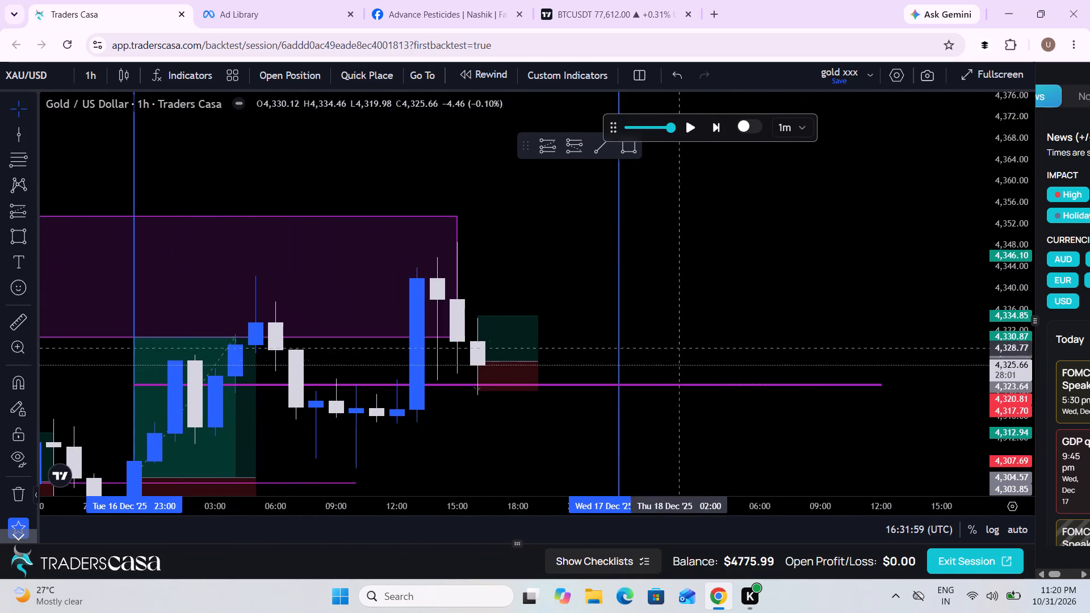
drag(479, 317, 477, 270)
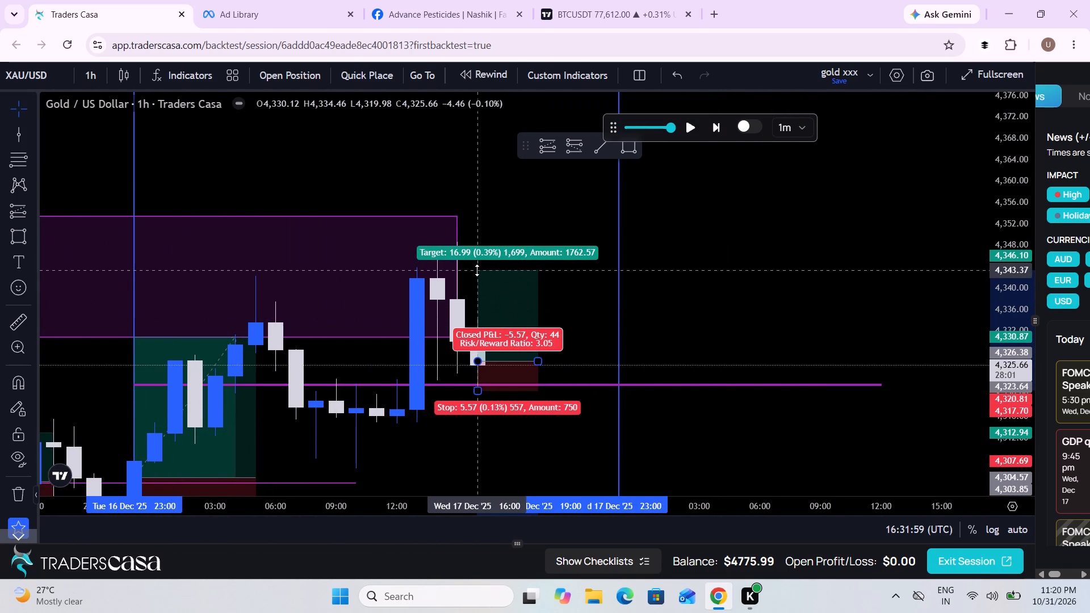
drag(477, 270, 477, 266)
Place a buy stop order at 4326.38 with take profit 4344.16, stop loss 4320.81 and 2.2% risk.
click(308, 81)
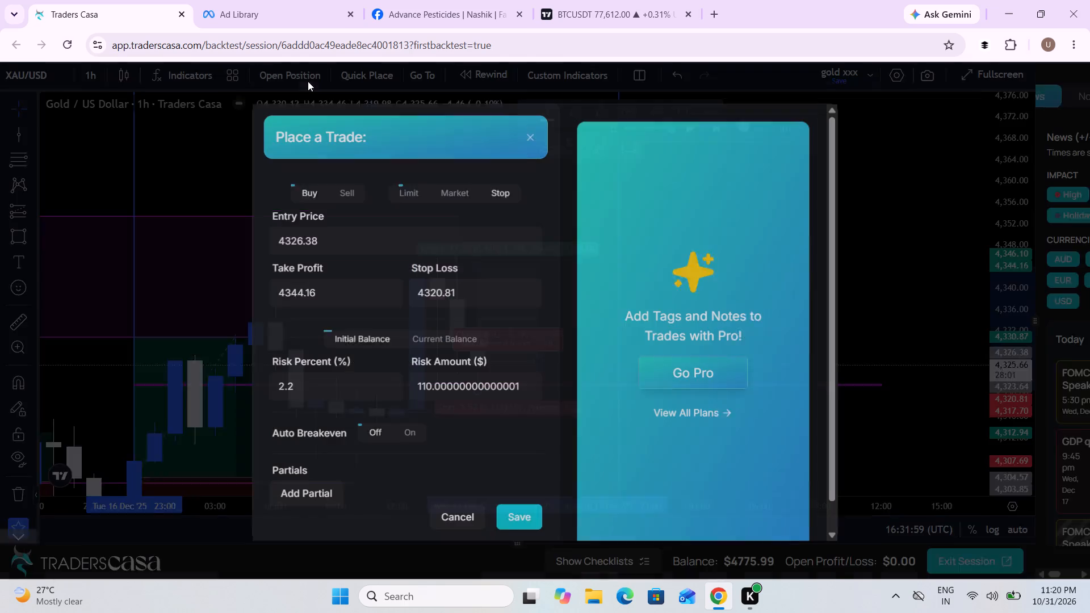
click(518, 518)
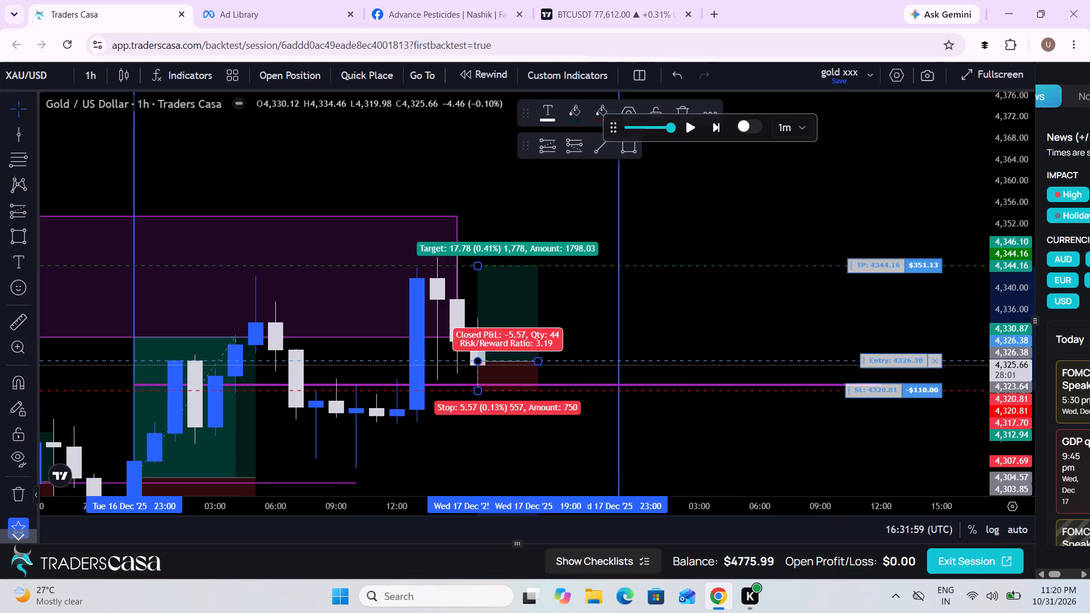
Replay the candles from about 16:31 to about 16:47 on 17 December to trigger the buy order.
drag(543, 477, 647, 478)
scroll(647, 478, up, 2)
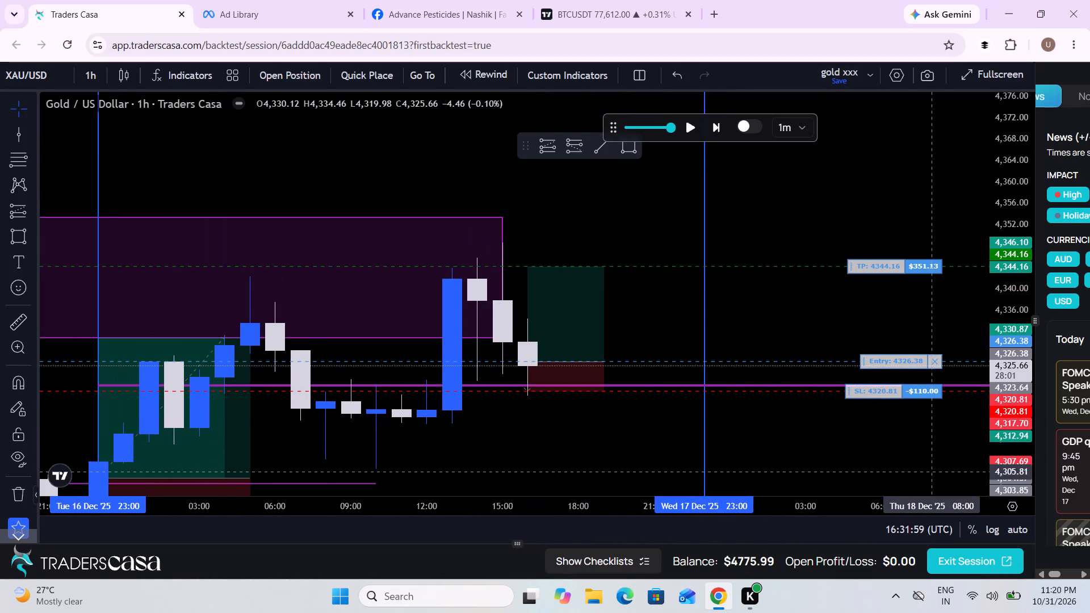
drag(1001, 455, 987, 324)
drag(675, 351, 799, 251)
click(687, 125)
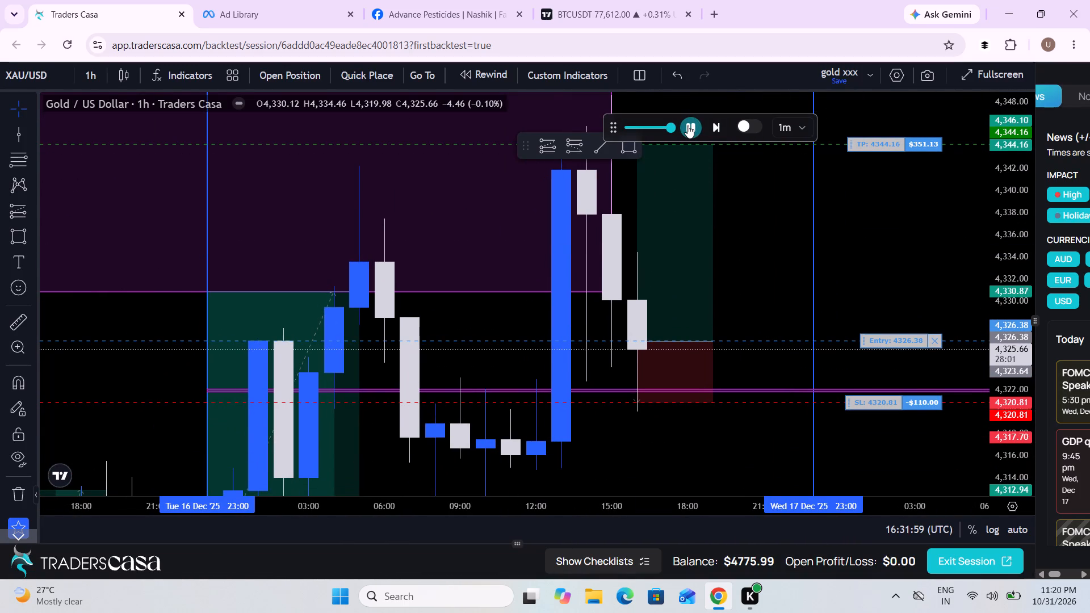
click(687, 125)
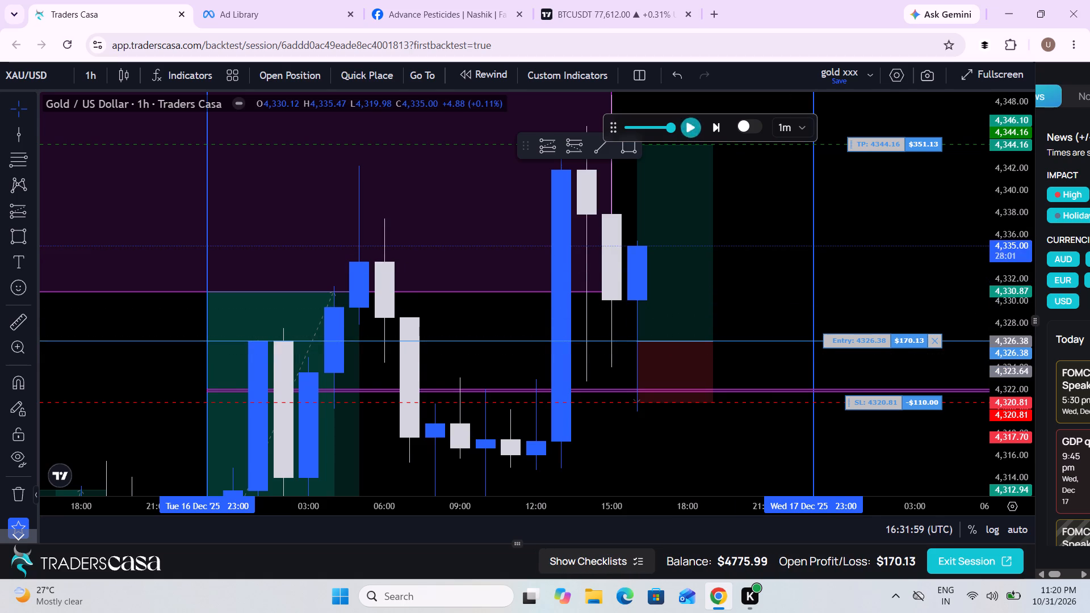
Move the open buy trade's stop loss to about 4,326.13, just below the entry.
drag(892, 401, 896, 345)
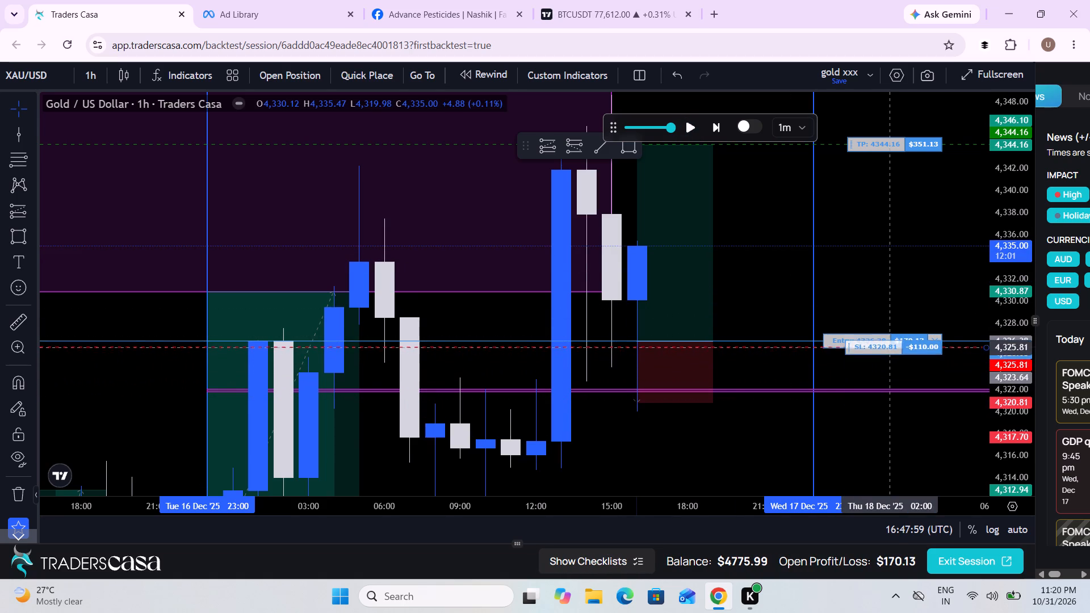
drag(896, 345, 899, 344)
Replay the candles from about 16:47 to about 18:09 on 17 December, past the trade's take-profit level.
drag(857, 291, 863, 375)
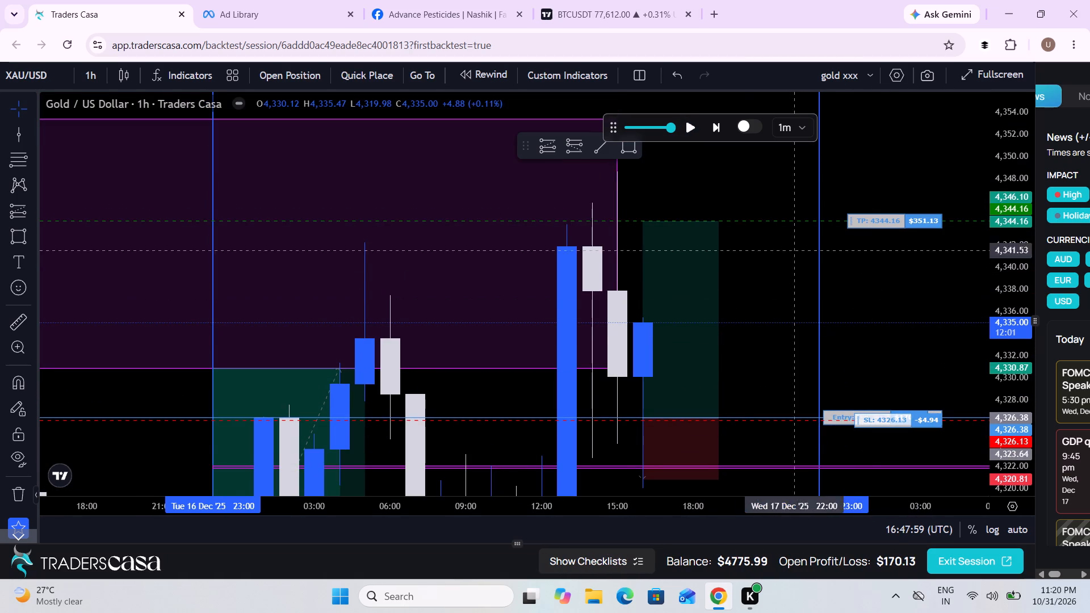
click(697, 121)
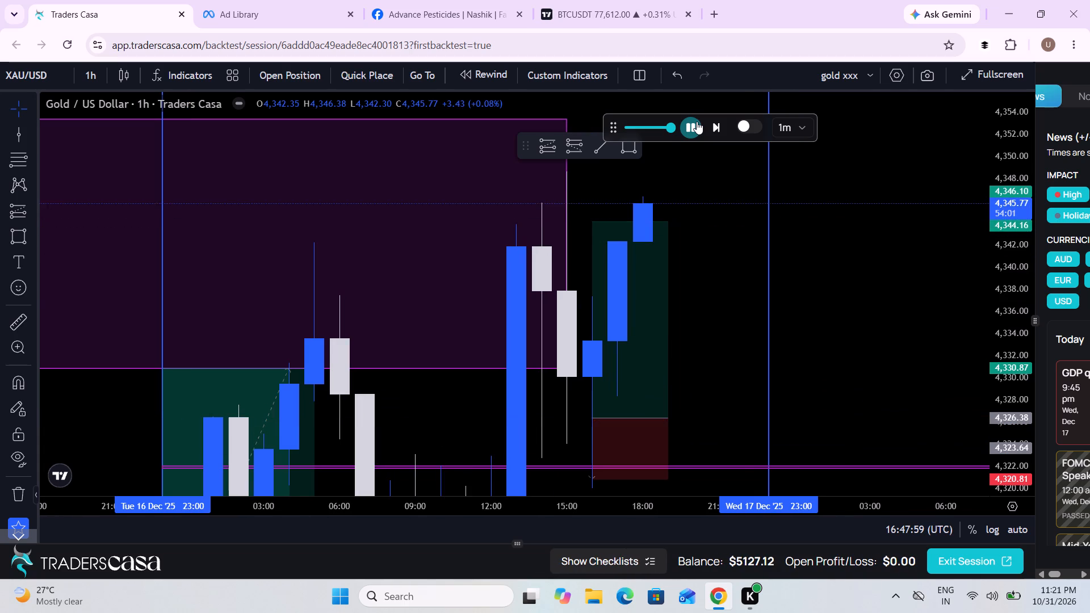
click(697, 121)
Expand the trade history below the chart to review the latest closed buy trade.
drag(736, 328, 567, 293)
scroll(567, 293, down, 2)
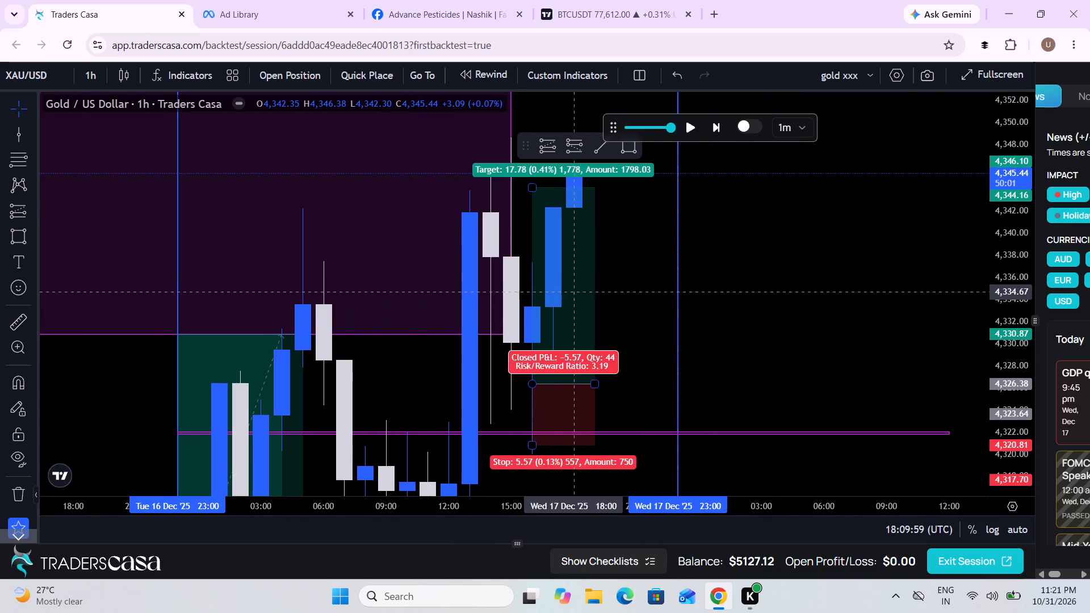
drag(987, 233, 971, 282)
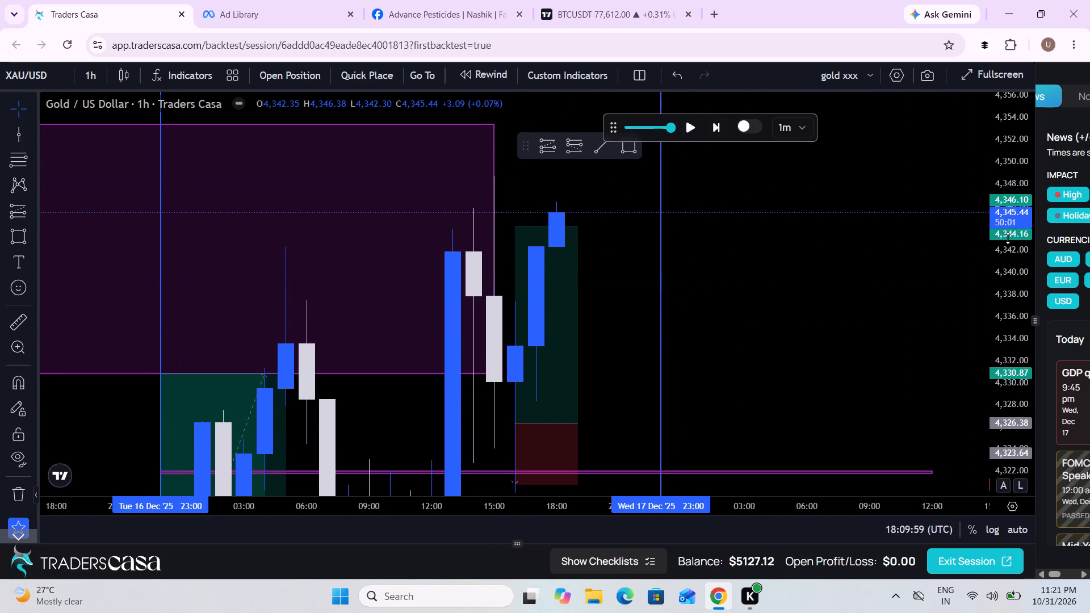
drag(1008, 237, 983, 342)
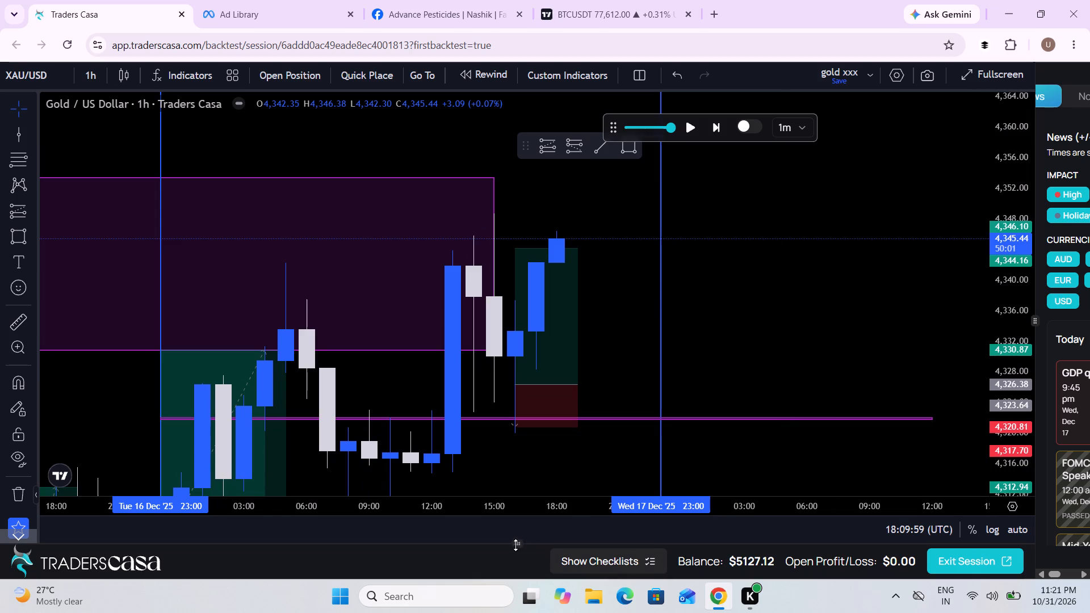
drag(516, 543, 512, 293)
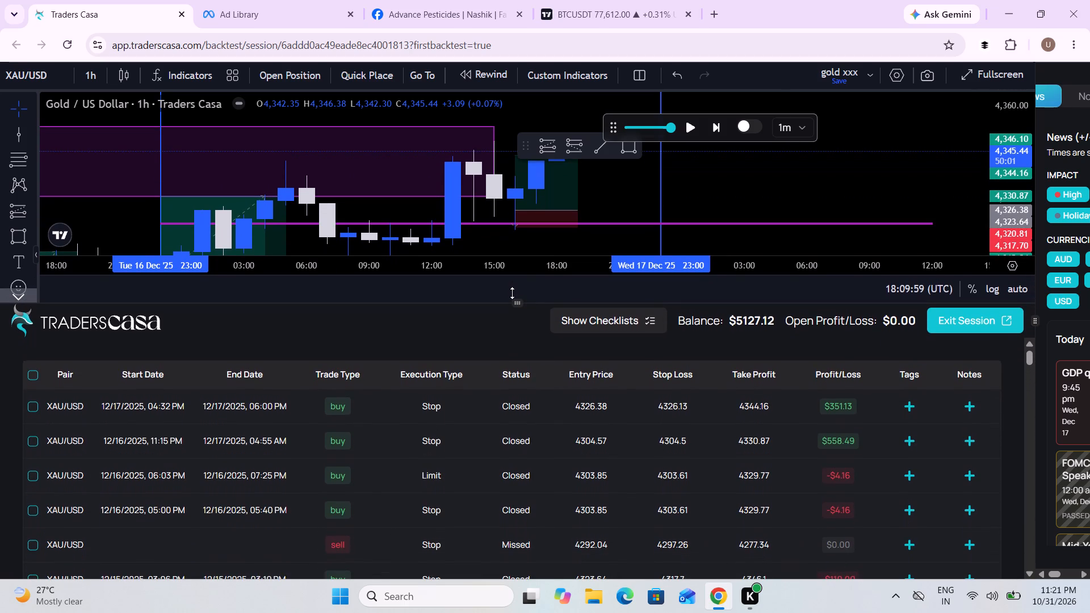
Collapse the trade history below the chart to give the chart its full height again.
drag(512, 293, 554, 612)
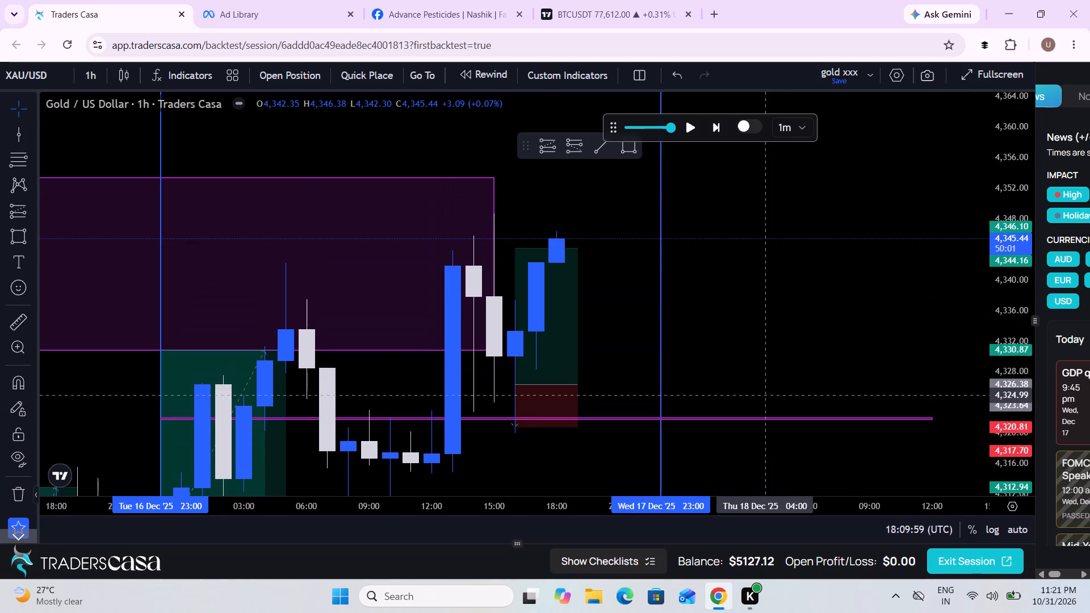
Replay the candles from about 18:09 to about 18:48 on 17 December.
drag(770, 392, 642, 327)
scroll(642, 327, down, 4)
drag(802, 397, 573, 362)
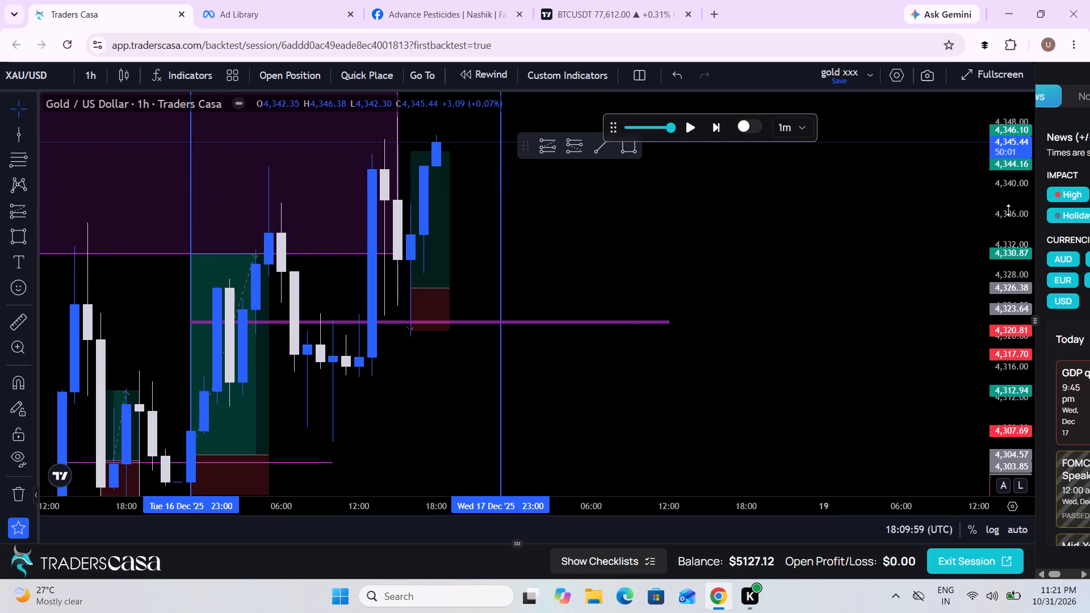
drag(1012, 205, 932, 364)
drag(779, 356, 840, 363)
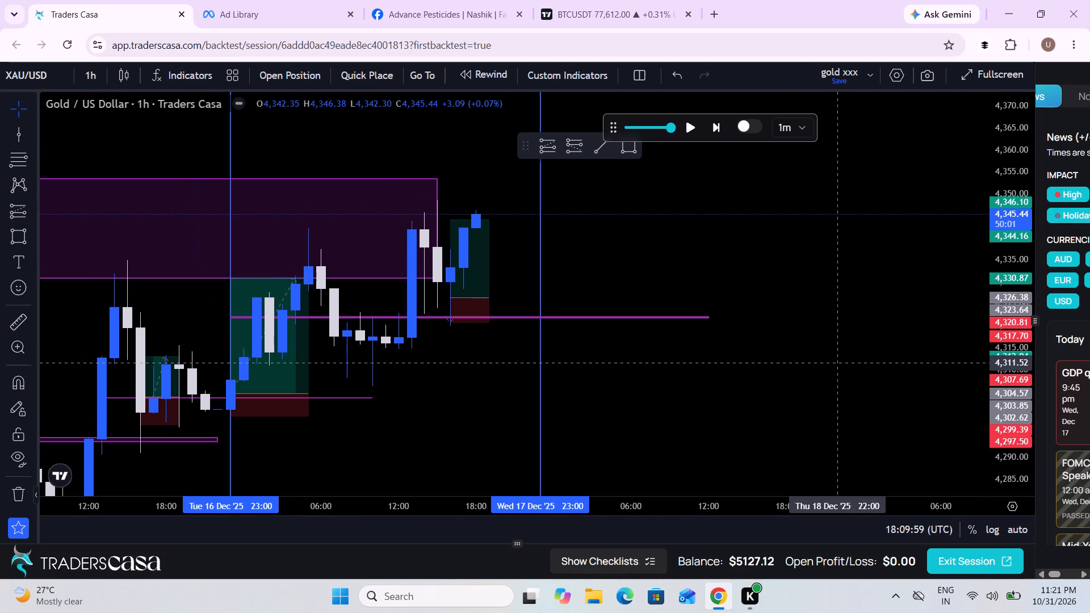
click(691, 131)
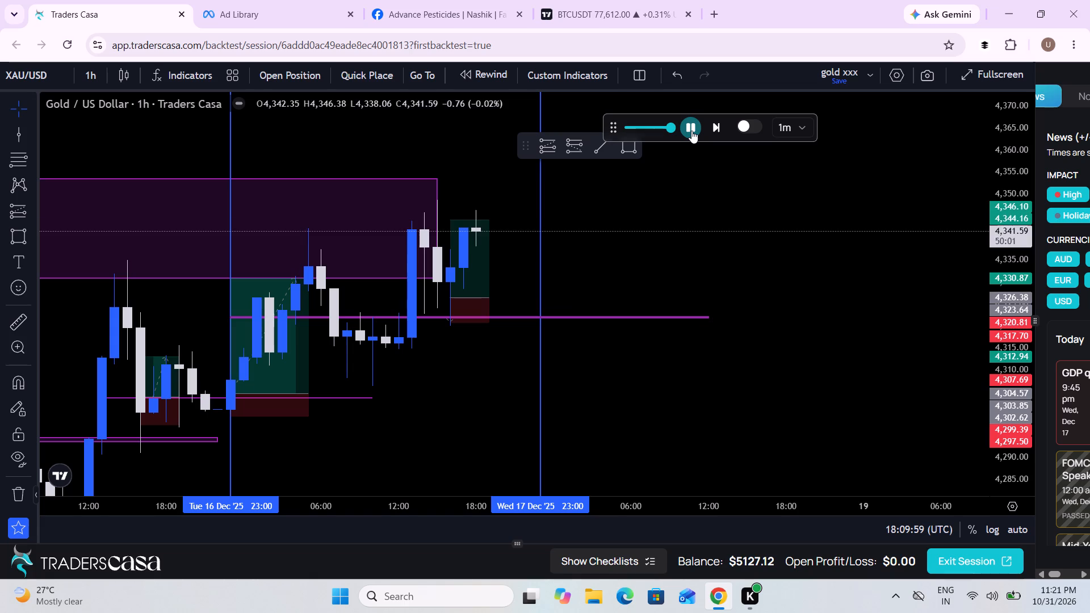
click(691, 131)
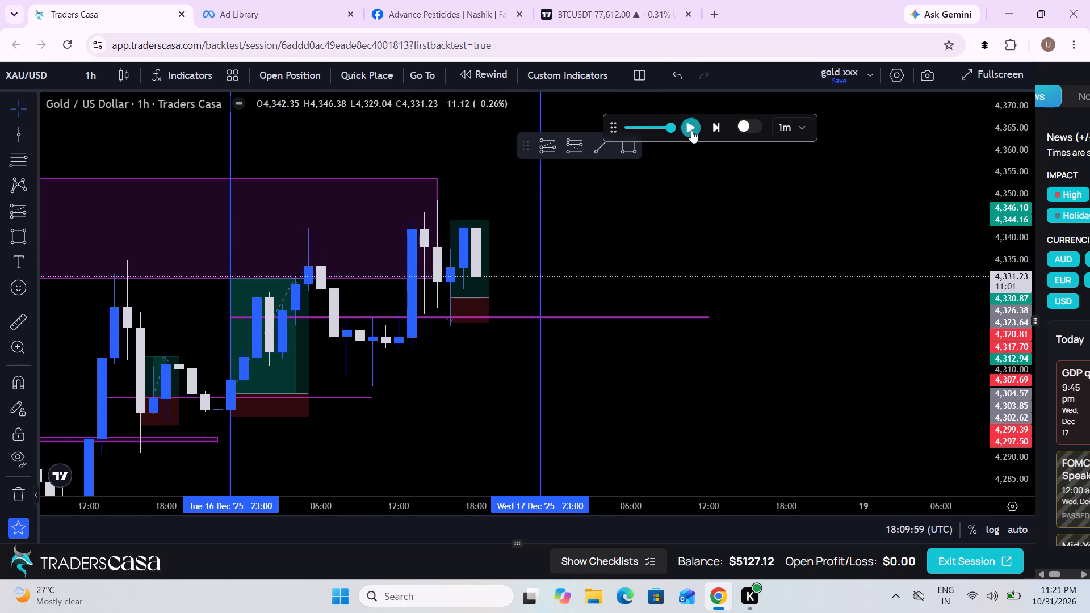
Measure the price range from about 4,300.70 at 13:00 on 17 December up to the recent high near 4,346.23.
click(30, 329)
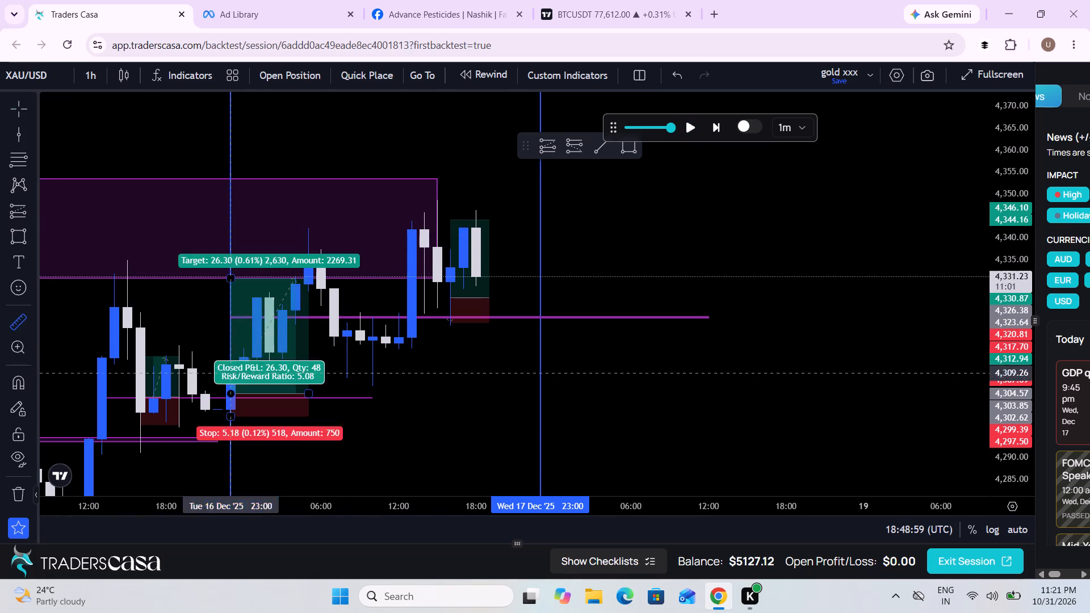
click(410, 410)
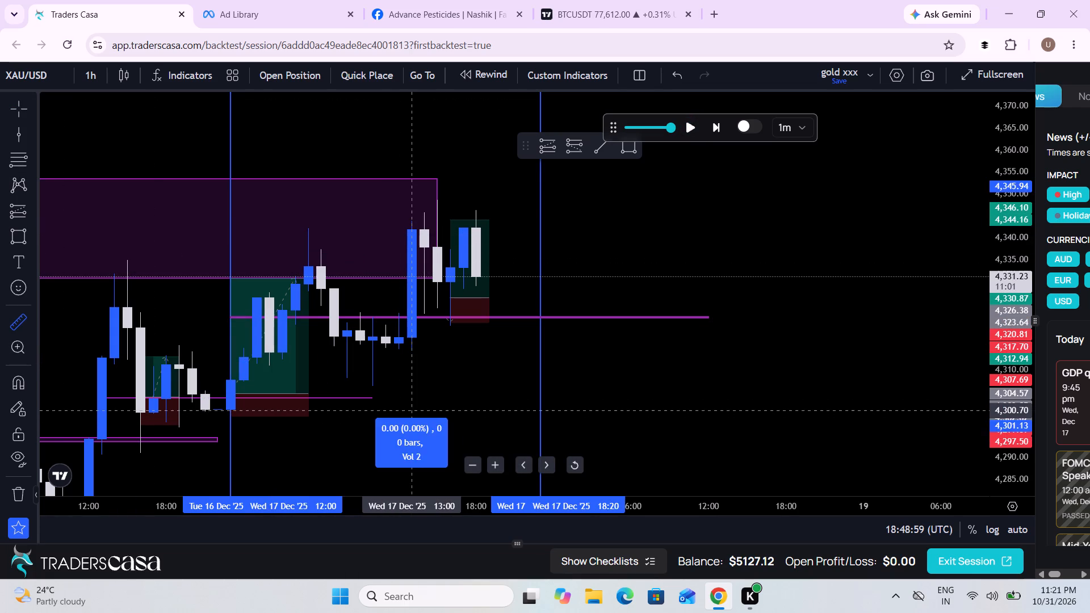
click(643, 211)
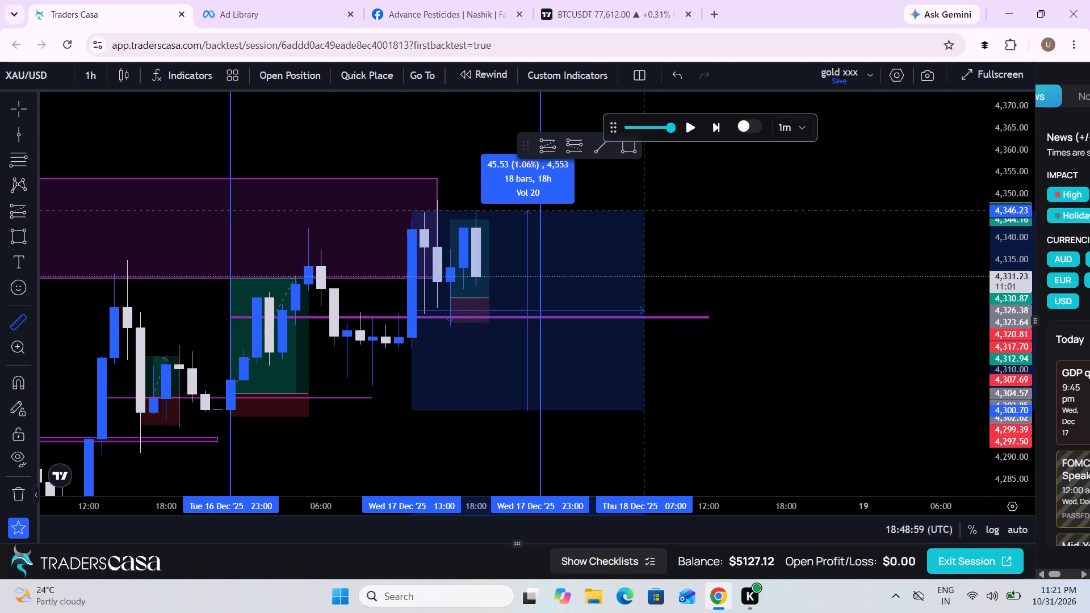
Replay the candles from about 18:48 on 17 December to about 01:09 on 18 December.
scroll(643, 211, up, 3)
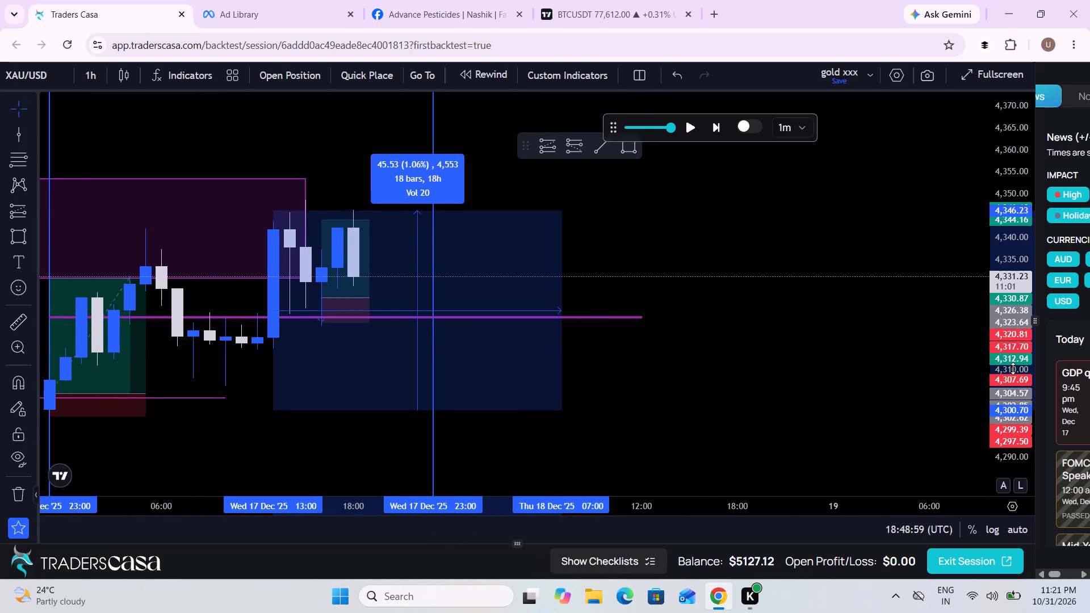
drag(1013, 368, 970, 83)
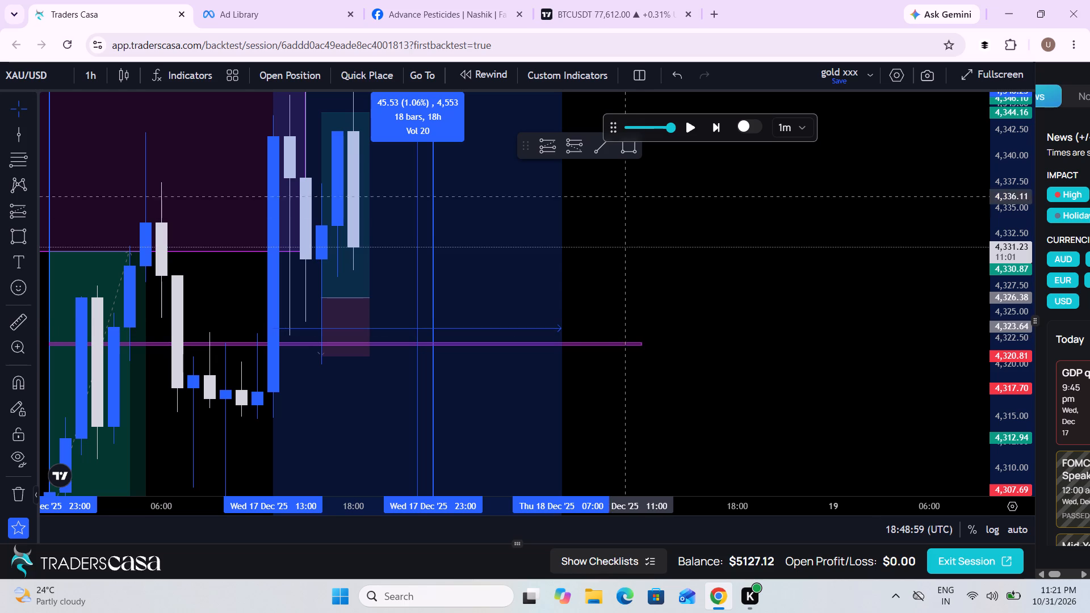
click(691, 117)
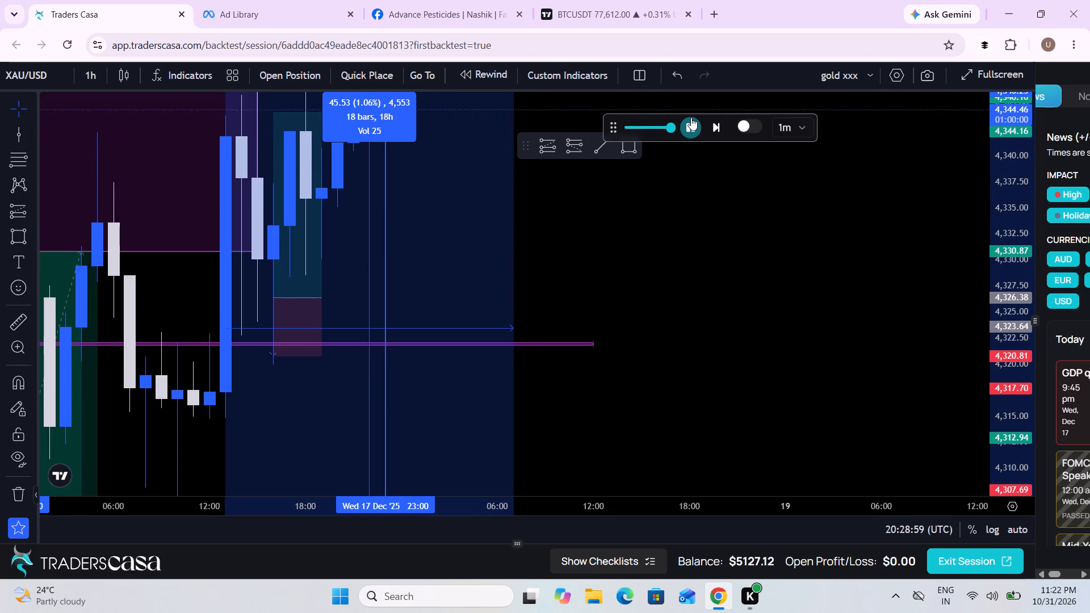
scroll(712, 356, down, 4)
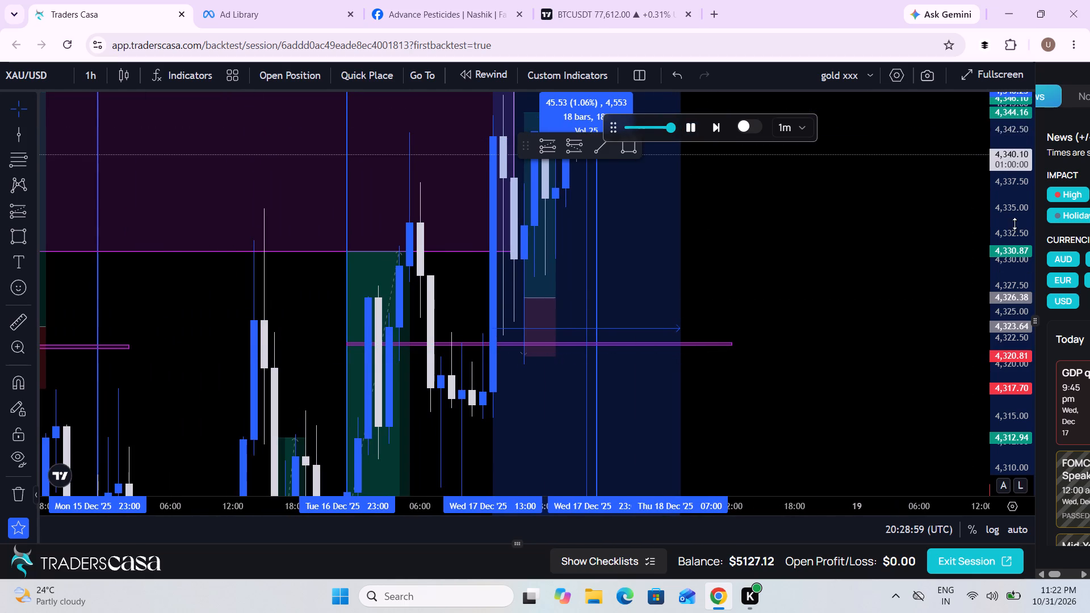
drag(1016, 220, 965, 437)
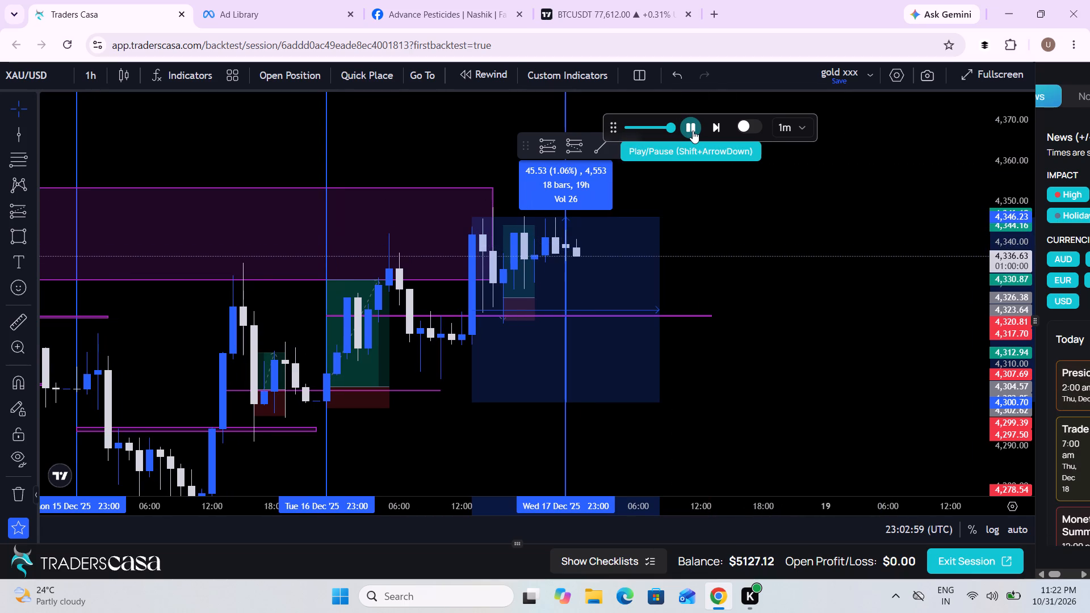
scroll(693, 131, up, 4)
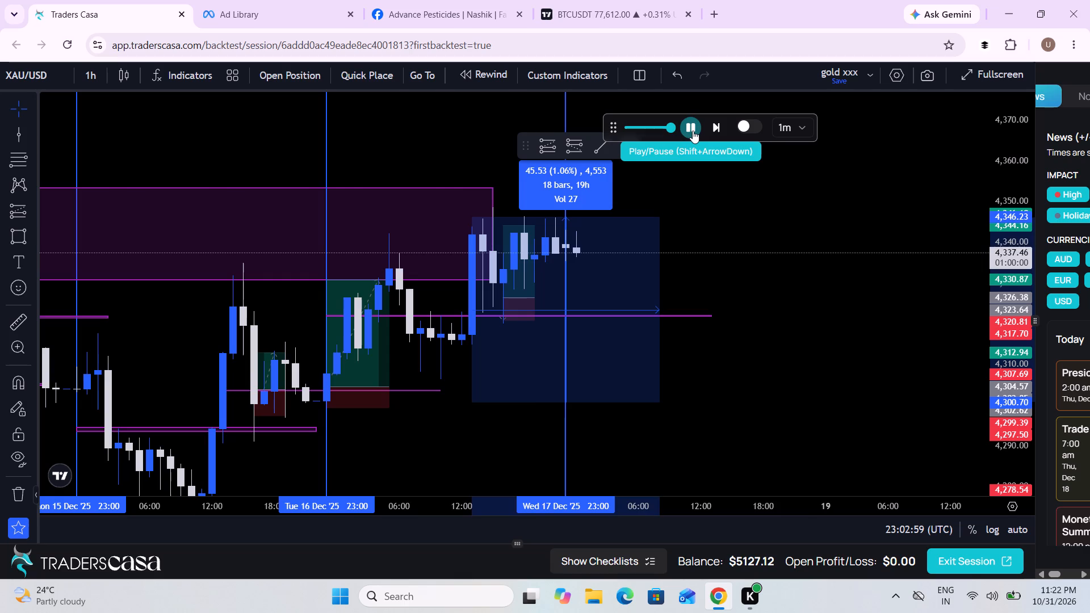
drag(1015, 333, 997, 251)
click(689, 123)
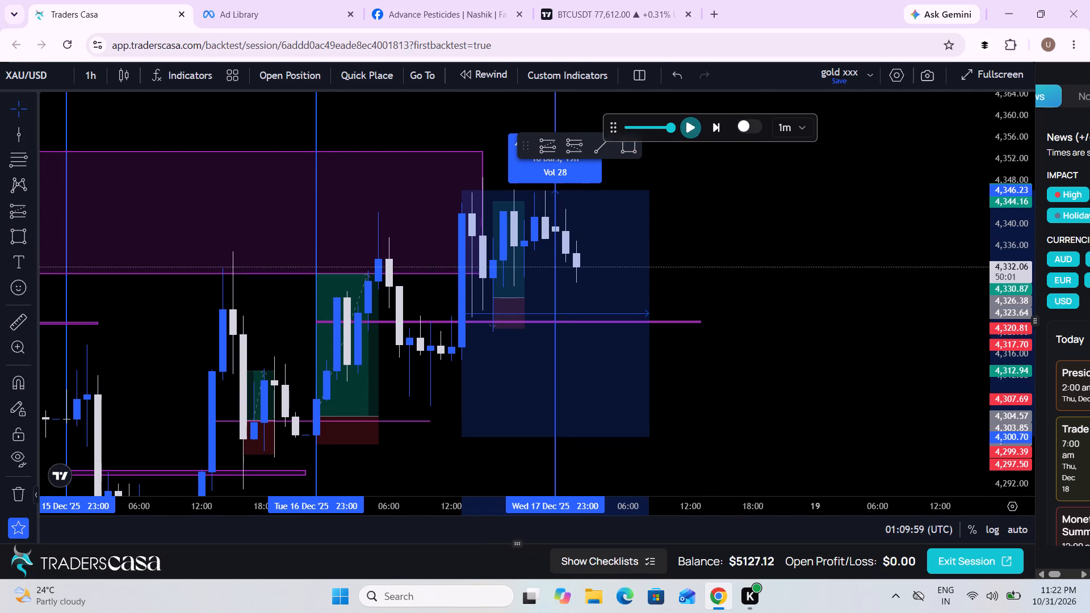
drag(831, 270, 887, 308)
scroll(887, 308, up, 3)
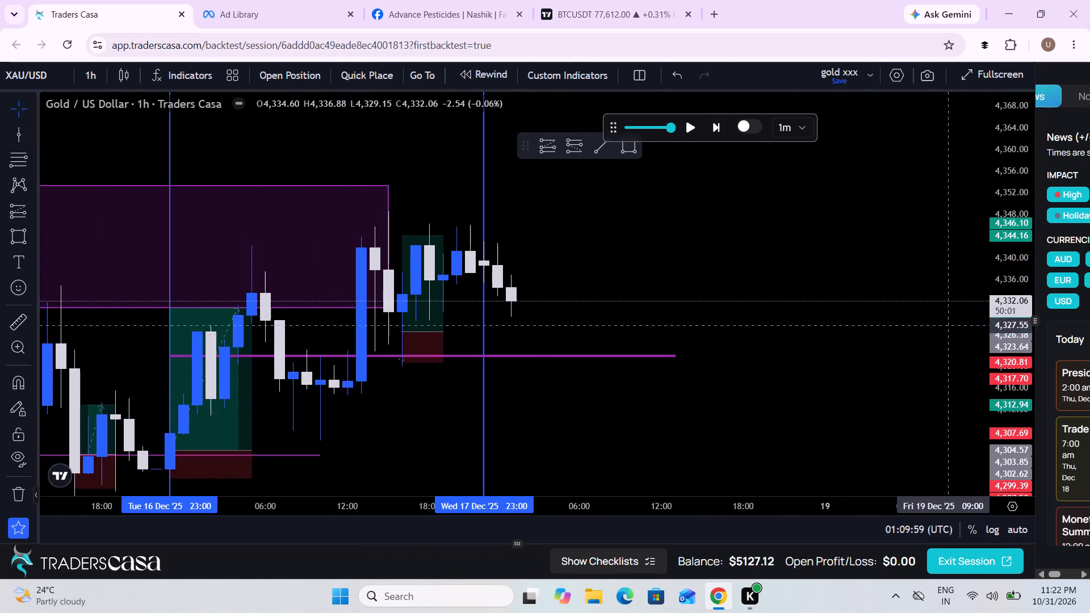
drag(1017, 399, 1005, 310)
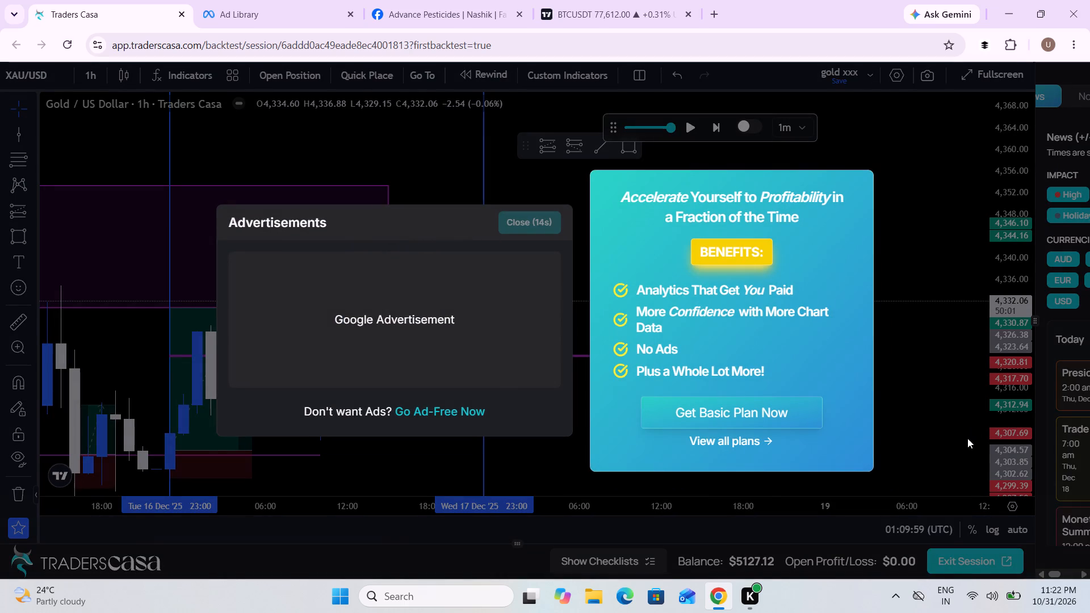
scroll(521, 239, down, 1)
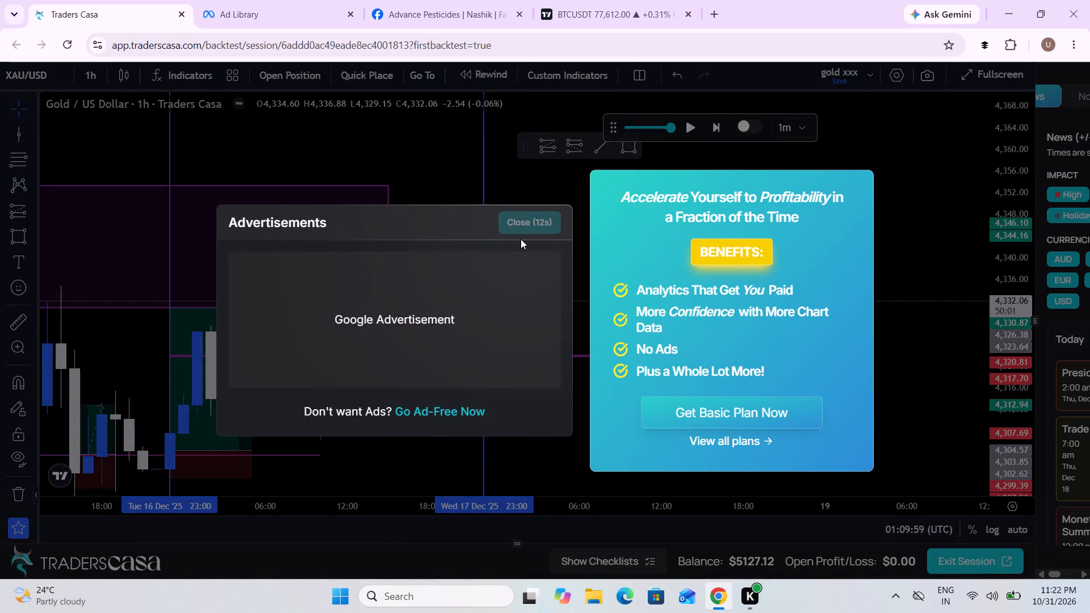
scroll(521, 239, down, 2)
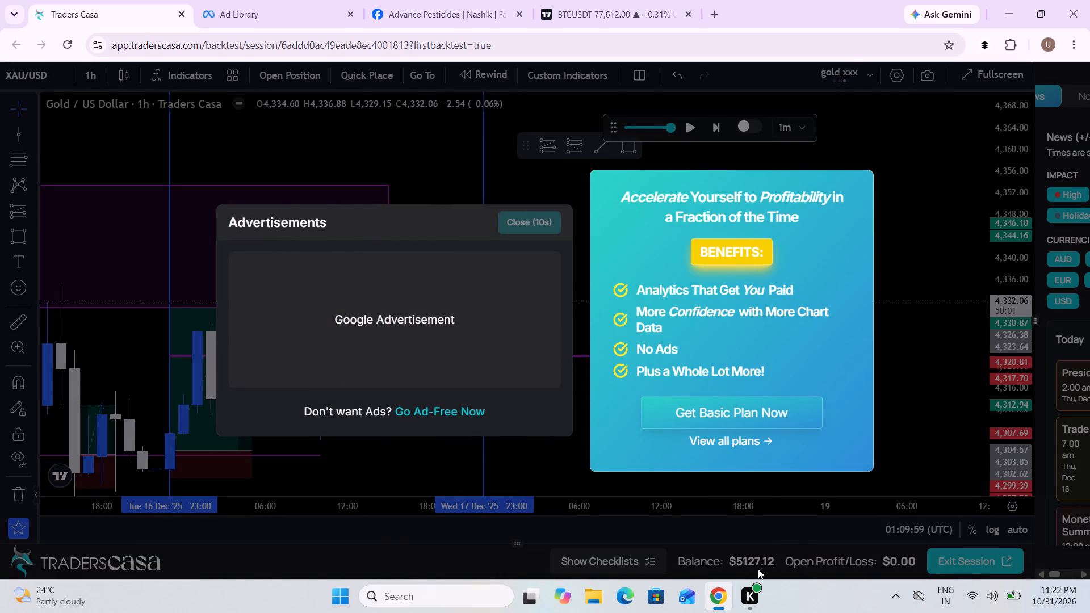